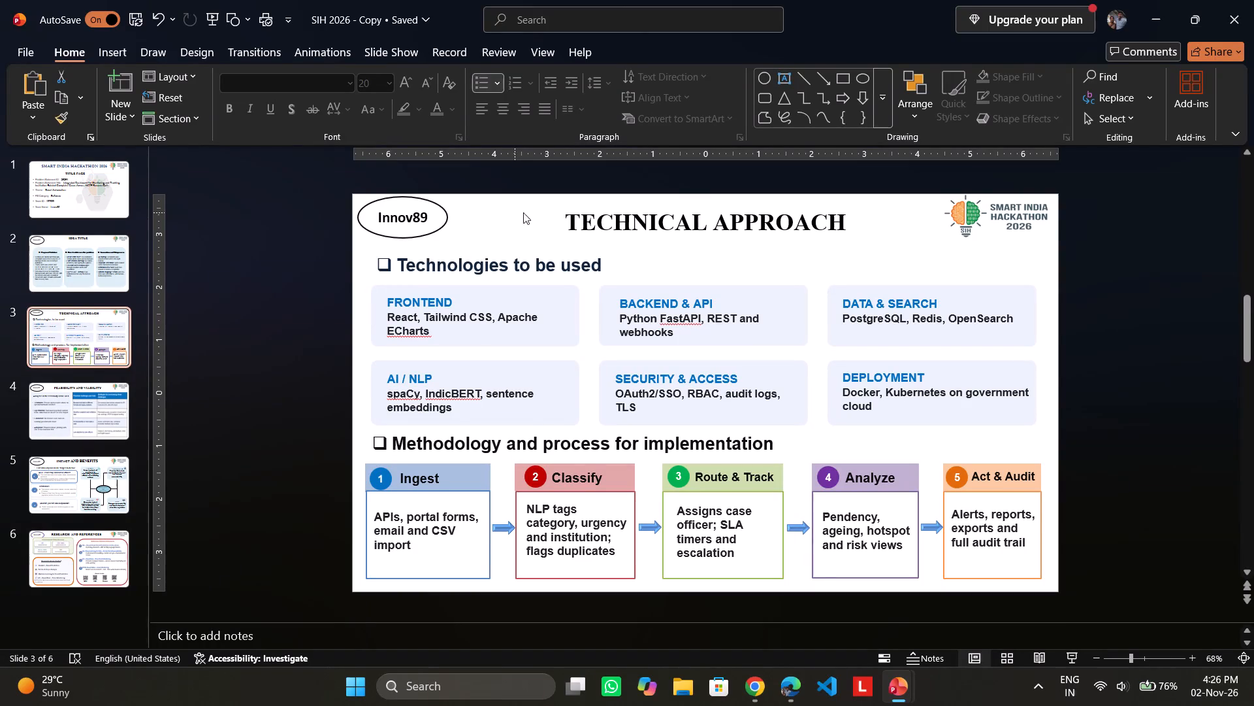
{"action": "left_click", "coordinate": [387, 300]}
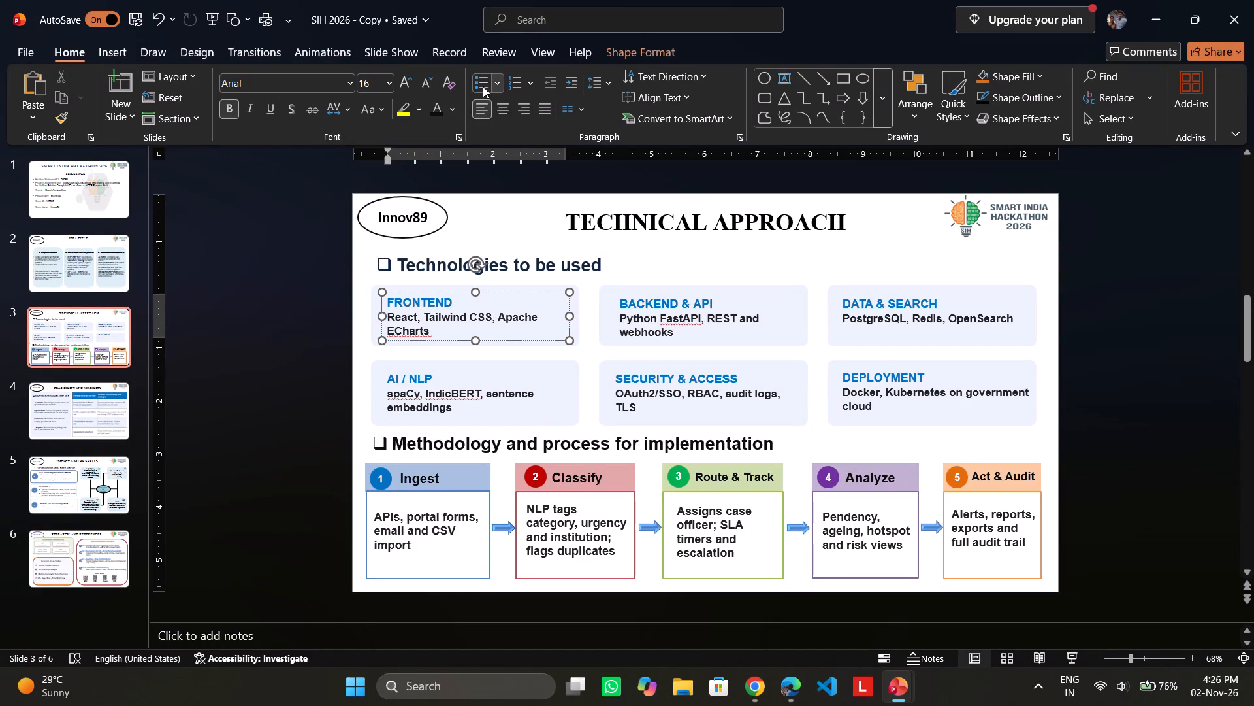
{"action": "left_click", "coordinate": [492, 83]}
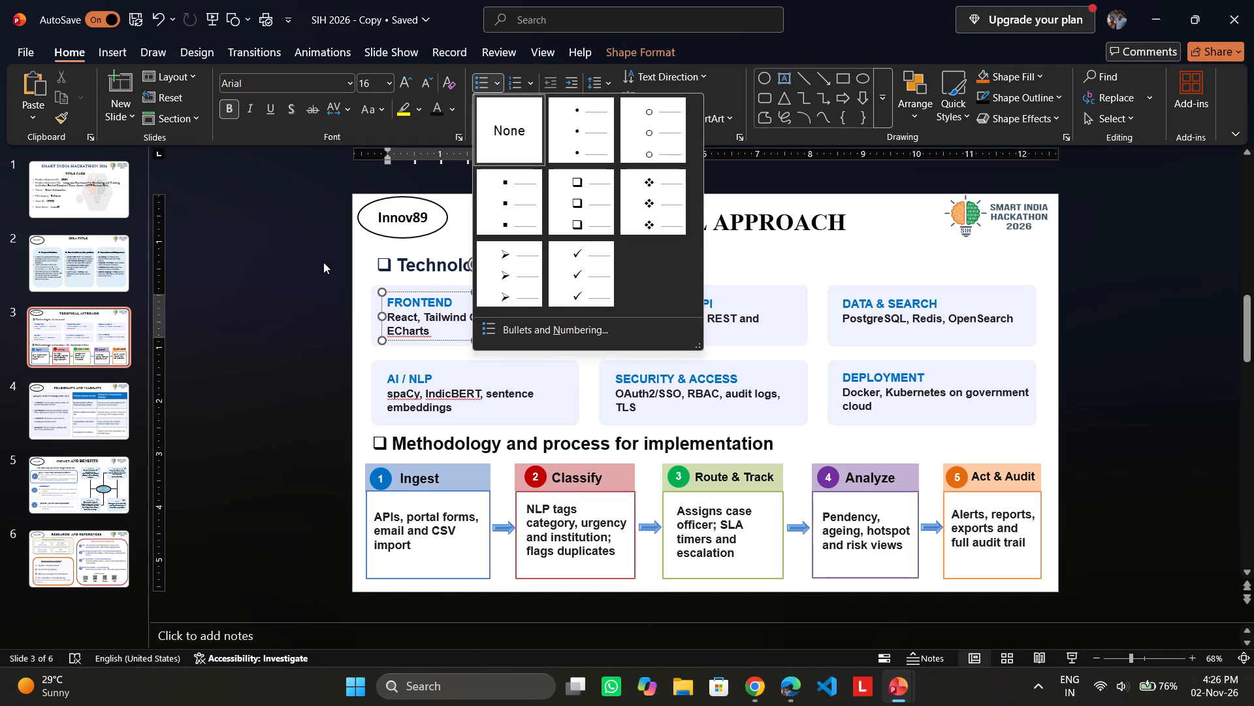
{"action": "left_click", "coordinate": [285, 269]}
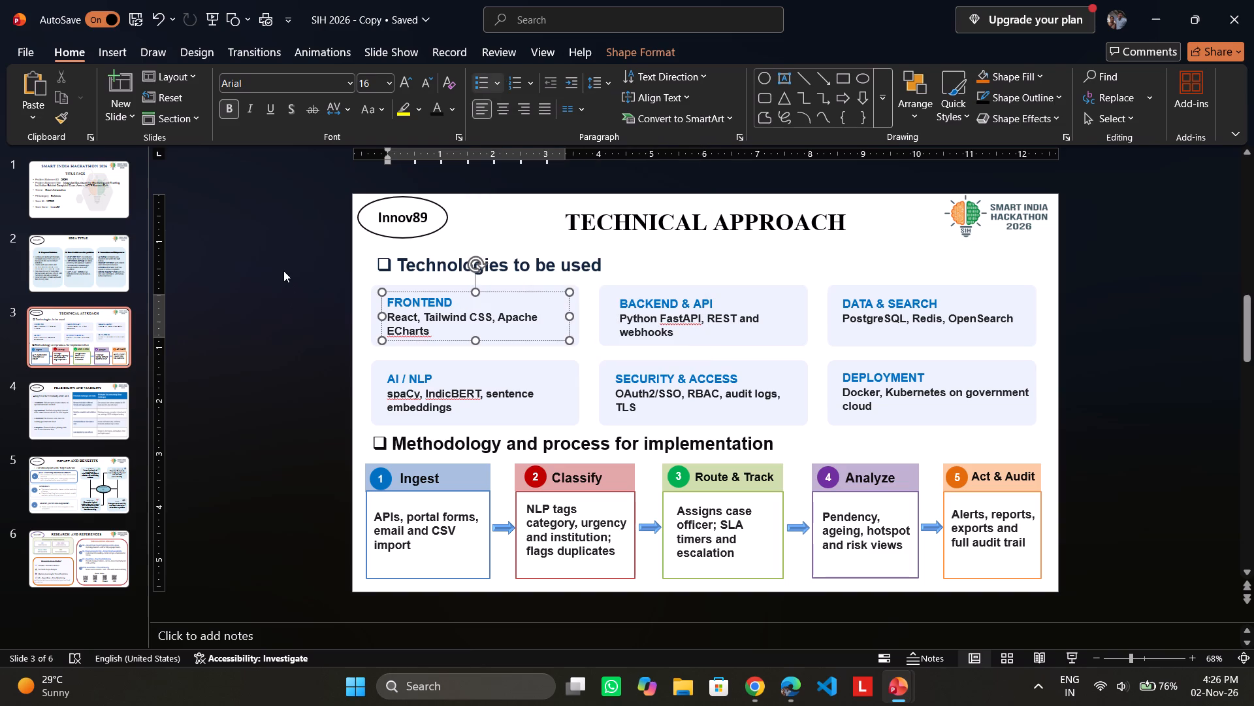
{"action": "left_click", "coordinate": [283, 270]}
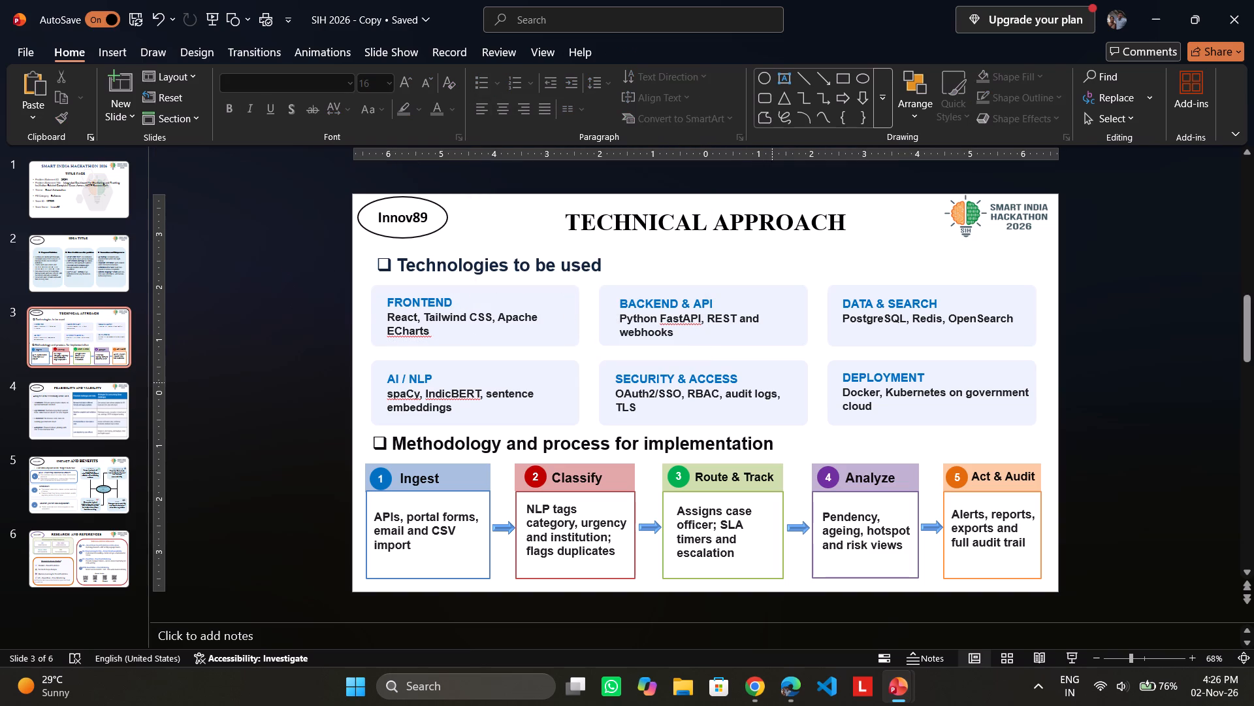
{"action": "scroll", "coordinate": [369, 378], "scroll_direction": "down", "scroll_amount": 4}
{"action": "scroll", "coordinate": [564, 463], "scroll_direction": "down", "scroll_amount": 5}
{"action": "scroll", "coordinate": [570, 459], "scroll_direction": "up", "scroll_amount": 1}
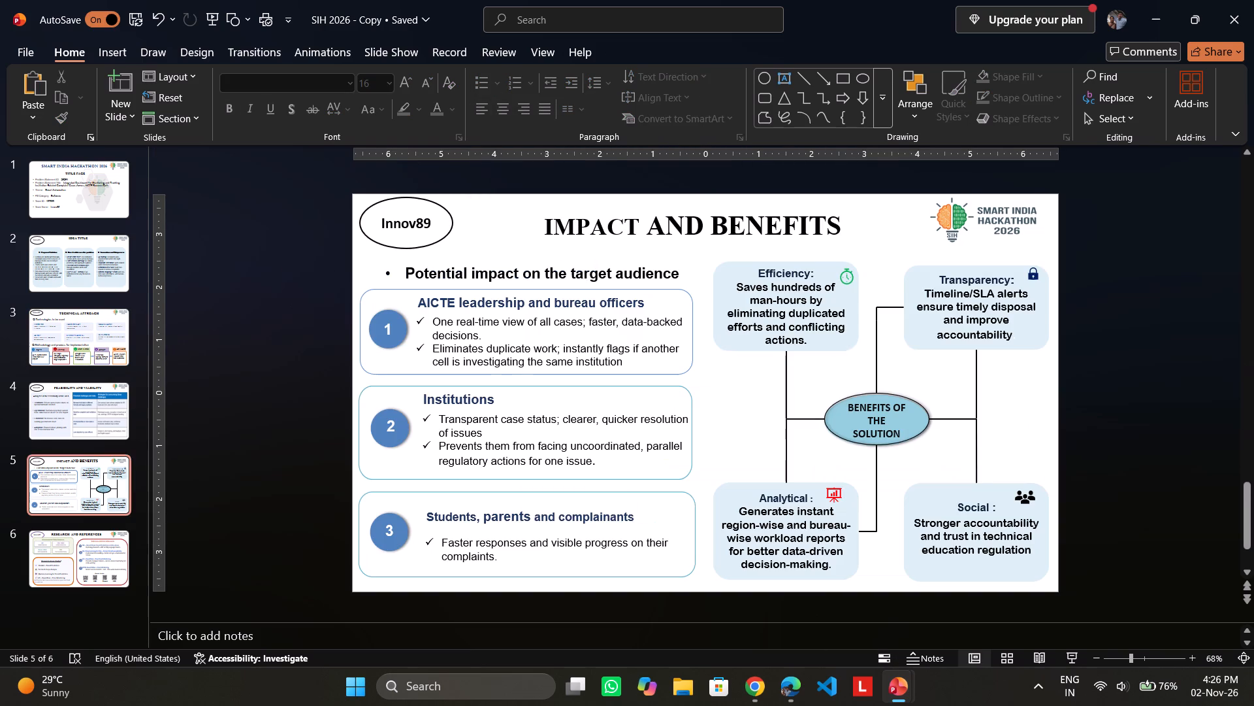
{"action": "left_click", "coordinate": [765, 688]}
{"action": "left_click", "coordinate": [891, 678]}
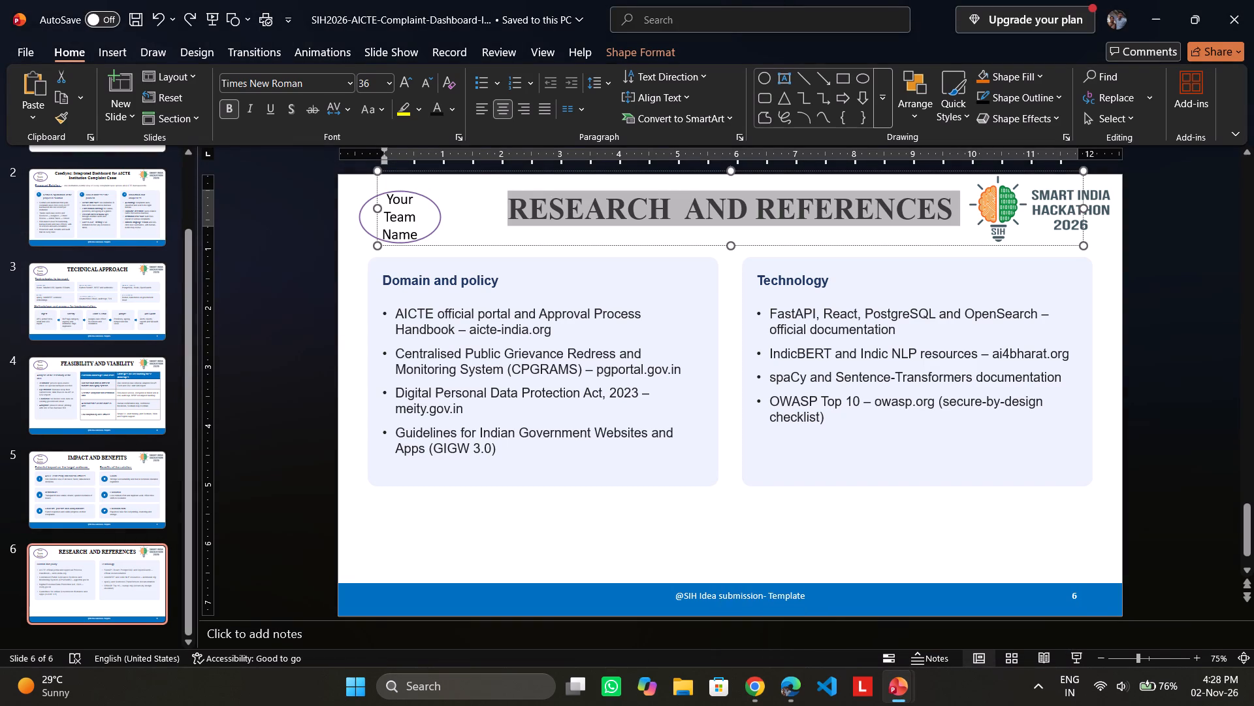
{"action": "left_click_drag", "start_coordinate": [513, 365], "coordinate": [581, 372]}
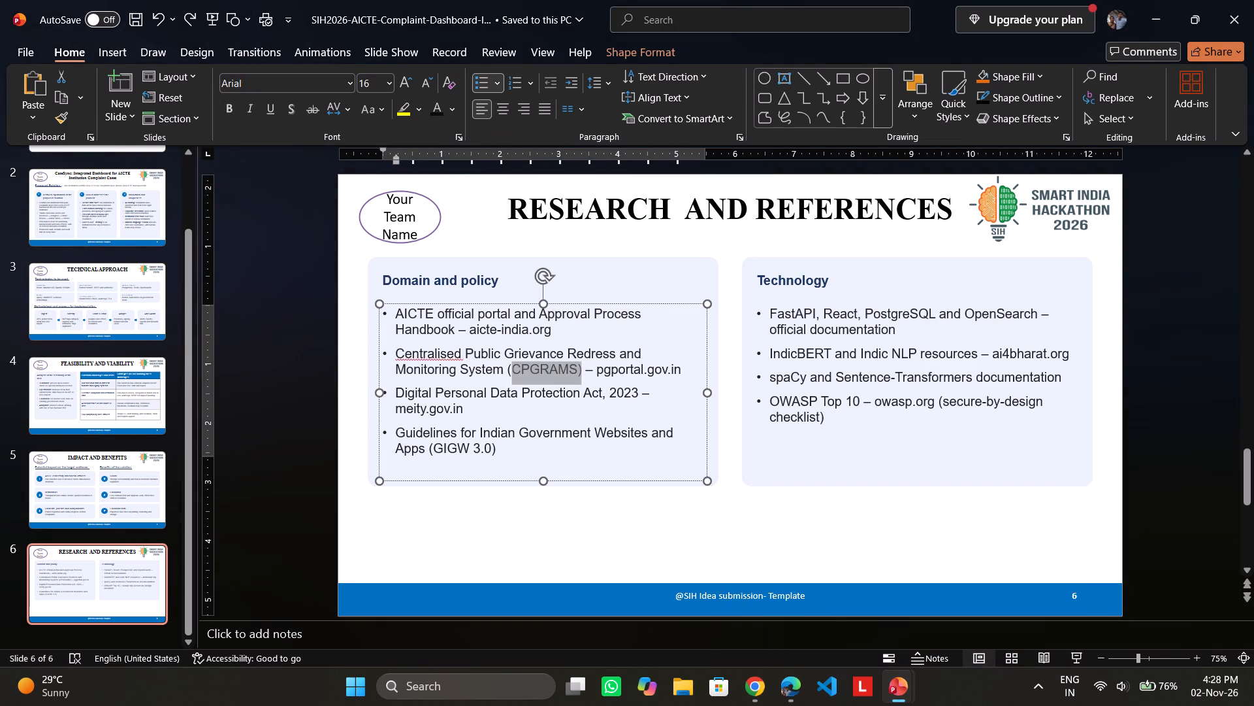
{"action": "left_click_drag", "start_coordinate": [581, 372], "coordinate": [579, 373]}
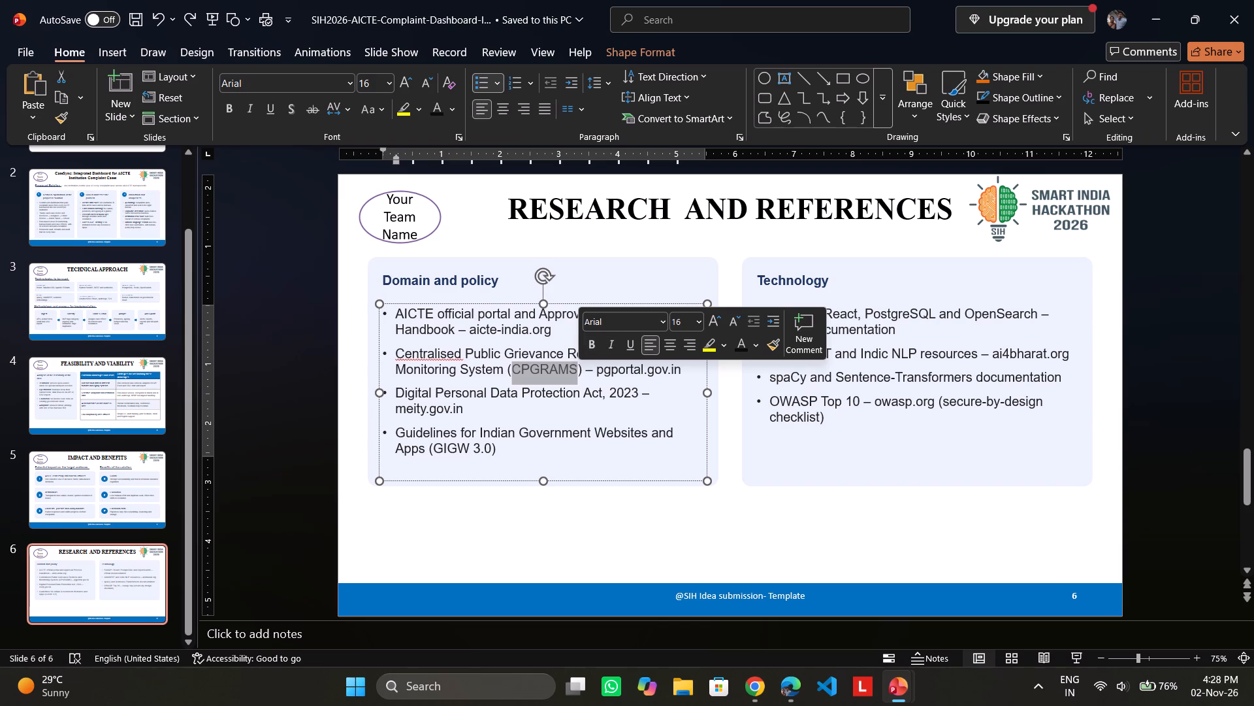
{"action": "right_click", "coordinate": [568, 369]}
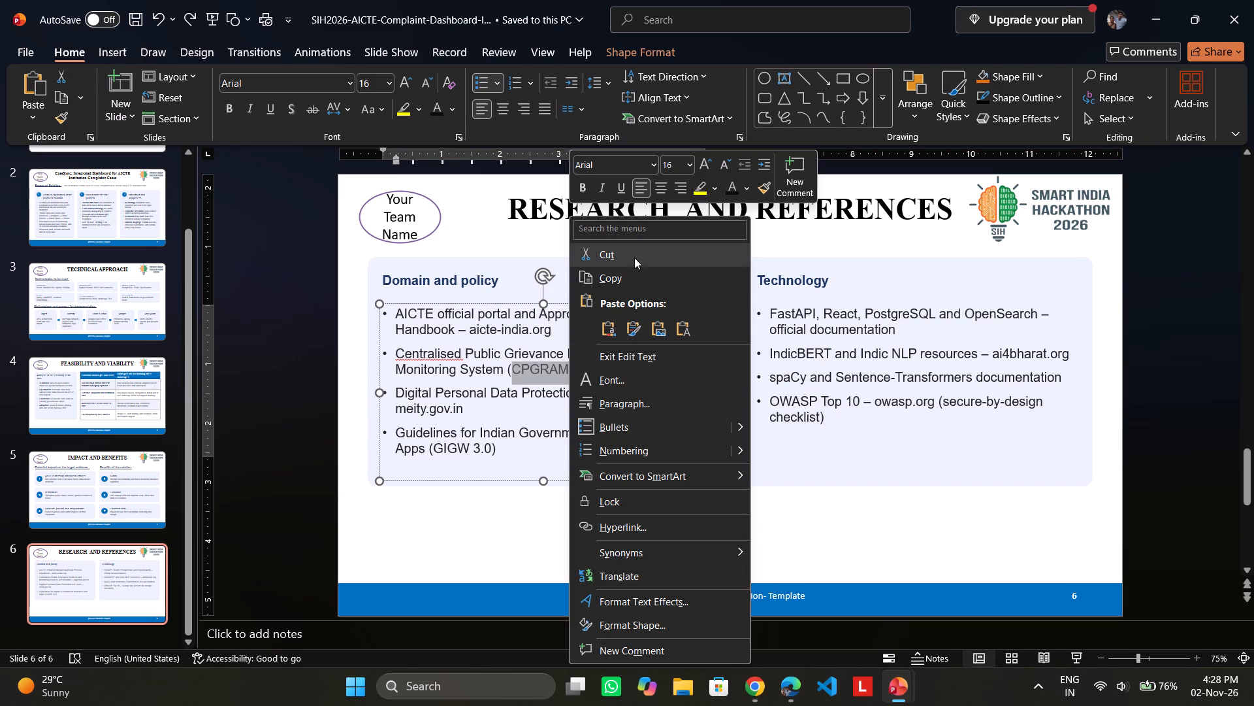
{"action": "left_click", "coordinate": [628, 280]}
Switch to Edge and search the web for the copied term "CPGRAMS" in a new tab.
{"action": "left_click", "coordinate": [786, 705]}
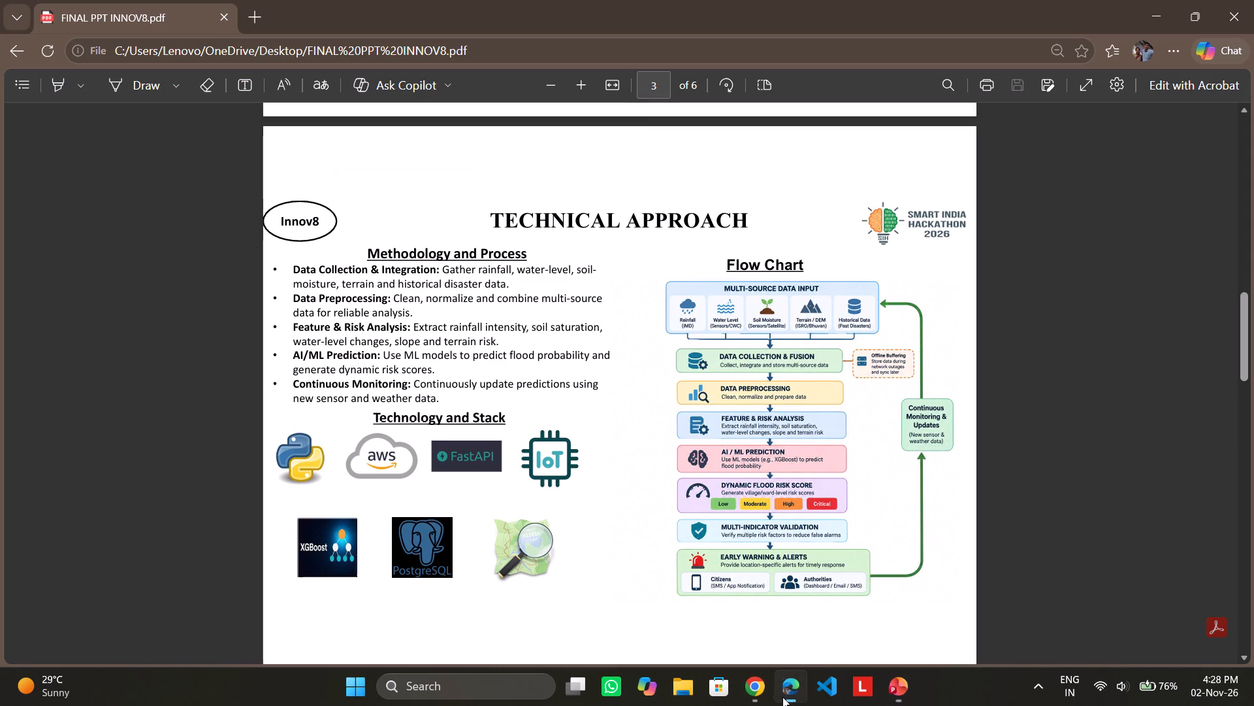
{"action": "left_click", "coordinate": [261, 12]}
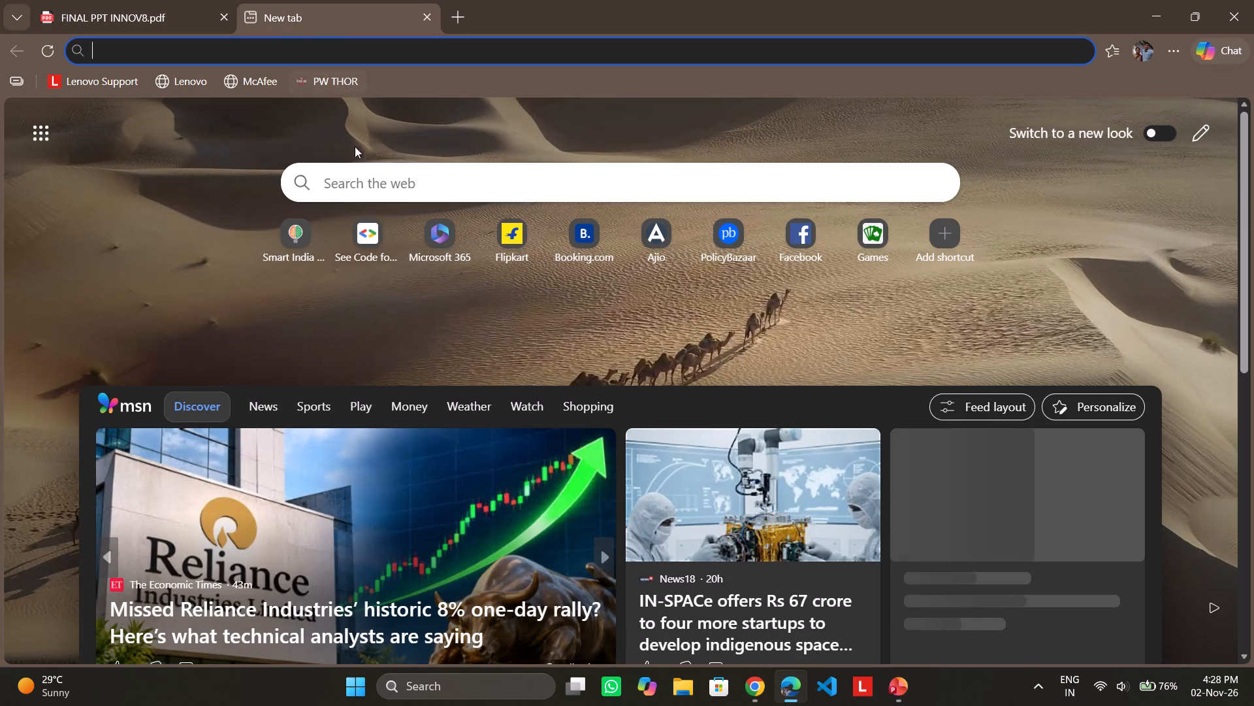
{"action": "left_click", "coordinate": [374, 192]}
{"action": "key", "text": "ctrl+v"}
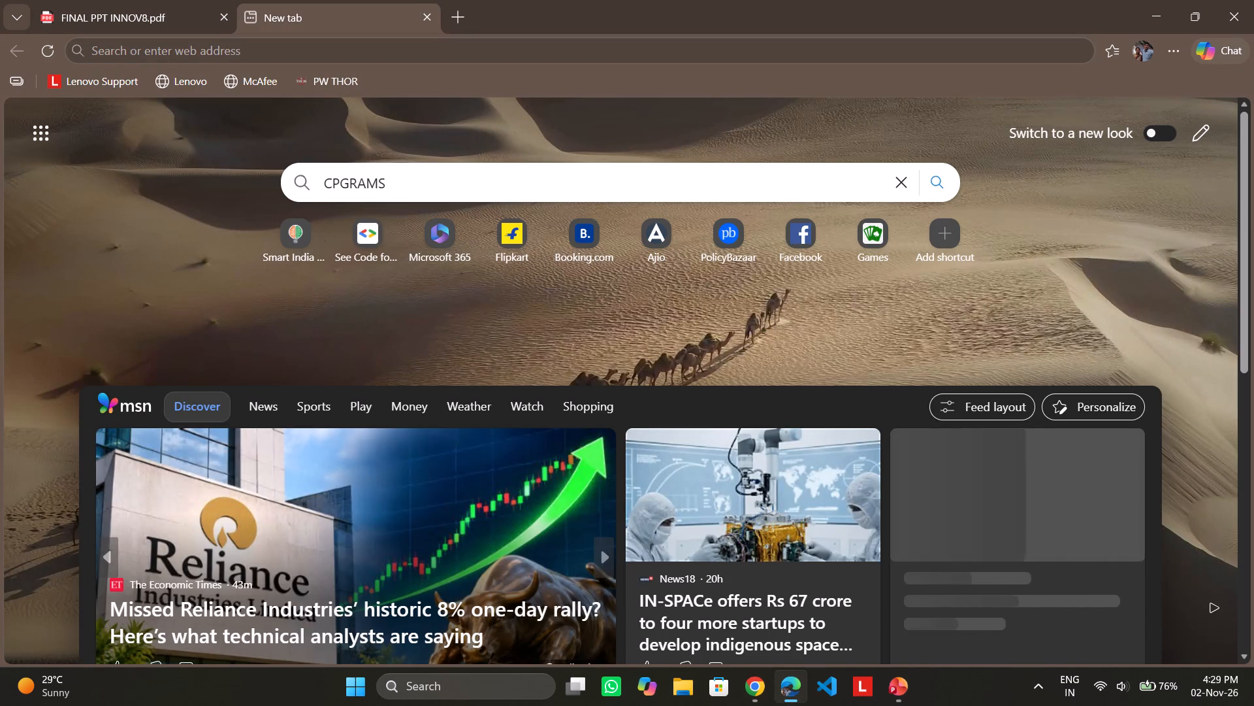
{"action": "key", "text": "Return"}
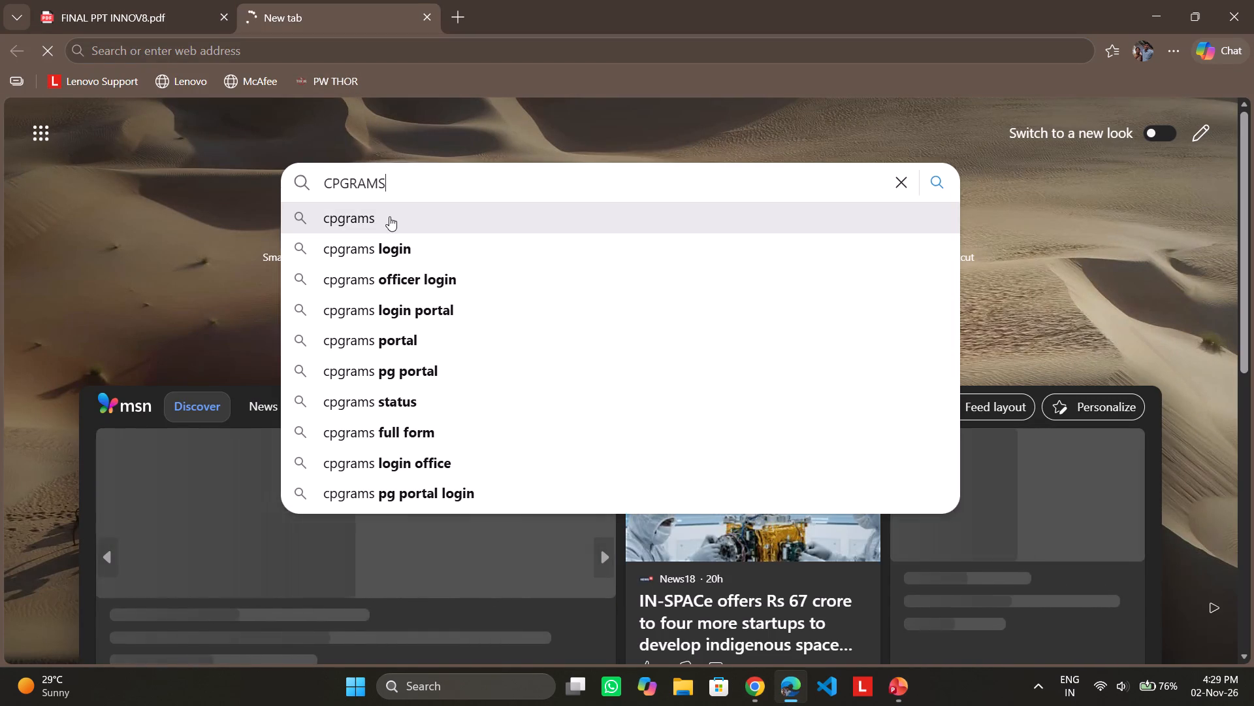
{"action": "left_click", "coordinate": [389, 219]}
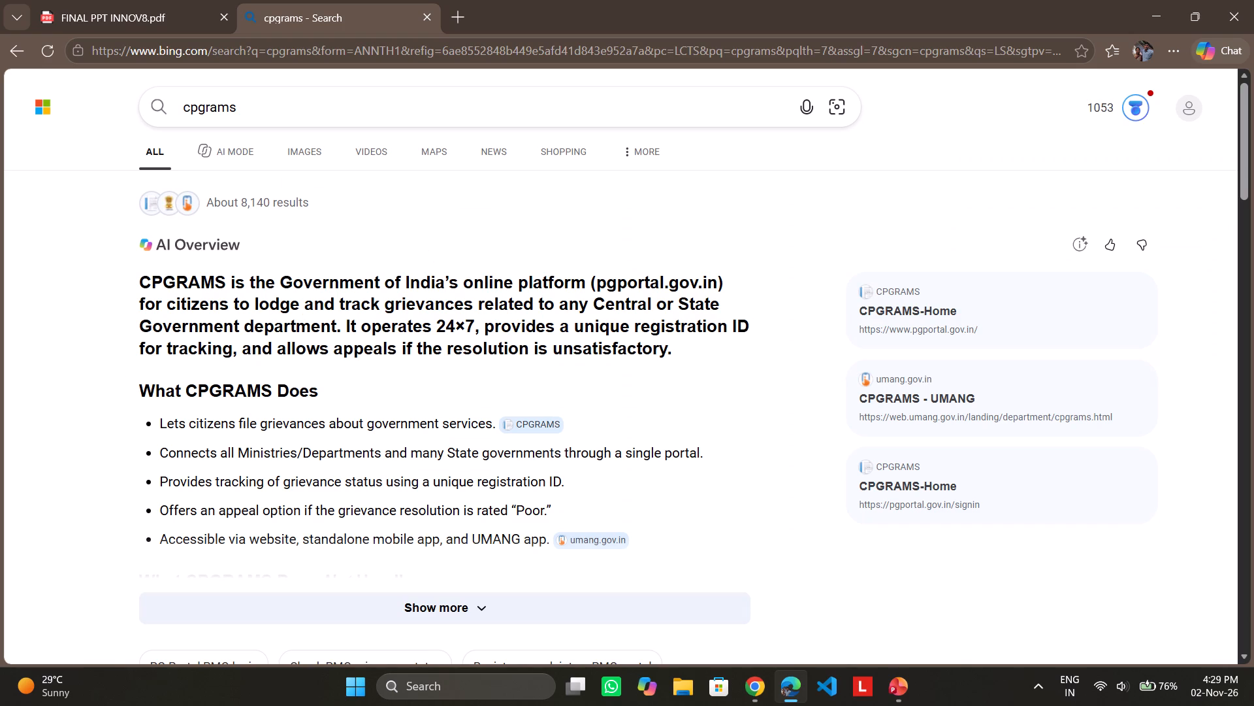
Open the CPGRAMS-Home result on pgportal.gov.in, read through the portal's home page, close it and return to the search results.
{"action": "scroll", "coordinate": [628, 322], "scroll_direction": "down", "scroll_amount": 4}
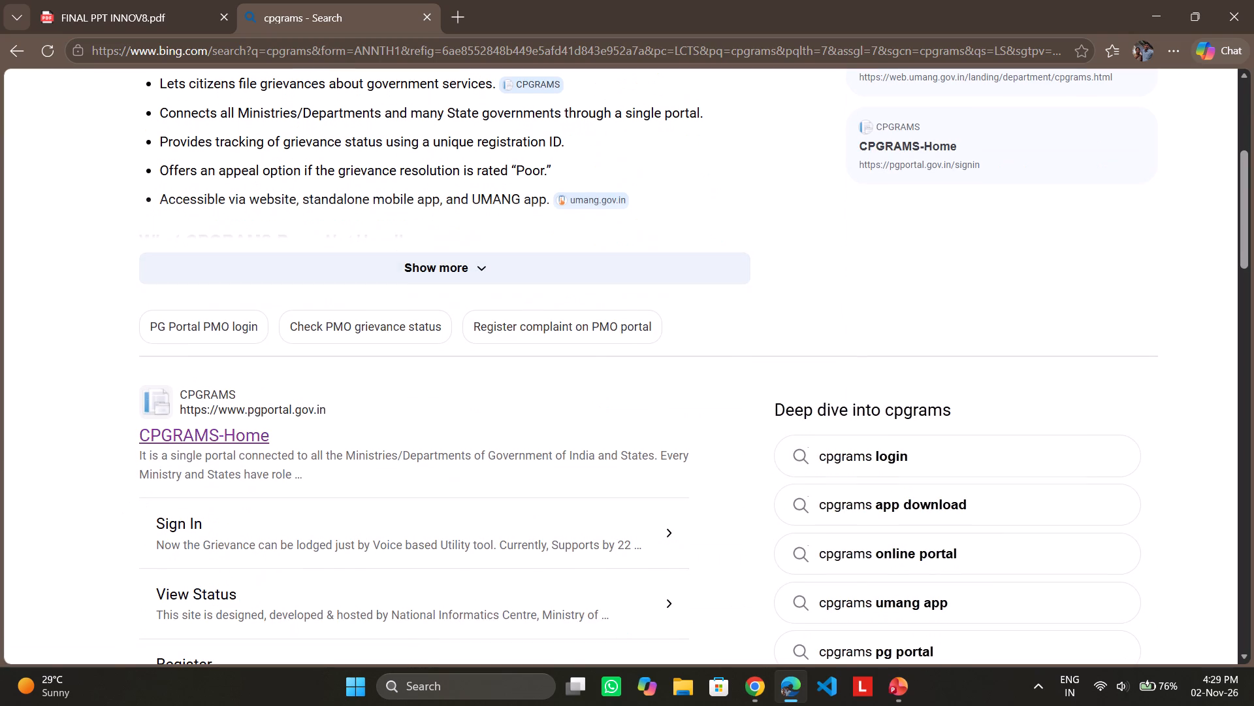
{"action": "left_click", "coordinate": [160, 437]}
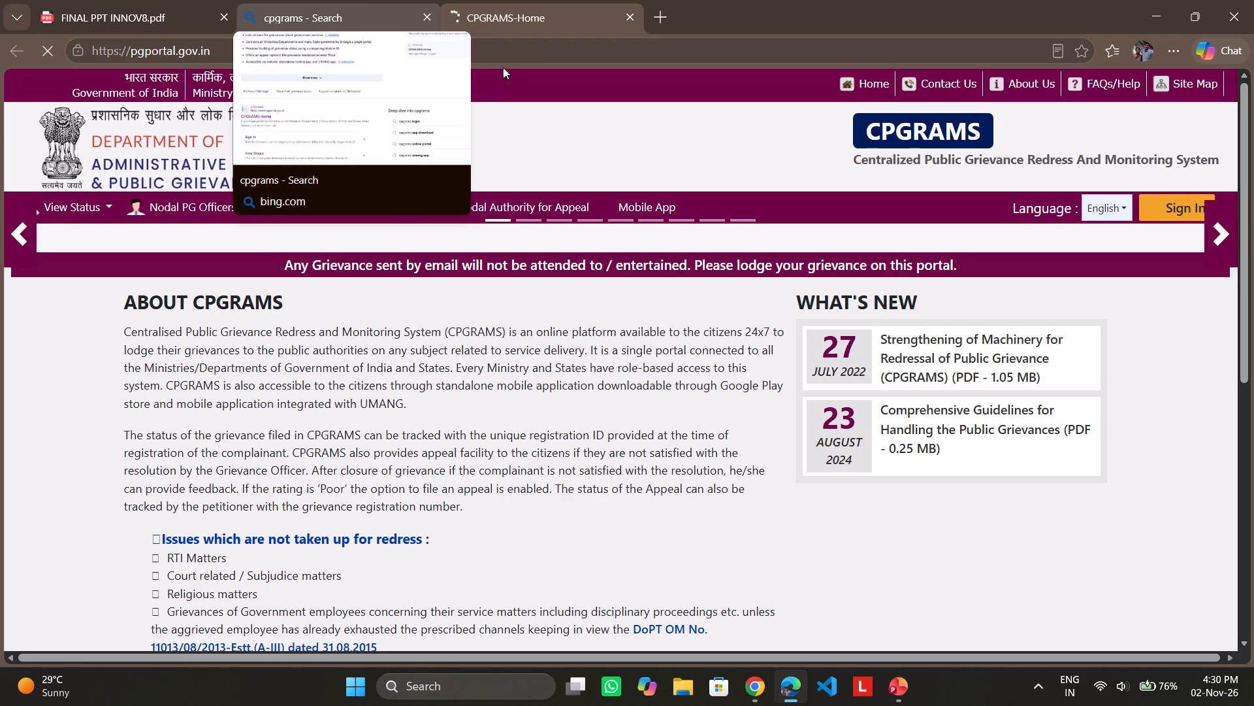
{"action": "scroll", "coordinate": [605, 367], "scroll_direction": "down", "scroll_amount": 1}
{"action": "scroll", "coordinate": [630, 345], "scroll_direction": "up", "scroll_amount": 2}
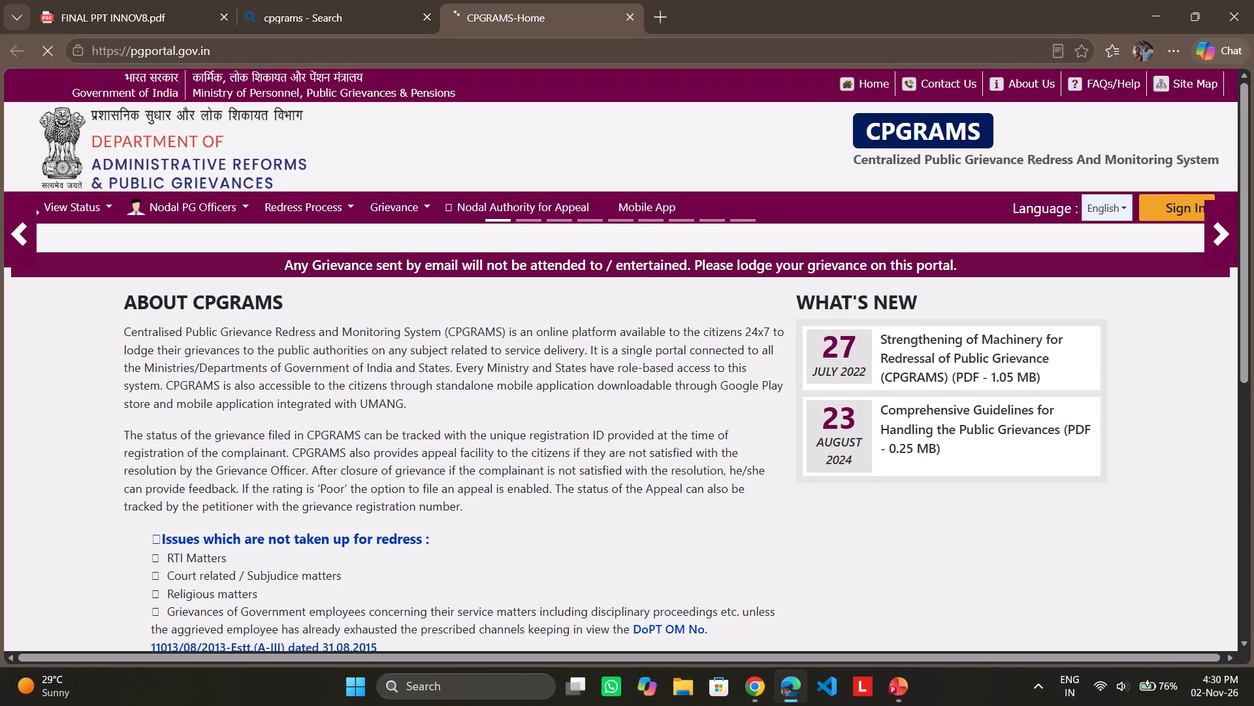
{"action": "scroll", "coordinate": [477, 256], "scroll_direction": "down", "scroll_amount": 2}
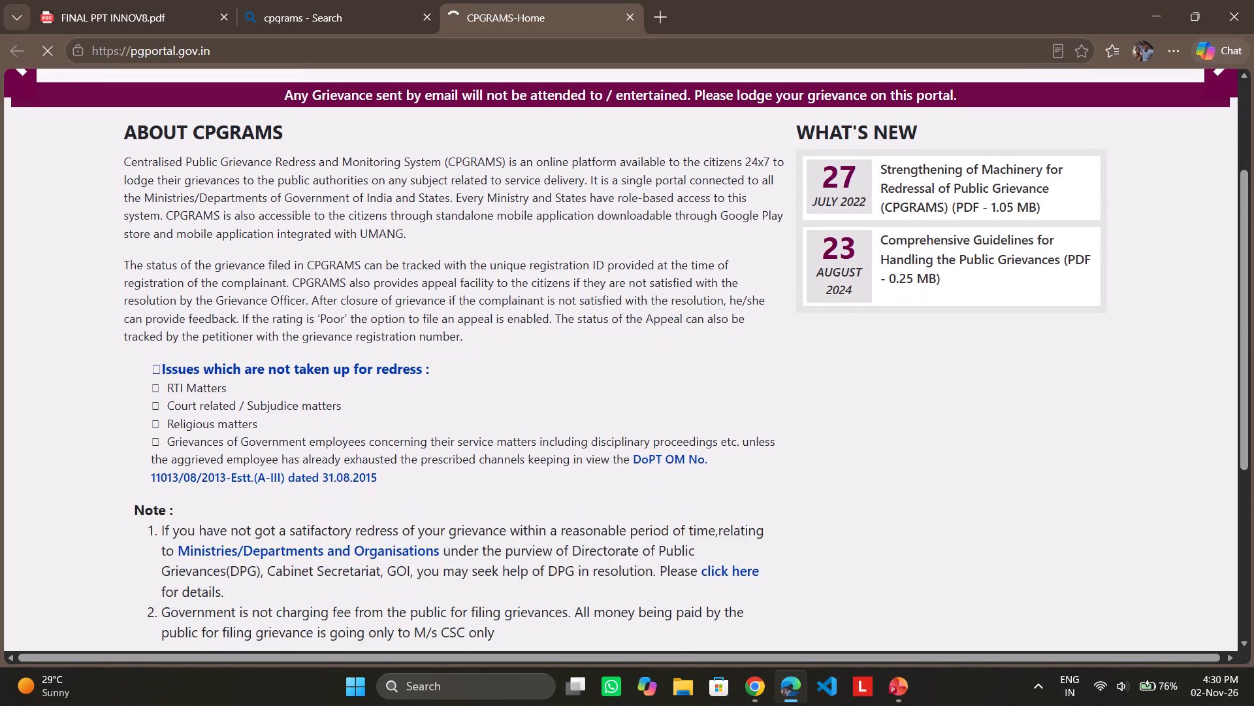
{"action": "scroll", "coordinate": [478, 260], "scroll_direction": "down", "scroll_amount": 7}
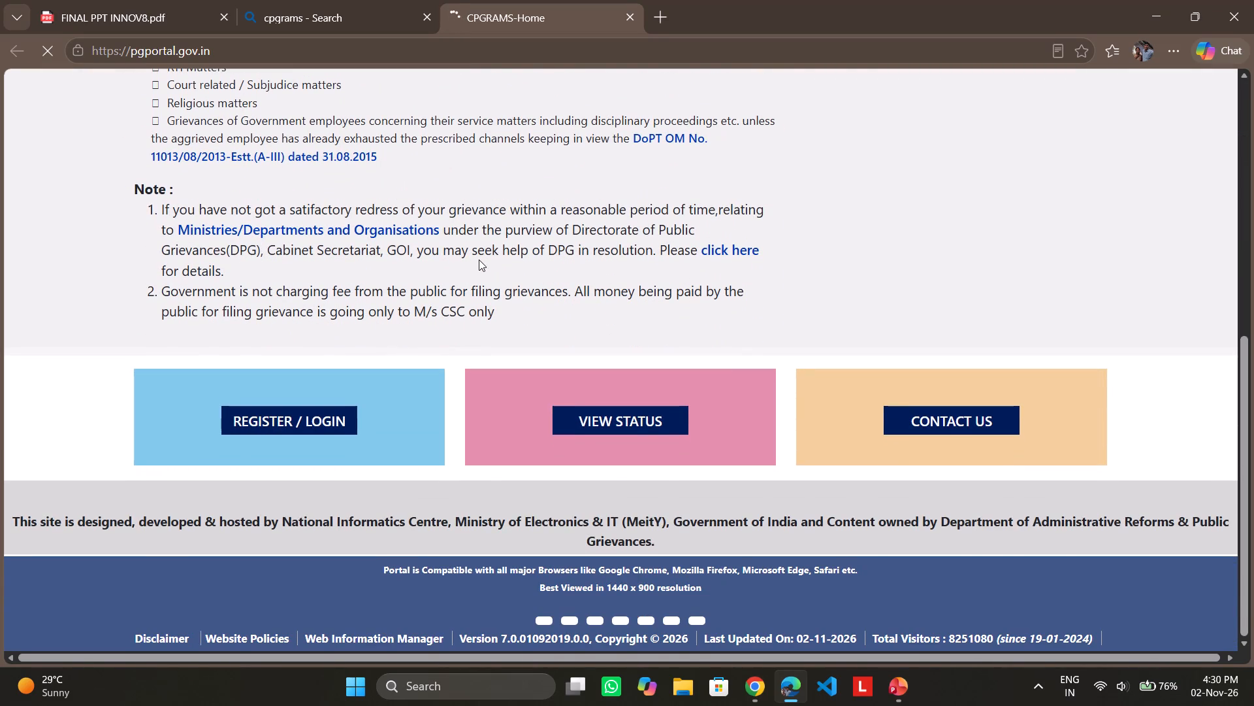
{"action": "scroll", "coordinate": [479, 260], "scroll_direction": "up", "scroll_amount": 6}
{"action": "scroll", "coordinate": [482, 256], "scroll_direction": "down", "scroll_amount": 2}
{"action": "scroll", "coordinate": [482, 256], "scroll_direction": "up", "scroll_amount": 10}
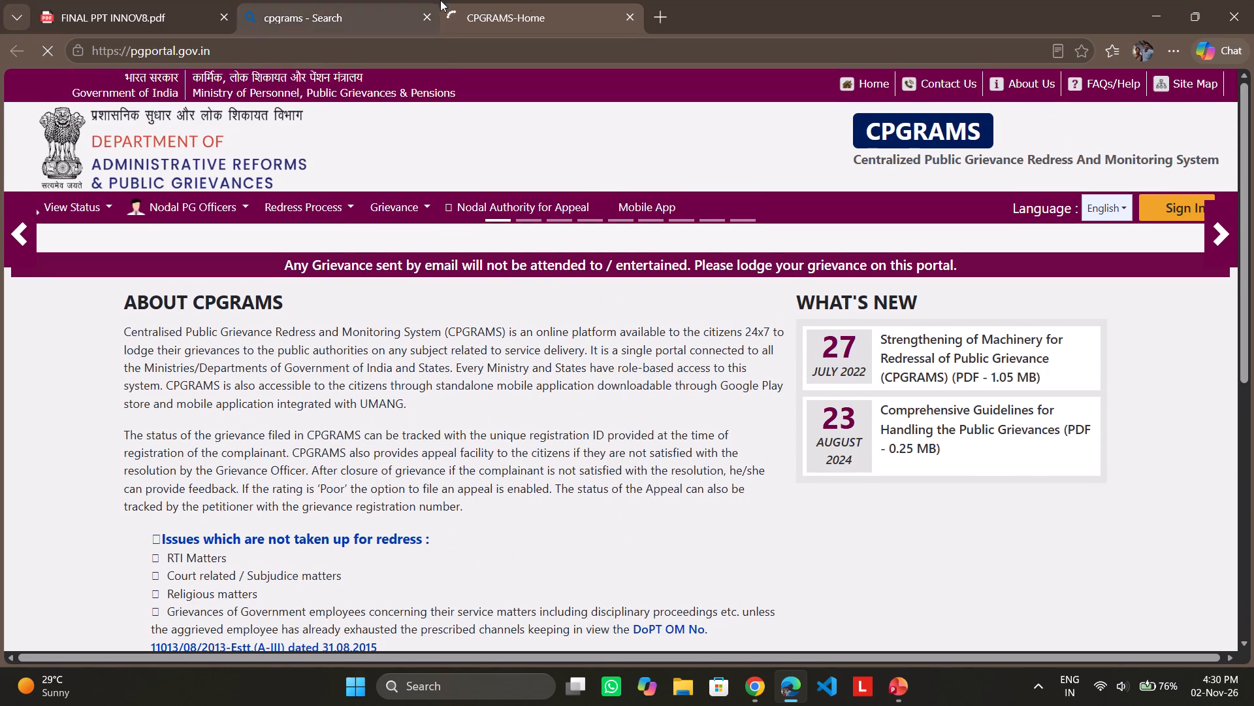
{"action": "left_click", "coordinate": [629, 12]}
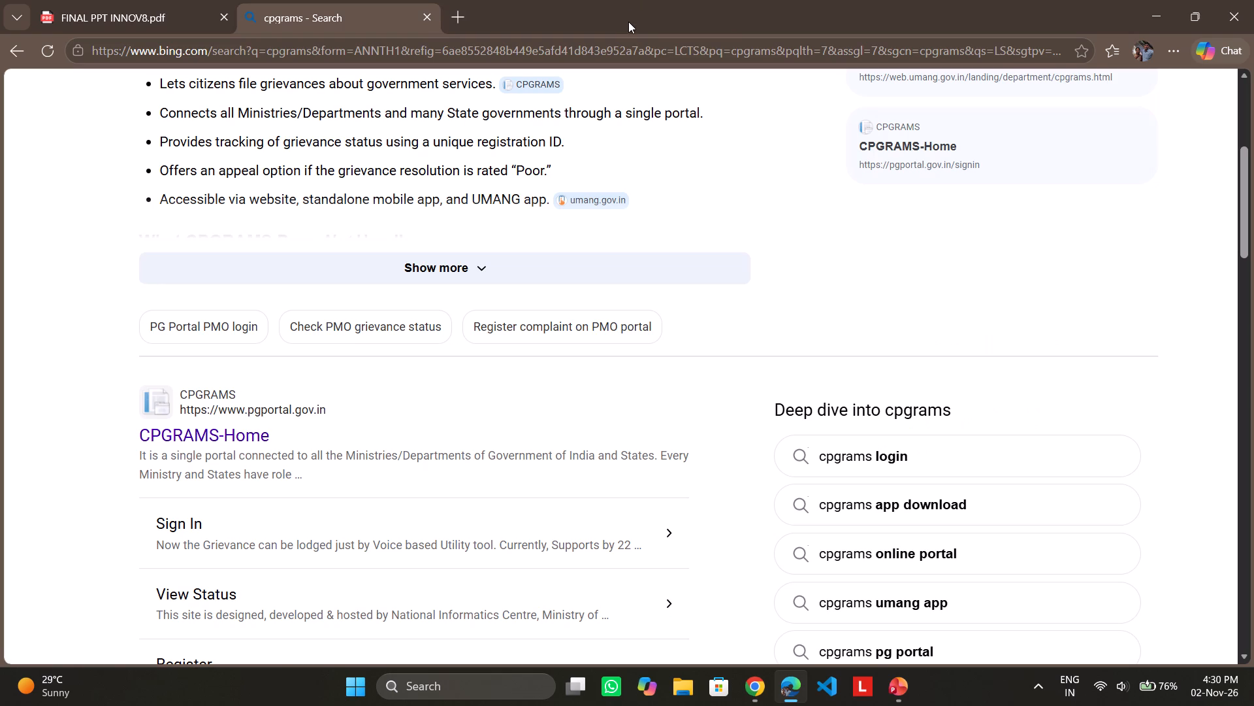
{"action": "scroll", "coordinate": [472, 294], "scroll_direction": "up", "scroll_amount": 2}
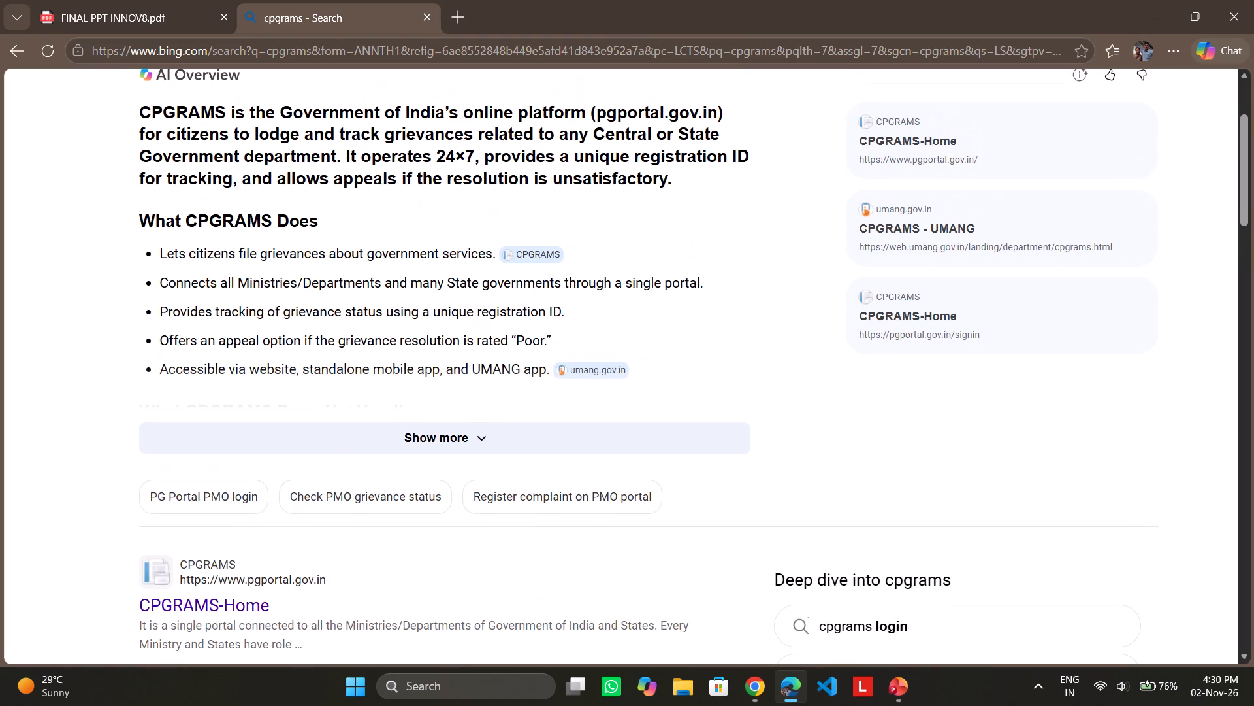
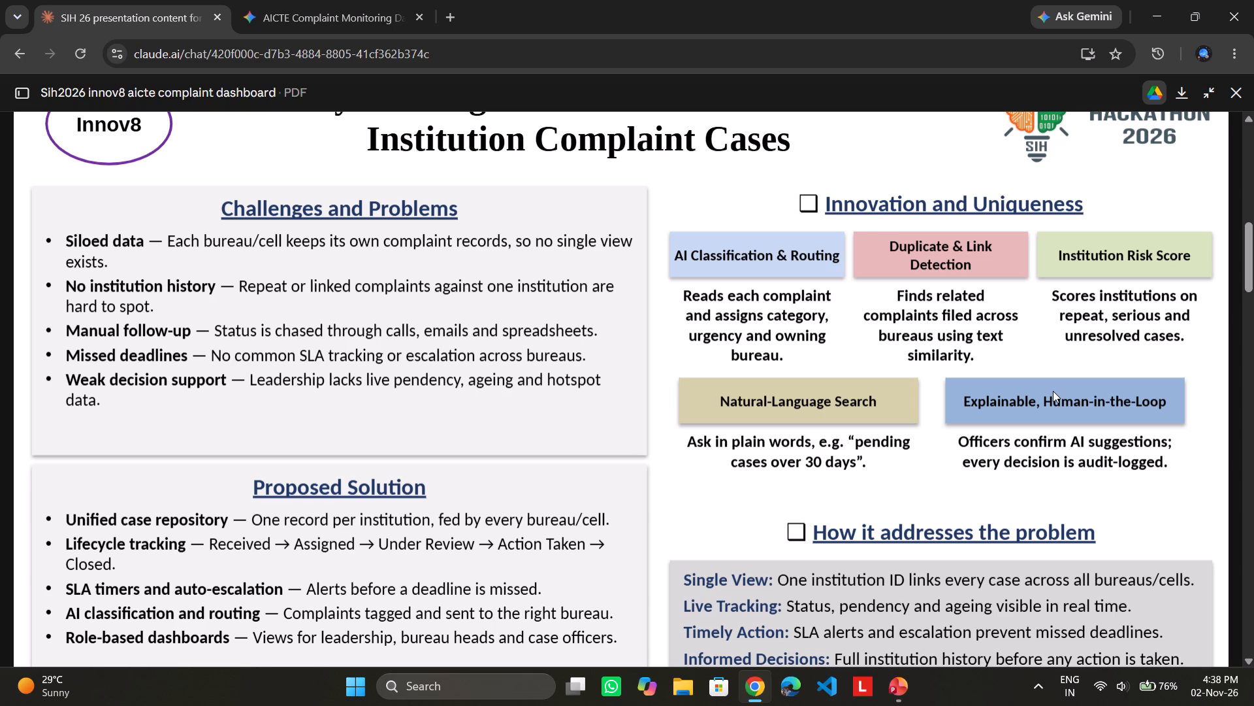
{"action": "scroll", "coordinate": [1054, 364], "scroll_direction": "down", "scroll_amount": 2}
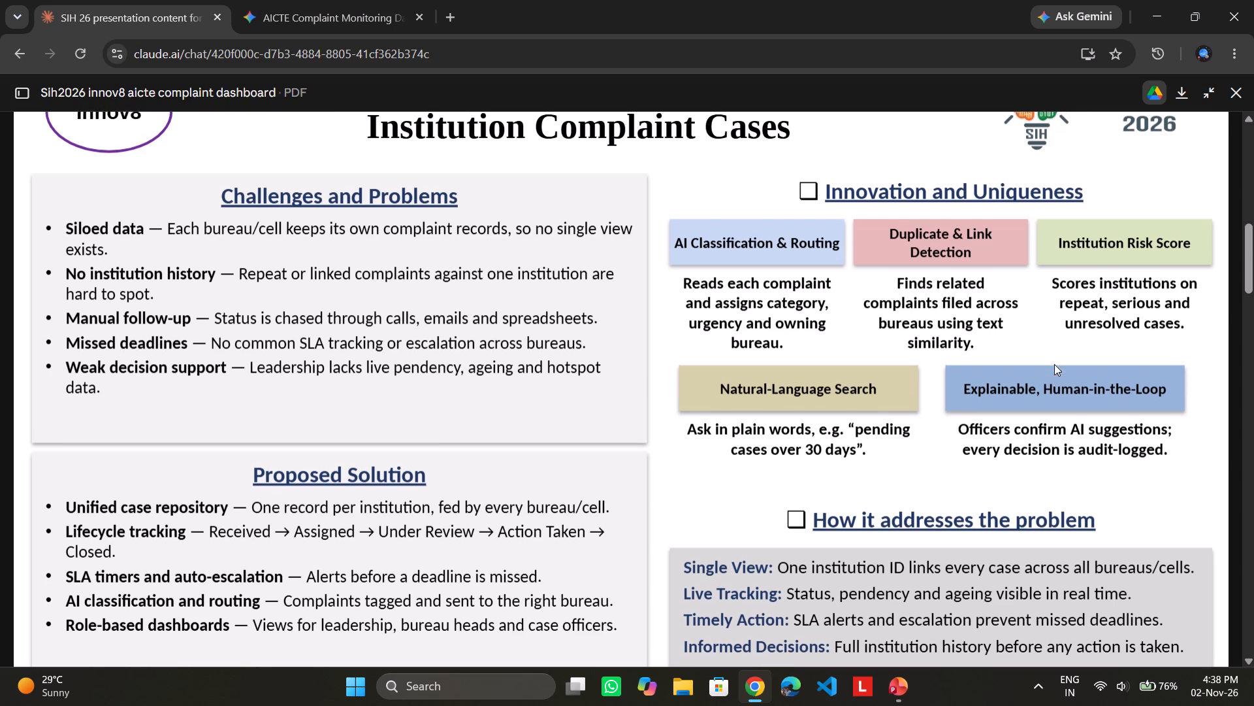
{"action": "scroll", "coordinate": [1054, 364], "scroll_direction": "down", "scroll_amount": 6}
{"action": "scroll", "coordinate": [1057, 350], "scroll_direction": "up", "scroll_amount": 6}
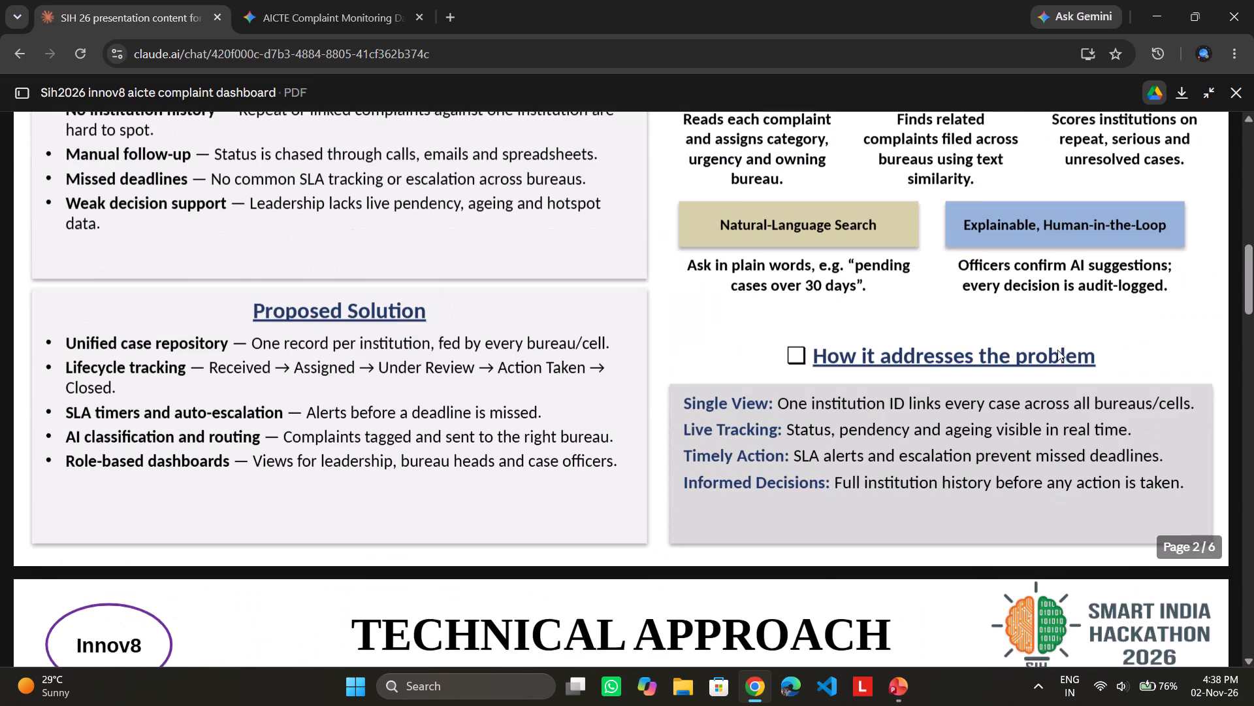
Read the Technical Approach slide with its flow chart and technology stack, and the Feasibility and Viability slide.
{"action": "scroll", "coordinate": [1057, 350], "scroll_direction": "down", "scroll_amount": 3}
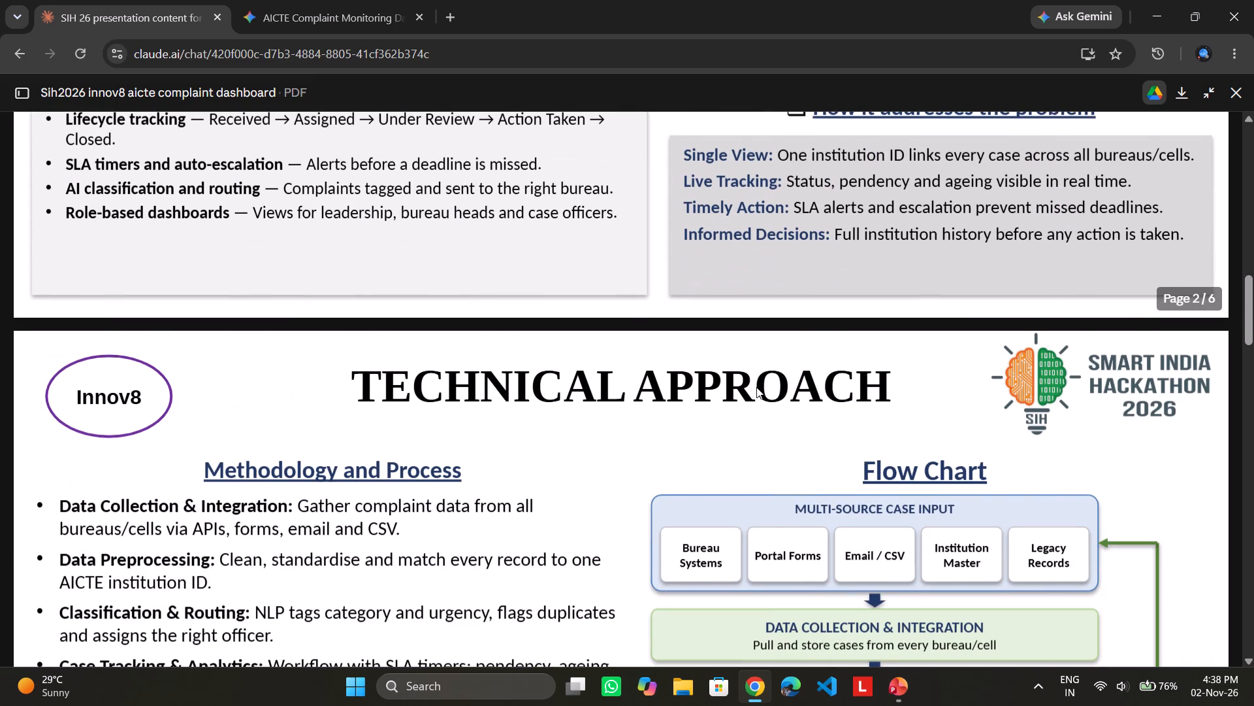
{"action": "scroll", "coordinate": [752, 387], "scroll_direction": "down", "scroll_amount": 3}
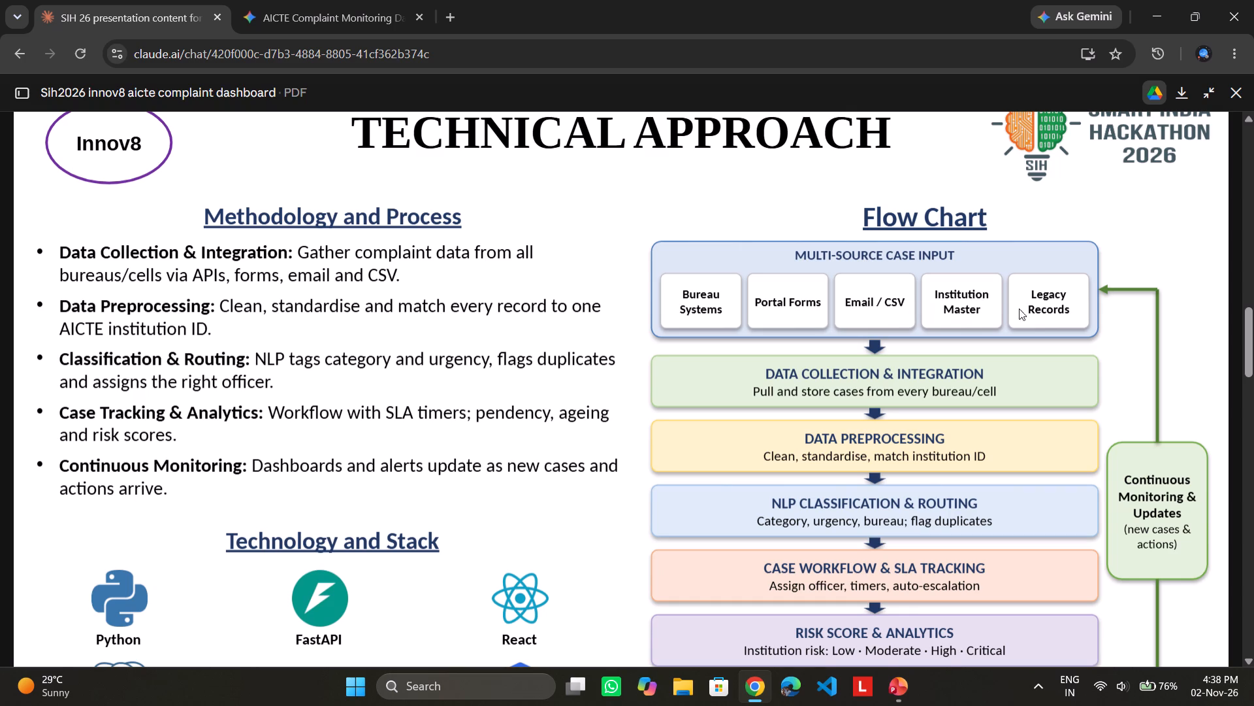
{"action": "scroll", "coordinate": [849, 397], "scroll_direction": "down", "scroll_amount": 1}
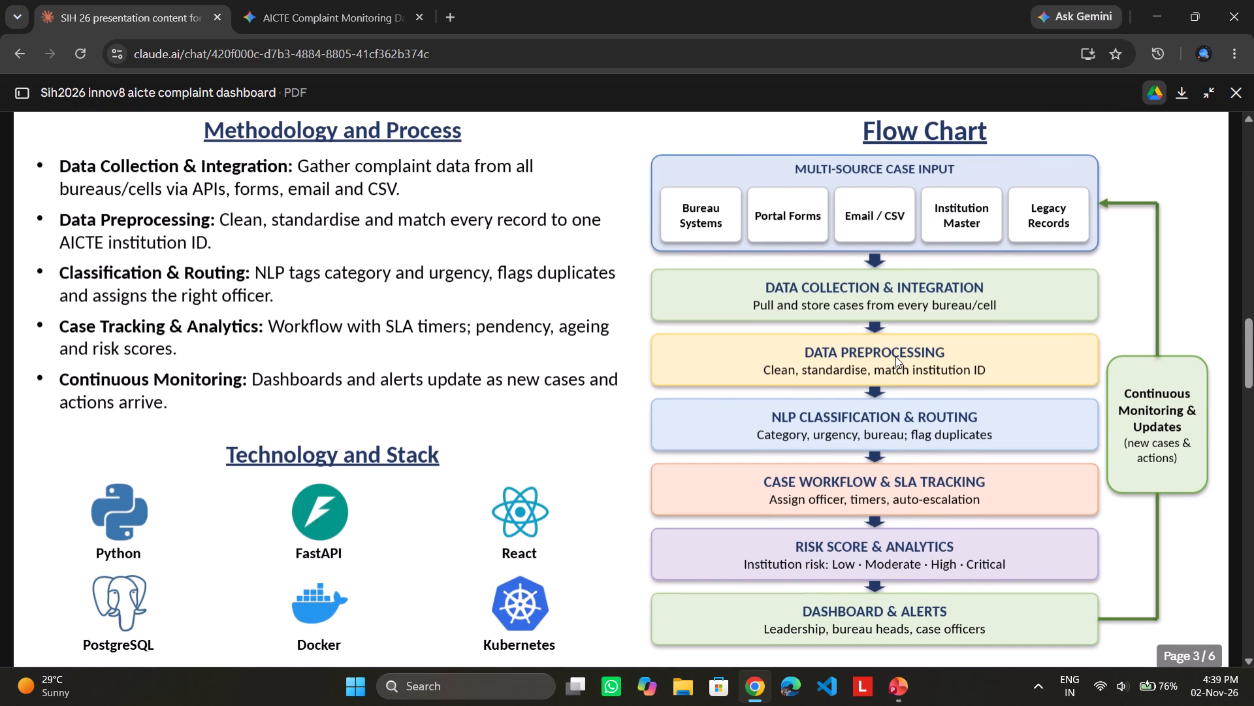
{"action": "scroll", "coordinate": [895, 356], "scroll_direction": "down", "scroll_amount": 2}
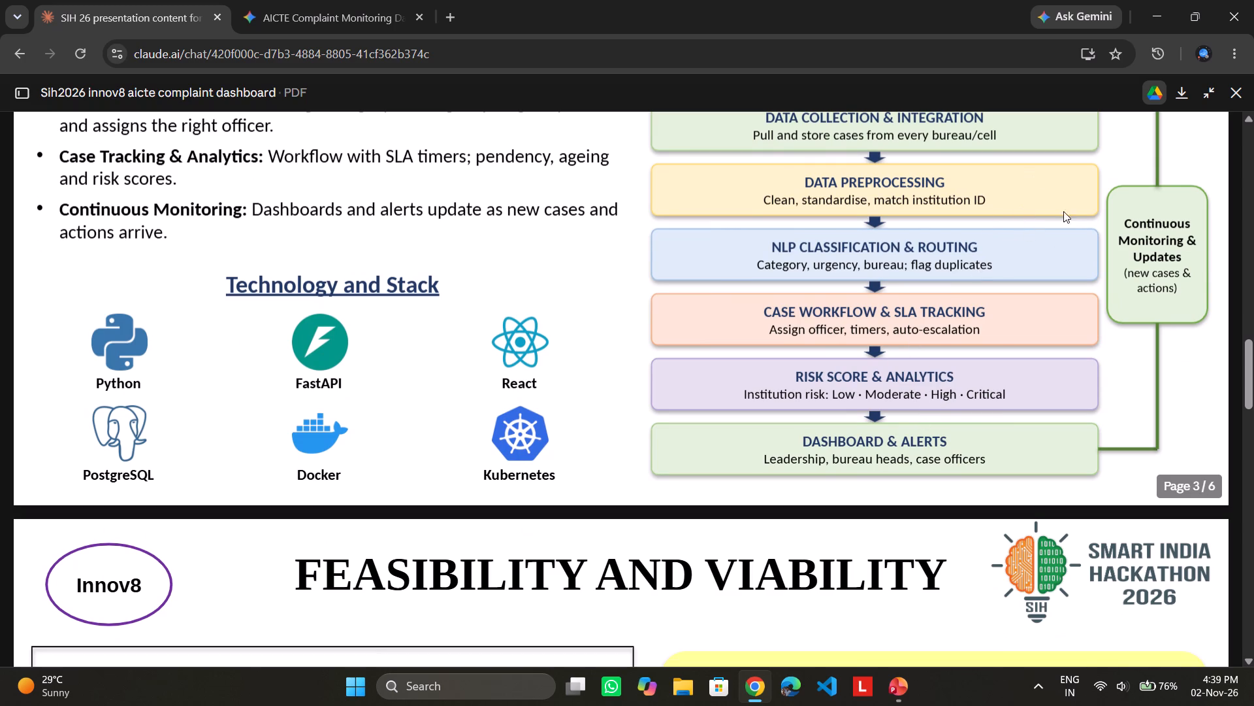
{"action": "scroll", "coordinate": [760, 313], "scroll_direction": "down", "scroll_amount": 5}
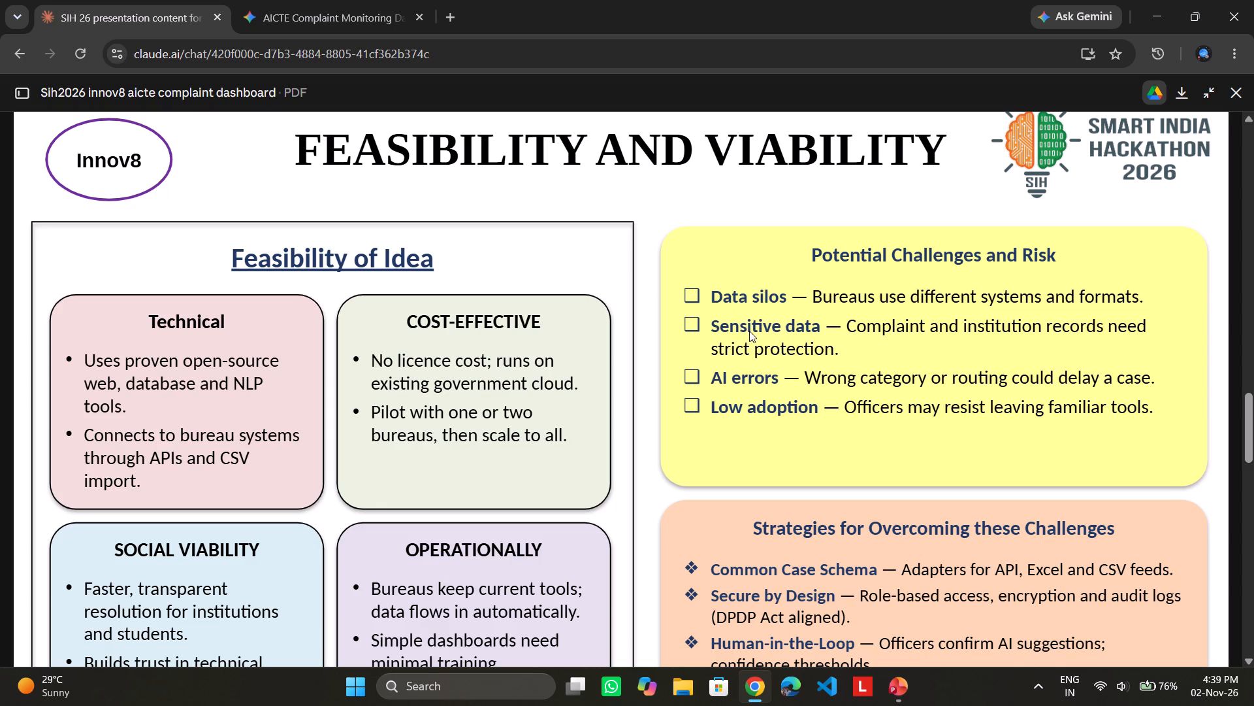
{"action": "scroll", "coordinate": [749, 331], "scroll_direction": "down", "scroll_amount": 2}
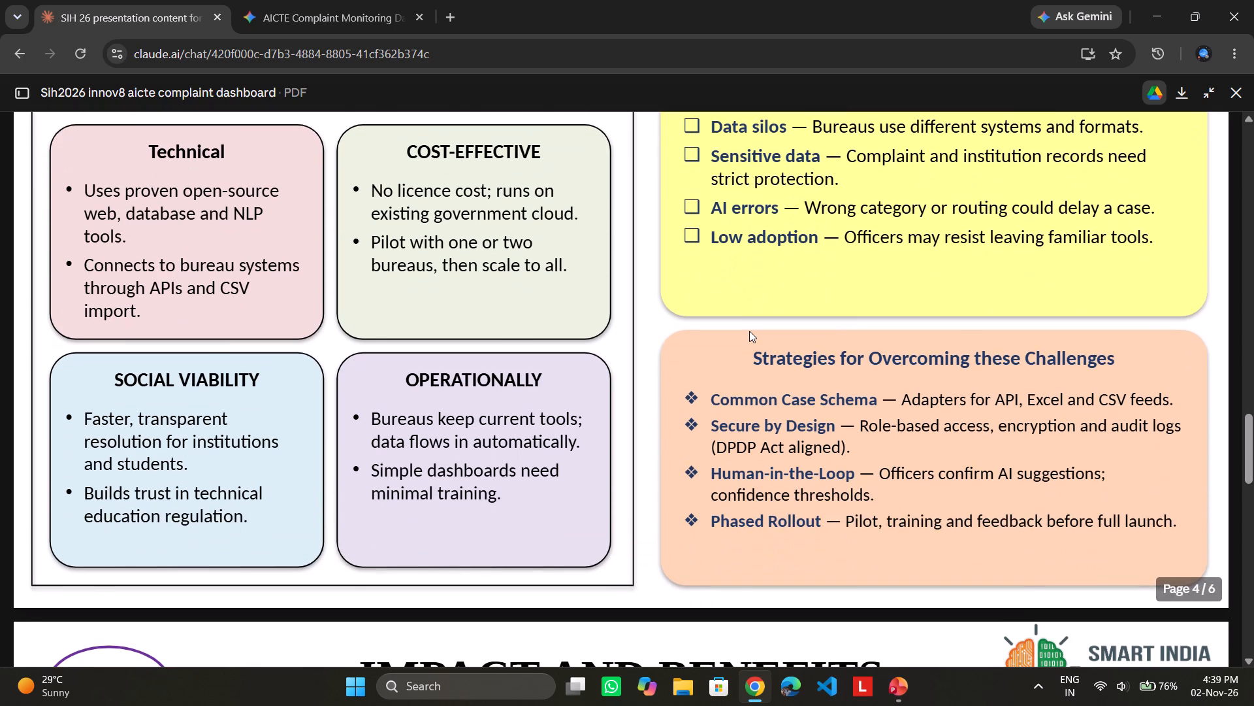
{"action": "scroll", "coordinate": [749, 331], "scroll_direction": "down", "scroll_amount": 3}
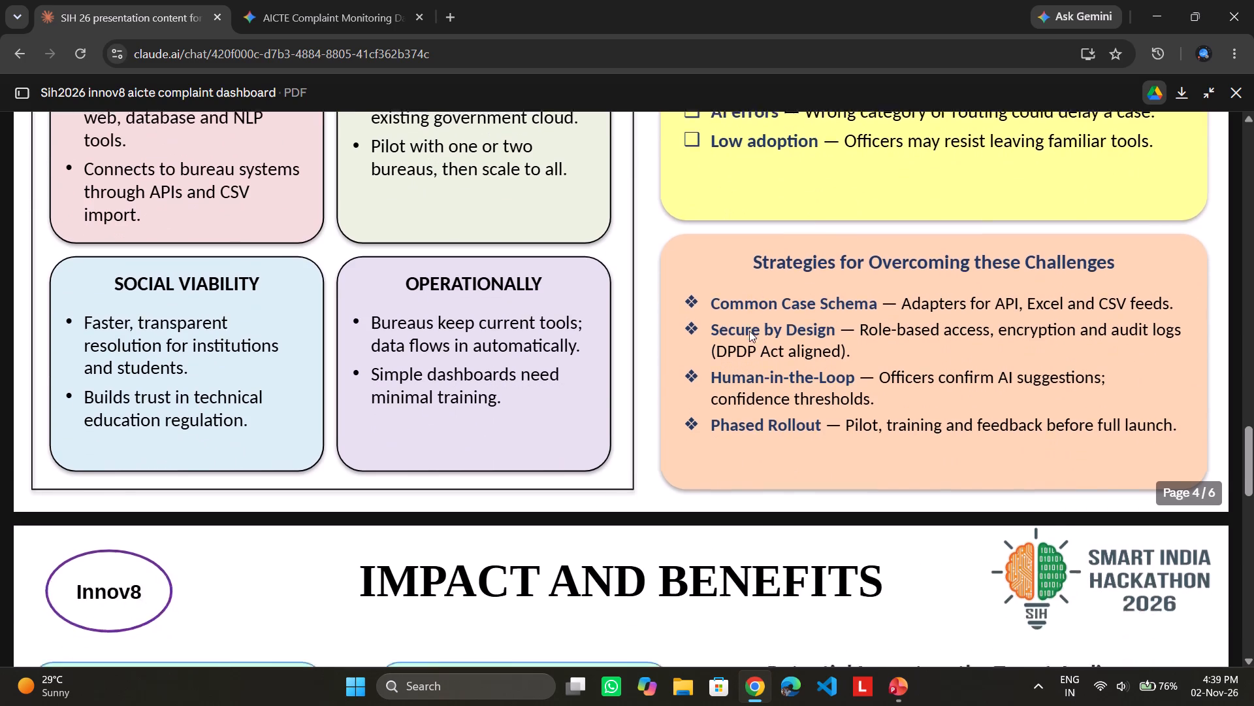
Skim past Impact and Benefits and read the Research and References slide down to its Quick Links.
{"action": "scroll", "coordinate": [749, 331], "scroll_direction": "down", "scroll_amount": 6}
{"action": "scroll", "coordinate": [749, 331], "scroll_direction": "up", "scroll_amount": 1}
{"action": "scroll", "coordinate": [761, 329], "scroll_direction": "down", "scroll_amount": 4}
{"action": "scroll", "coordinate": [761, 329], "scroll_direction": "up", "scroll_amount": 1}
{"action": "scroll", "coordinate": [762, 330], "scroll_direction": "down", "scroll_amount": 2}
{"action": "scroll", "coordinate": [771, 330], "scroll_direction": "up", "scroll_amount": 1}
{"action": "scroll", "coordinate": [771, 330], "scroll_direction": "down", "scroll_amount": 2}
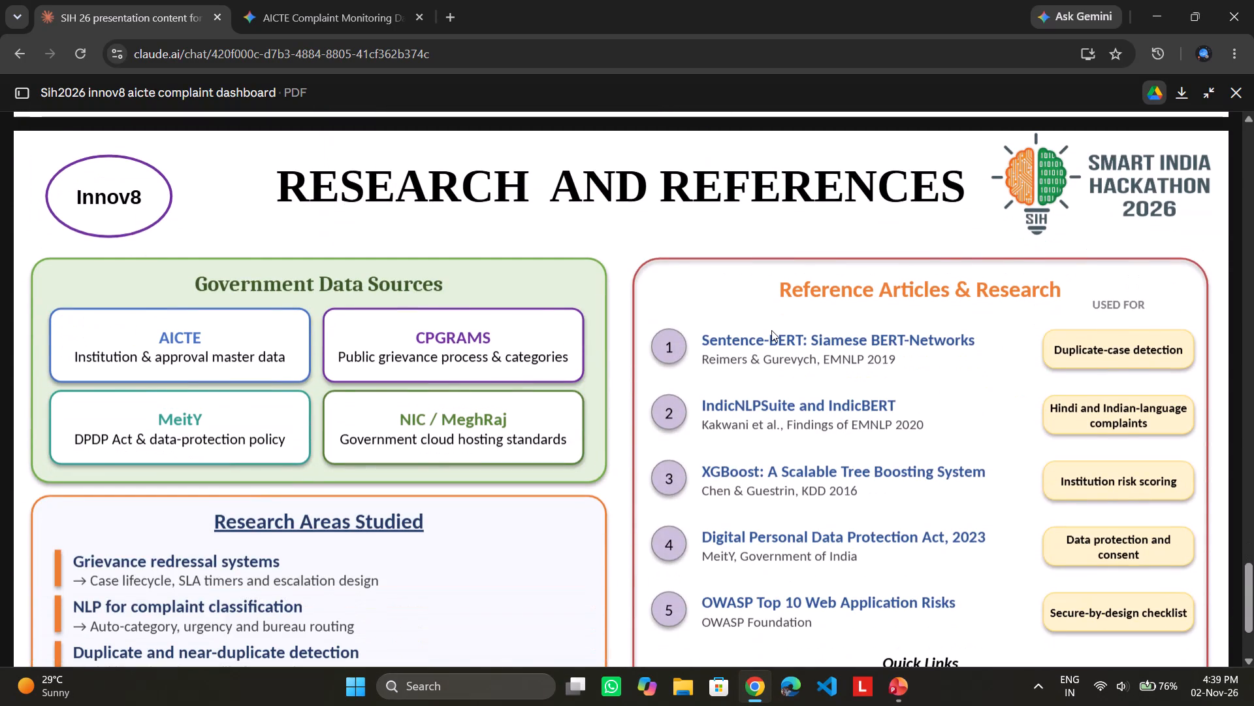
{"action": "scroll", "coordinate": [773, 331], "scroll_direction": "down", "scroll_amount": 2}
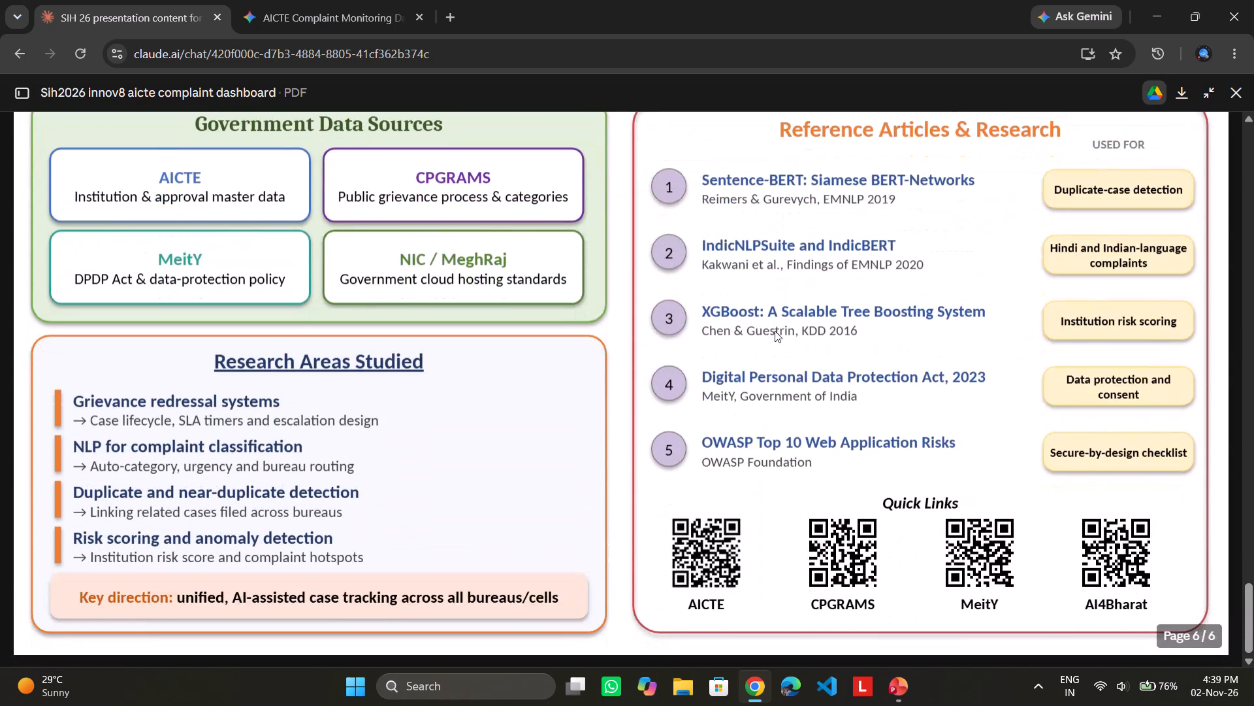
{"action": "scroll", "coordinate": [775, 331], "scroll_direction": "down", "scroll_amount": 1}
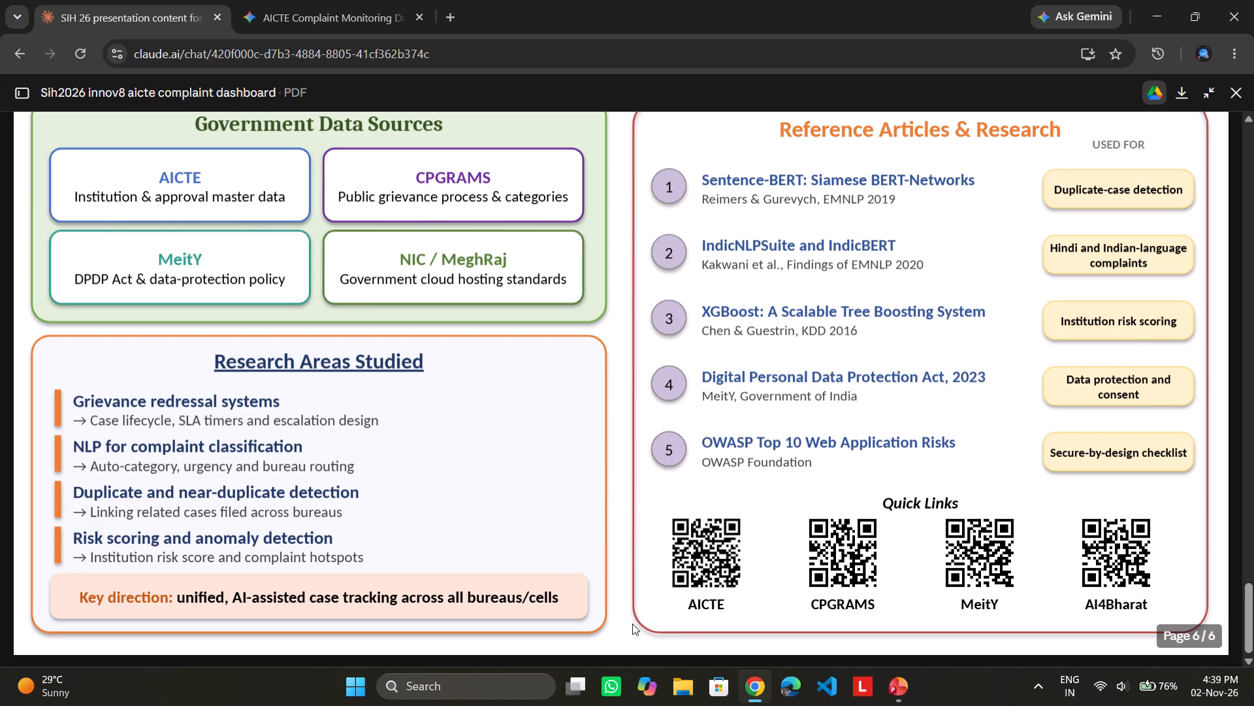
{"action": "scroll", "coordinate": [482, 593], "scroll_direction": "up", "scroll_amount": 2}
{"action": "scroll", "coordinate": [482, 590], "scroll_direction": "down", "scroll_amount": 1}
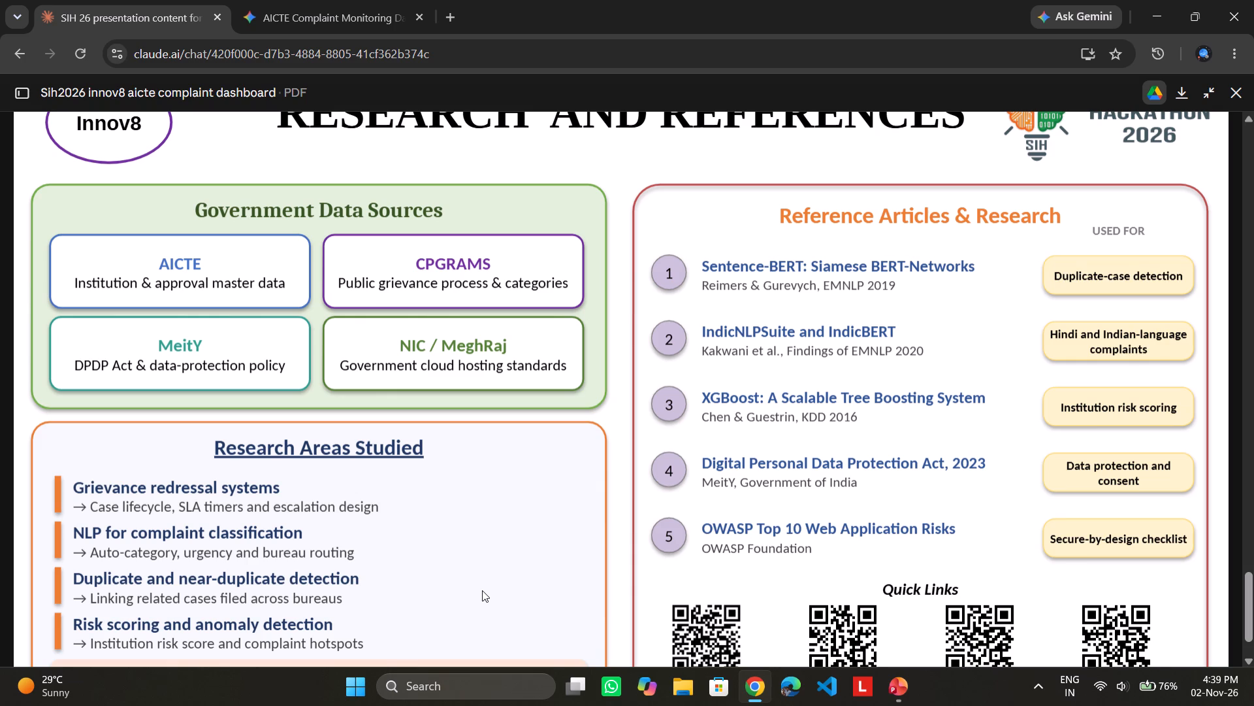
{"action": "scroll", "coordinate": [415, 533], "scroll_direction": "down", "scroll_amount": 3}
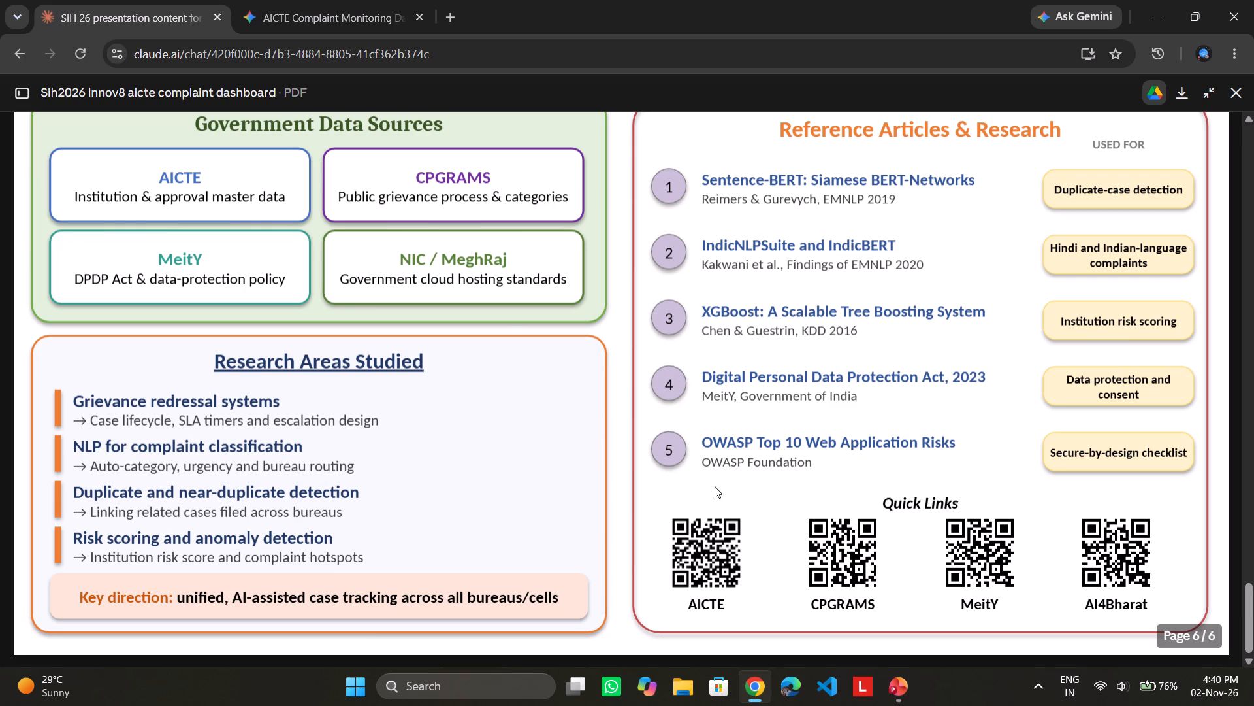
Try the AICTE QR code under Quick Links and look over the reference articles above it.
{"action": "left_click", "coordinate": [704, 549]}
{"action": "scroll", "coordinate": [777, 564], "scroll_direction": "down", "scroll_amount": 1}
{"action": "scroll", "coordinate": [776, 586], "scroll_direction": "up", "scroll_amount": 2}
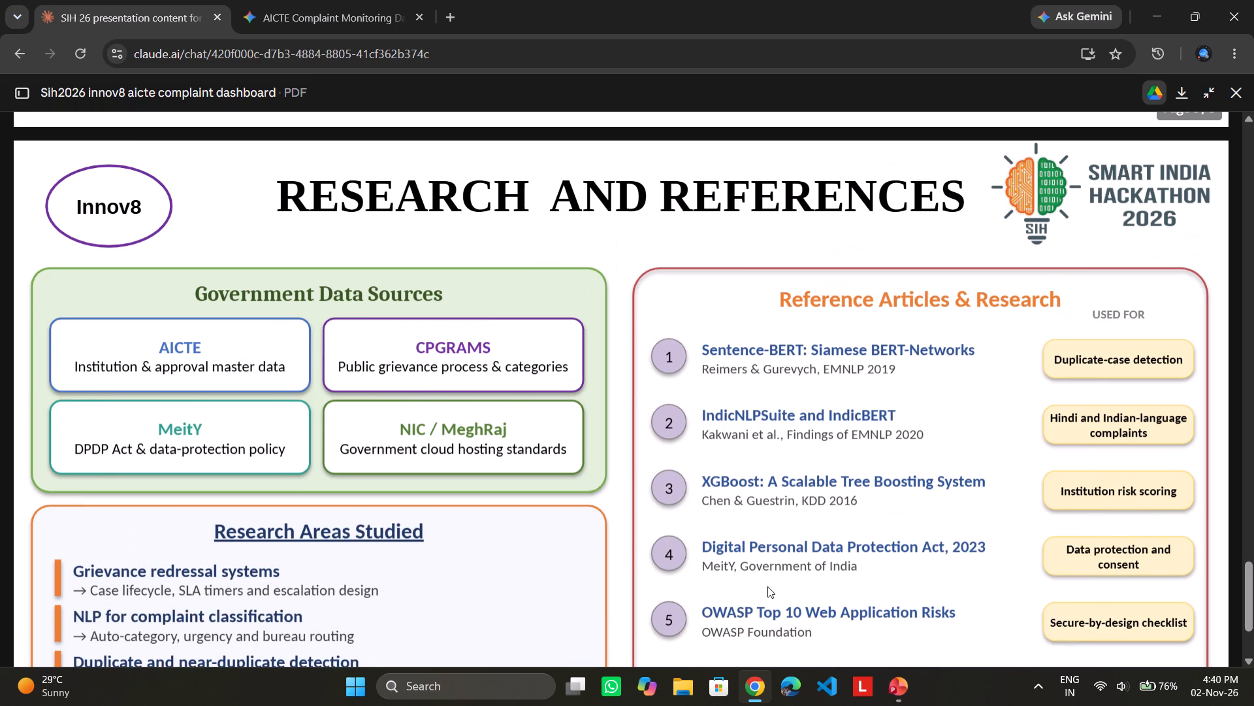
{"action": "scroll", "coordinate": [511, 560], "scroll_direction": "up", "scroll_amount": 1}
{"action": "scroll", "coordinate": [491, 688], "scroll_direction": "down", "scroll_amount": 2}
{"action": "scroll", "coordinate": [555, 663], "scroll_direction": "down", "scroll_amount": 4}
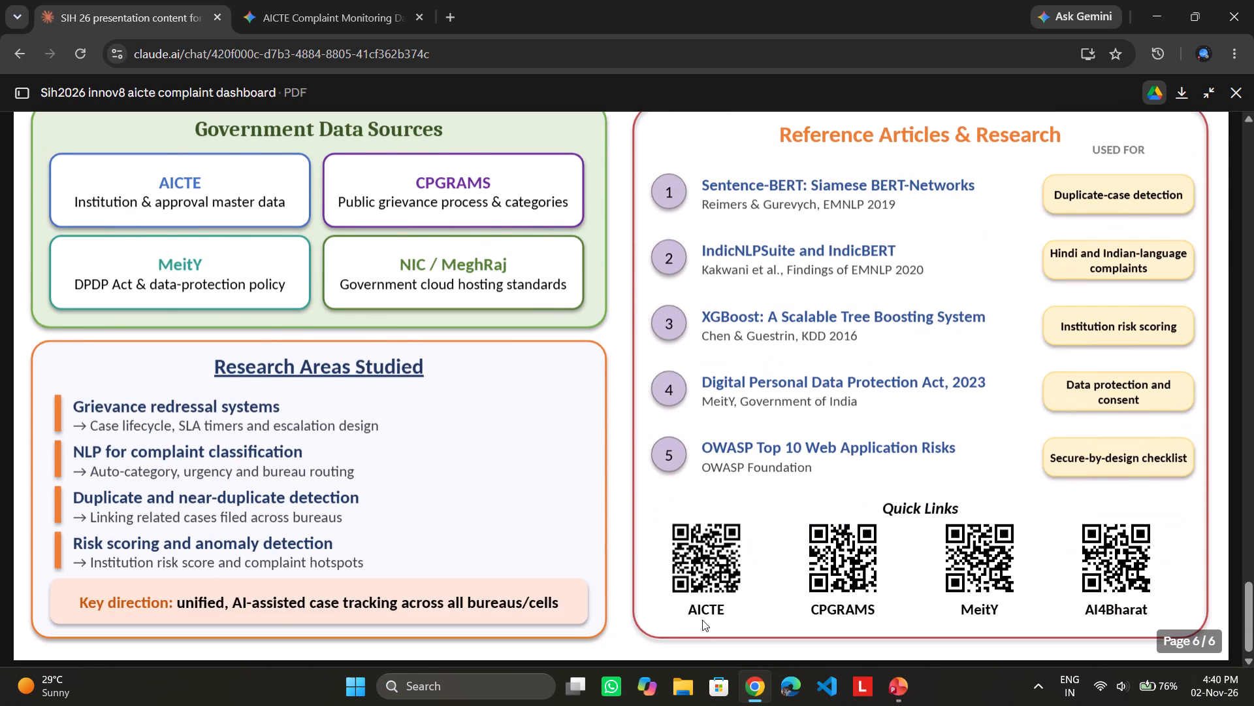
{"action": "scroll", "coordinate": [702, 620], "scroll_direction": "down", "scroll_amount": 1}
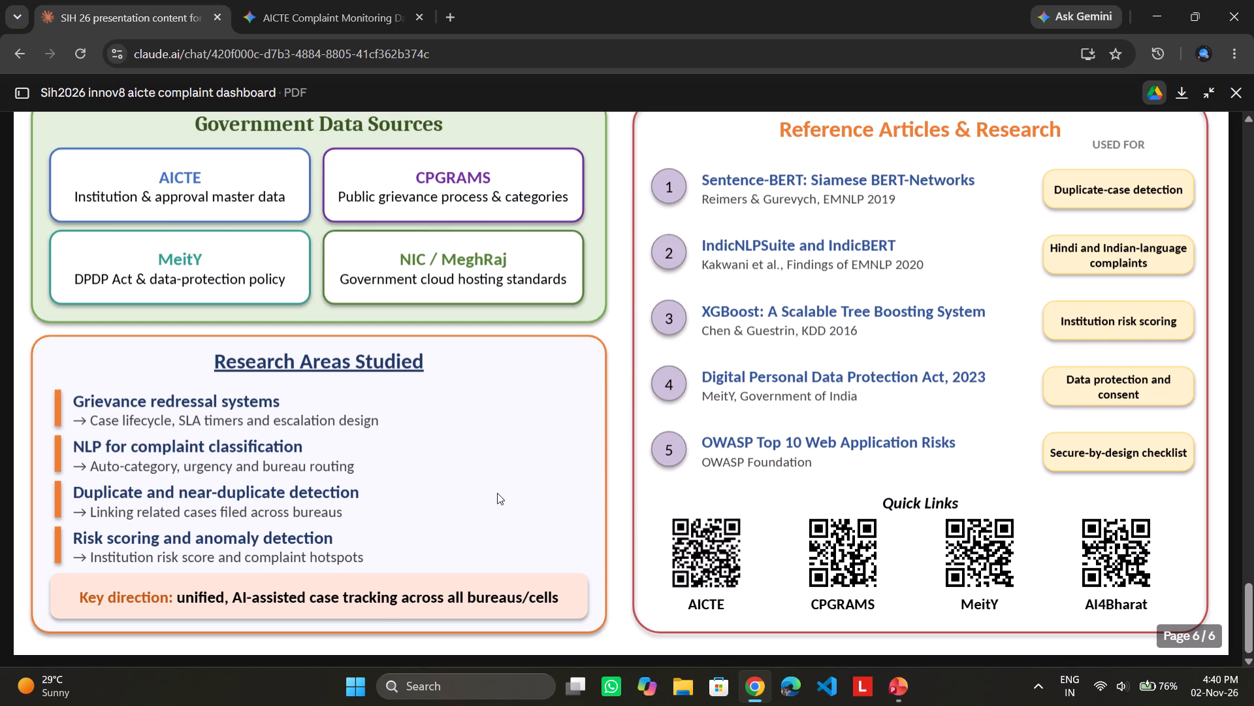
Re-read the Research and References slide, checking its government data sources, research areas, reference articles and QR codes.
{"action": "scroll", "coordinate": [437, 487], "scroll_direction": "up", "scroll_amount": 2}
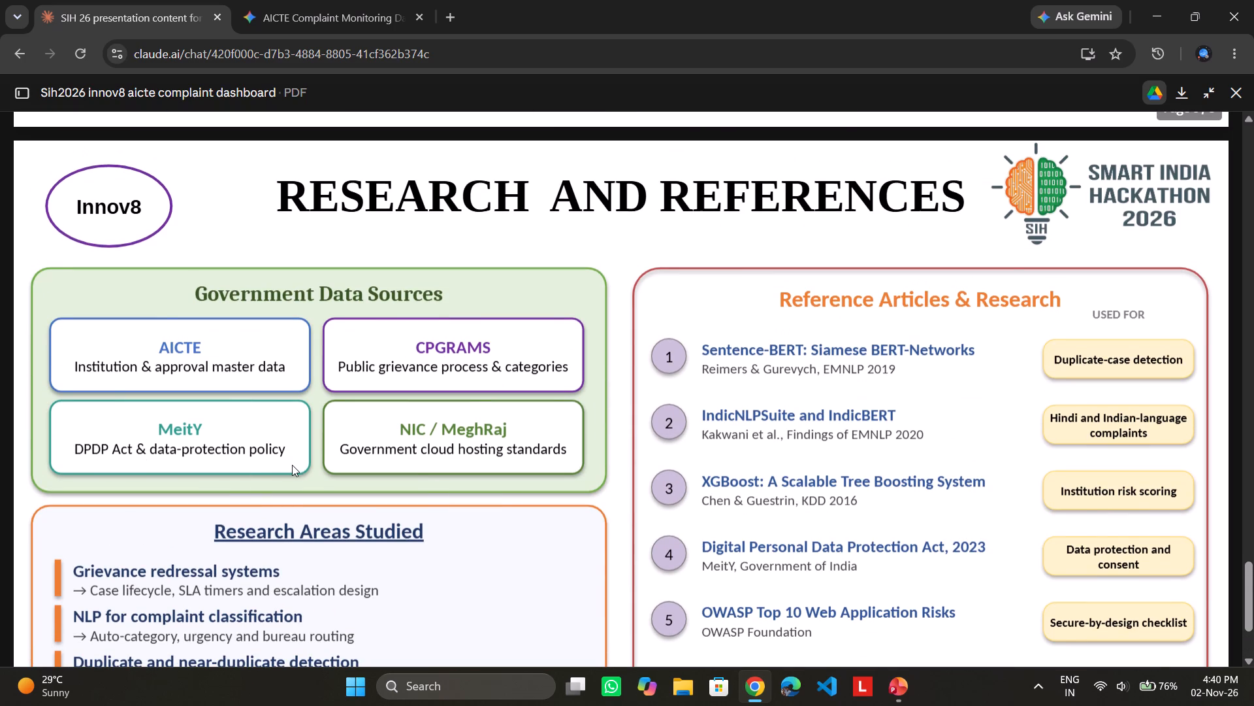
{"action": "scroll", "coordinate": [312, 458], "scroll_direction": "down", "scroll_amount": 1}
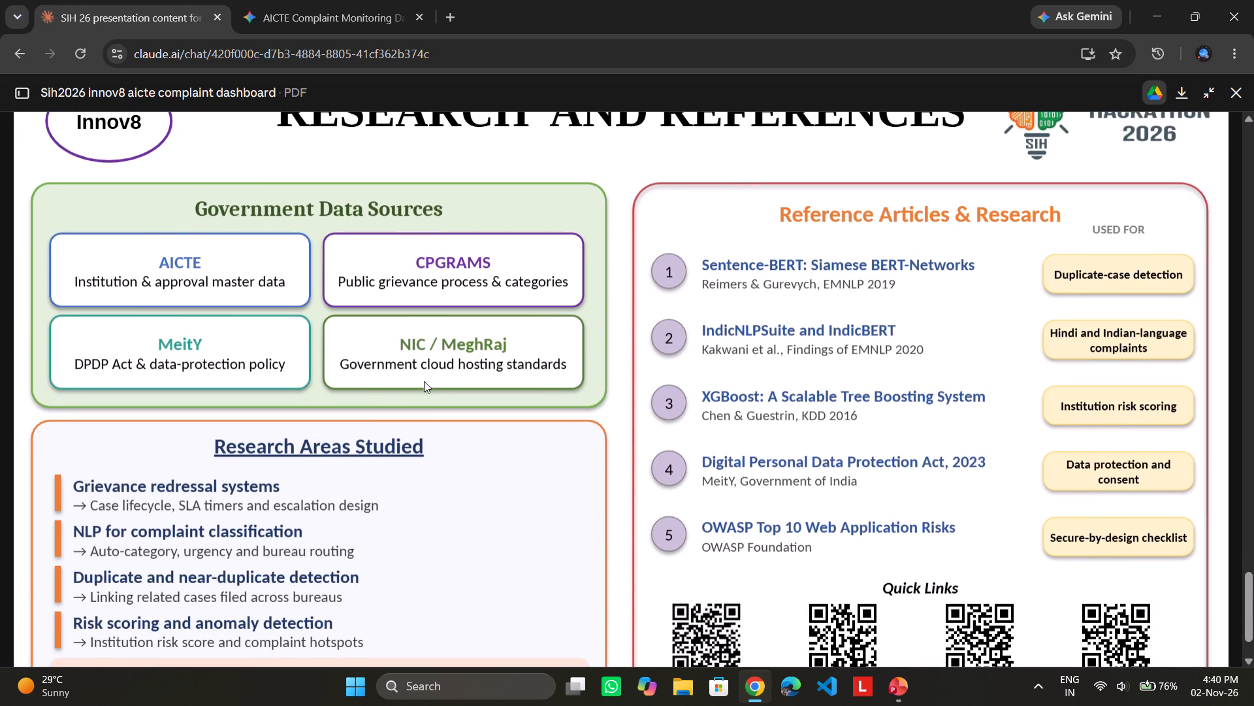
{"action": "scroll", "coordinate": [433, 384], "scroll_direction": "down", "scroll_amount": 1}
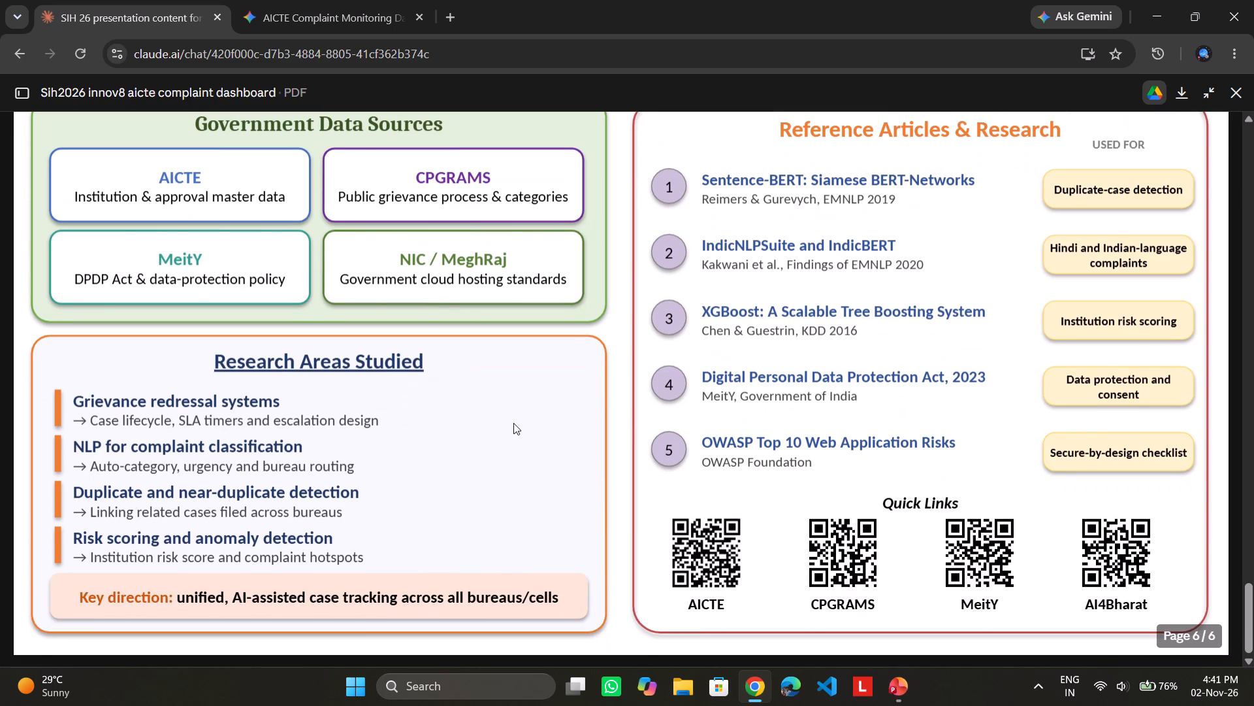
{"action": "scroll", "coordinate": [747, 424], "scroll_direction": "down", "scroll_amount": 4}
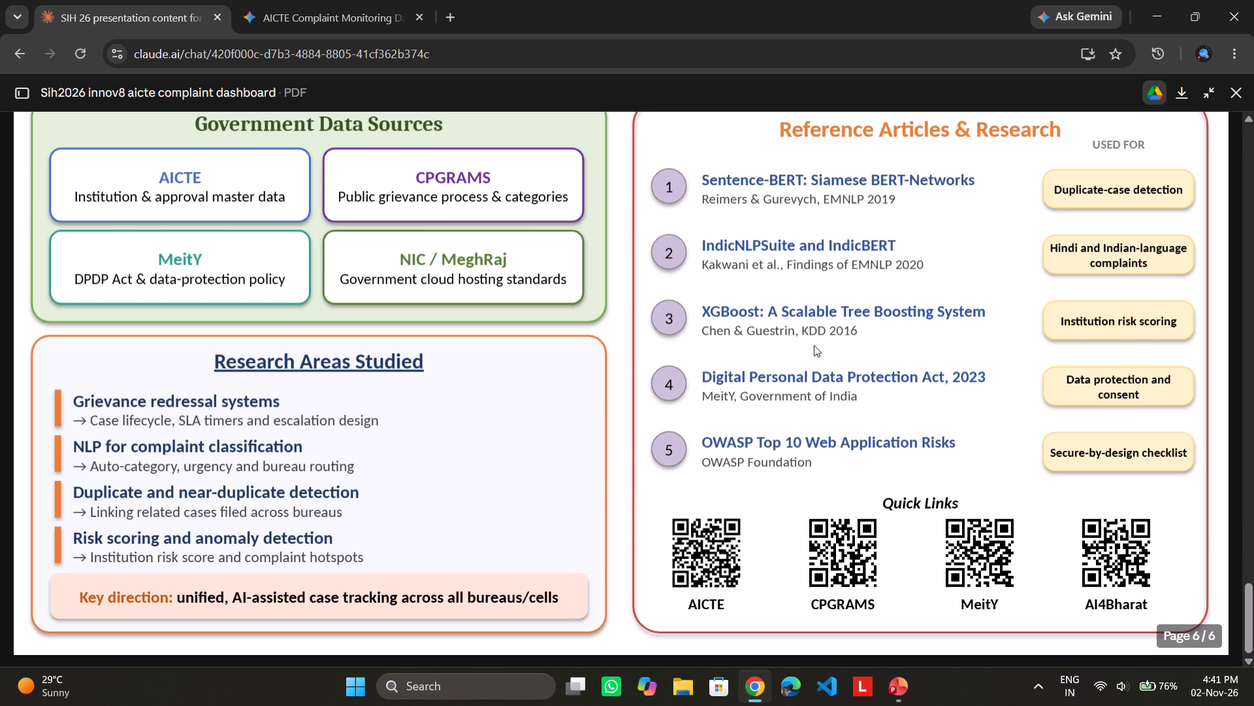
{"action": "scroll", "coordinate": [750, 413], "scroll_direction": "up", "scroll_amount": 1}
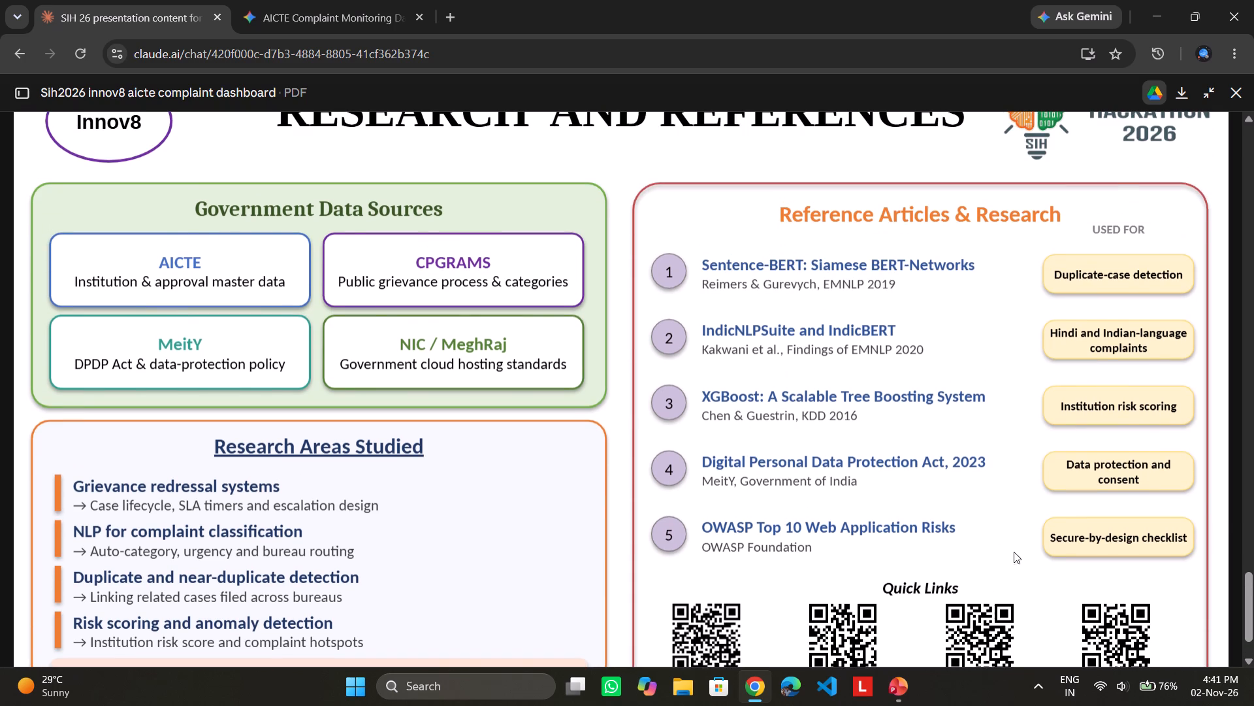
{"action": "scroll", "coordinate": [873, 480], "scroll_direction": "up", "scroll_amount": 1}
{"action": "scroll", "coordinate": [873, 480], "scroll_direction": "down", "scroll_amount": 1}
{"action": "scroll", "coordinate": [873, 480], "scroll_direction": "up", "scroll_amount": 2}
{"action": "scroll", "coordinate": [873, 480], "scroll_direction": "down", "scroll_amount": 1}
{"action": "scroll", "coordinate": [873, 480], "scroll_direction": "up", "scroll_amount": 1}
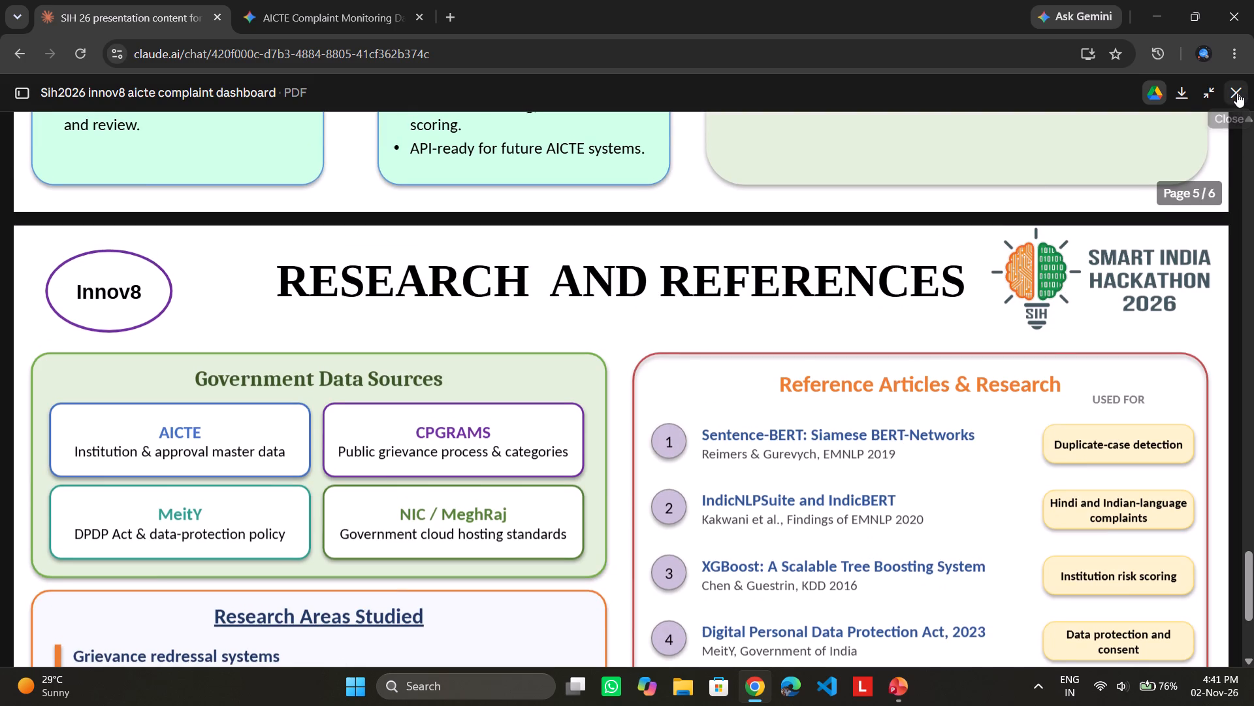
{"action": "scroll", "coordinate": [1055, 282], "scroll_direction": "down", "scroll_amount": 2}
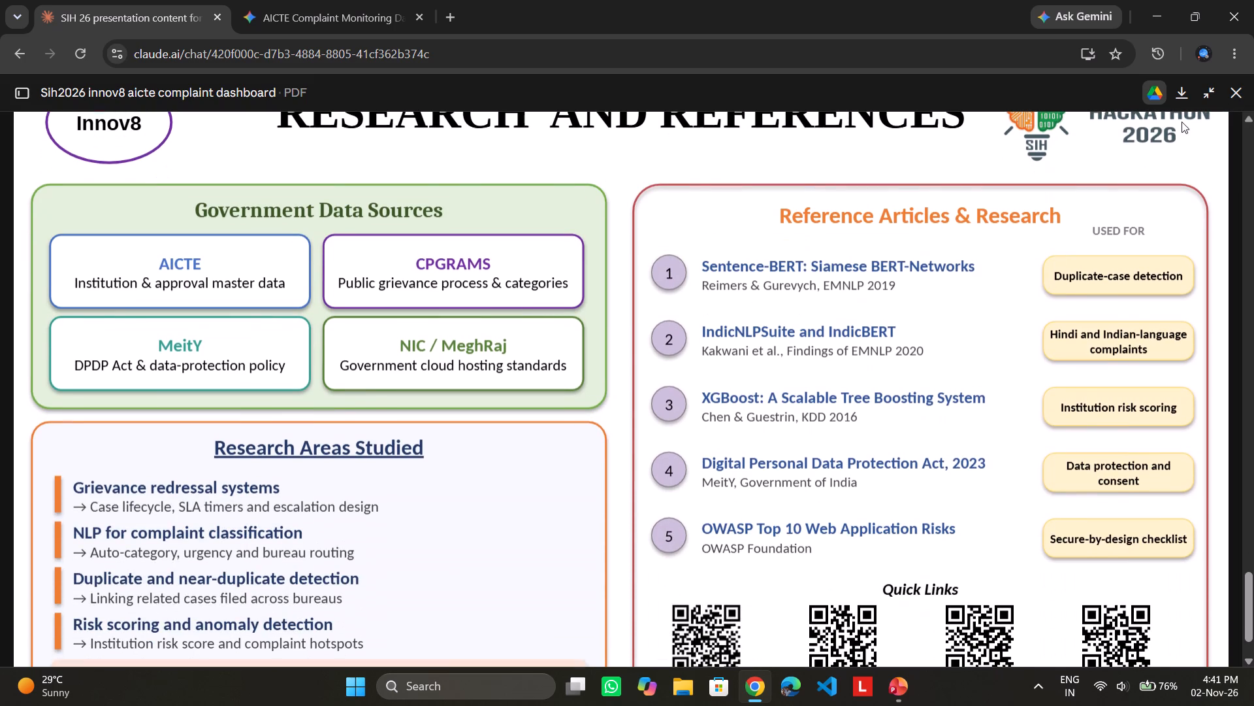
{"action": "scroll", "coordinate": [910, 395], "scroll_direction": "down", "scroll_amount": 3}
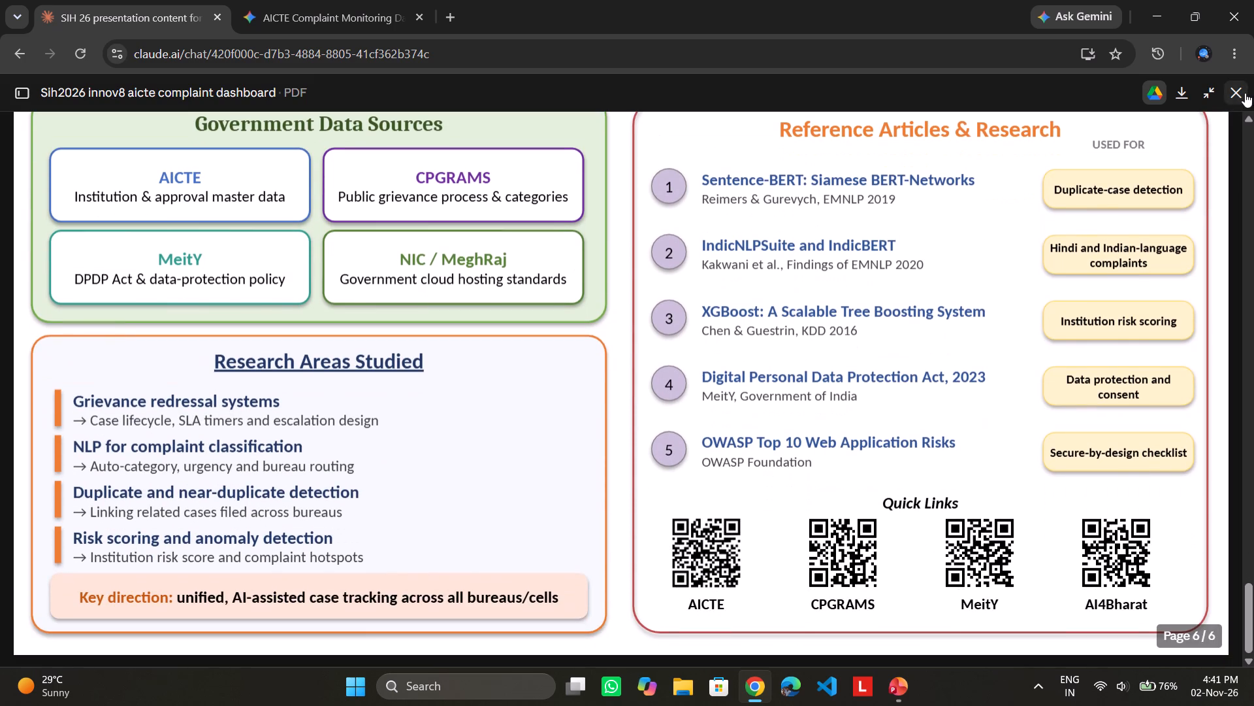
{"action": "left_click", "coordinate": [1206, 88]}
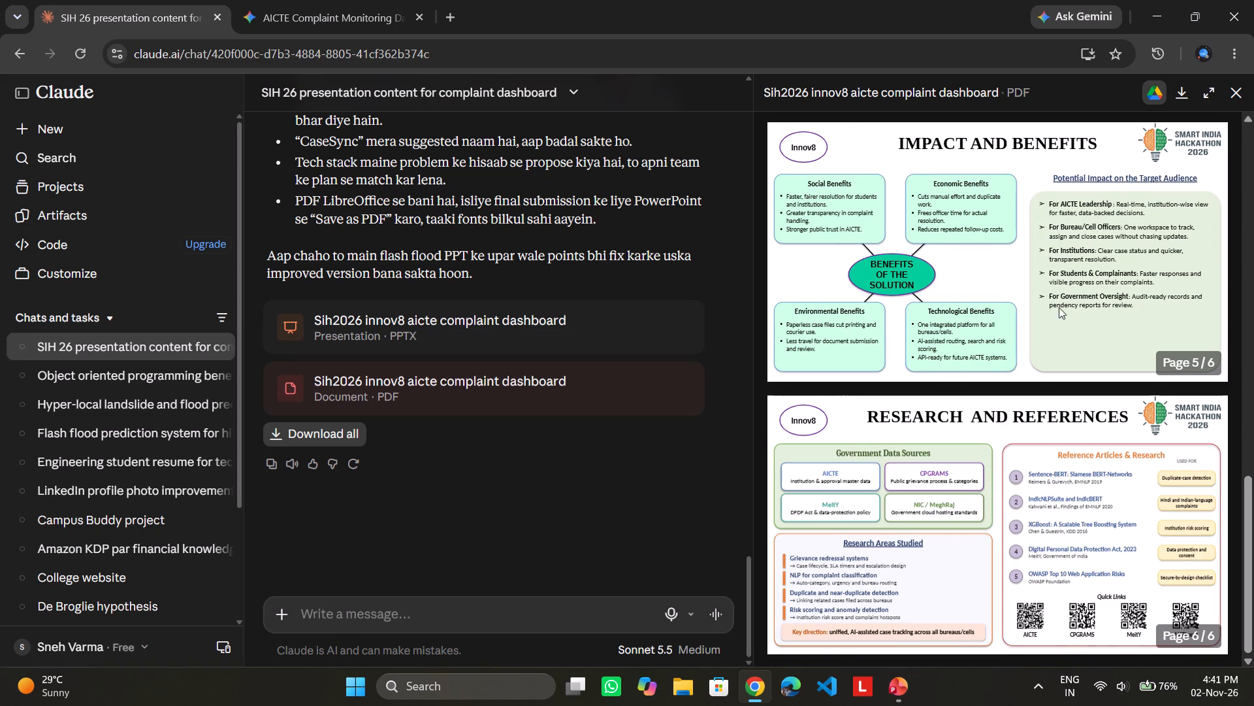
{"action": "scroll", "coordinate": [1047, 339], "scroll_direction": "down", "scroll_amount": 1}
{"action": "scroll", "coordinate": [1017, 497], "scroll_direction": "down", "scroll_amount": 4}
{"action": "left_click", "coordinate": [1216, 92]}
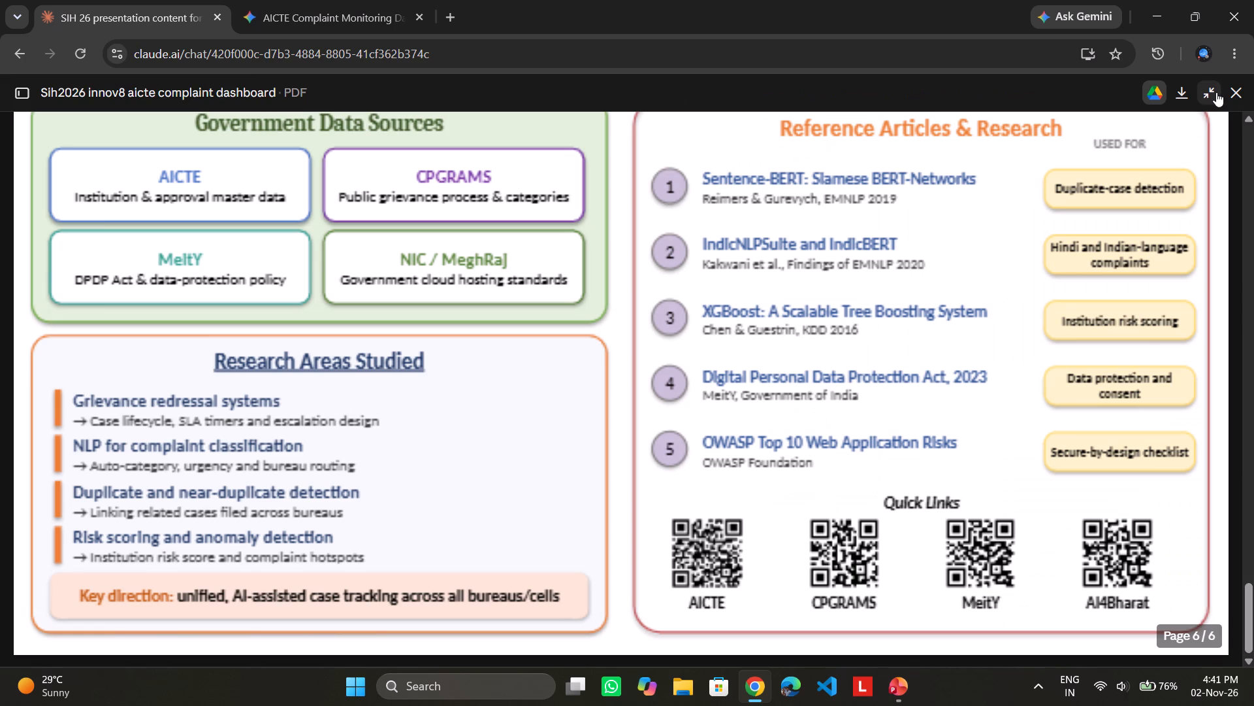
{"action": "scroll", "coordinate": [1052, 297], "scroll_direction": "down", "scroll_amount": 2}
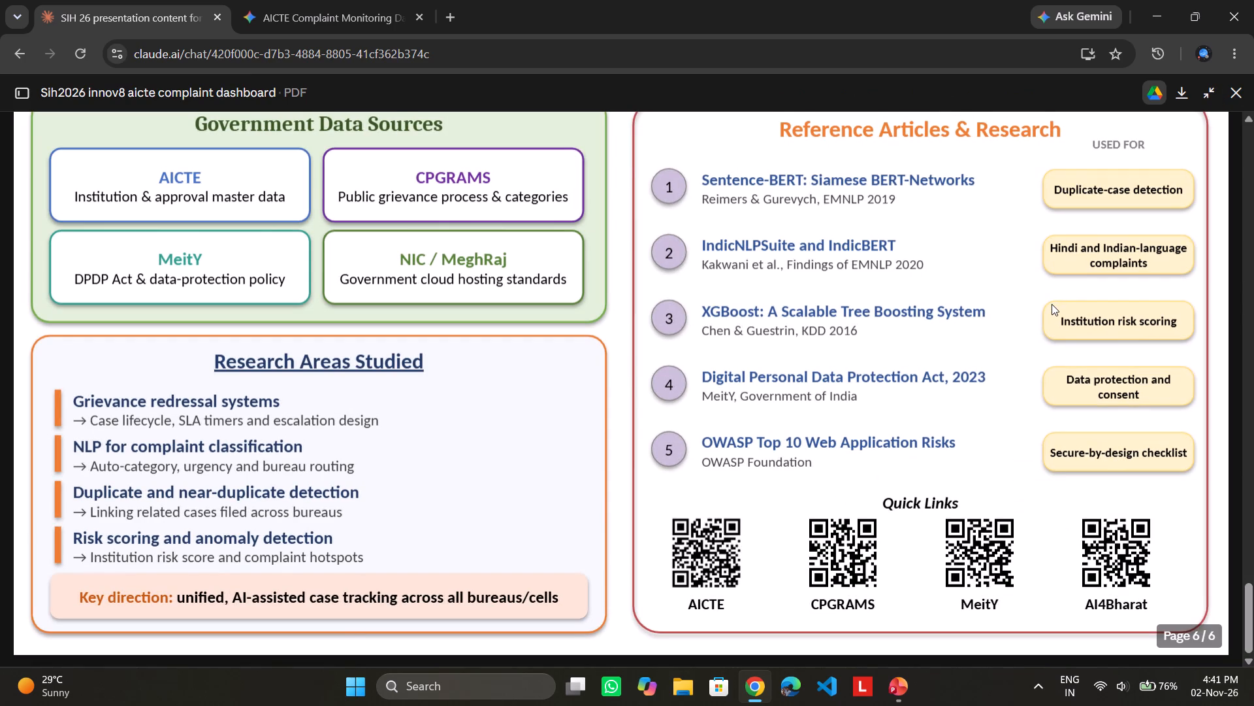
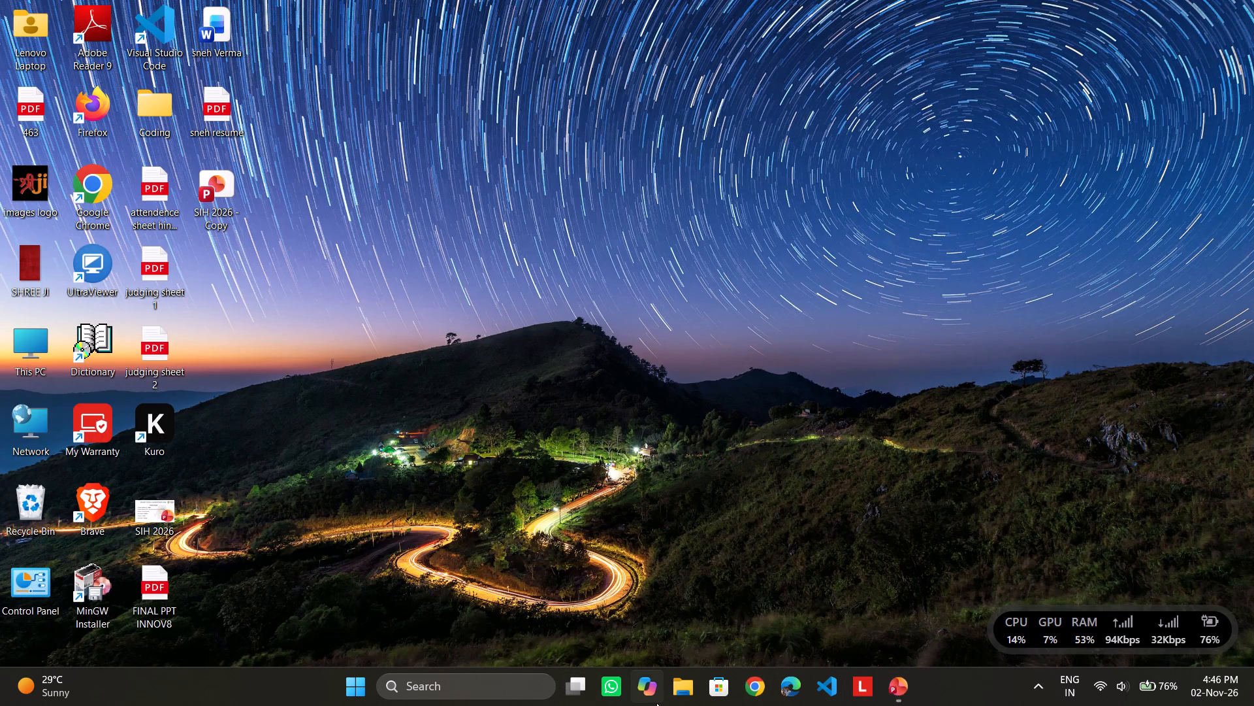
{"action": "left_click", "coordinate": [682, 692]}
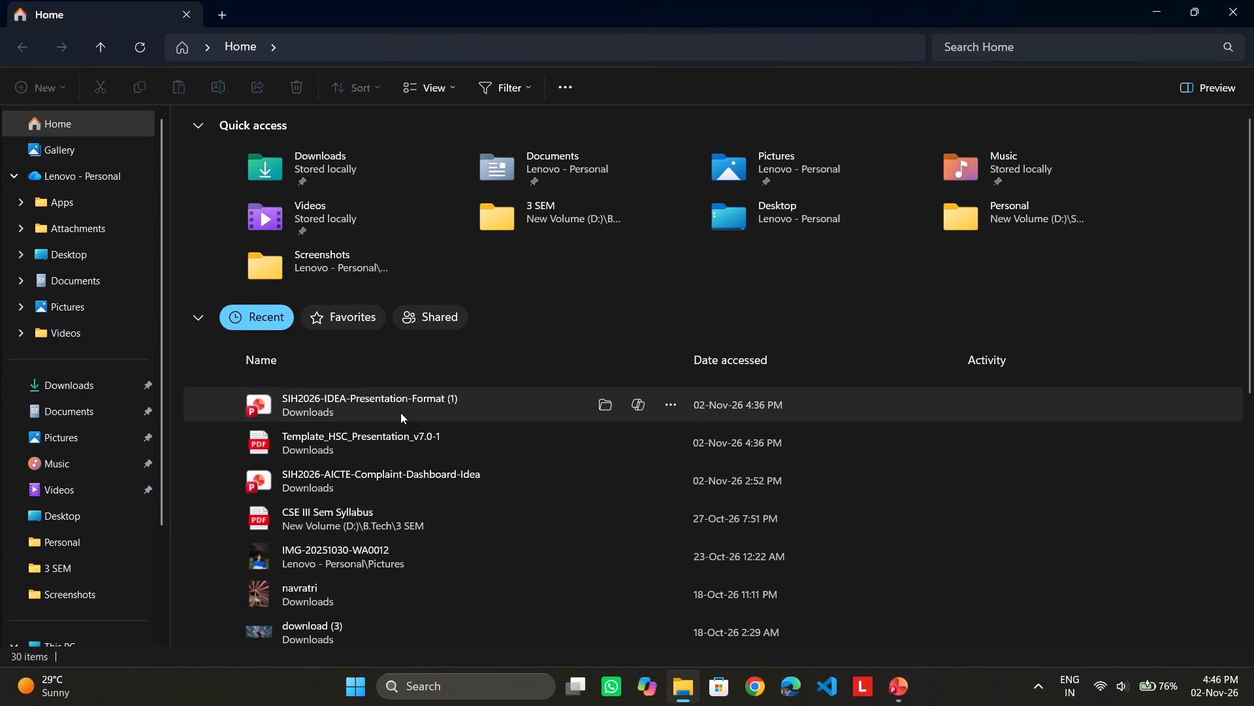
{"action": "left_click", "coordinate": [44, 376]}
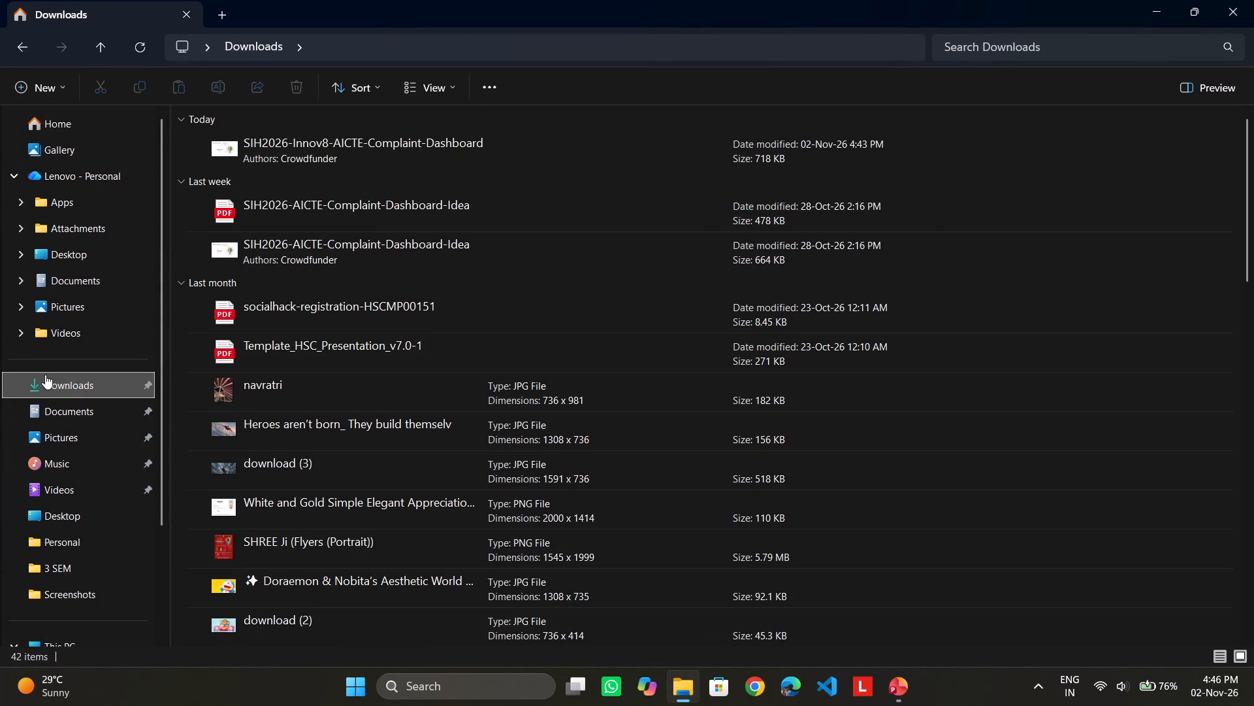
{"action": "double_click", "coordinate": [283, 161]}
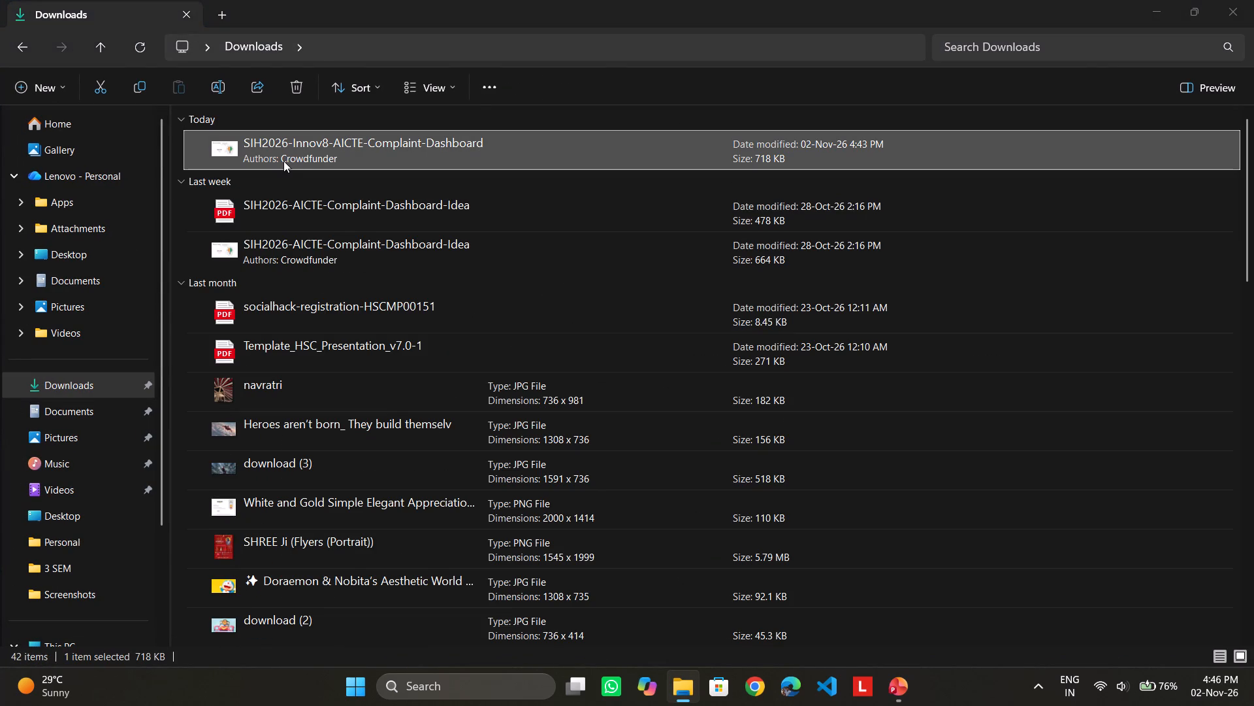
{"action": "scroll", "coordinate": [656, 363], "scroll_direction": "down", "scroll_amount": 6}
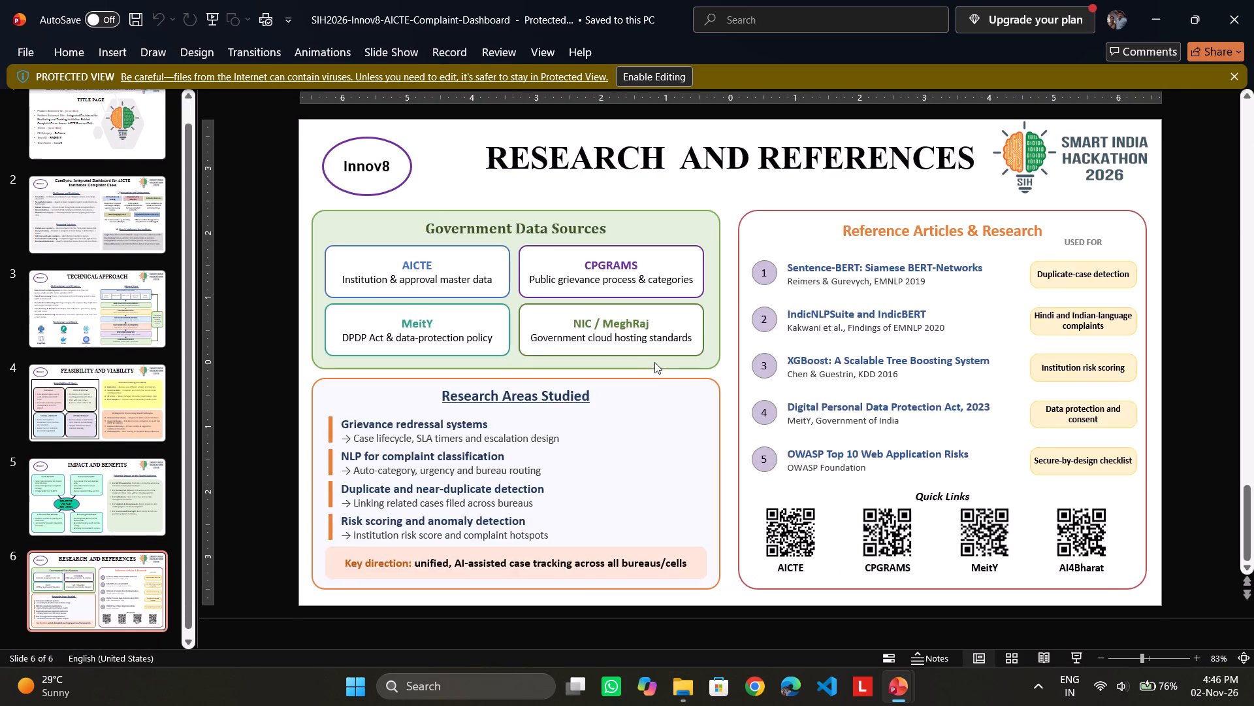
{"action": "scroll", "coordinate": [654, 363], "scroll_direction": "up", "scroll_amount": 1}
{"action": "scroll", "coordinate": [654, 362], "scroll_direction": "down", "scroll_amount": 9}
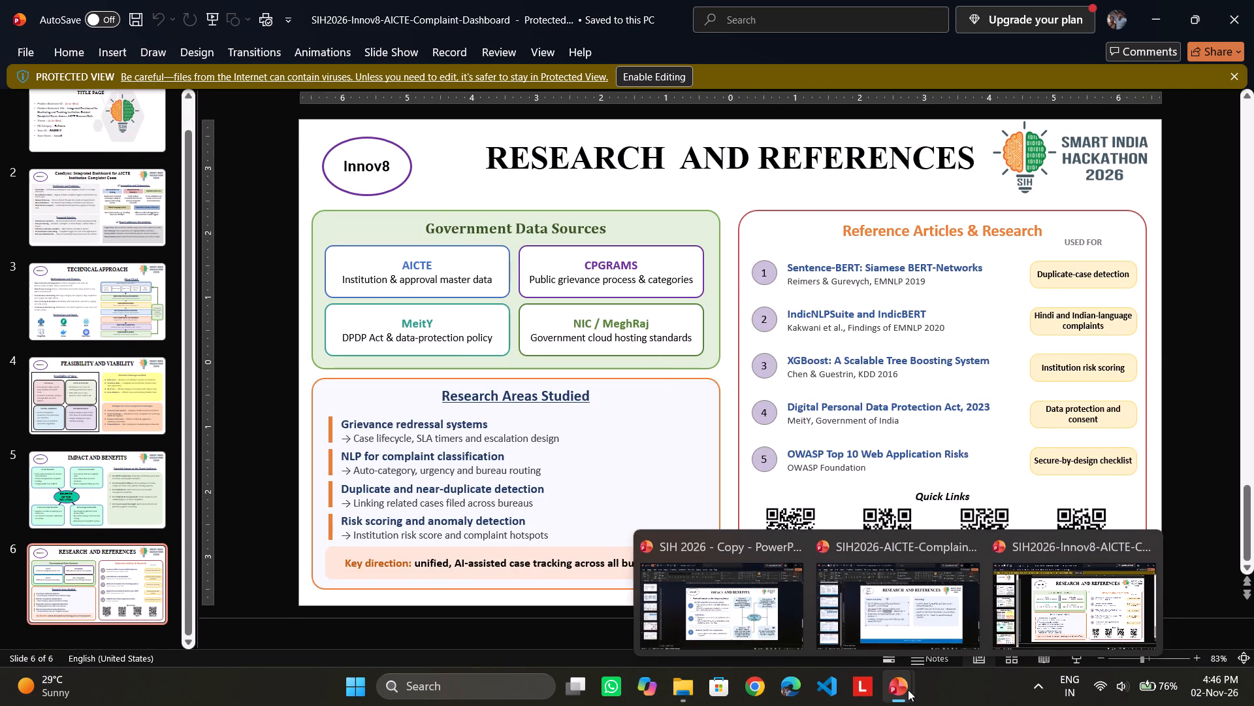
{"action": "scroll", "coordinate": [822, 337], "scroll_direction": "down", "scroll_amount": 3}
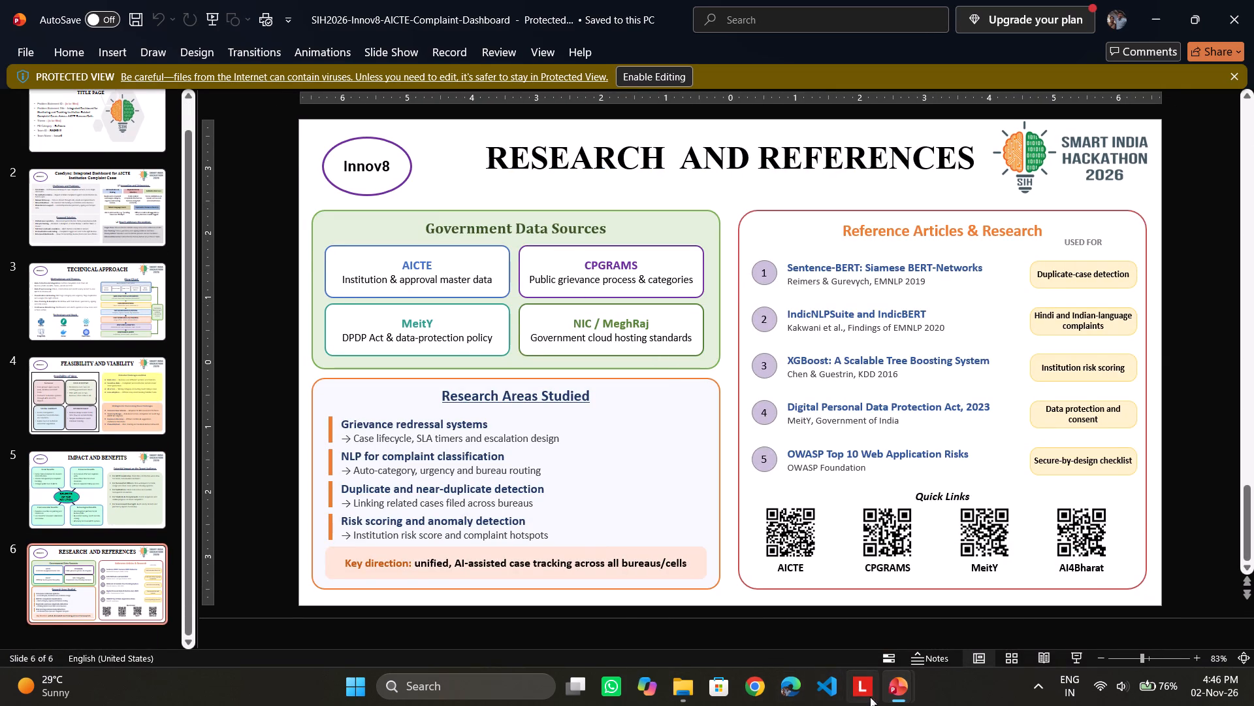
Switch to the SIH 2026 - Copy presentation and cut the Reference Articles & Research text from slide 6.
{"action": "left_click", "coordinate": [747, 602]}
{"action": "scroll", "coordinate": [587, 403], "scroll_direction": "down", "scroll_amount": 2}
{"action": "scroll", "coordinate": [587, 403], "scroll_direction": "up", "scroll_amount": 1}
{"action": "scroll", "coordinate": [588, 402], "scroll_direction": "down", "scroll_amount": 4}
{"action": "scroll", "coordinate": [654, 394], "scroll_direction": "up", "scroll_amount": 1}
{"action": "scroll", "coordinate": [673, 398], "scroll_direction": "down", "scroll_amount": 9}
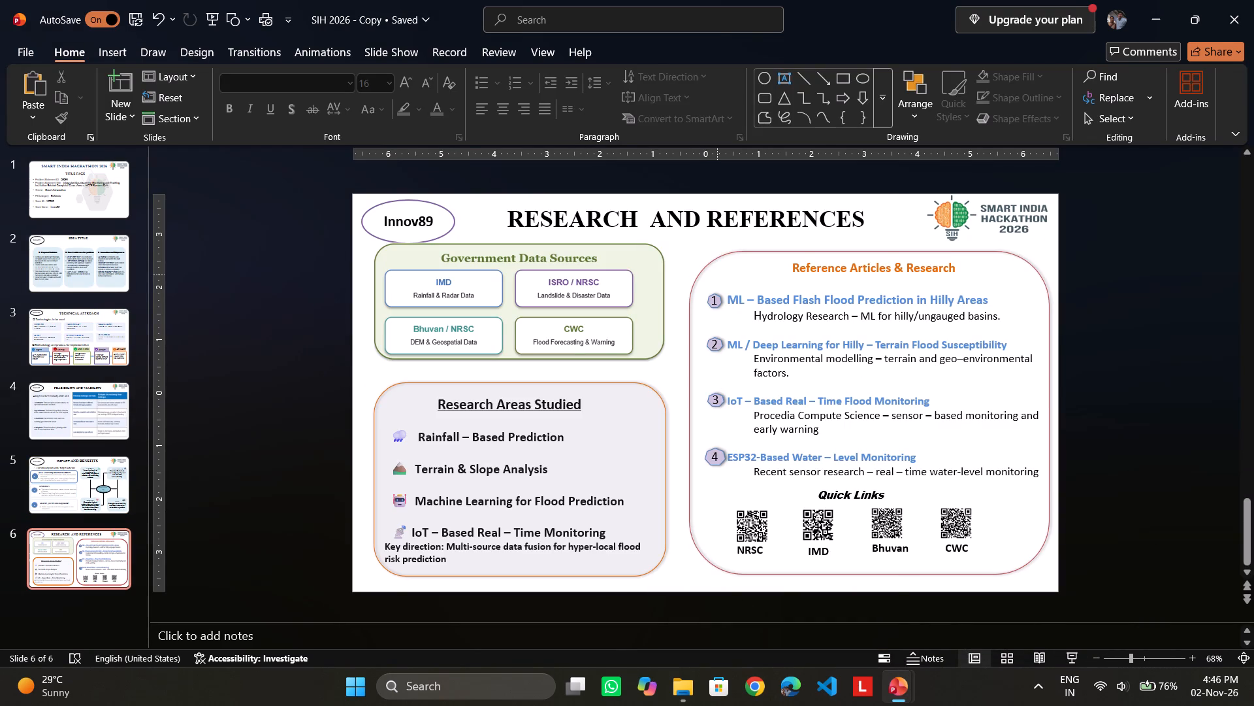
{"action": "right_click", "coordinate": [717, 275]}
{"action": "left_click", "coordinate": [782, 226]}
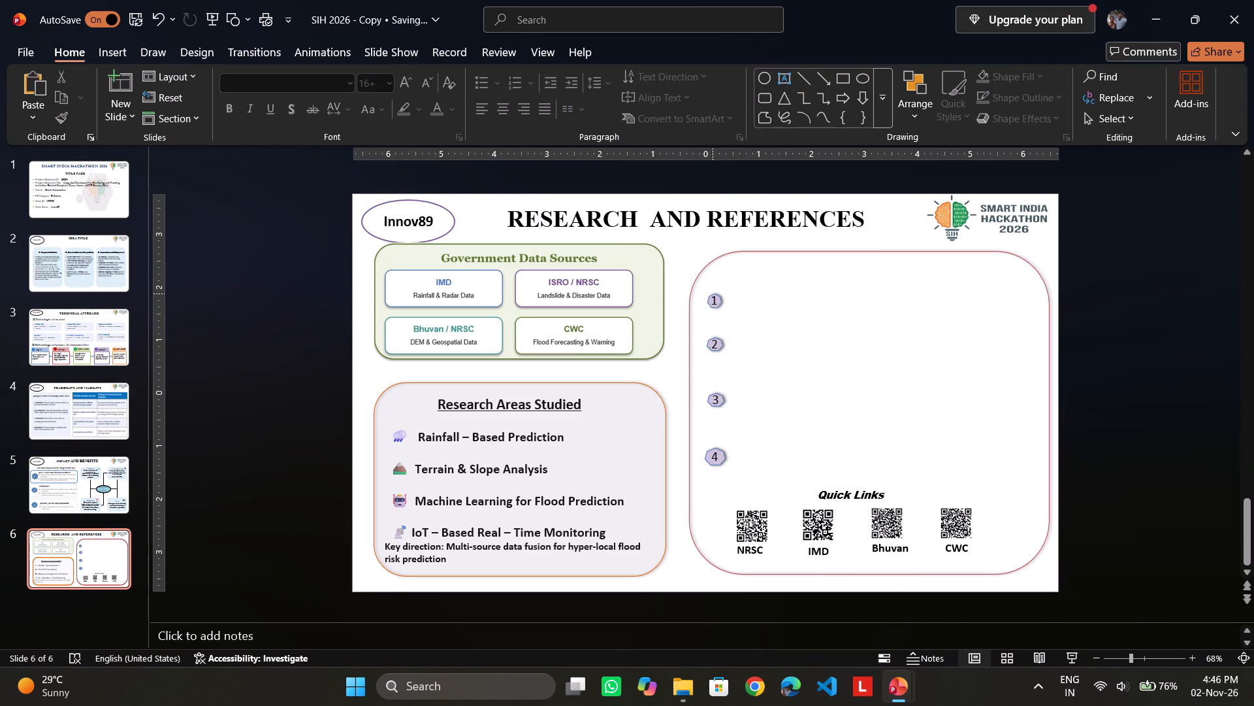
Cut the large rounded frame that surrounds the numbered circles and quick links on slide 6.
{"action": "right_click", "coordinate": [713, 294]}
{"action": "left_click", "coordinate": [692, 269]}
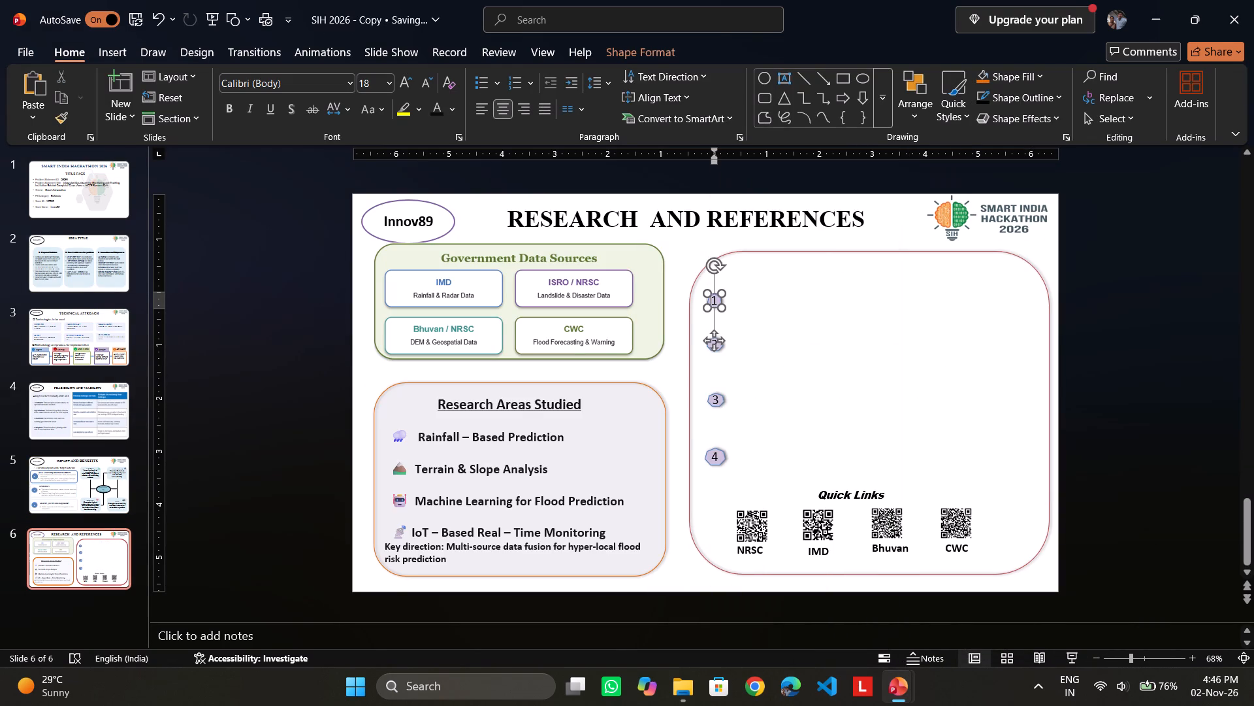
{"action": "left_click", "coordinate": [735, 254]}
{"action": "right_click", "coordinate": [735, 254]}
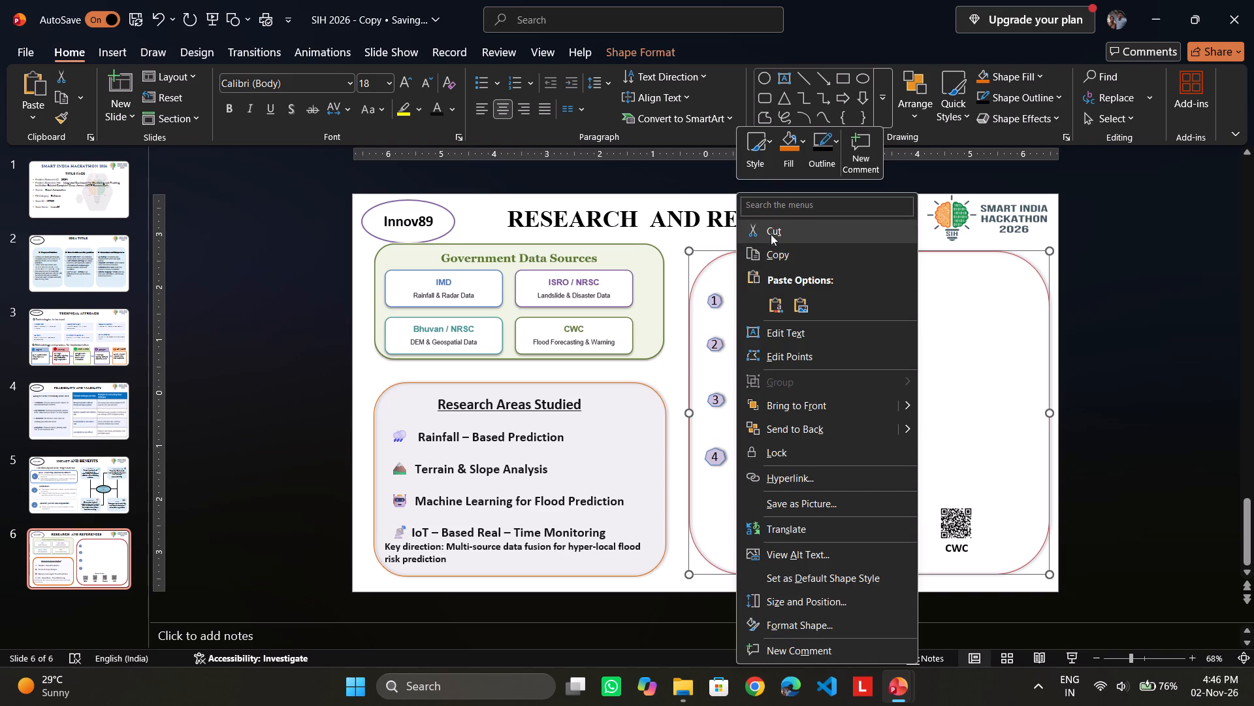
{"action": "left_click", "coordinate": [774, 231]}
Cut the NRSC and IMD QR code images under Quick Links.
{"action": "right_click", "coordinate": [763, 531]}
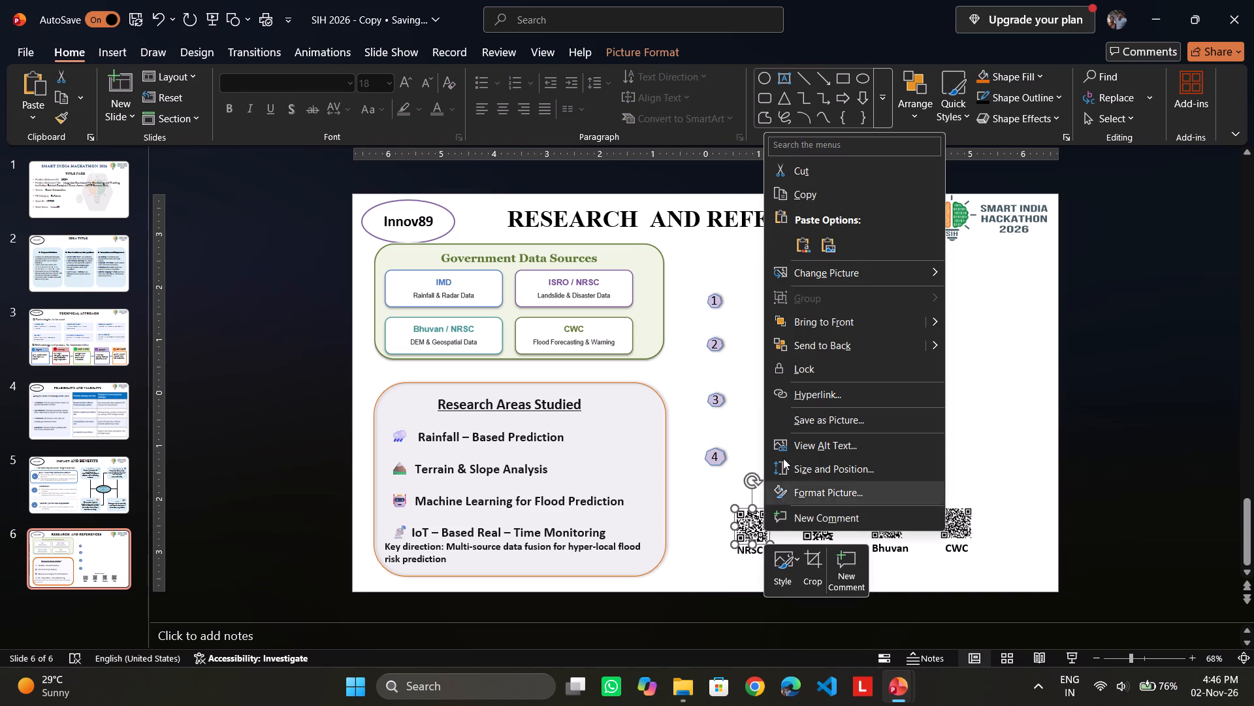
{"action": "left_click", "coordinate": [791, 163]}
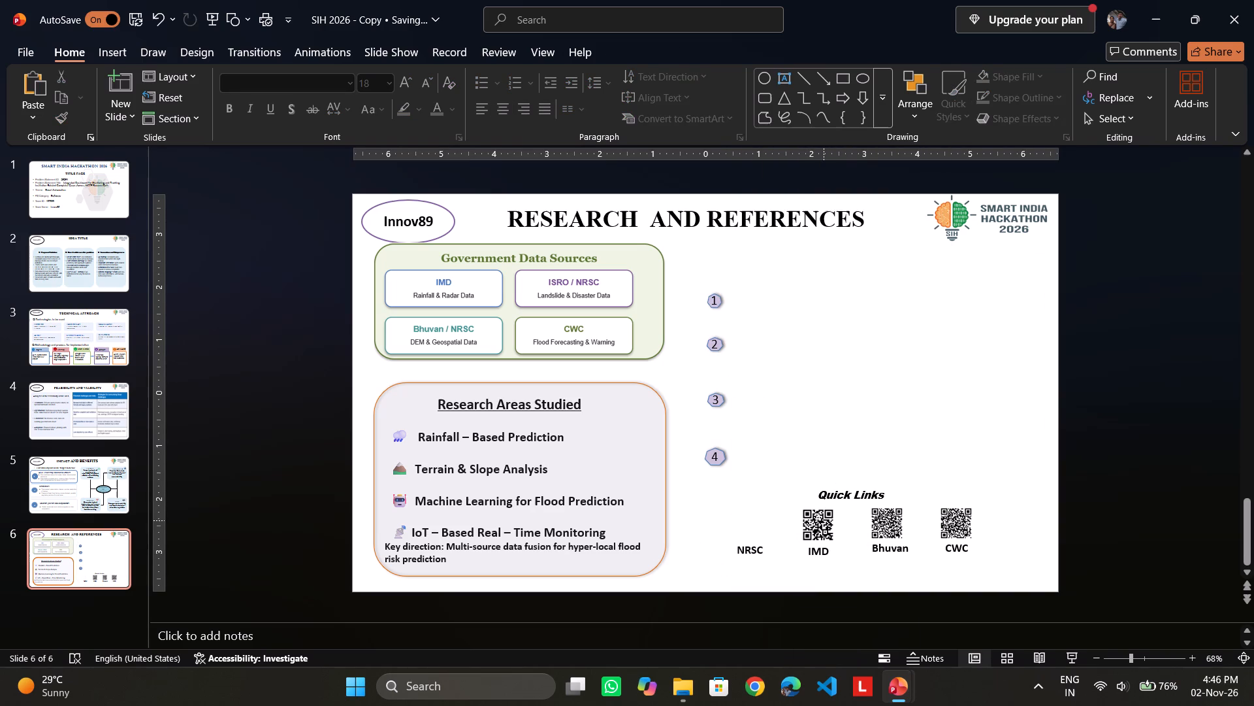
{"action": "left_click", "coordinate": [824, 520]}
{"action": "right_click", "coordinate": [818, 524]}
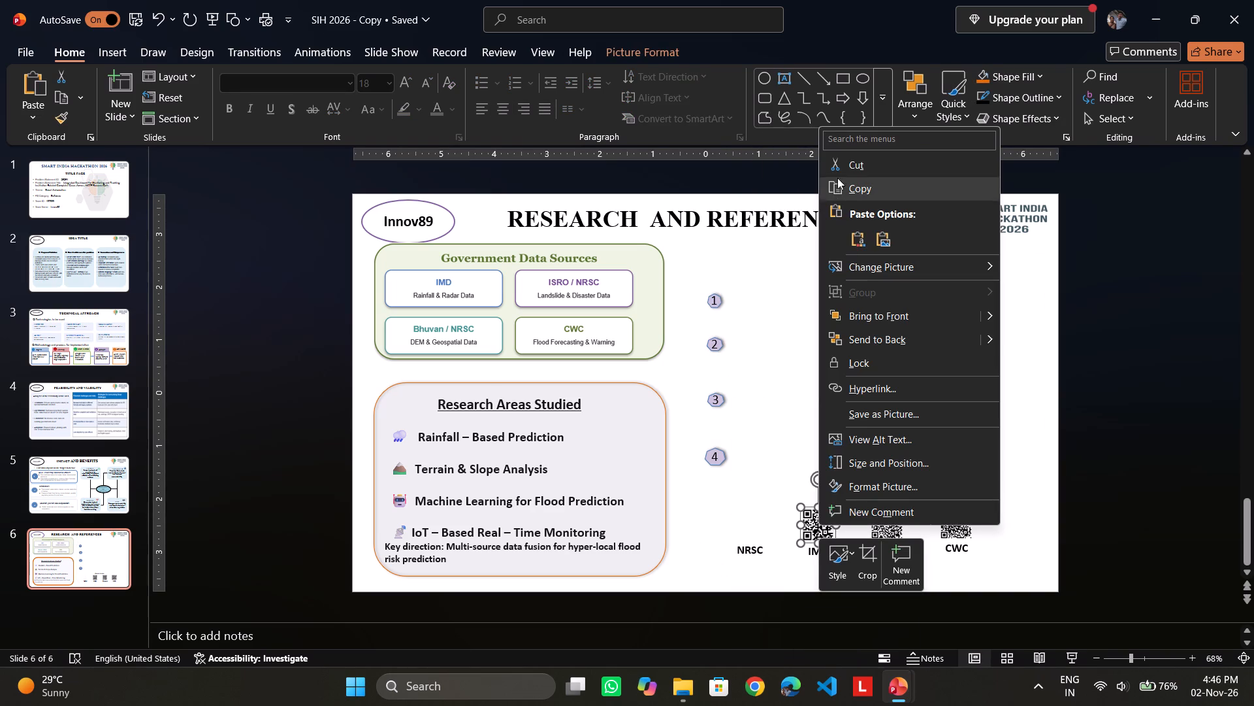
{"action": "left_click", "coordinate": [839, 167]}
Delete the letters M and D from the IMD label under Quick Links.
{"action": "right_click", "coordinate": [857, 494]}
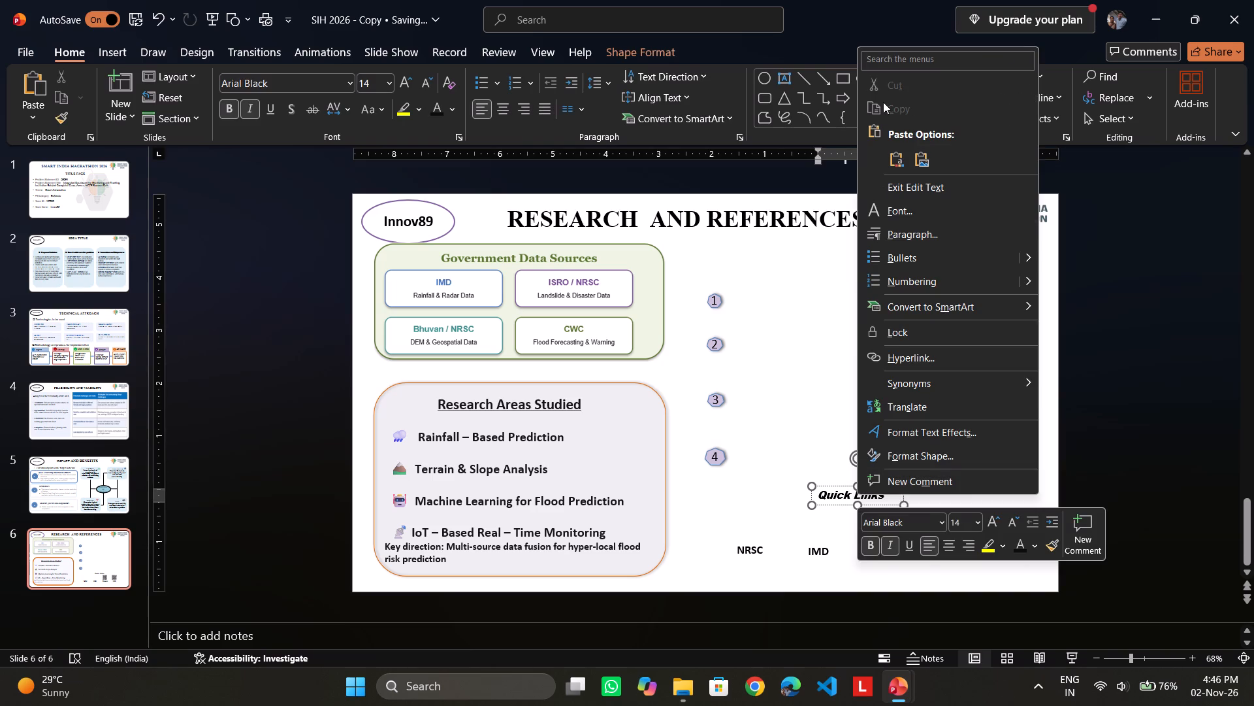
{"action": "left_click", "coordinate": [822, 556]}
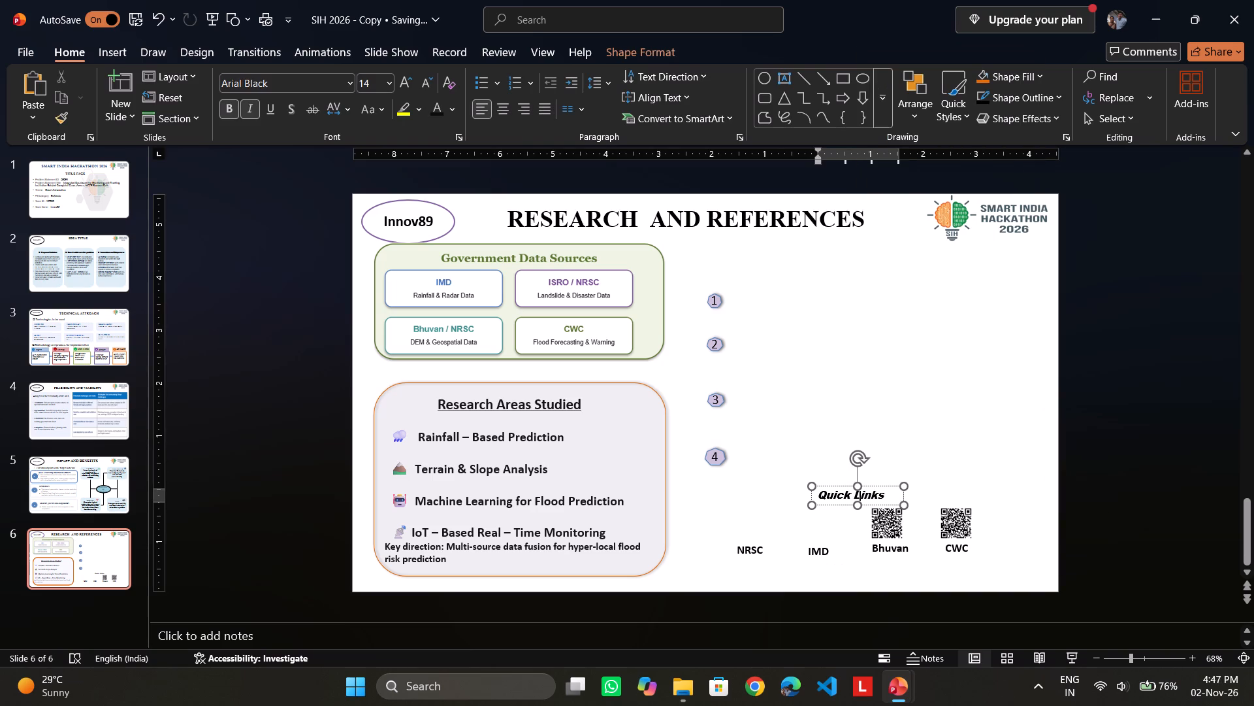
{"action": "left_click", "coordinate": [812, 551]}
{"action": "key", "text": "Delete"}
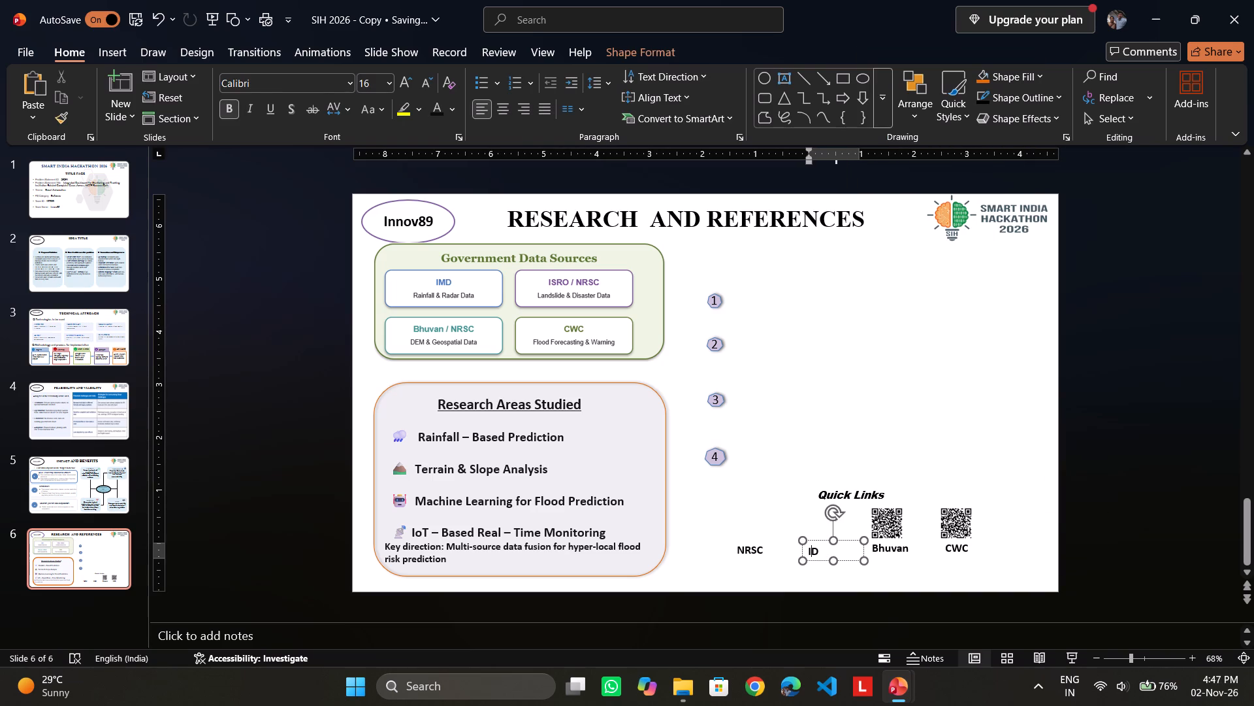
{"action": "key", "text": "Delete"}
Delete the Bhuvan and CWC QR code images under Quick Links.
{"action": "left_click", "coordinate": [892, 534]}
{"action": "key", "text": "Delete"}
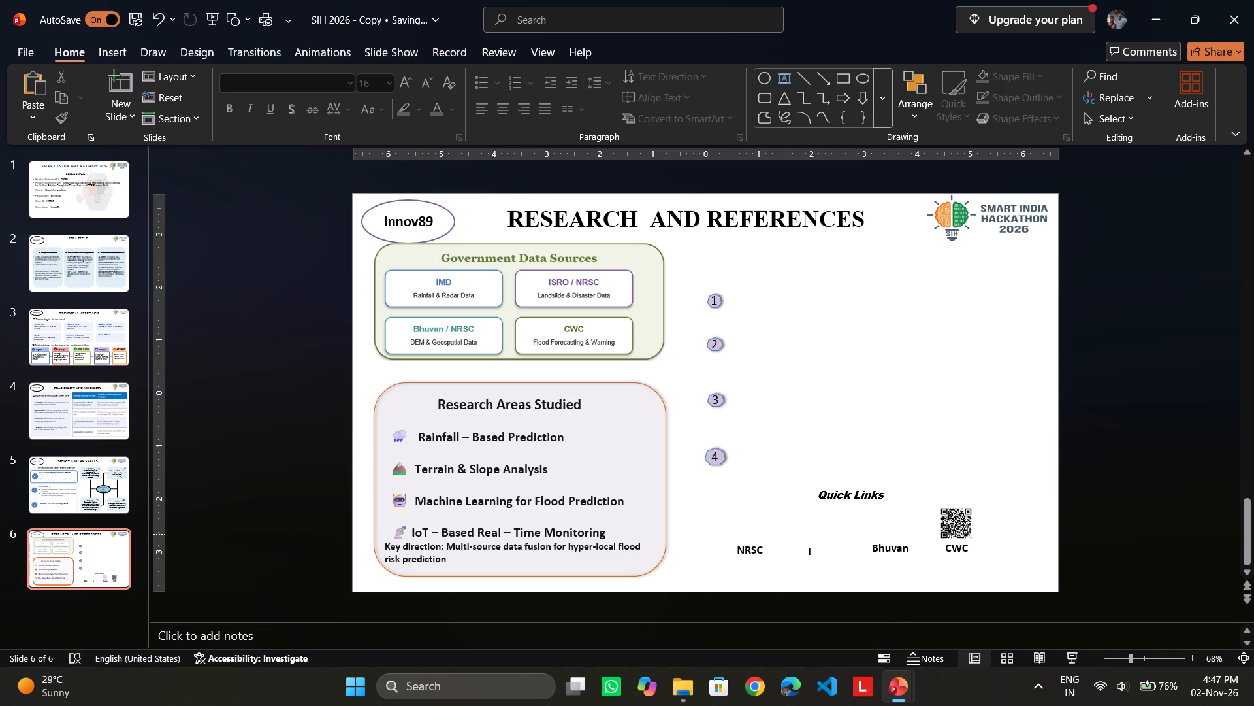
{"action": "left_click", "coordinate": [963, 513]}
{"action": "key", "text": "Delete"}
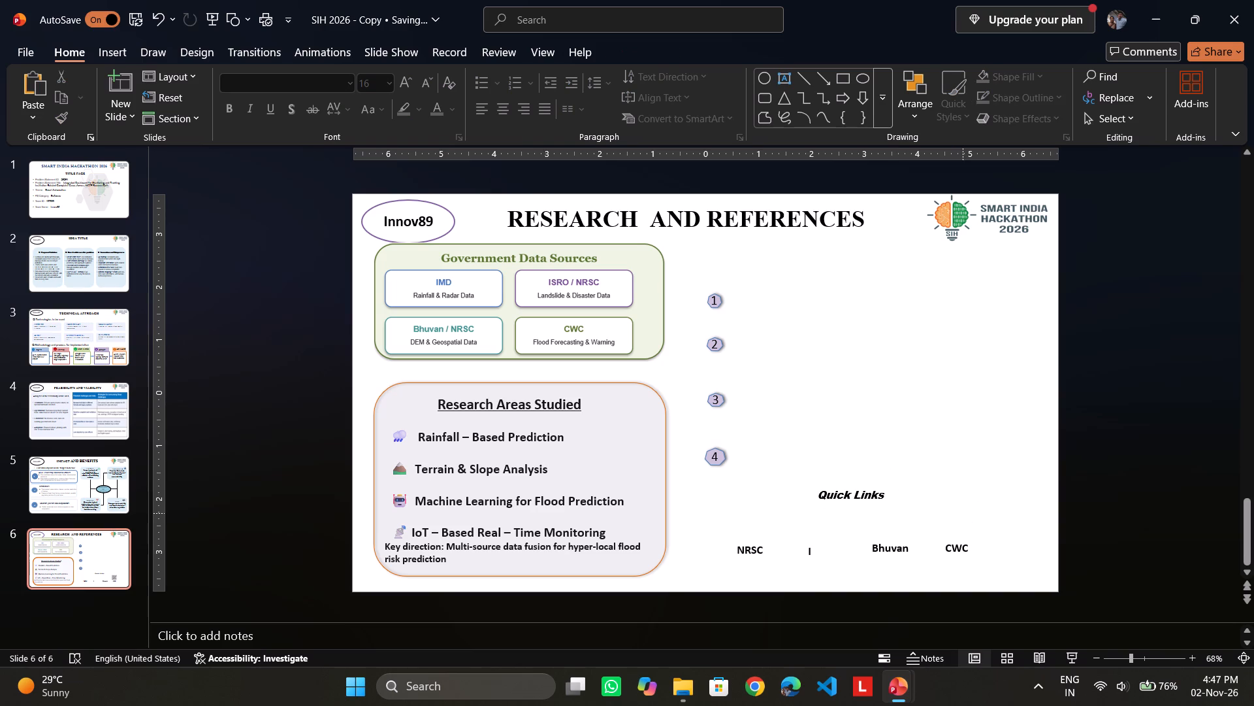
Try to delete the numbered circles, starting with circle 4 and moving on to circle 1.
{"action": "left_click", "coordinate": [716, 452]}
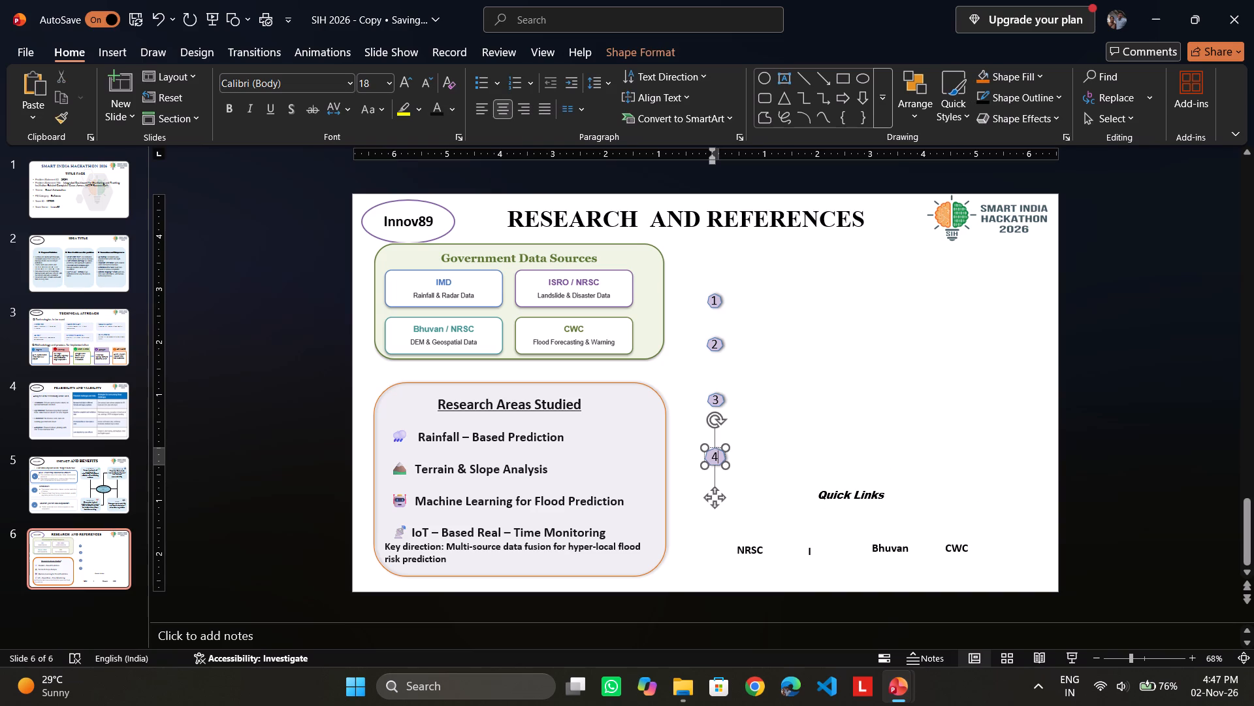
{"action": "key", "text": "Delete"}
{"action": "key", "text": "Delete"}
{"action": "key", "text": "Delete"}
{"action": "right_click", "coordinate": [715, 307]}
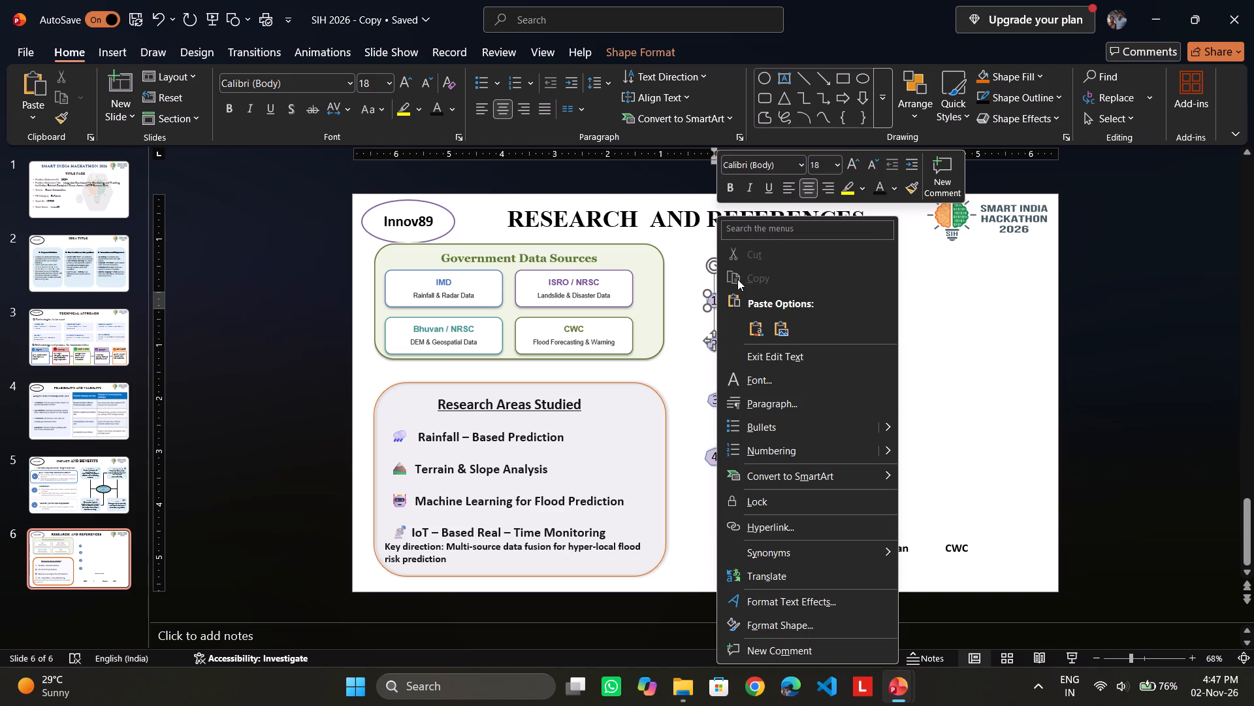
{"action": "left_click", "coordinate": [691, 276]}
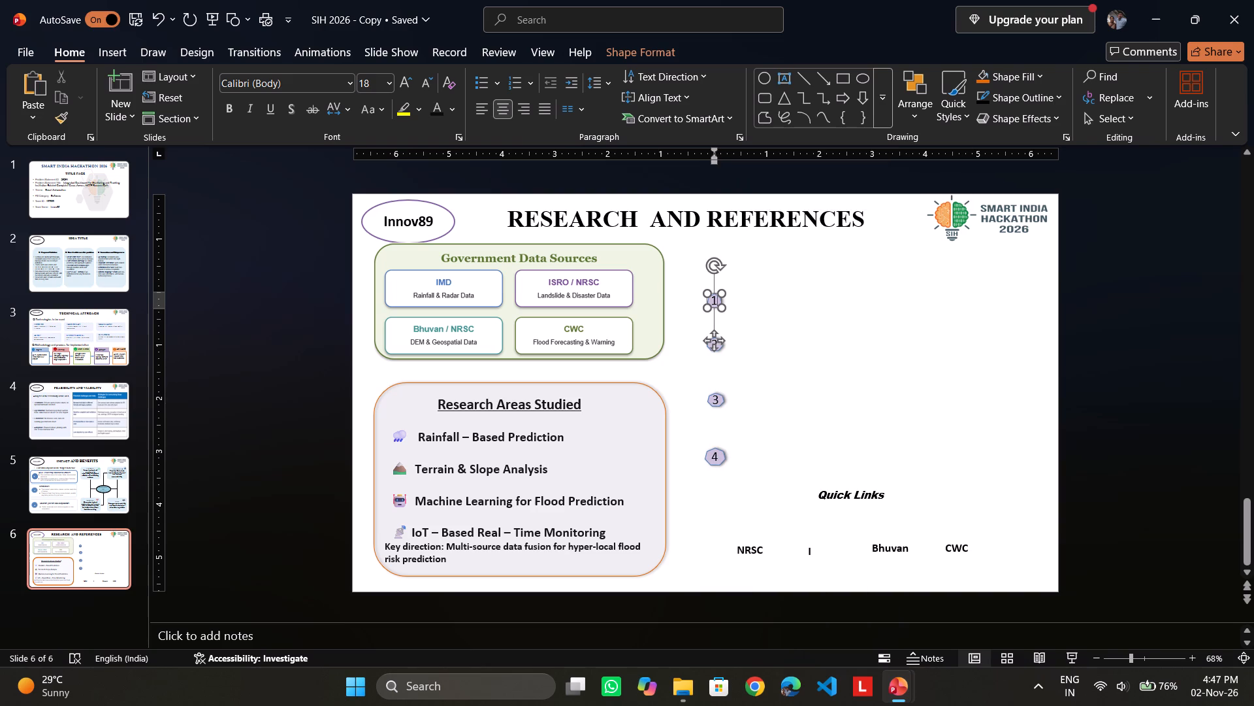
Cut the numbered circles 1, 2, 3 and 4 from the emptied references area of slide 6.
{"action": "right_click", "coordinate": [713, 292]}
{"action": "left_click", "coordinate": [743, 231]}
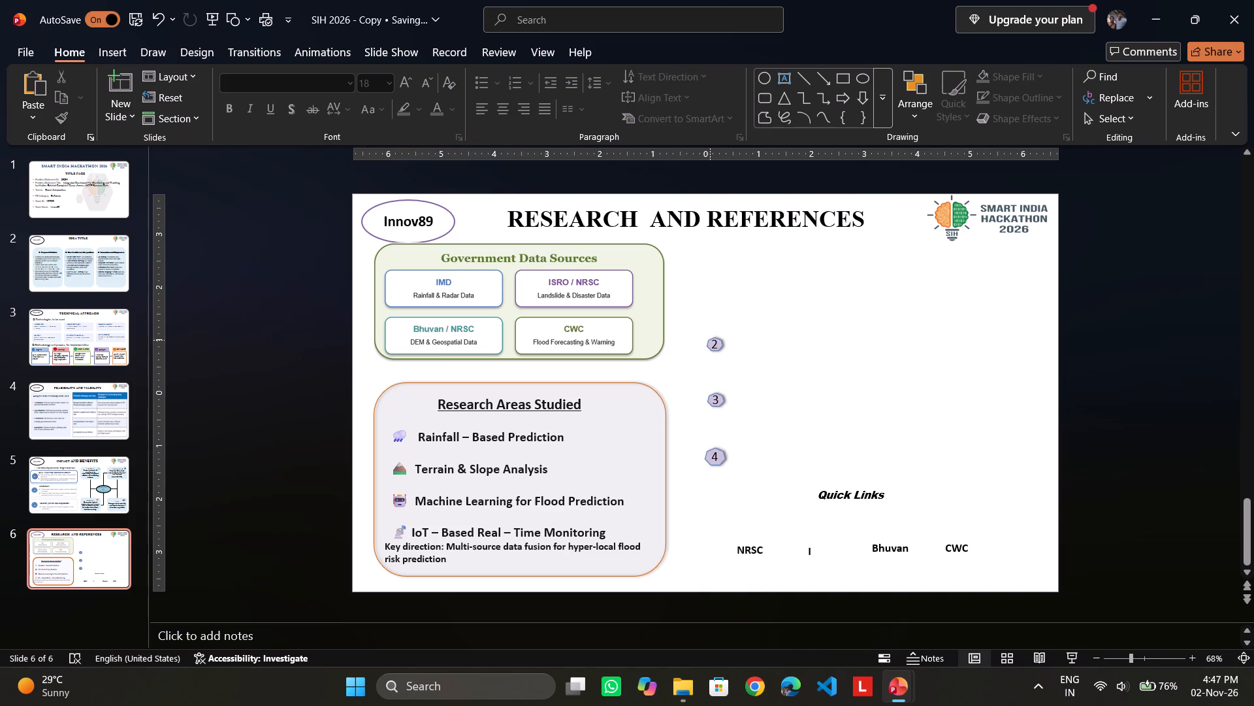
{"action": "right_click", "coordinate": [710, 340]}
{"action": "left_click", "coordinate": [744, 231]}
{"action": "right_click", "coordinate": [713, 393]}
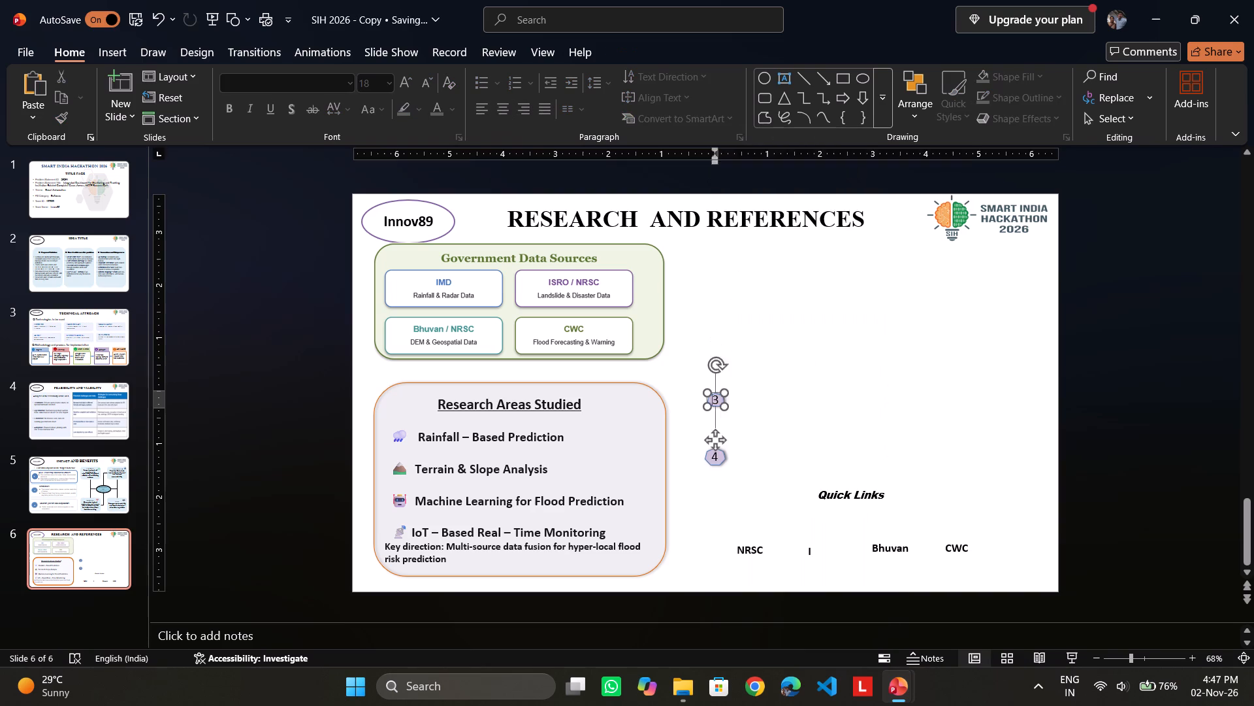
{"action": "left_click", "coordinate": [686, 325]}
{"action": "right_click", "coordinate": [711, 395]}
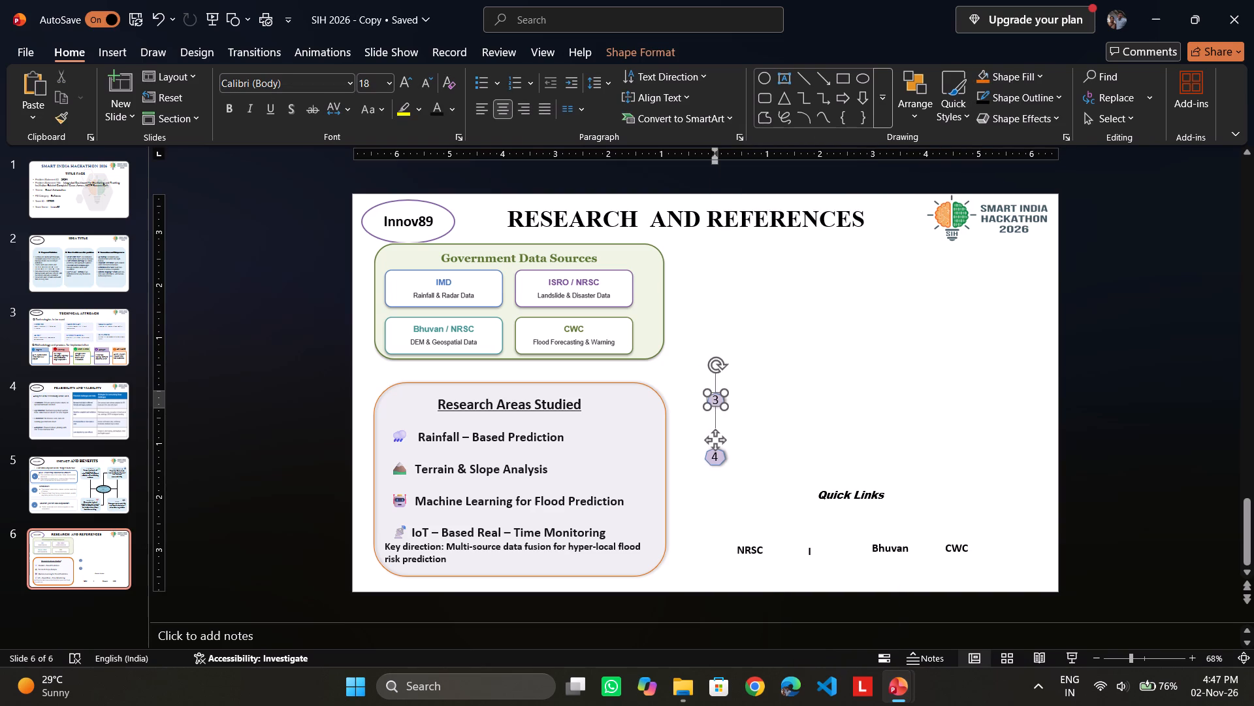
{"action": "left_click", "coordinate": [742, 229]}
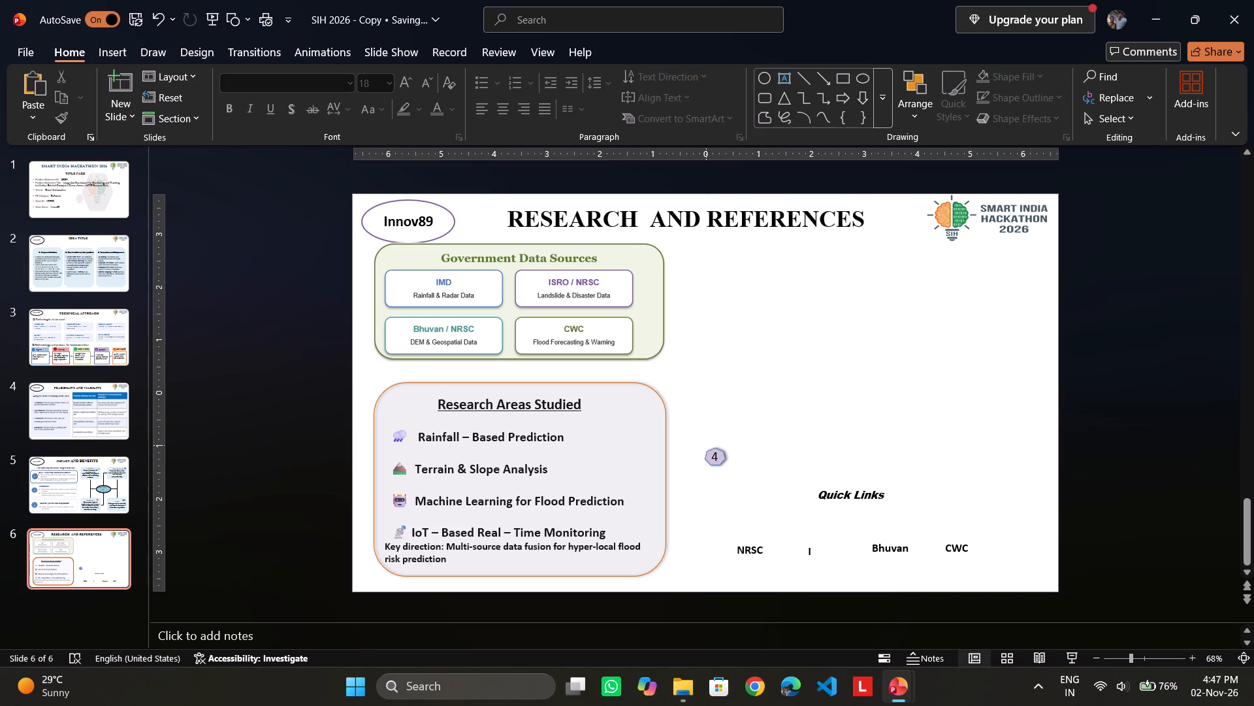
{"action": "right_click", "coordinate": [706, 451]}
{"action": "left_click", "coordinate": [735, 233]}
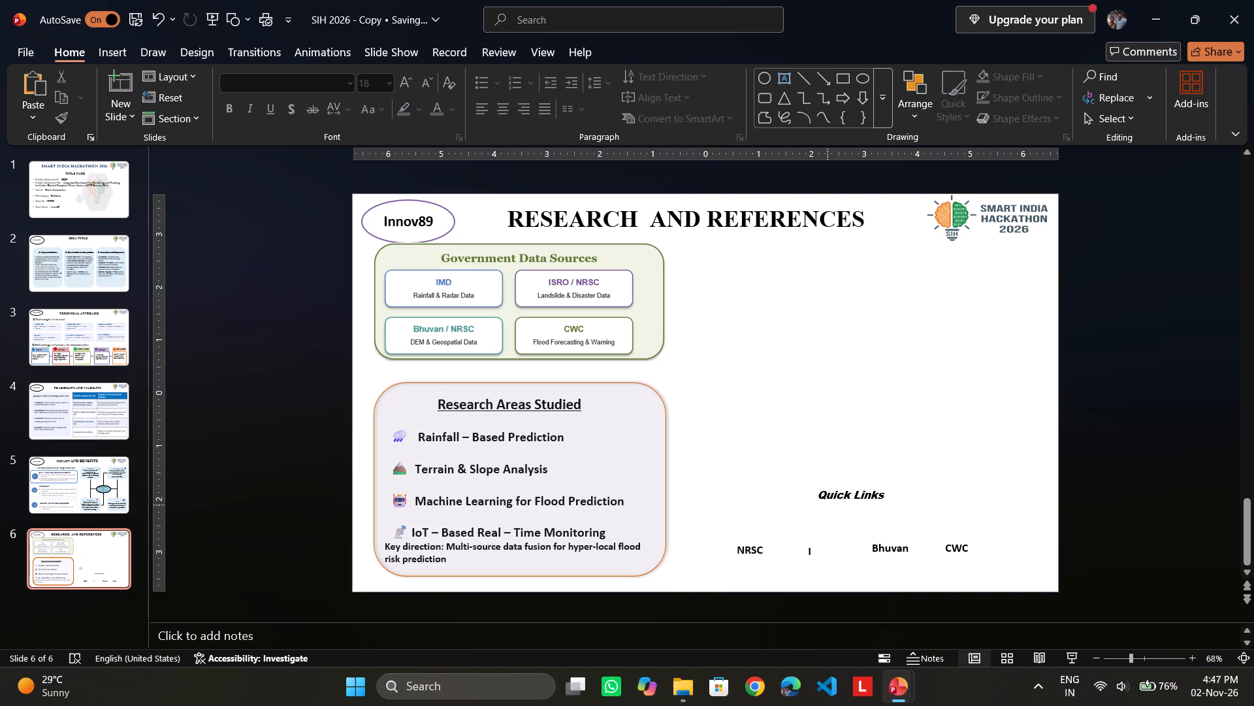
Cut the NRSC, Bhuvan, CWC and leftover I labels under Quick Links on slide 6.
{"action": "right_click", "coordinate": [826, 492]}
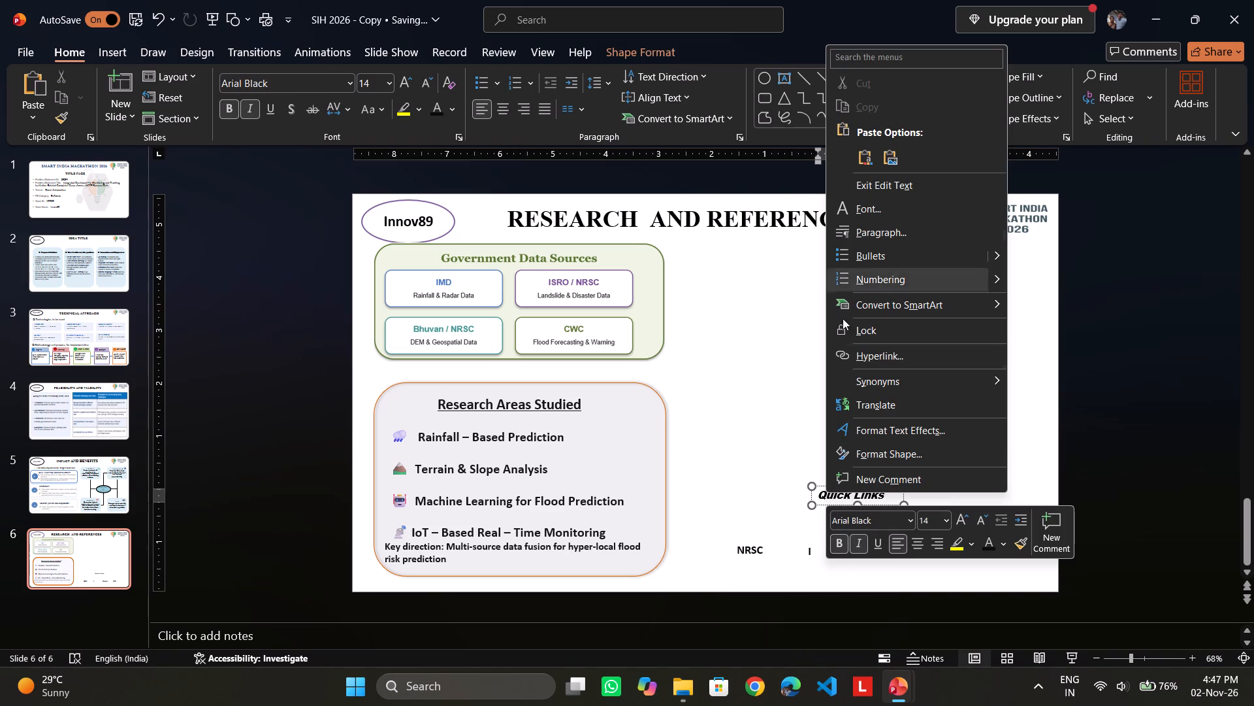
{"action": "left_click", "coordinate": [755, 550]}
{"action": "right_click", "coordinate": [744, 552]}
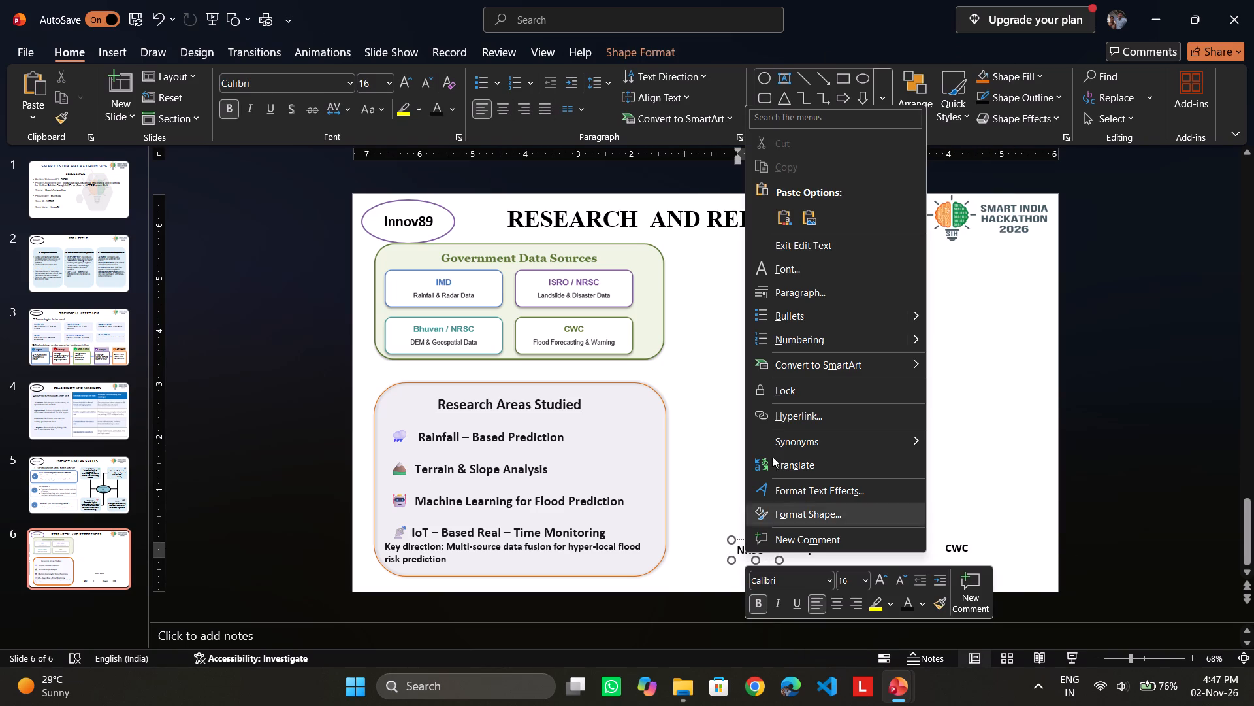
{"action": "left_click", "coordinate": [715, 507]}
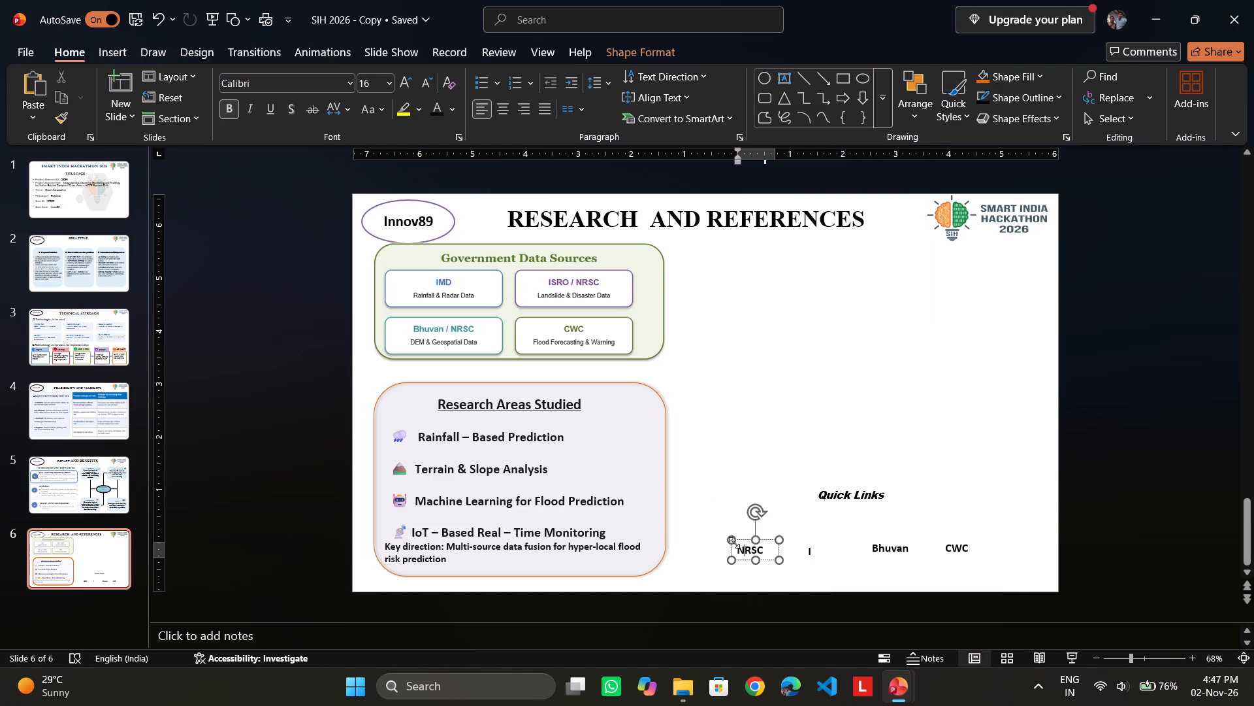
{"action": "right_click", "coordinate": [734, 543]}
{"action": "left_click", "coordinate": [812, 110]}
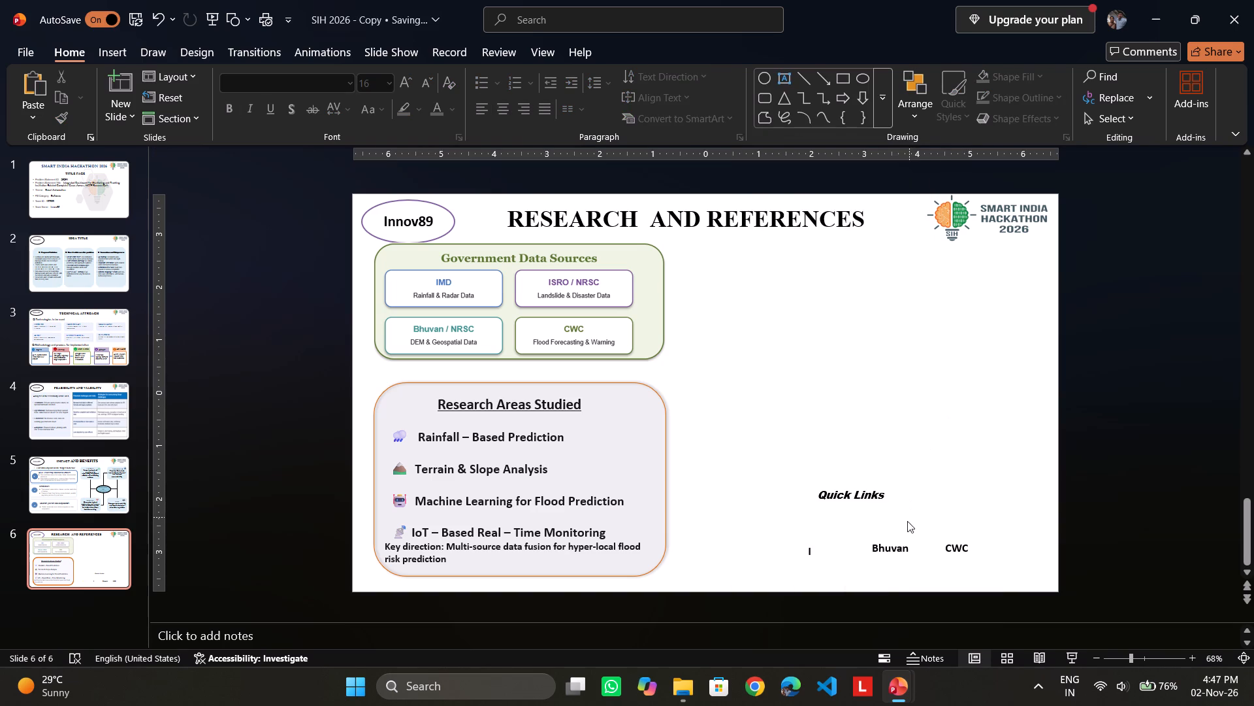
{"action": "right_click", "coordinate": [895, 544]}
{"action": "right_click", "coordinate": [870, 538]}
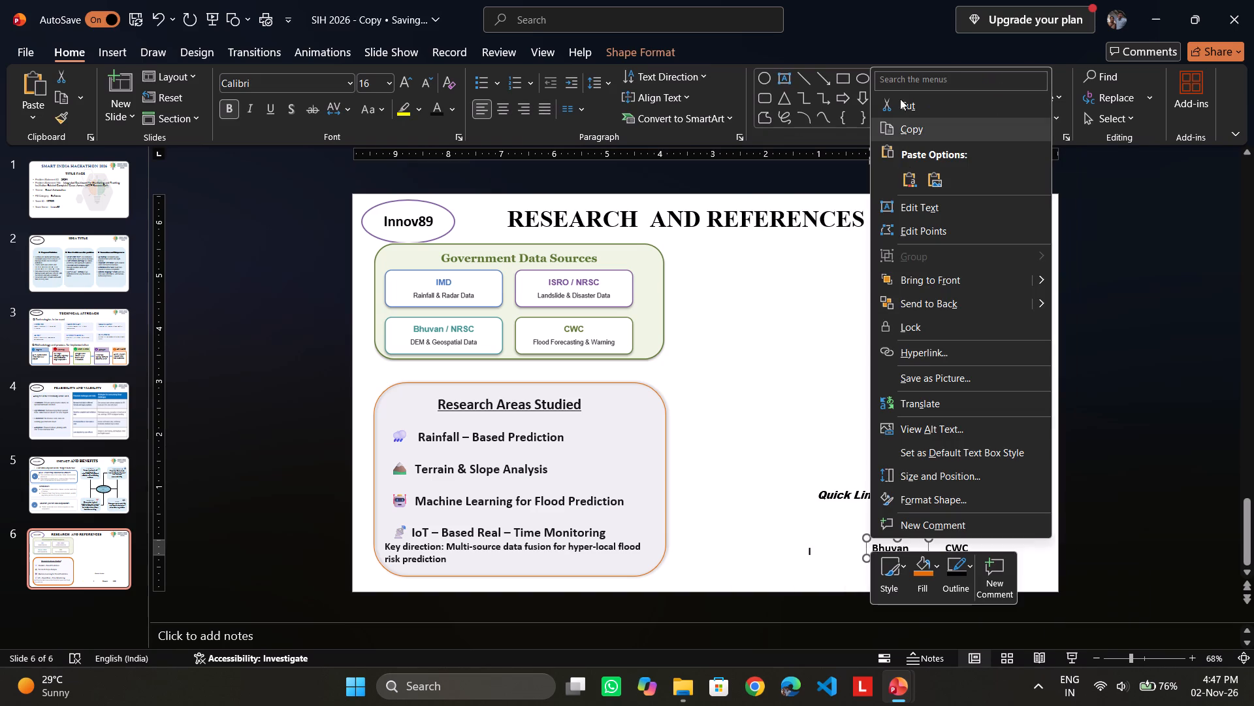
{"action": "left_click", "coordinate": [897, 103]}
{"action": "left_click", "coordinate": [958, 550]}
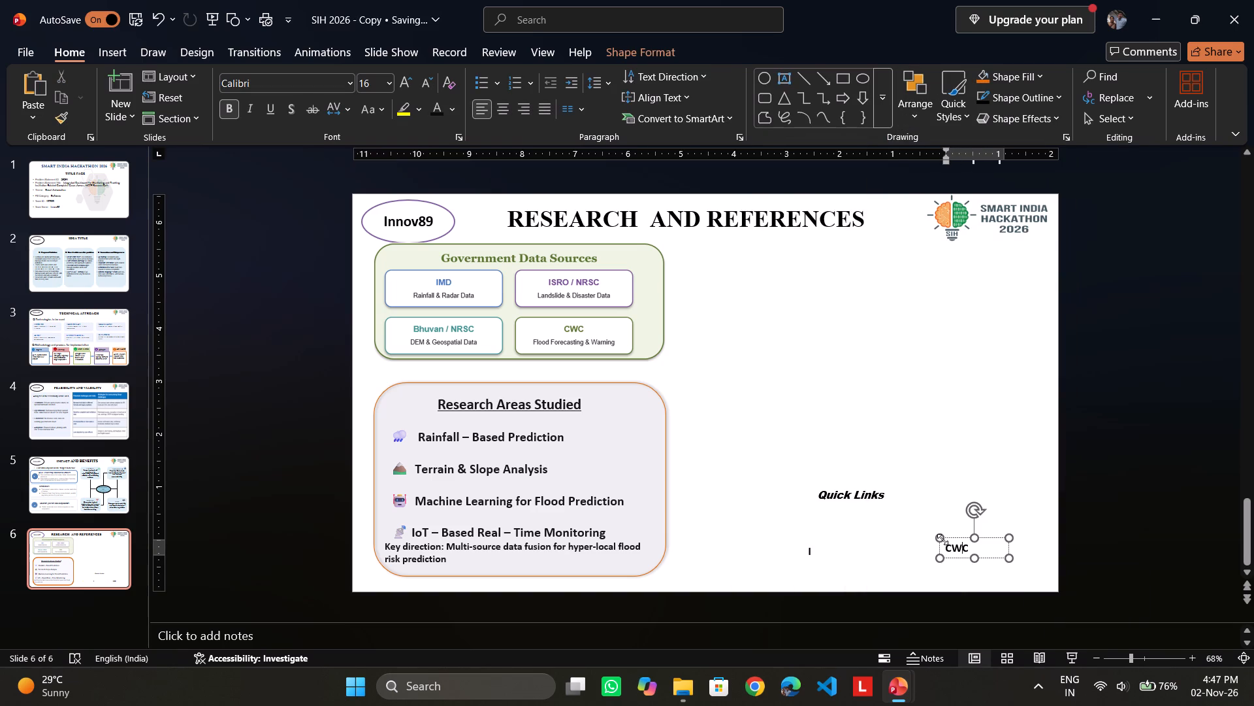
{"action": "right_click", "coordinate": [942, 539]}
{"action": "left_click", "coordinate": [956, 103]}
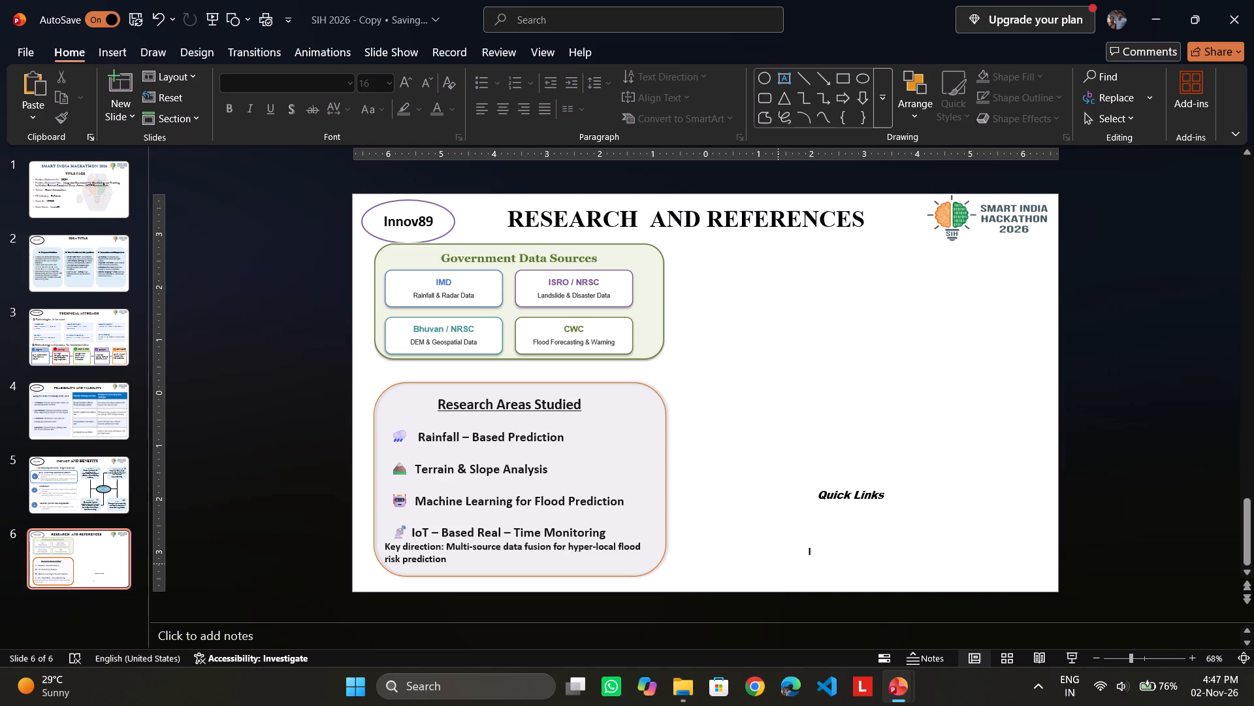
{"action": "left_click", "coordinate": [809, 557]}
{"action": "right_click", "coordinate": [803, 543]}
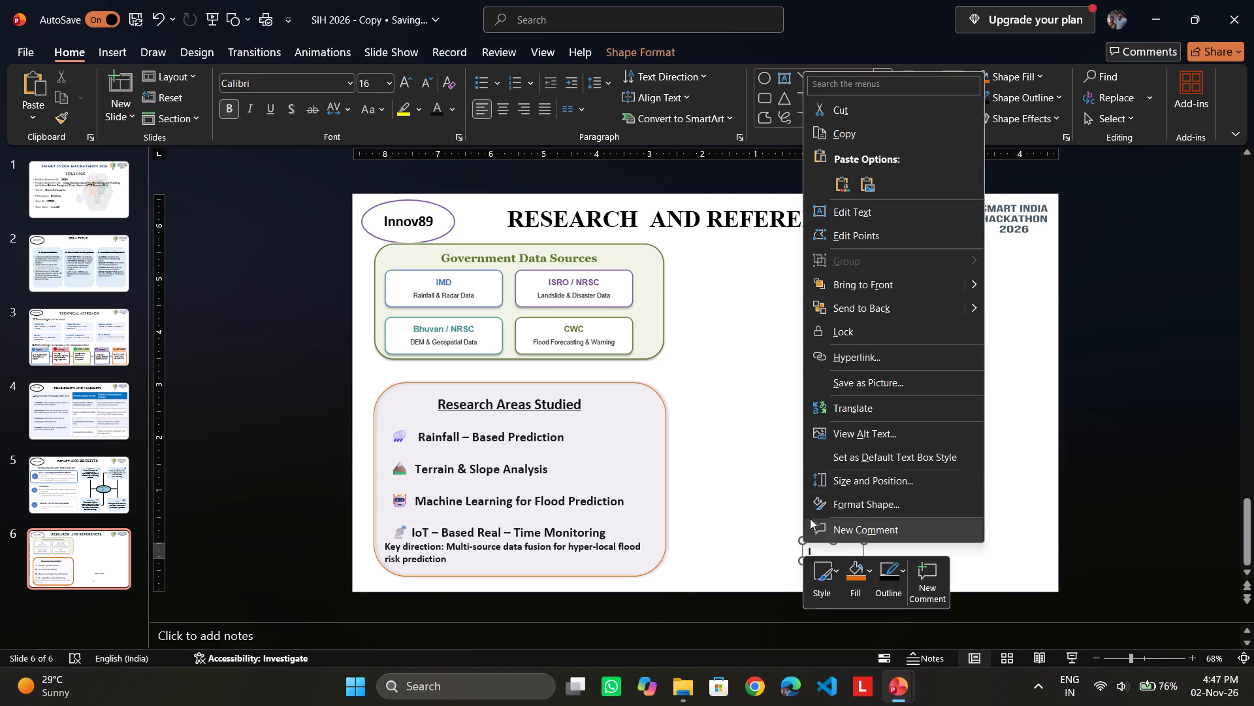
{"action": "left_click", "coordinate": [821, 110]}
Cut the Government Data Sources picture from slide 6.
{"action": "right_click", "coordinate": [525, 248]}
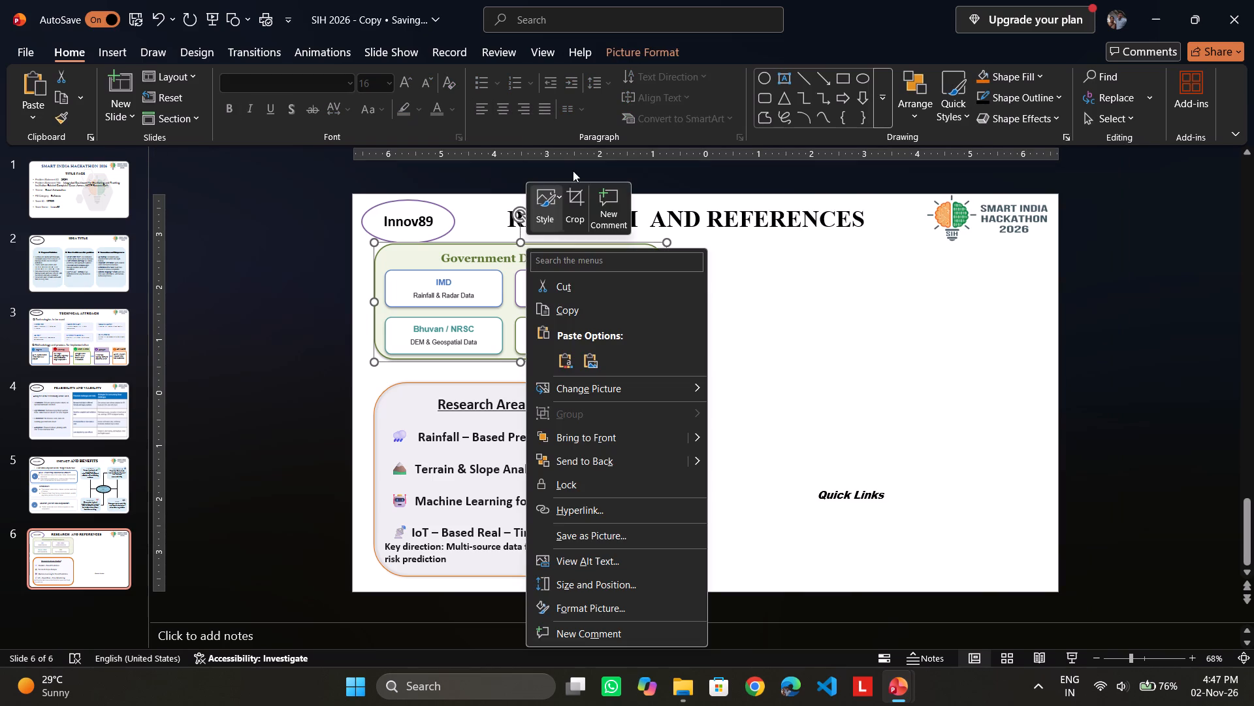
{"action": "left_click", "coordinate": [555, 288]}
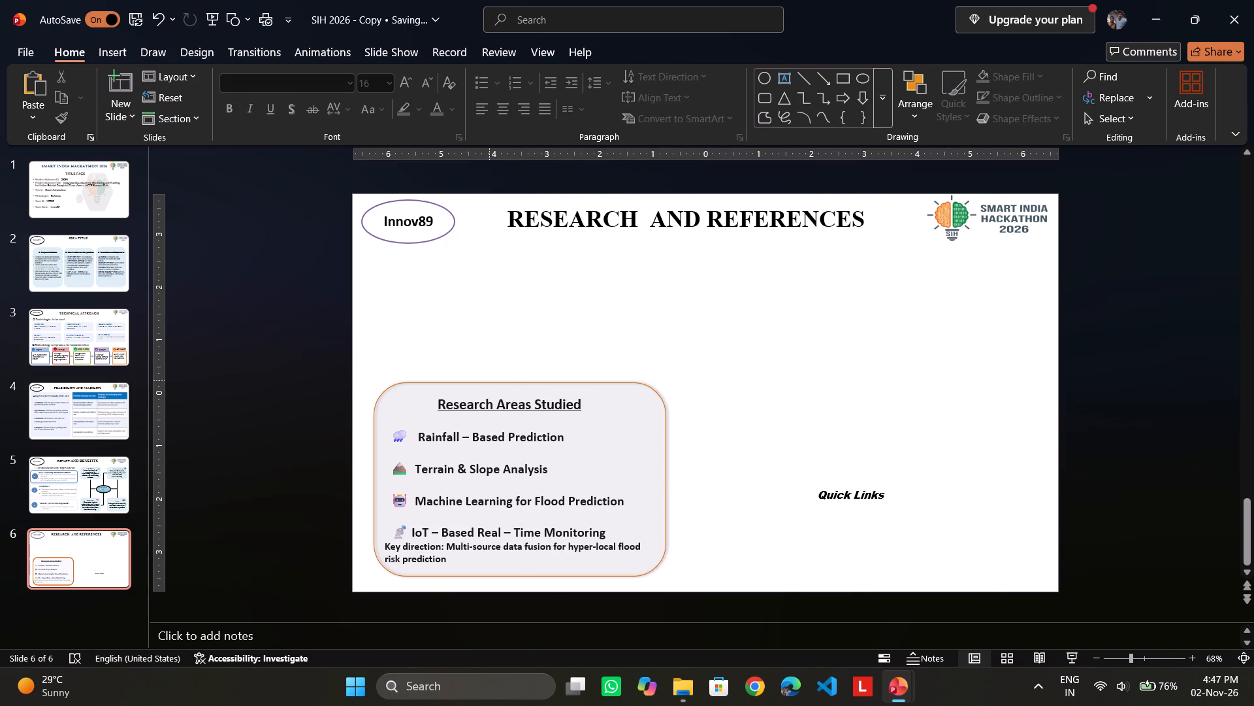
Cut the Research Areas Studied rounded background shape and its text box from slide 6.
{"action": "right_click", "coordinate": [490, 381]}
{"action": "left_click", "coordinate": [531, 235]}
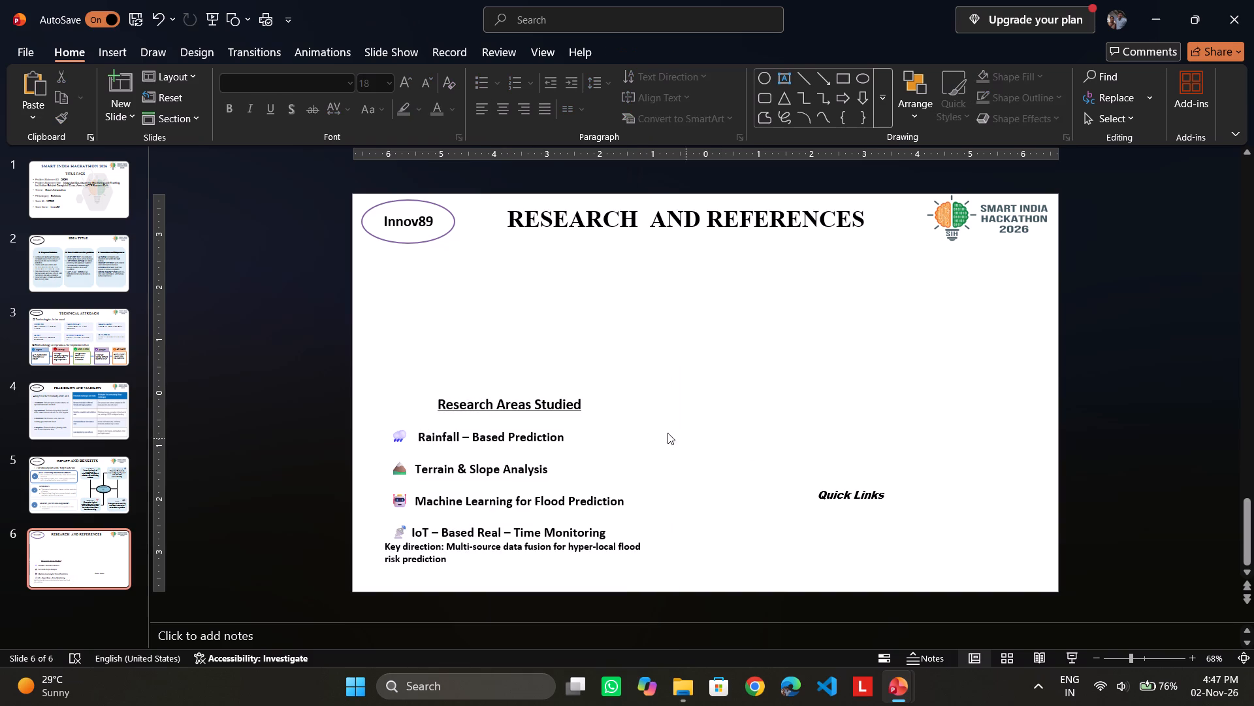
{"action": "right_click", "coordinate": [473, 406]}
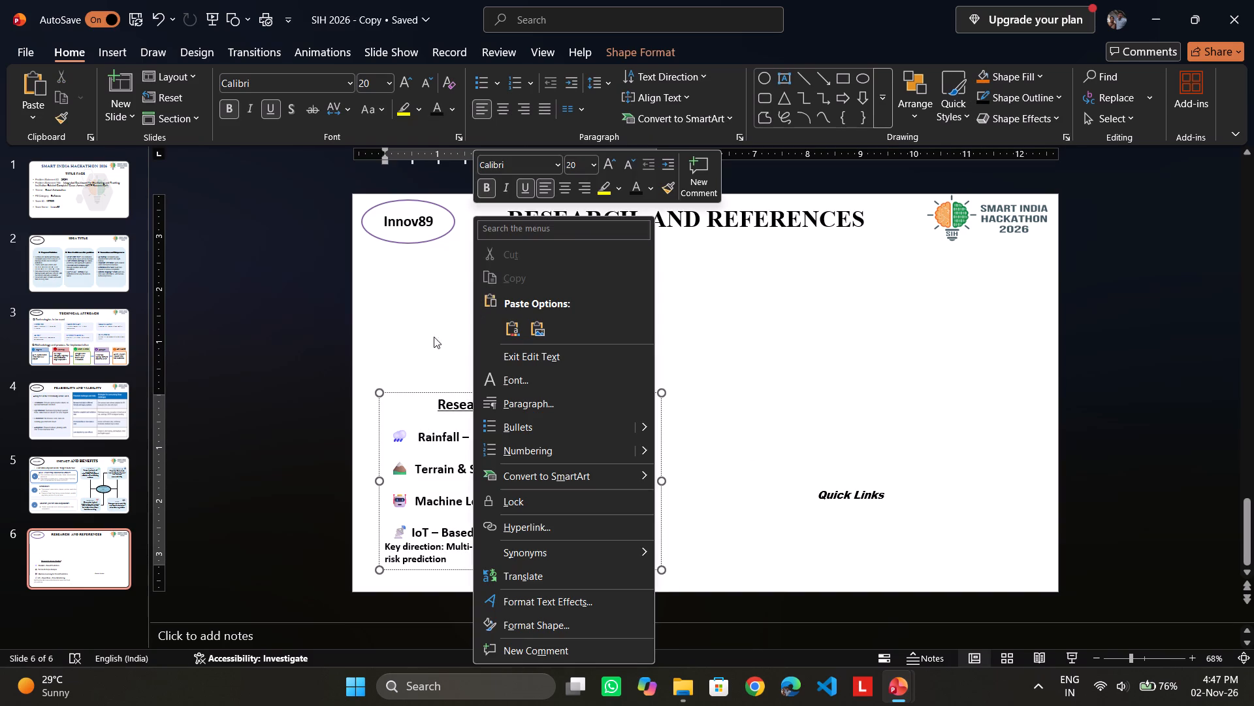
{"action": "left_click", "coordinate": [377, 392]}
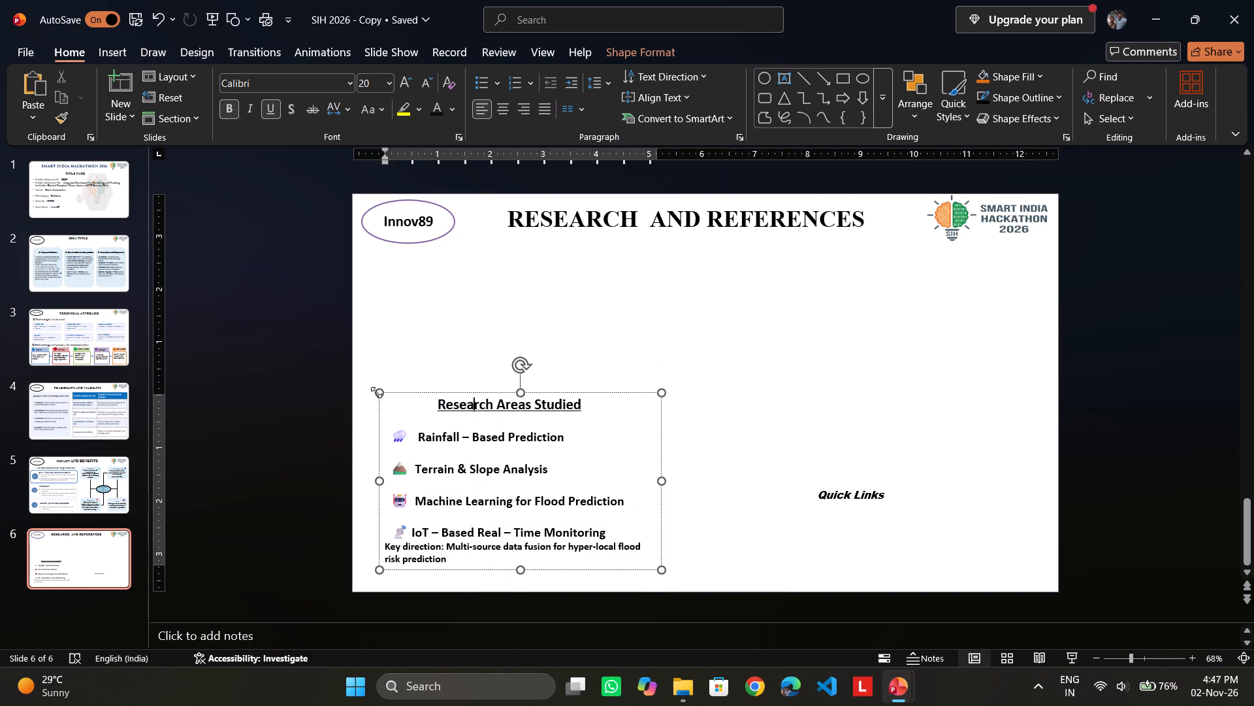
{"action": "right_click", "coordinate": [376, 392]}
{"action": "right_click", "coordinate": [382, 395]}
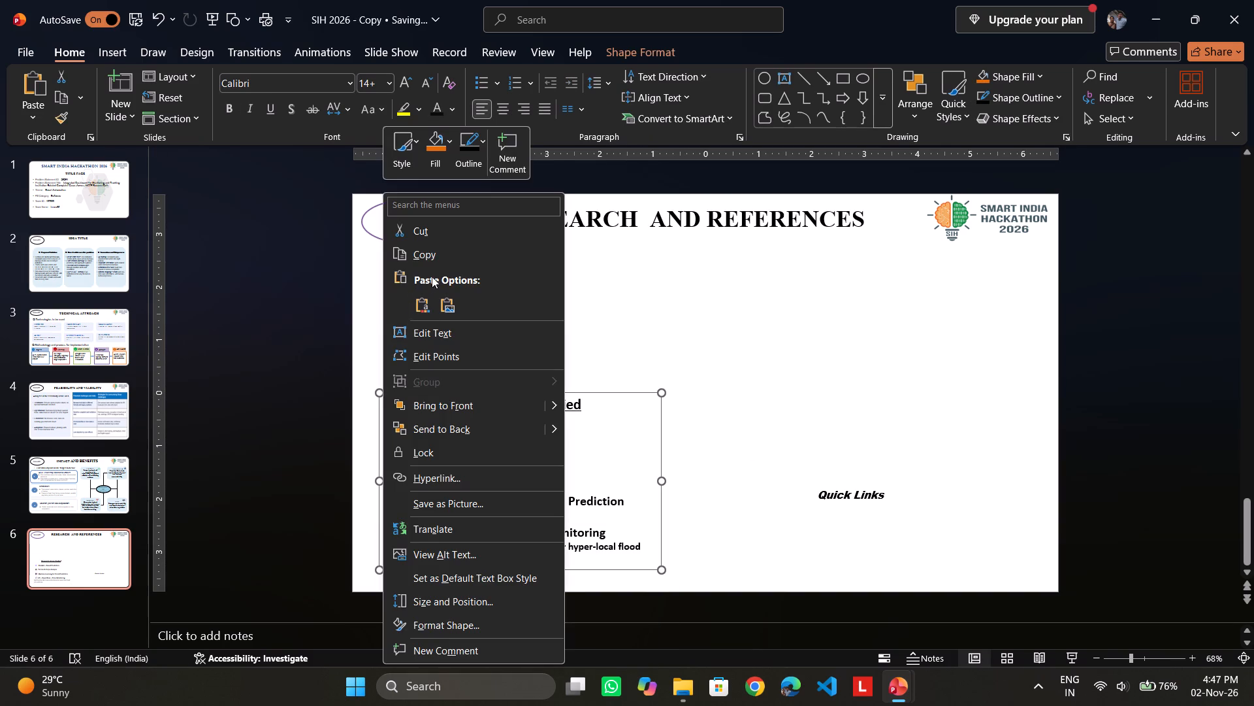
{"action": "left_click", "coordinate": [428, 231]}
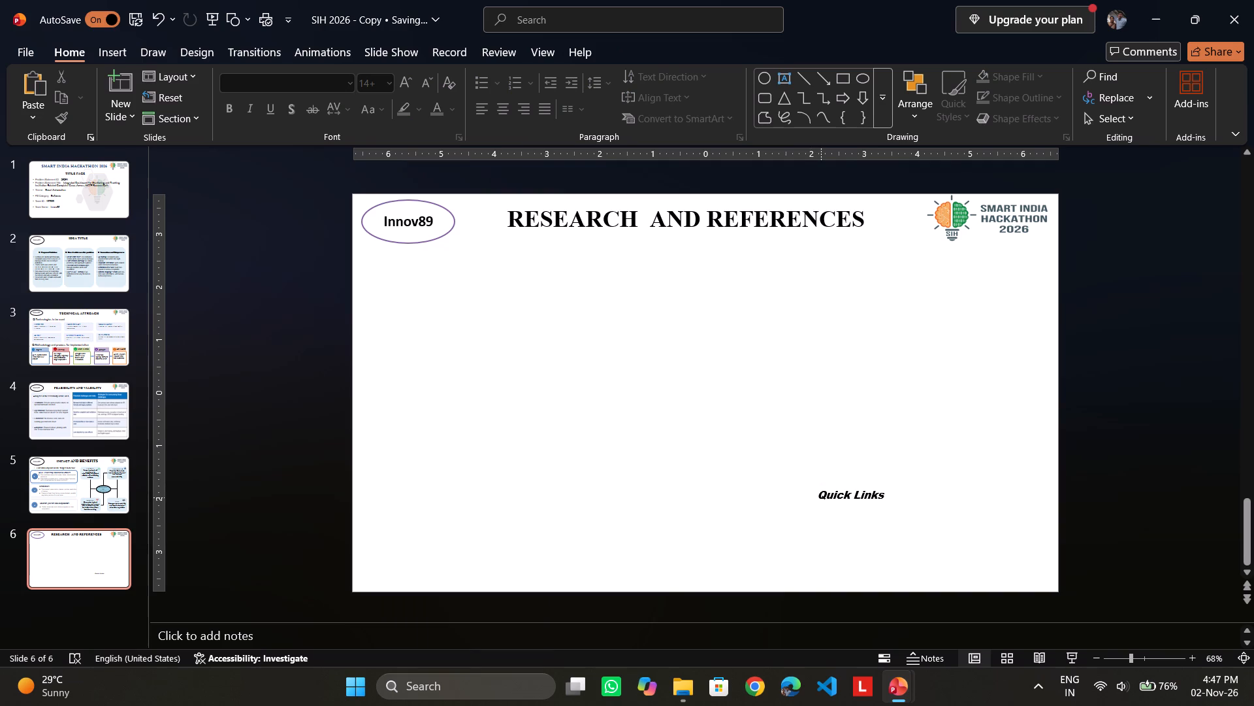
Cut the Quick Links heading from slide 6.
{"action": "left_click", "coordinate": [818, 499]}
{"action": "right_click", "coordinate": [814, 488]}
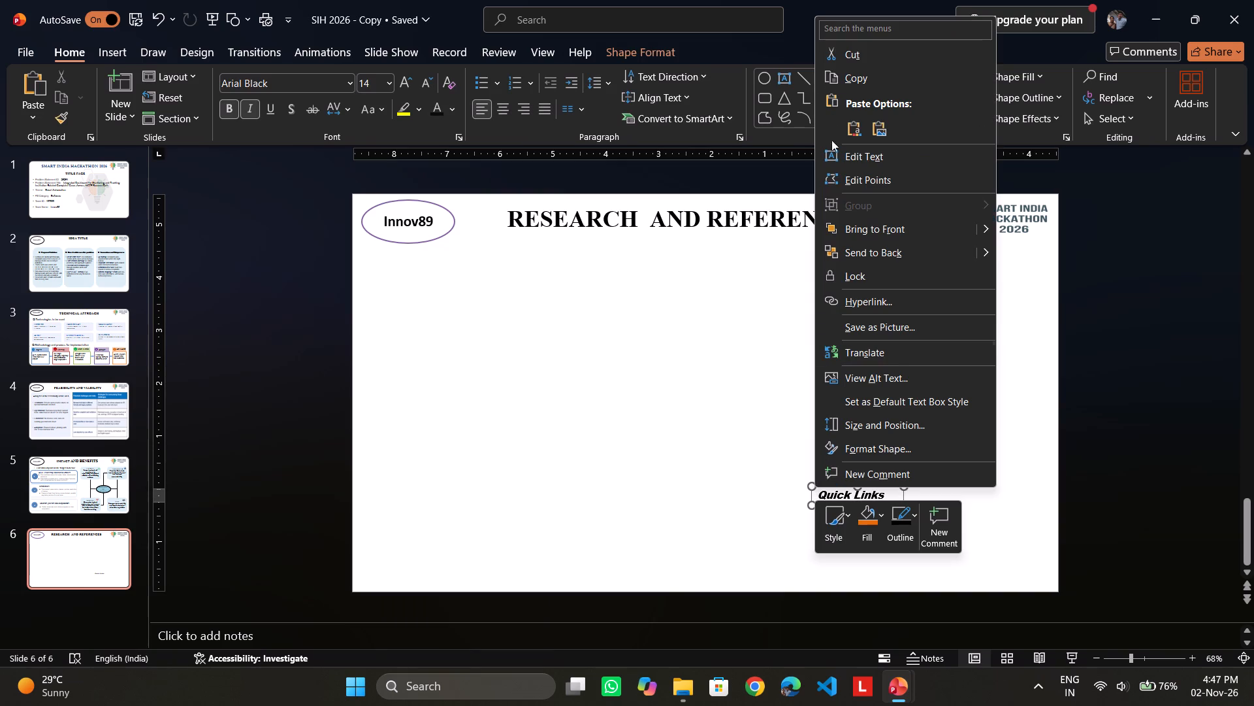
{"action": "left_click", "coordinate": [837, 49]}
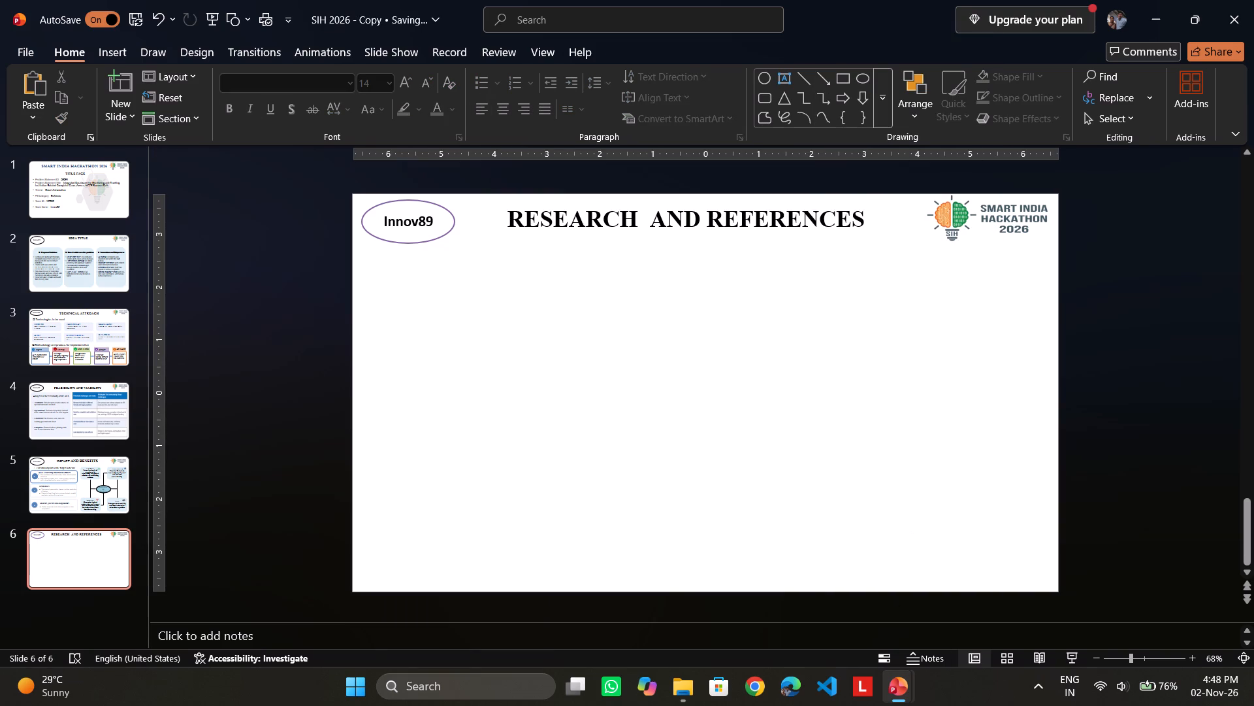
Switch to the SIH2026-Innov8-AICTE-Complaint-Dashboard presentation and enable editing.
{"action": "left_click", "coordinate": [1040, 611]}
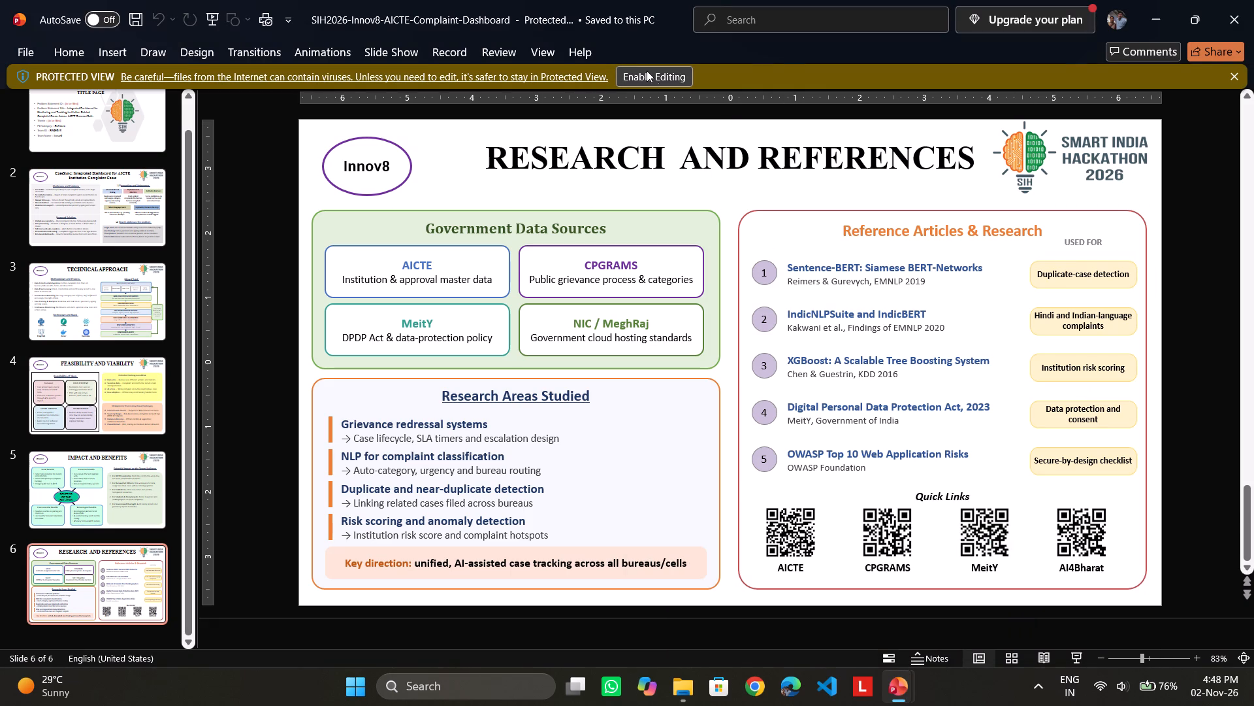
{"action": "left_click", "coordinate": [646, 70]}
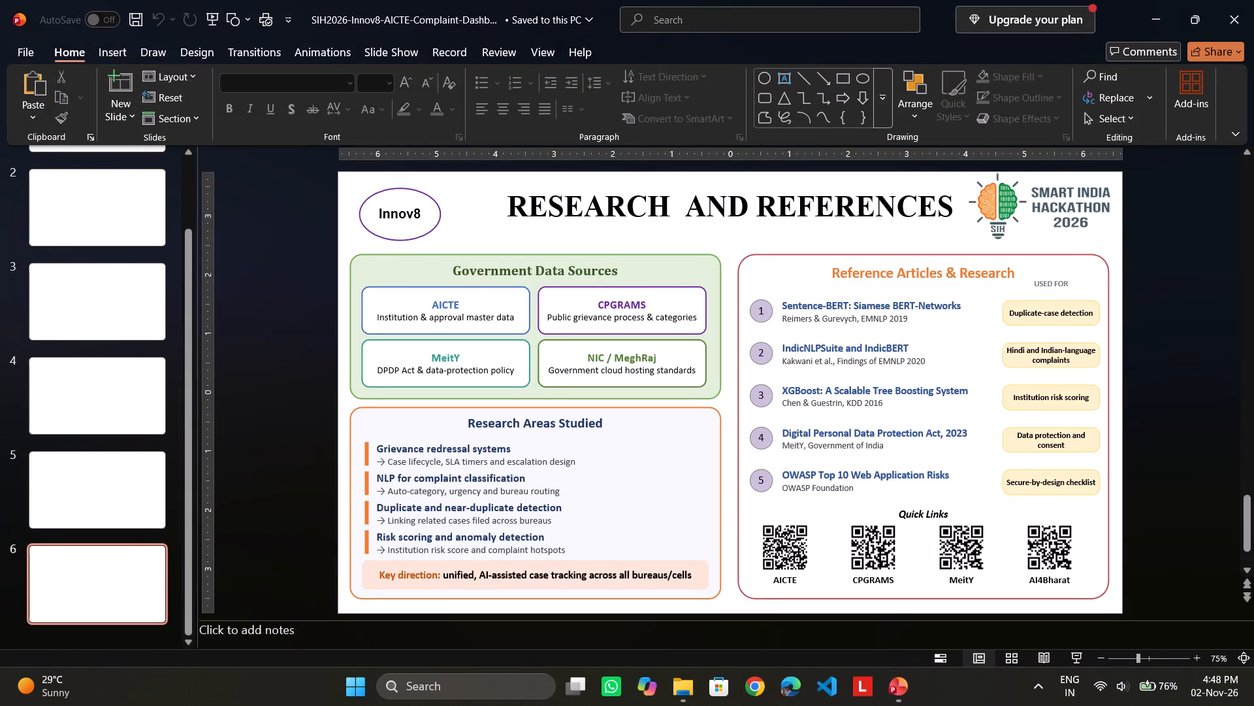
Review the slides of the AICTE complaint dashboard deck, ending on the Research and References slide.
{"action": "left_click", "coordinate": [118, 311]}
{"action": "left_click", "coordinate": [122, 220]}
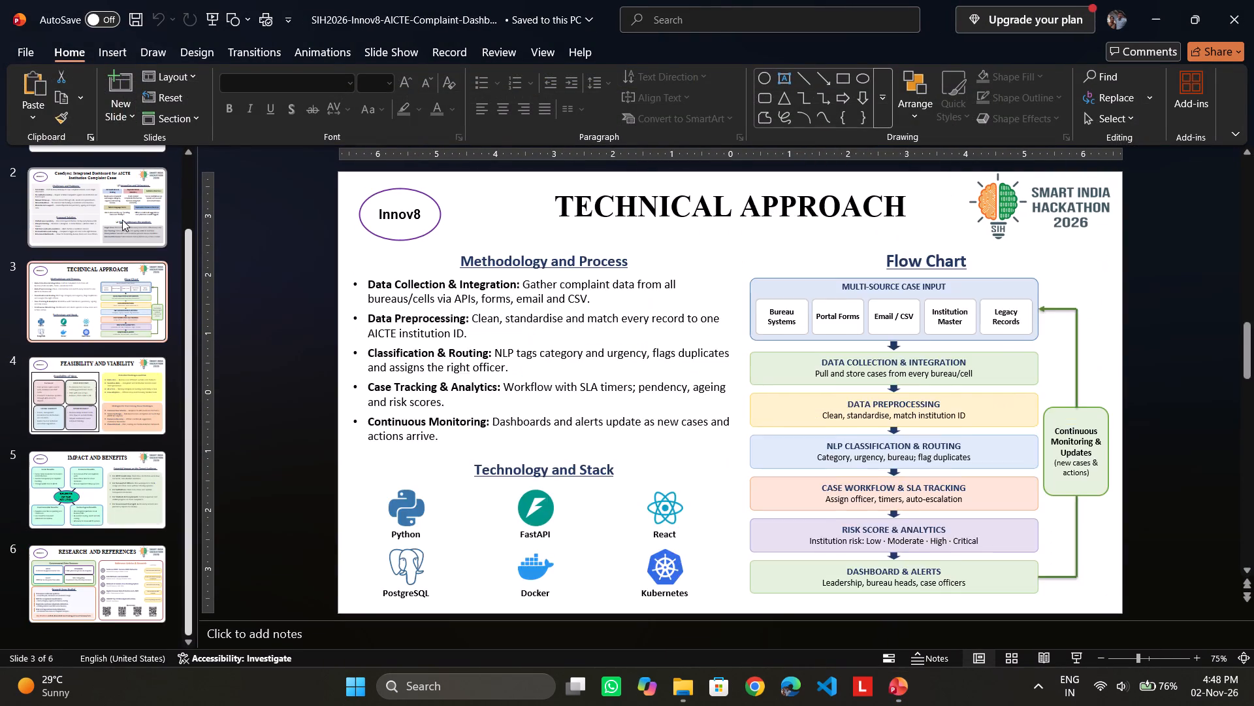
{"action": "scroll", "coordinate": [144, 290], "scroll_direction": "up", "scroll_amount": 6}
{"action": "scroll", "coordinate": [135, 312], "scroll_direction": "down", "scroll_amount": 1}
{"action": "scroll", "coordinate": [135, 312], "scroll_direction": "up", "scroll_amount": 3}
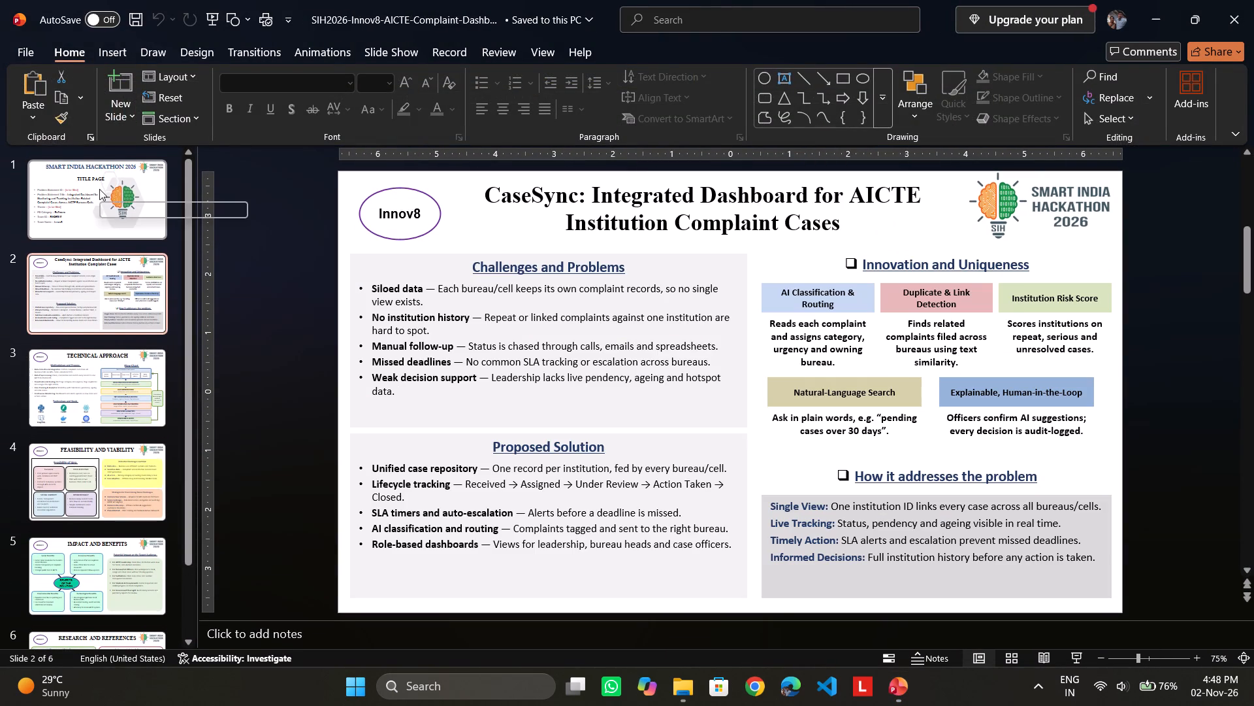
{"action": "left_click", "coordinate": [99, 305]}
{"action": "left_click", "coordinate": [97, 311]}
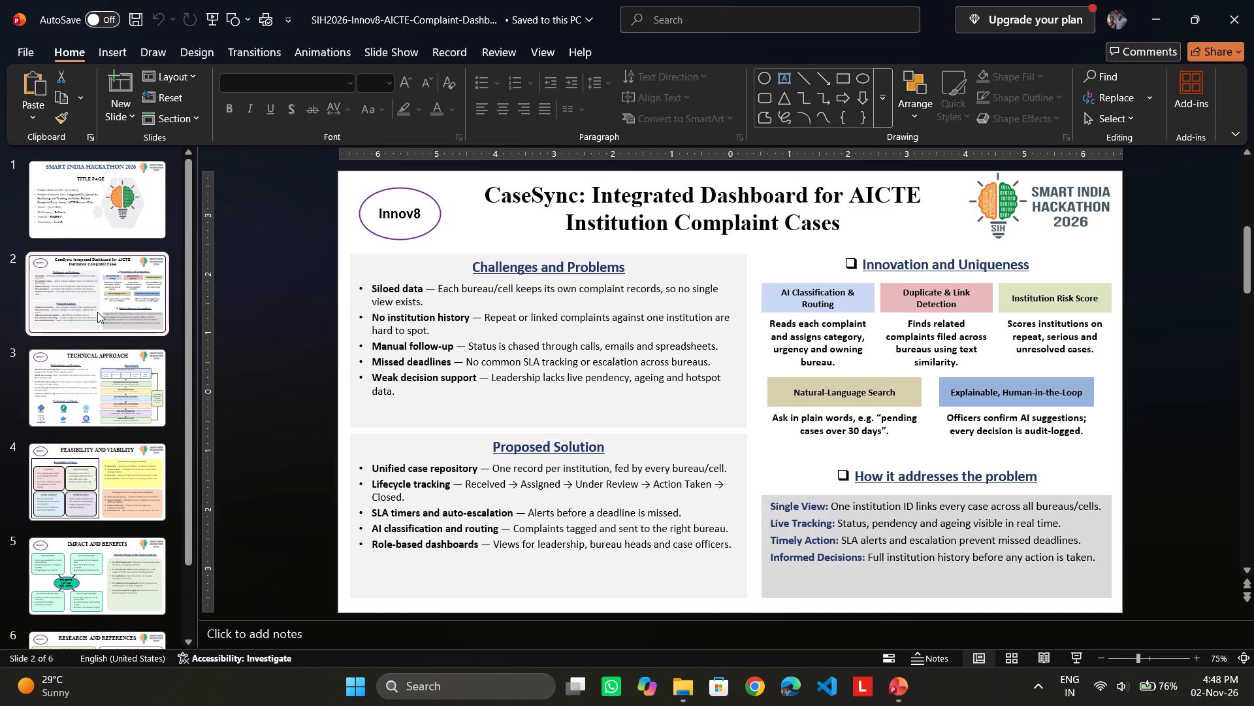
{"action": "left_click", "coordinate": [97, 373]}
{"action": "left_click", "coordinate": [78, 287]}
{"action": "left_click", "coordinate": [95, 387]}
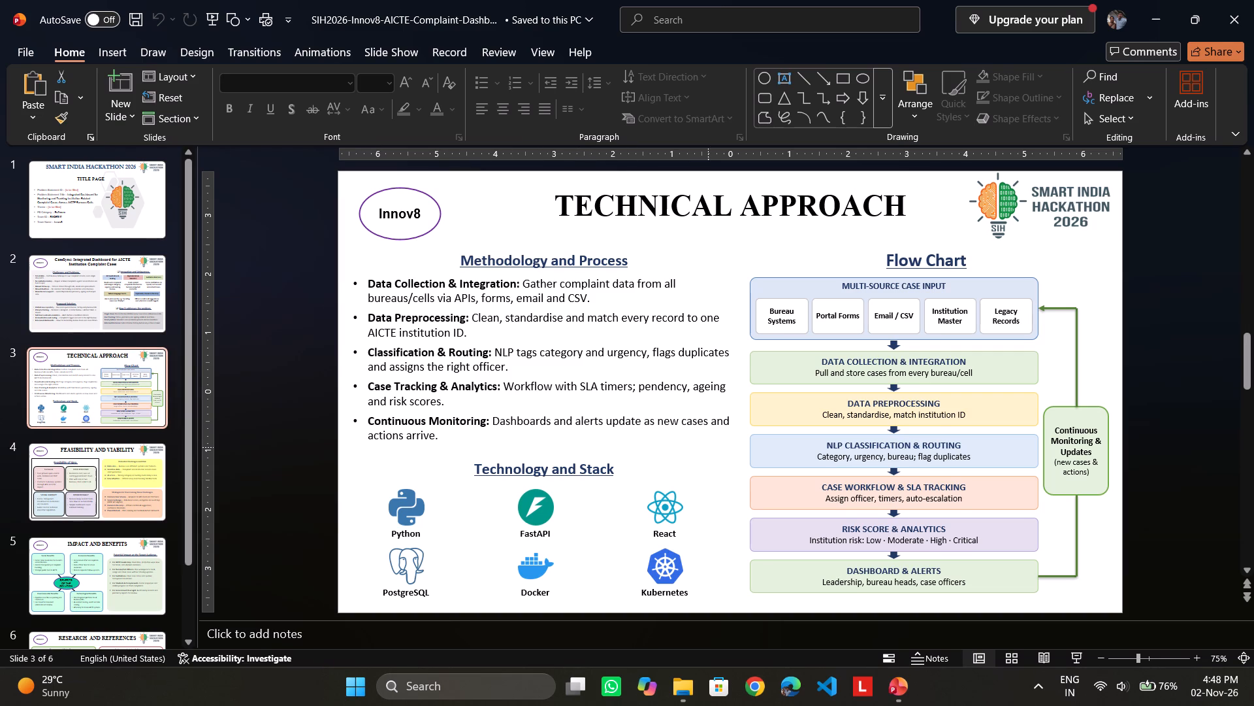
{"action": "left_click", "coordinate": [116, 572]}
{"action": "scroll", "coordinate": [119, 567], "scroll_direction": "down", "scroll_amount": 3}
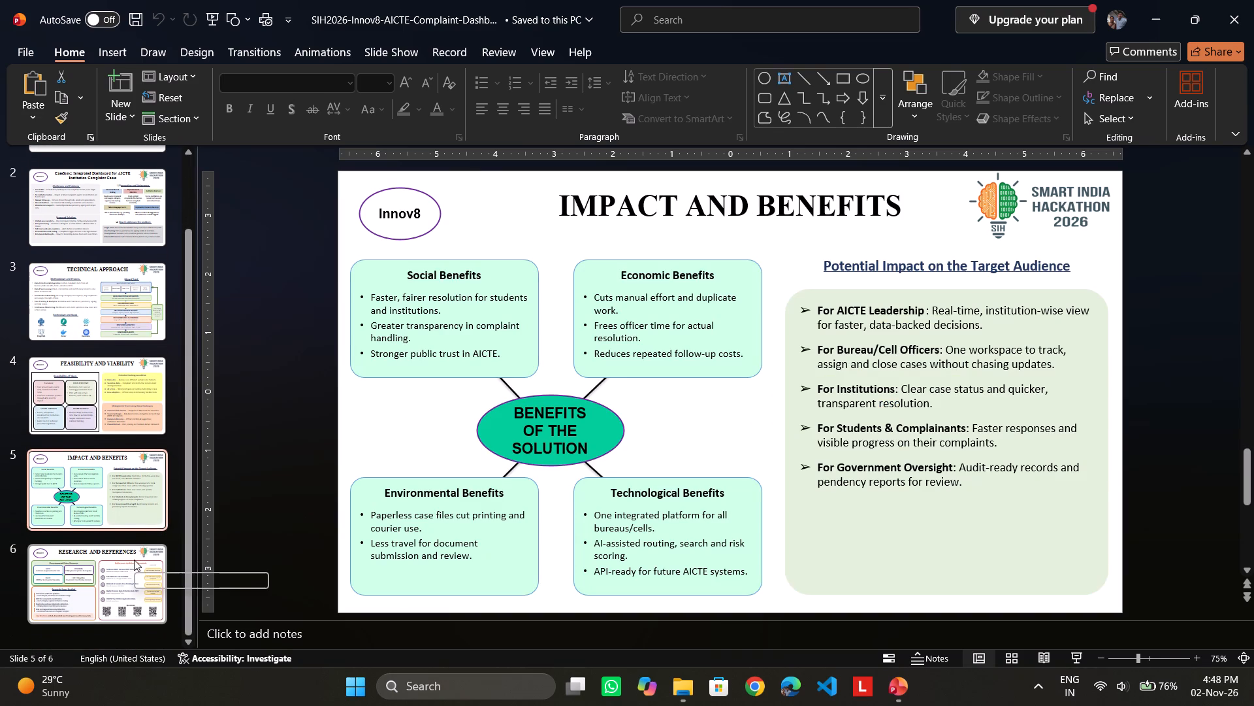
{"action": "scroll", "coordinate": [137, 559], "scroll_direction": "down", "scroll_amount": 3}
{"action": "left_click", "coordinate": [101, 613]}
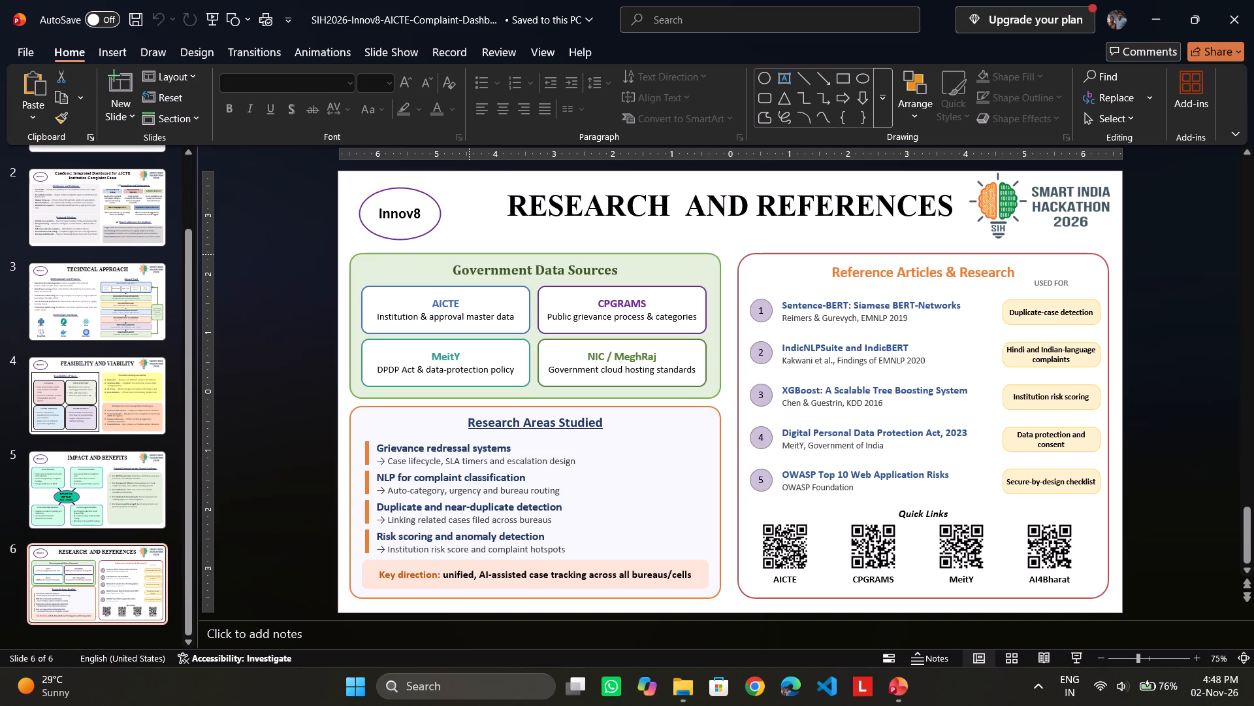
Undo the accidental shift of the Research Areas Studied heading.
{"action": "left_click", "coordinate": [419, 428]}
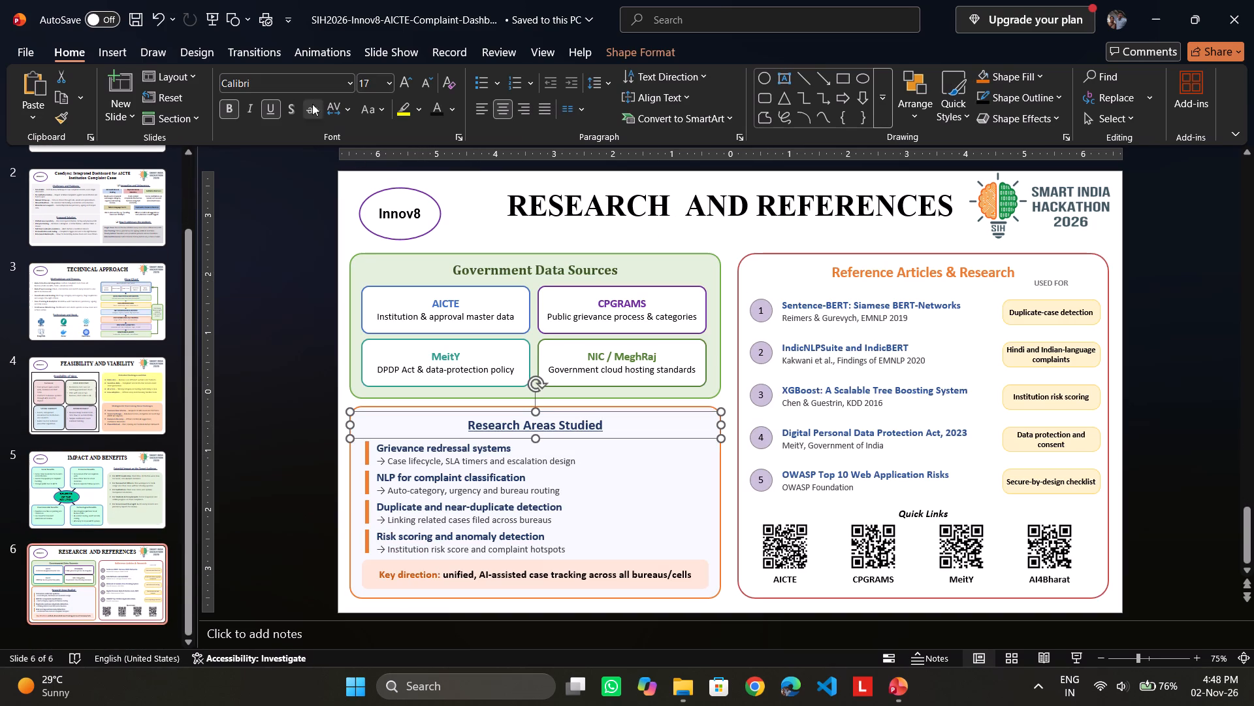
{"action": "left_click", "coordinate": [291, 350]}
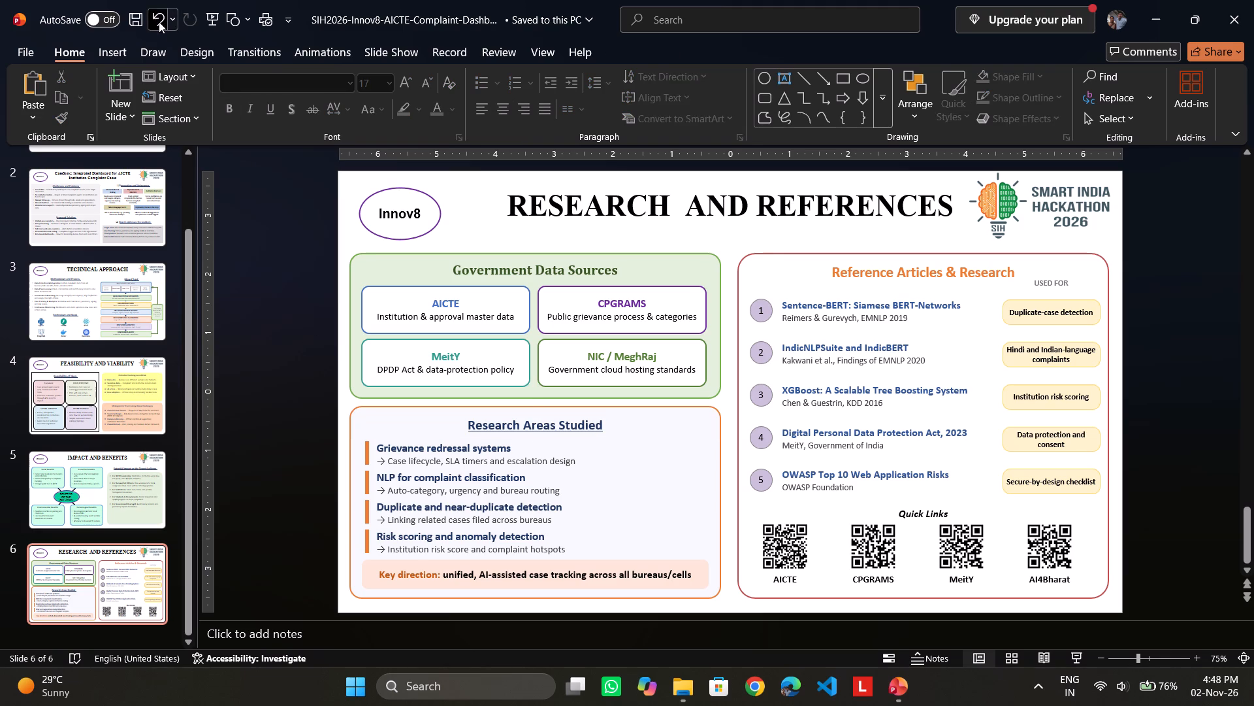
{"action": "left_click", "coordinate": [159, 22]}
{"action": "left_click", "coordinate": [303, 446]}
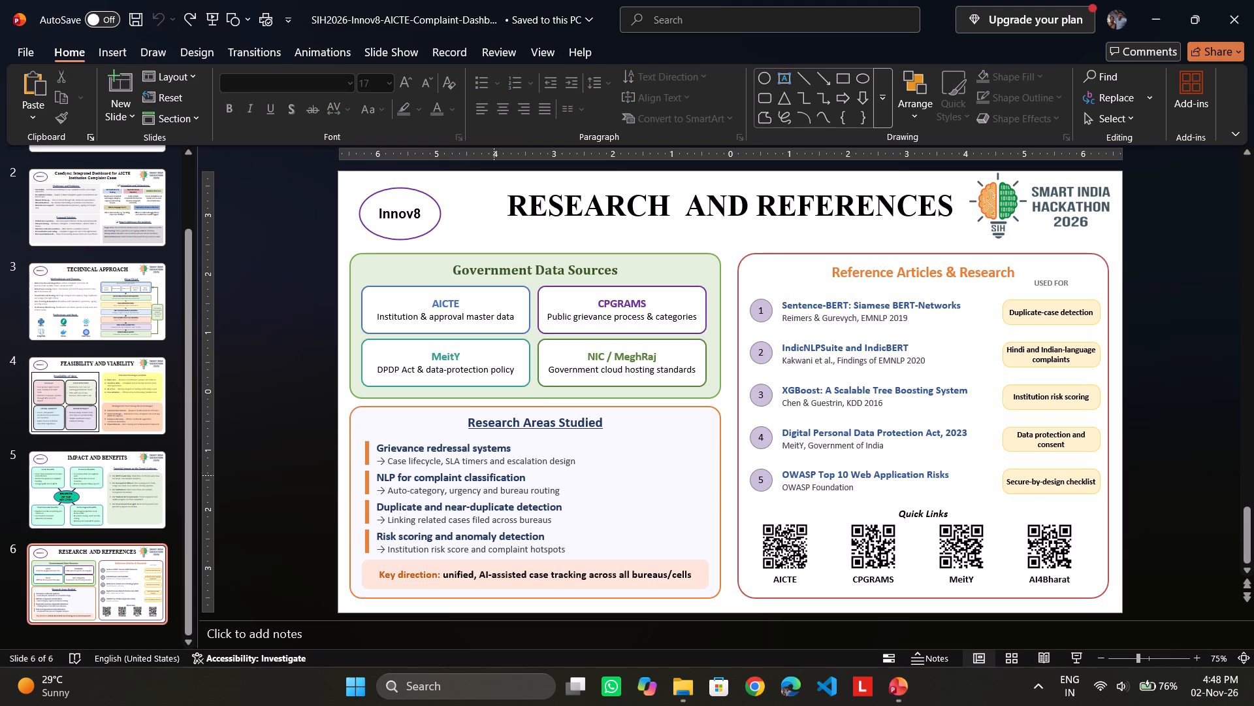
Set the font colour of "Case lifecycle, SLA timers and escalation design" to the near-black shade in the theme's black column.
{"action": "left_click", "coordinate": [538, 462]}
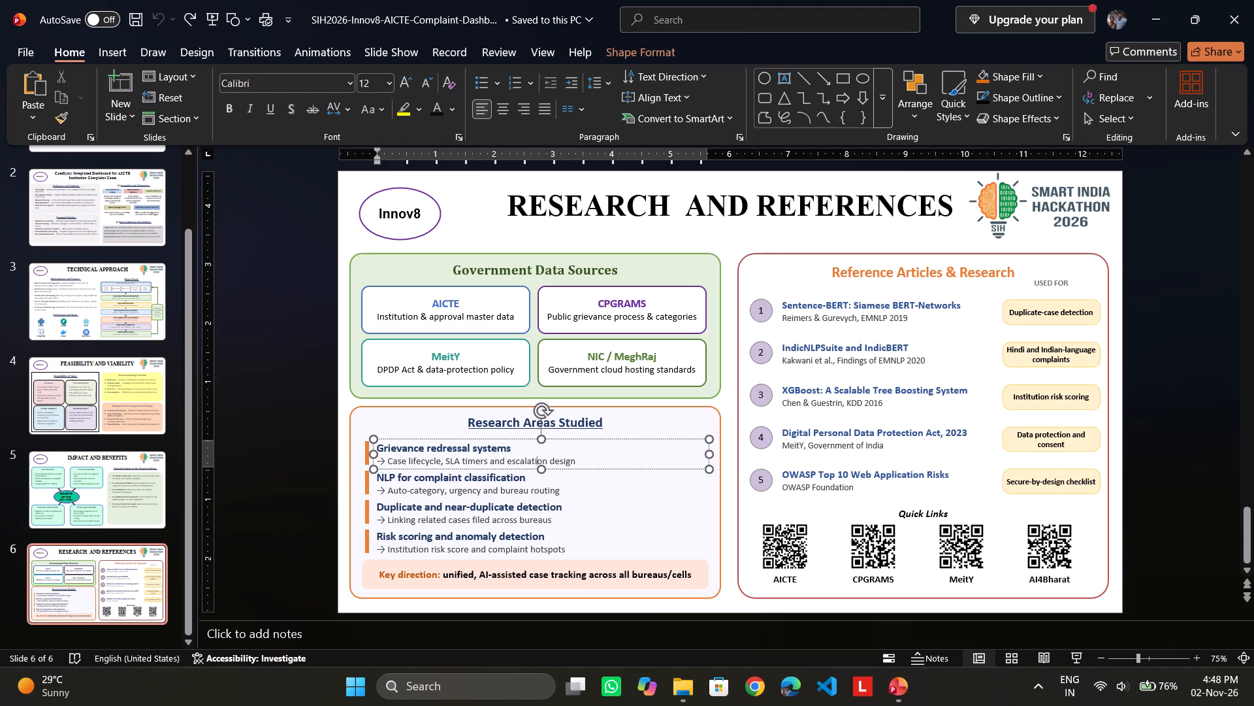
{"action": "left_click_drag", "start_coordinate": [387, 461], "coordinate": [585, 467]}
{"action": "left_click", "coordinate": [378, 108]}
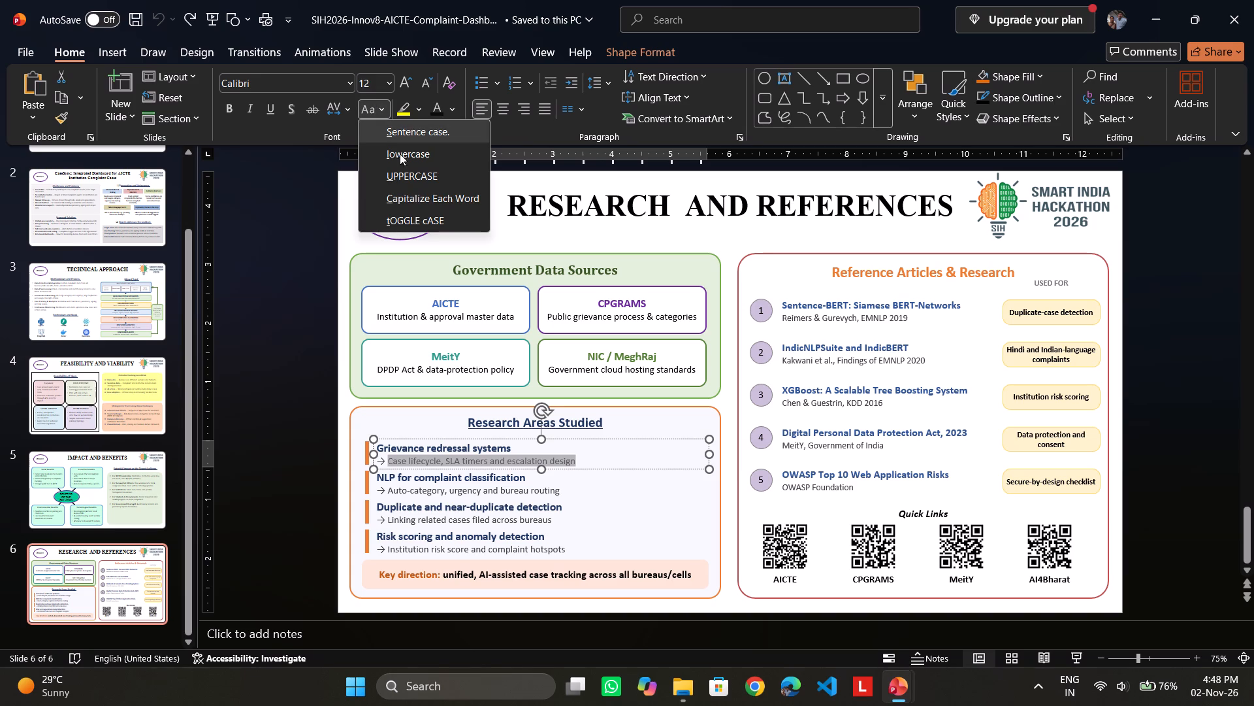
{"action": "left_click", "coordinate": [381, 111]}
{"action": "left_click", "coordinate": [381, 111]}
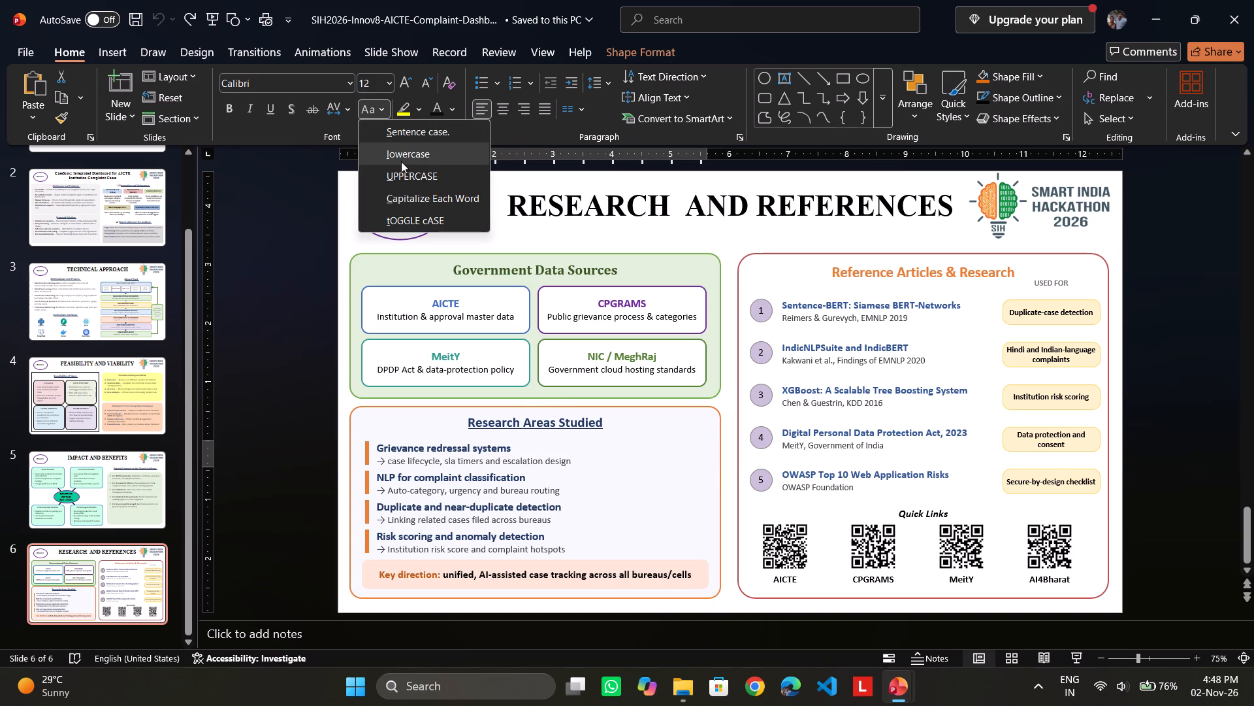
{"action": "left_click", "coordinate": [287, 207]}
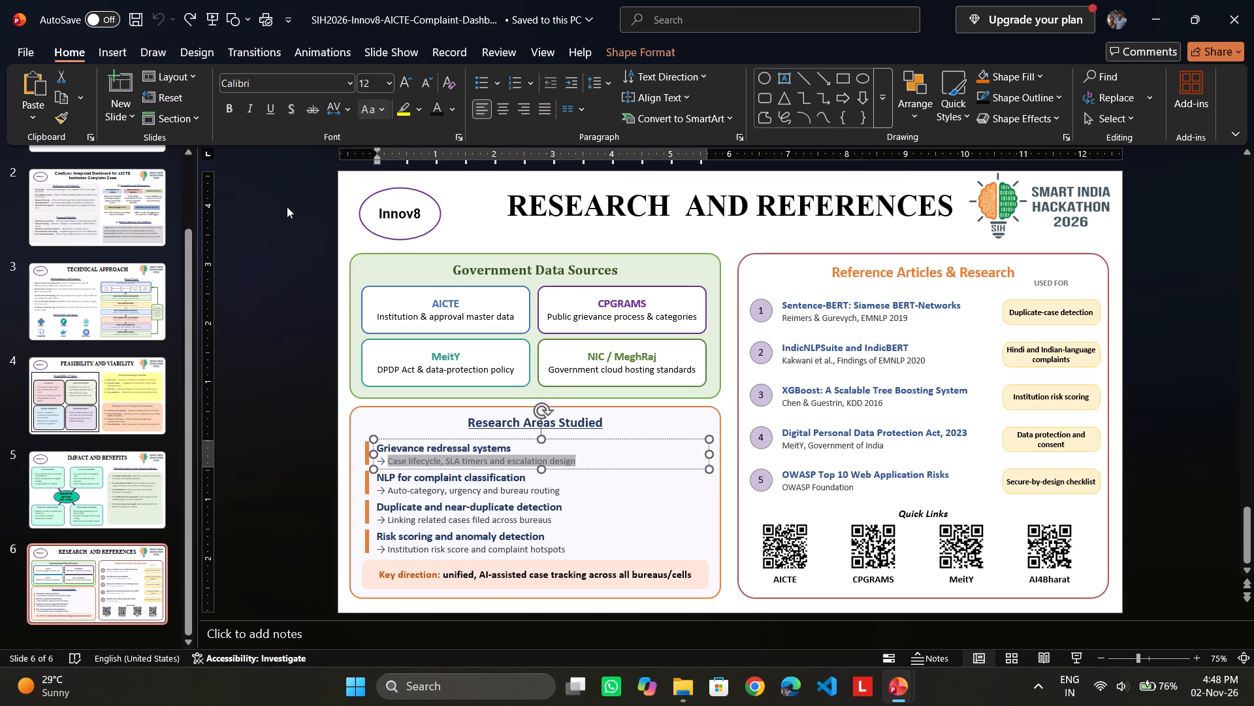
{"action": "left_click", "coordinate": [439, 109]}
{"action": "left_click", "coordinate": [449, 110]}
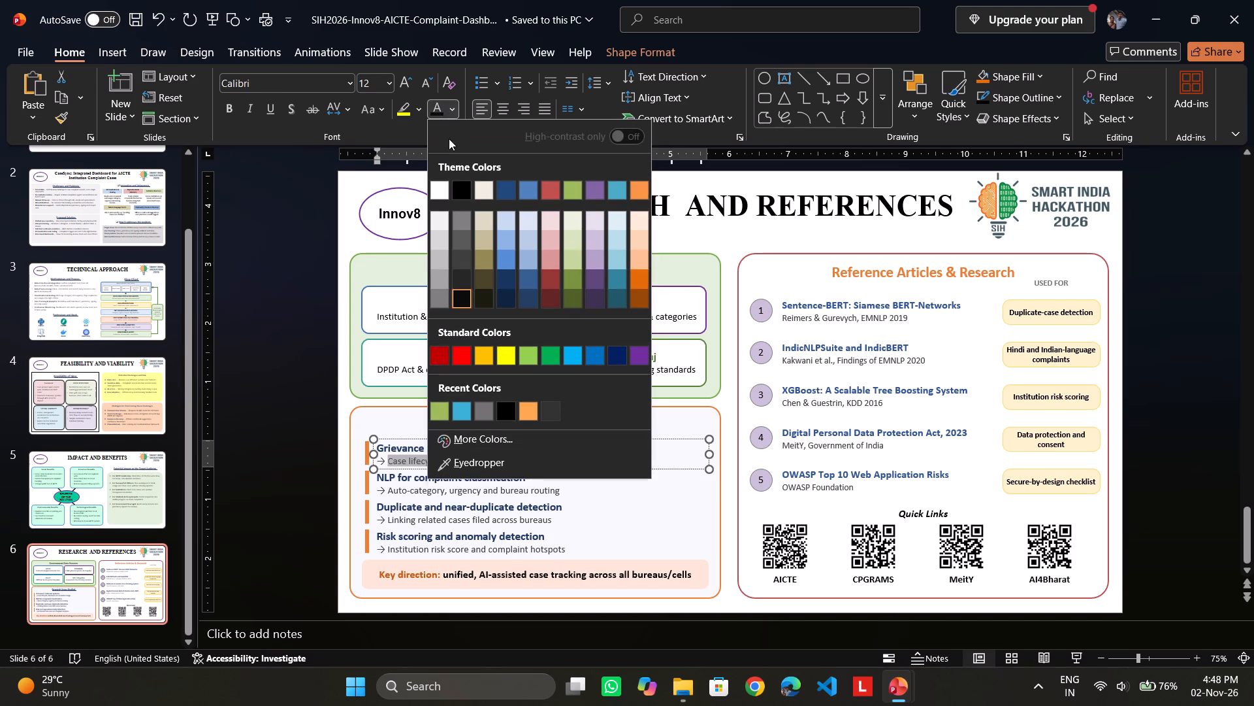
{"action": "left_click", "coordinate": [463, 300]}
{"action": "left_click", "coordinate": [304, 409]}
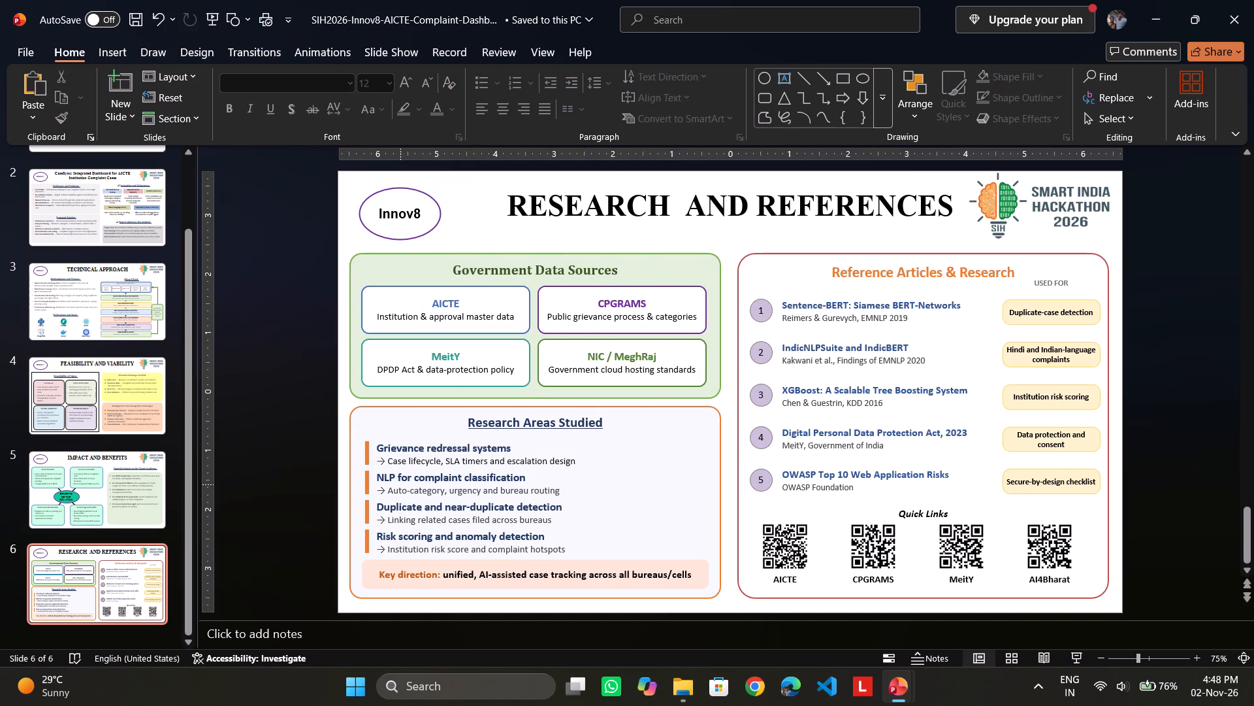
Apply the same near-black font colour to all four arrow description lines under Research Areas Studied.
{"action": "left_click_drag", "start_coordinate": [378, 462], "coordinate": [486, 459]}
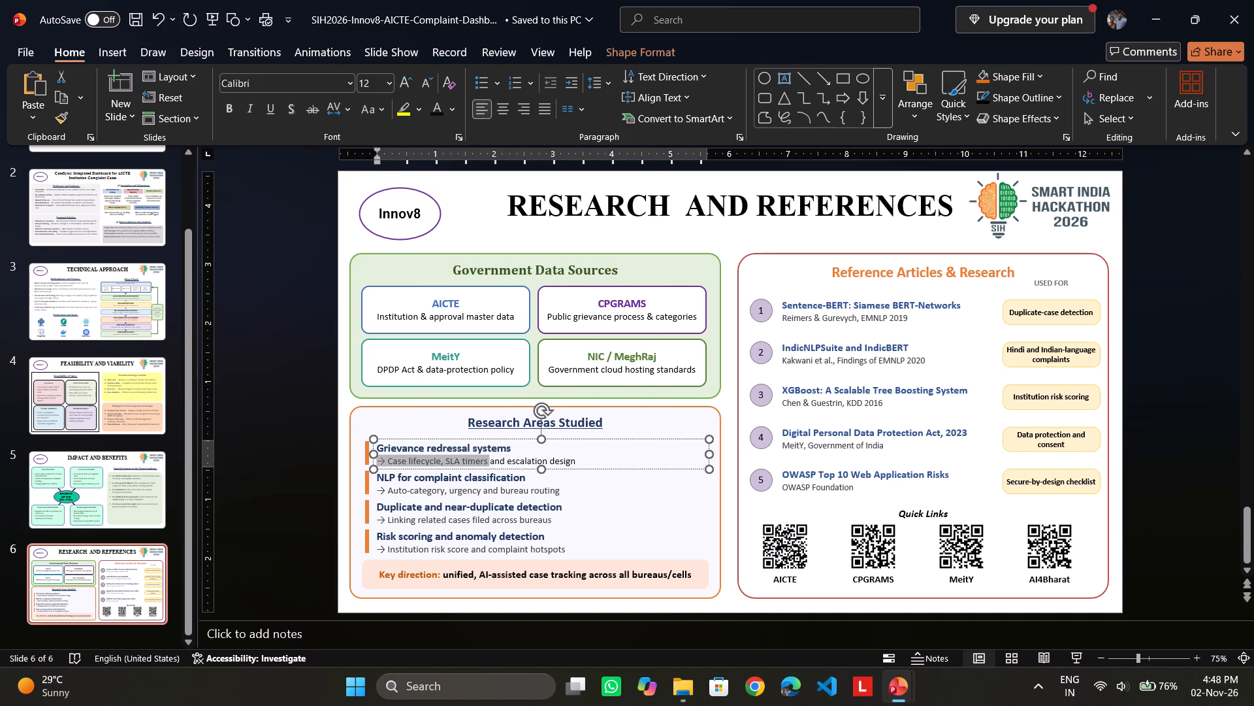
{"action": "left_click_drag", "start_coordinate": [486, 459], "coordinate": [570, 461]}
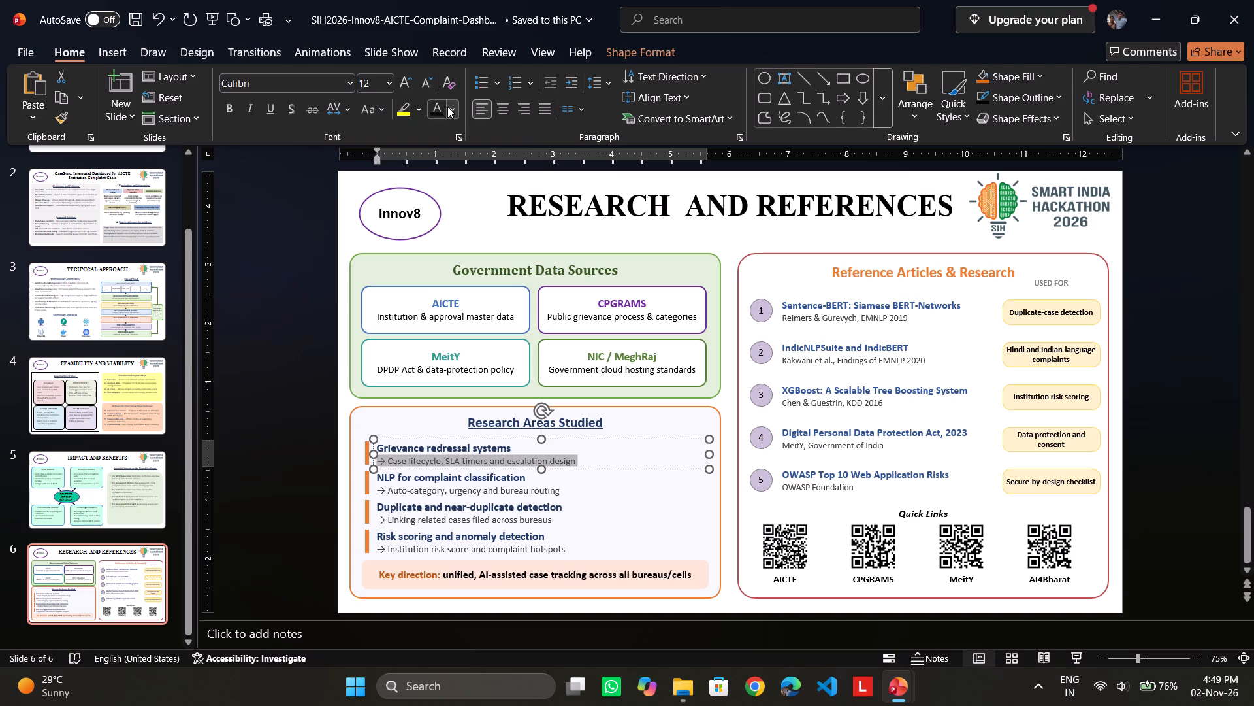
{"action": "left_click", "coordinate": [438, 107]}
{"action": "left_click_drag", "start_coordinate": [378, 491], "coordinate": [564, 492]}
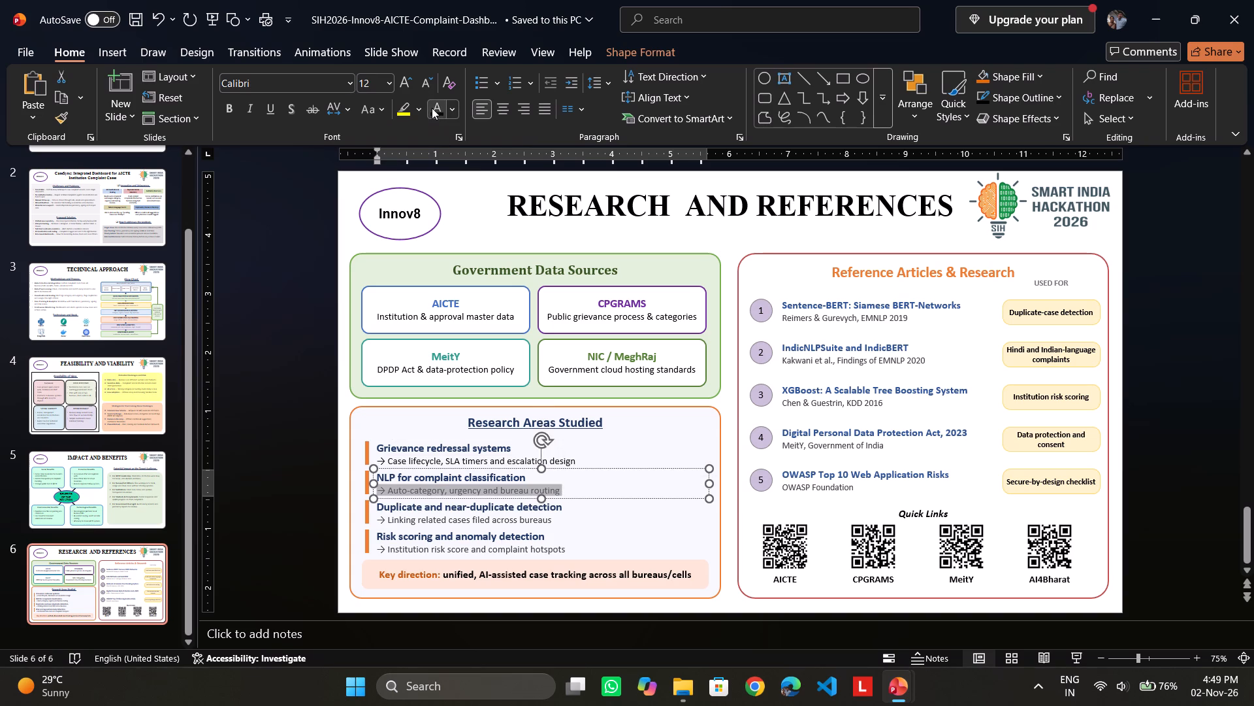
{"action": "left_click", "coordinate": [432, 108]}
{"action": "left_click_drag", "start_coordinate": [378, 520], "coordinate": [530, 519]}
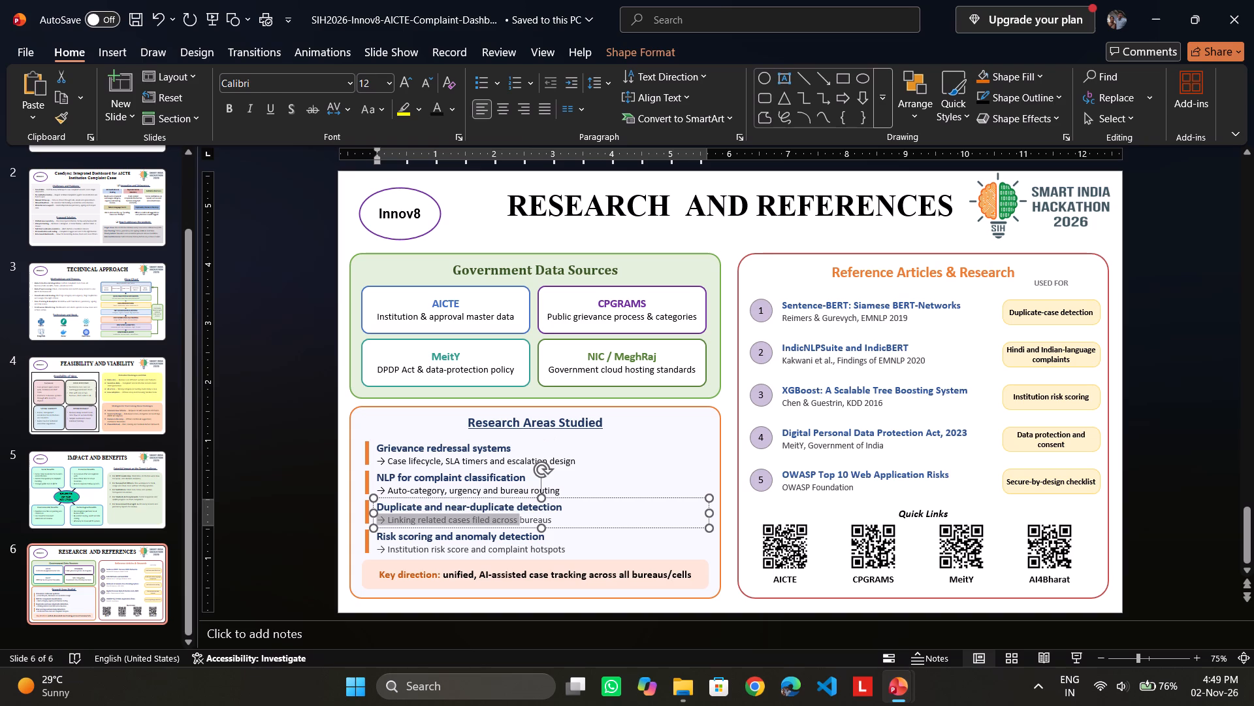
{"action": "left_click_drag", "start_coordinate": [530, 519], "coordinate": [568, 518]}
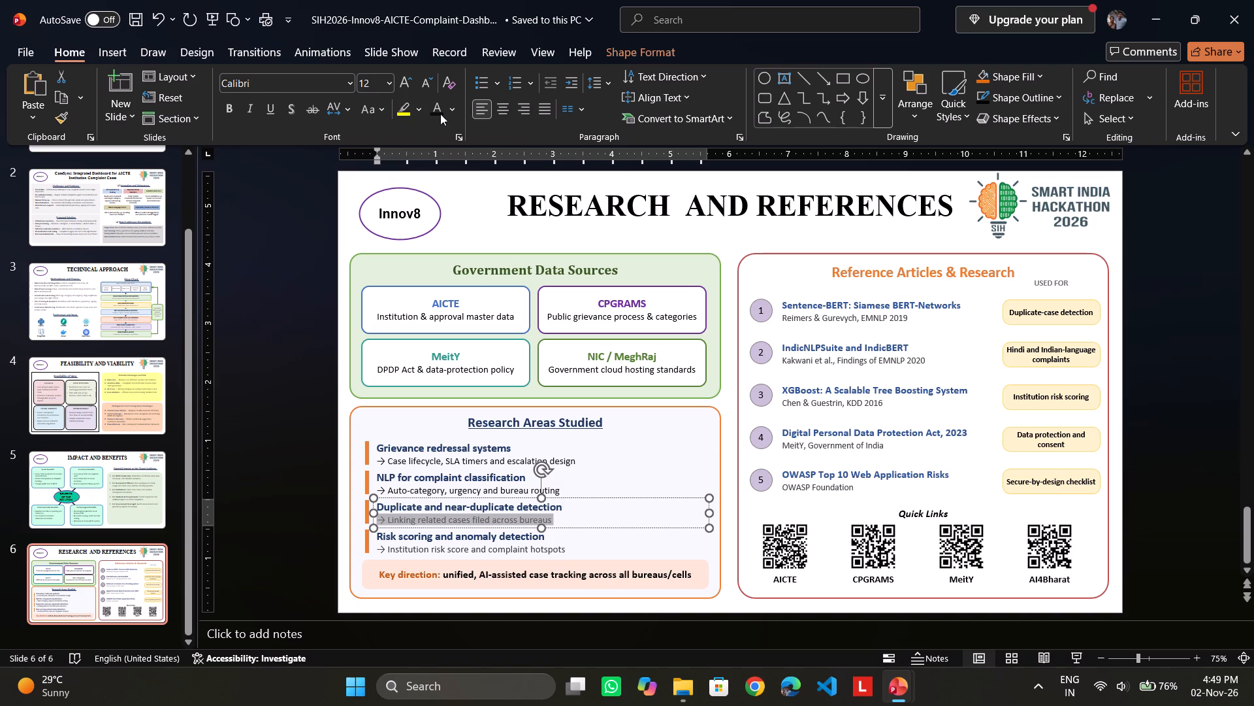
{"action": "left_click", "coordinate": [436, 110]}
{"action": "left_click_drag", "start_coordinate": [377, 547], "coordinate": [558, 547]}
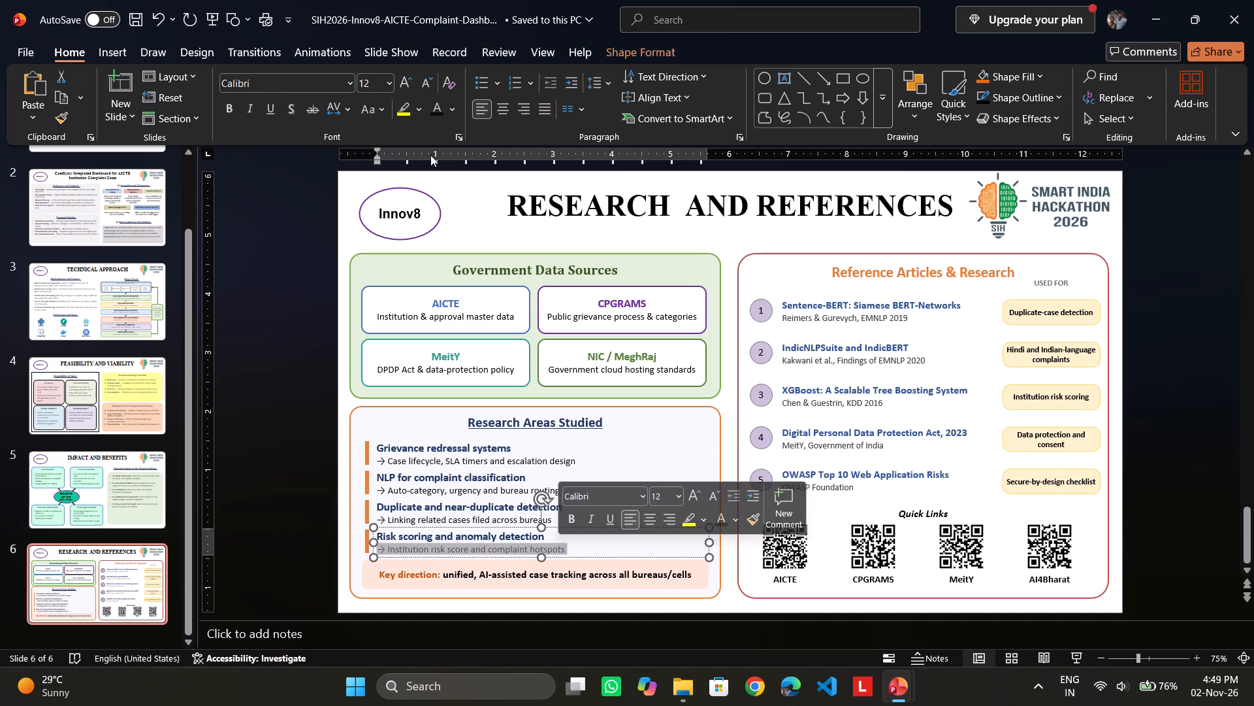
{"action": "left_click", "coordinate": [436, 106]}
{"action": "left_click", "coordinate": [271, 443]}
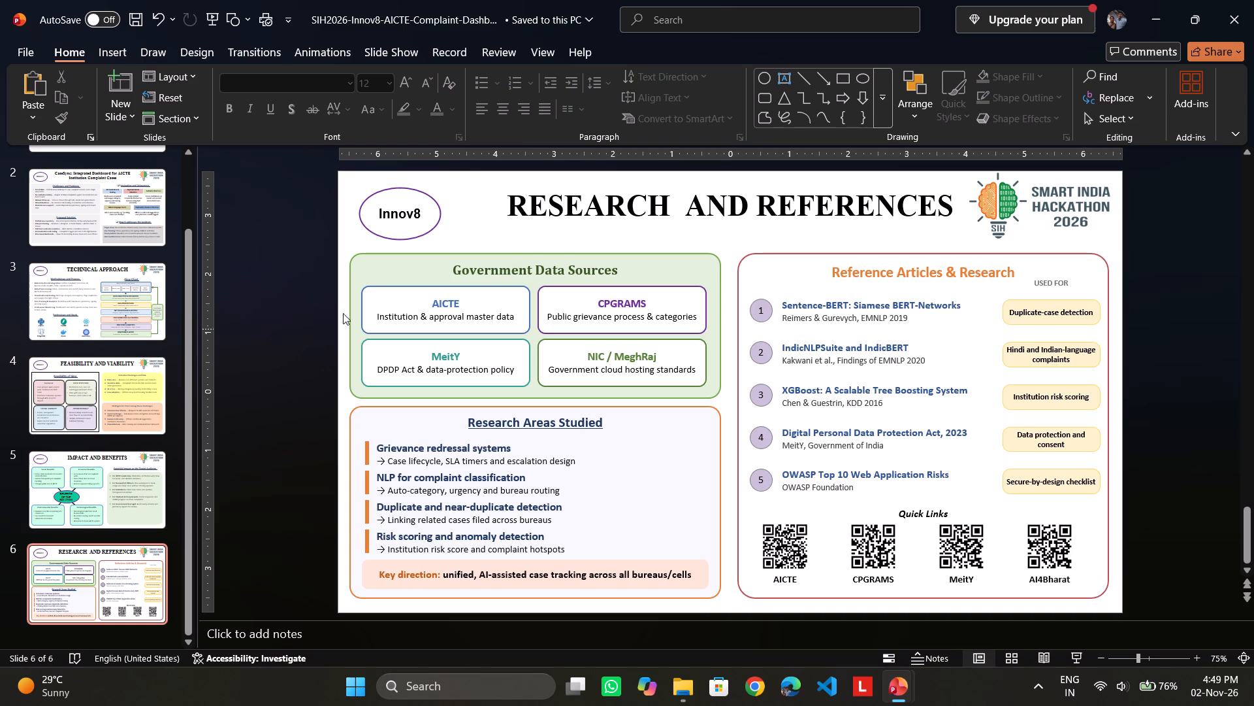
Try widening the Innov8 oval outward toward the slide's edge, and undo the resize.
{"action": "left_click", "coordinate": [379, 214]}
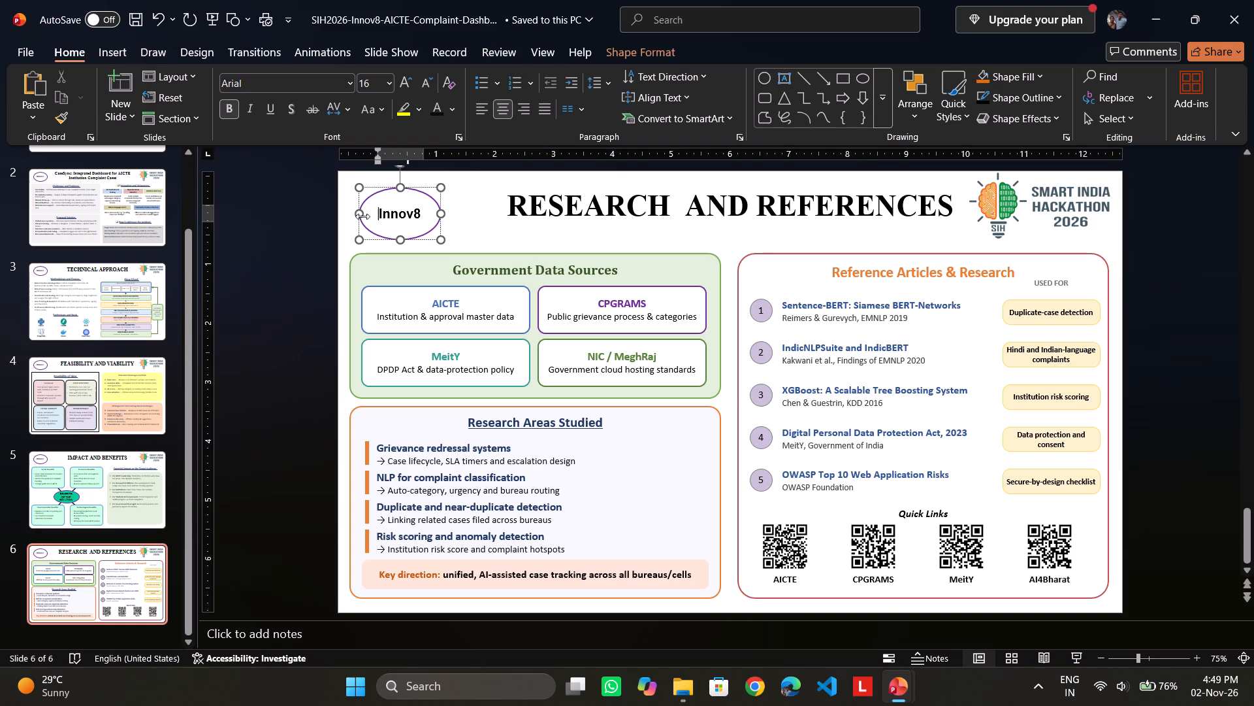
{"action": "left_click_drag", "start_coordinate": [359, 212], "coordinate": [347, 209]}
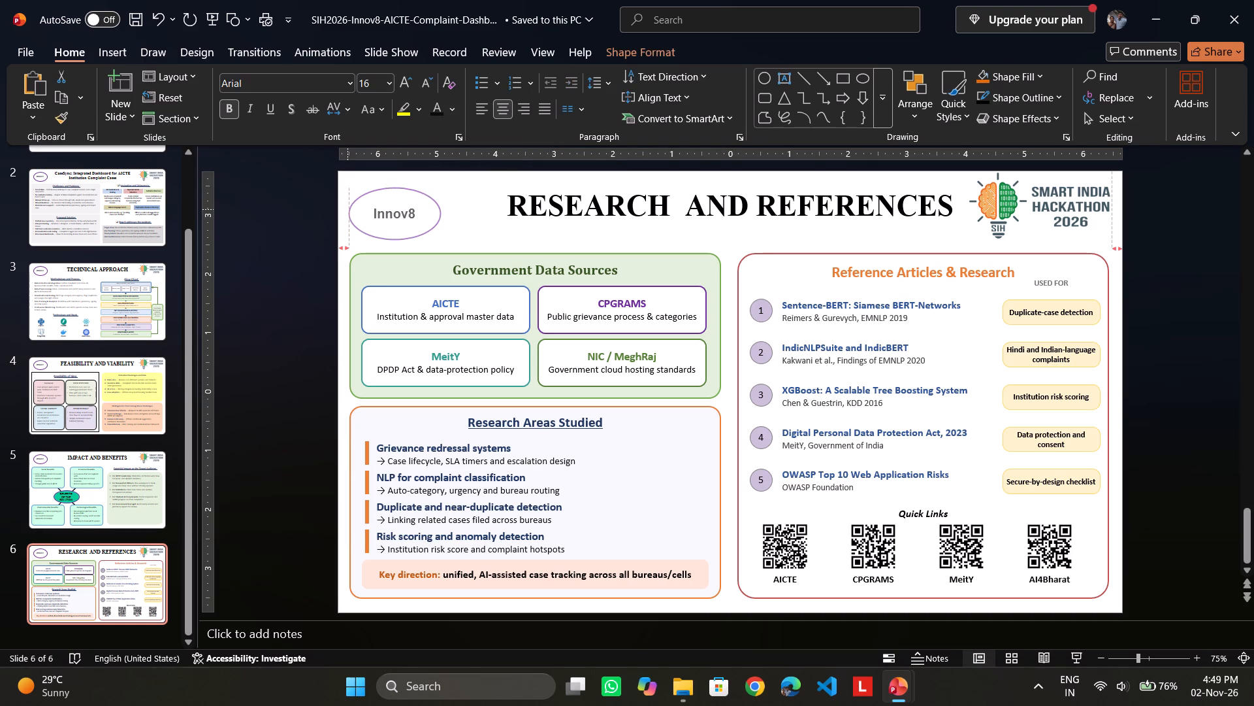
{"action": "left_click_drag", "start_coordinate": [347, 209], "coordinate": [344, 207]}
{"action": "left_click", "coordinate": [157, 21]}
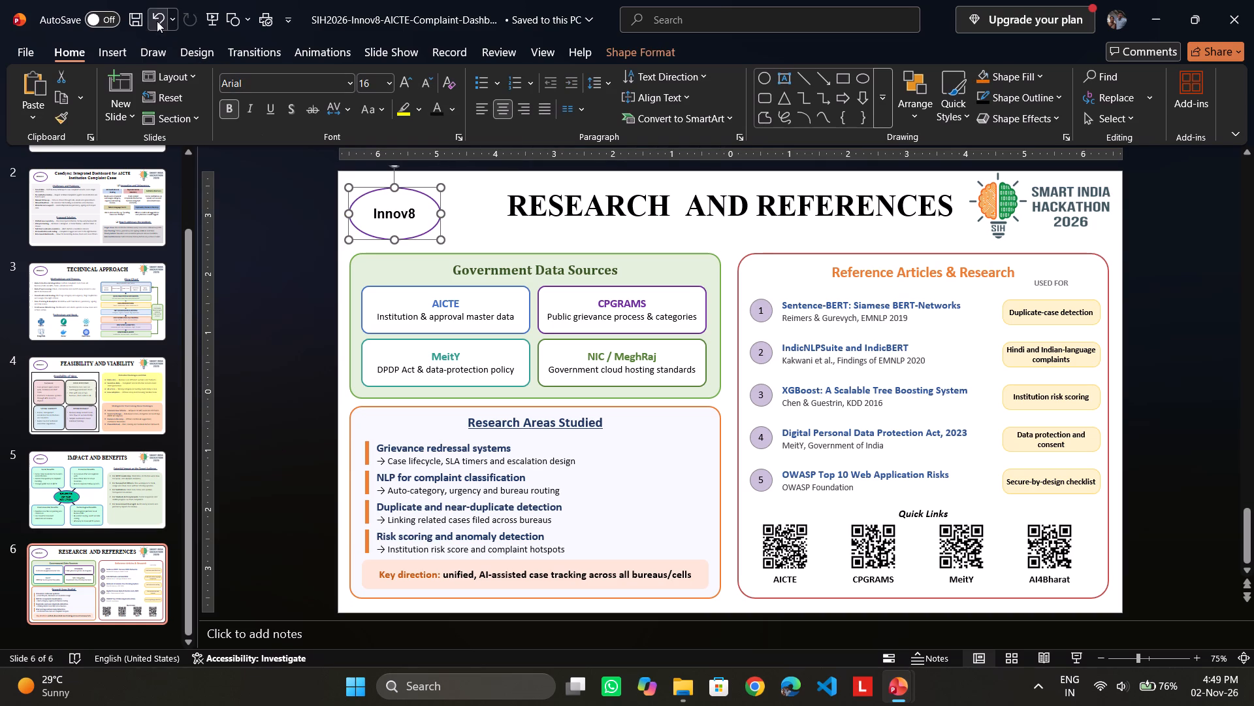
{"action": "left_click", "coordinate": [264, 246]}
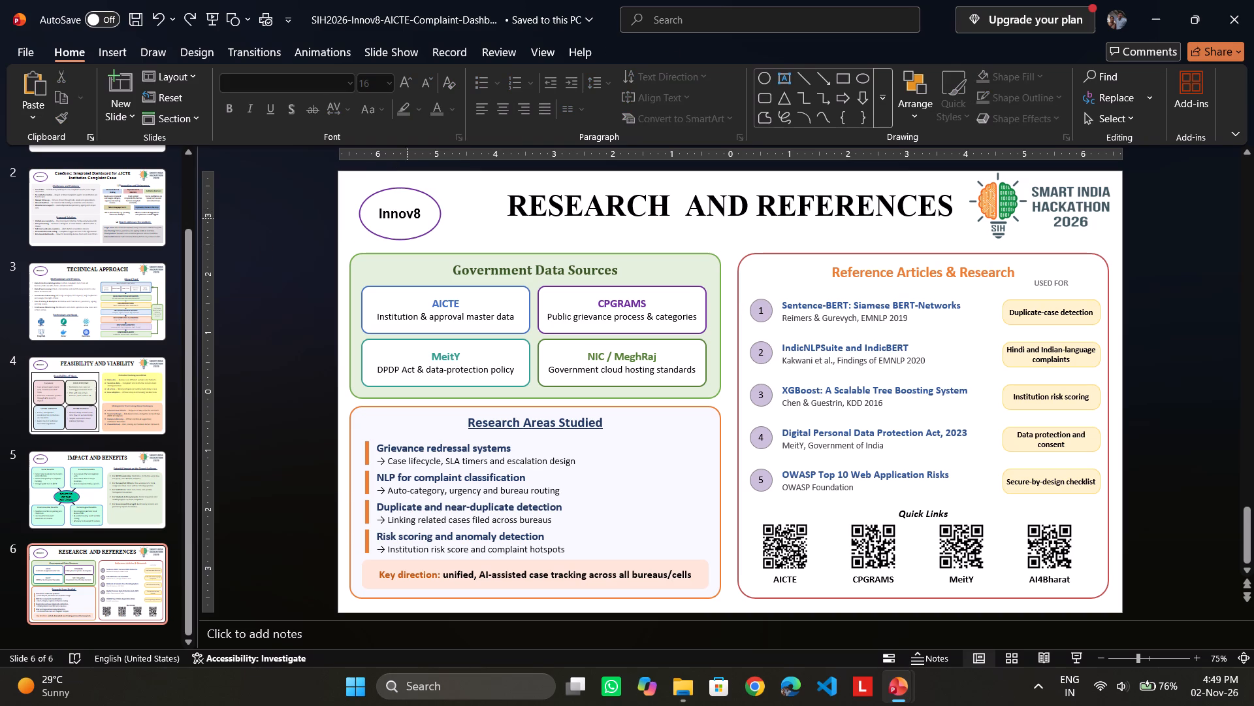
Change the team name in the oval to Innov89 and enlarge the oval so the name fits on one line.
{"action": "left_click", "coordinate": [421, 208]}
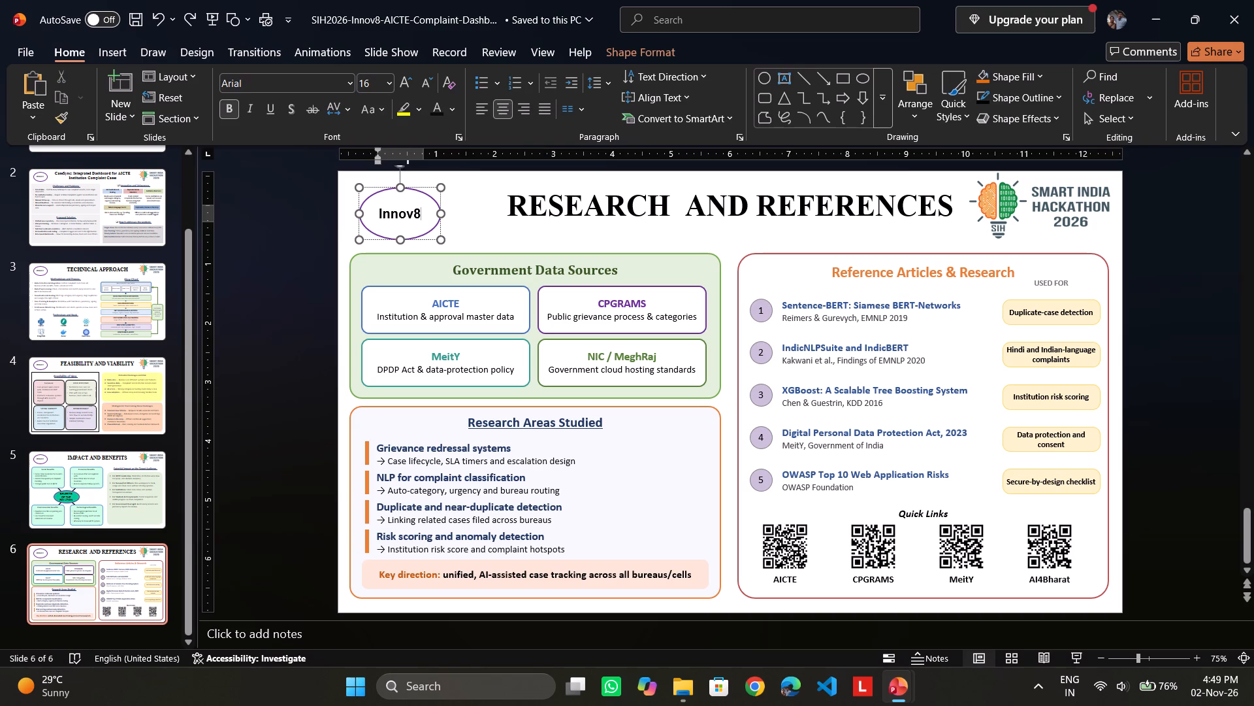
{"action": "key", "text": "9"}
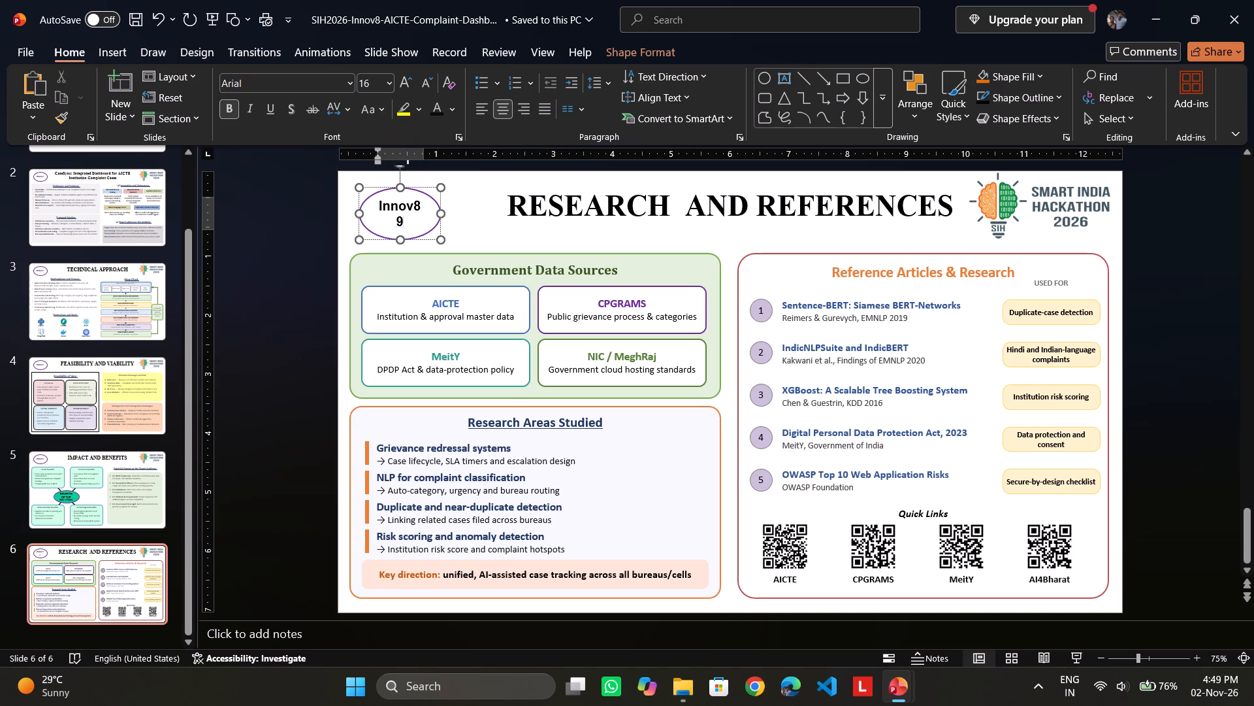
{"action": "left_click", "coordinate": [359, 188]}
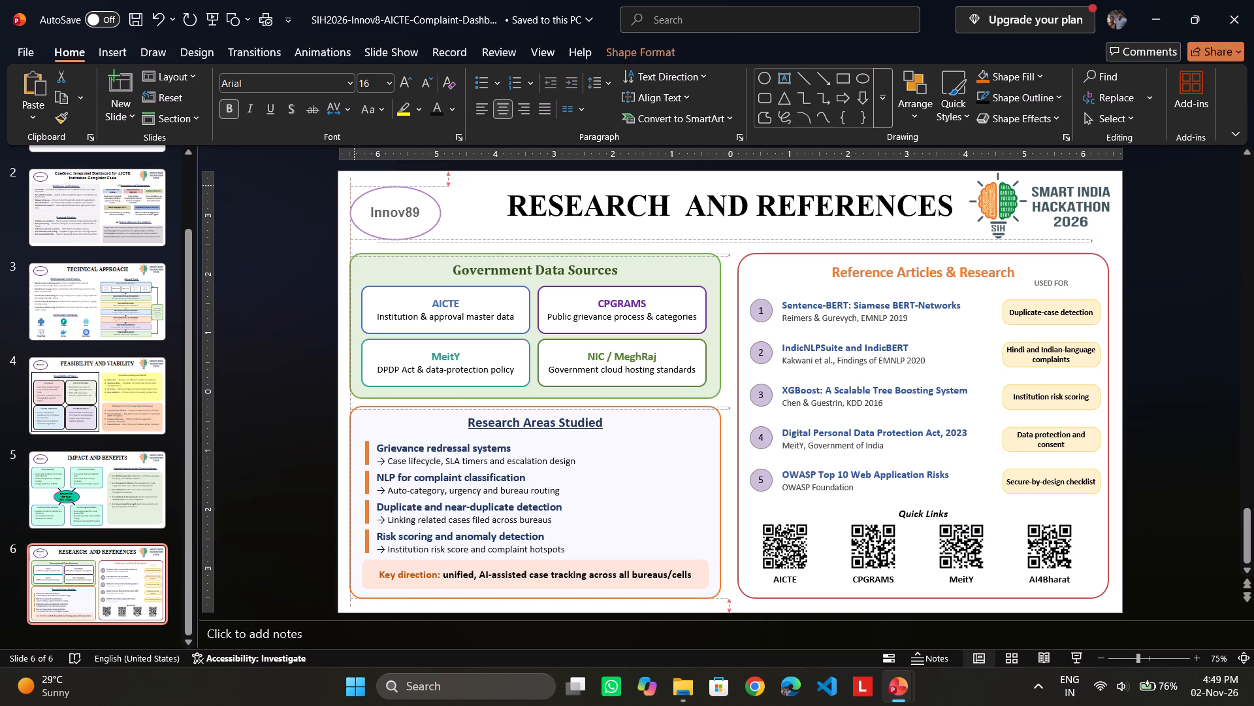
{"action": "left_click", "coordinate": [298, 205]}
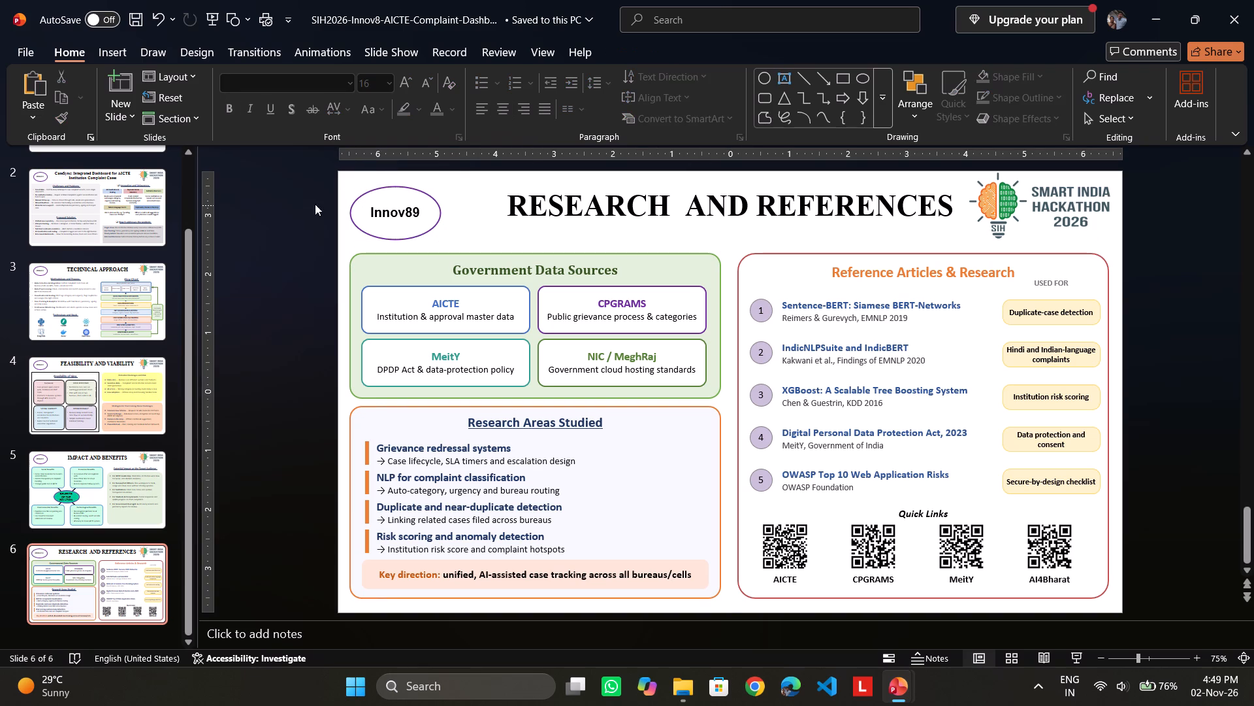
Set the outline colour of the Innov89 oval to the theme's black.
{"action": "right_click", "coordinate": [417, 234]}
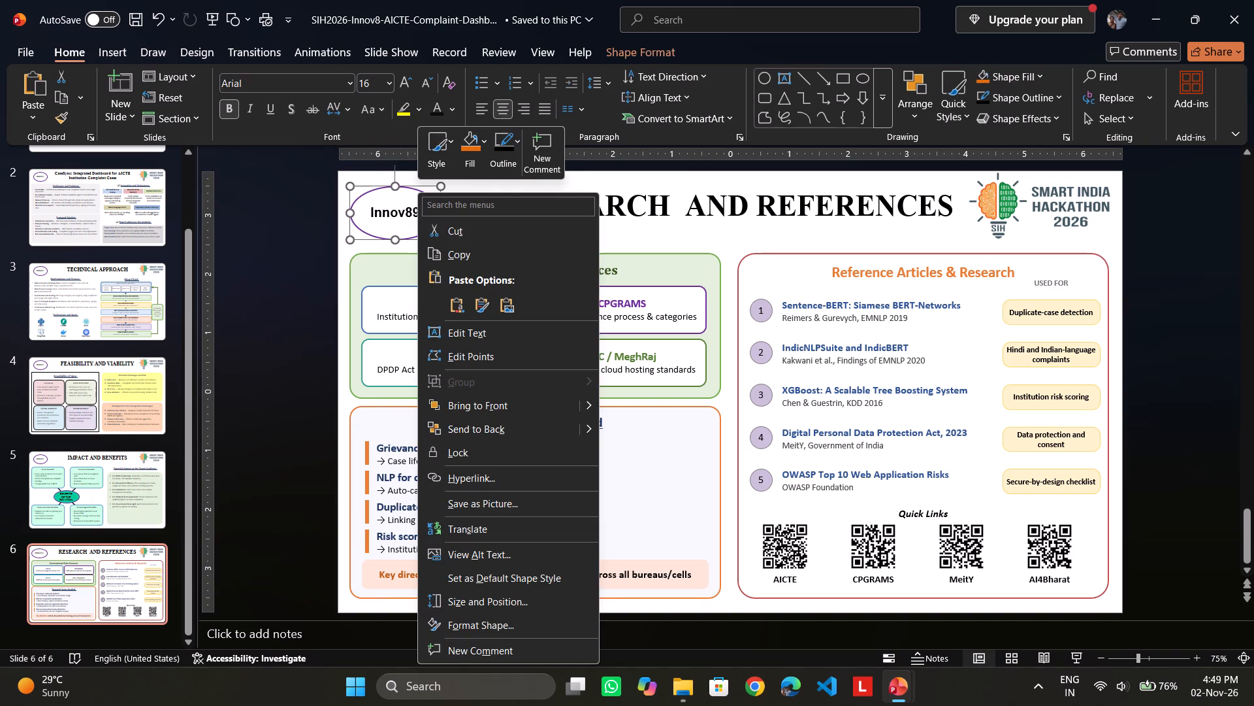
{"action": "left_click", "coordinate": [498, 141]}
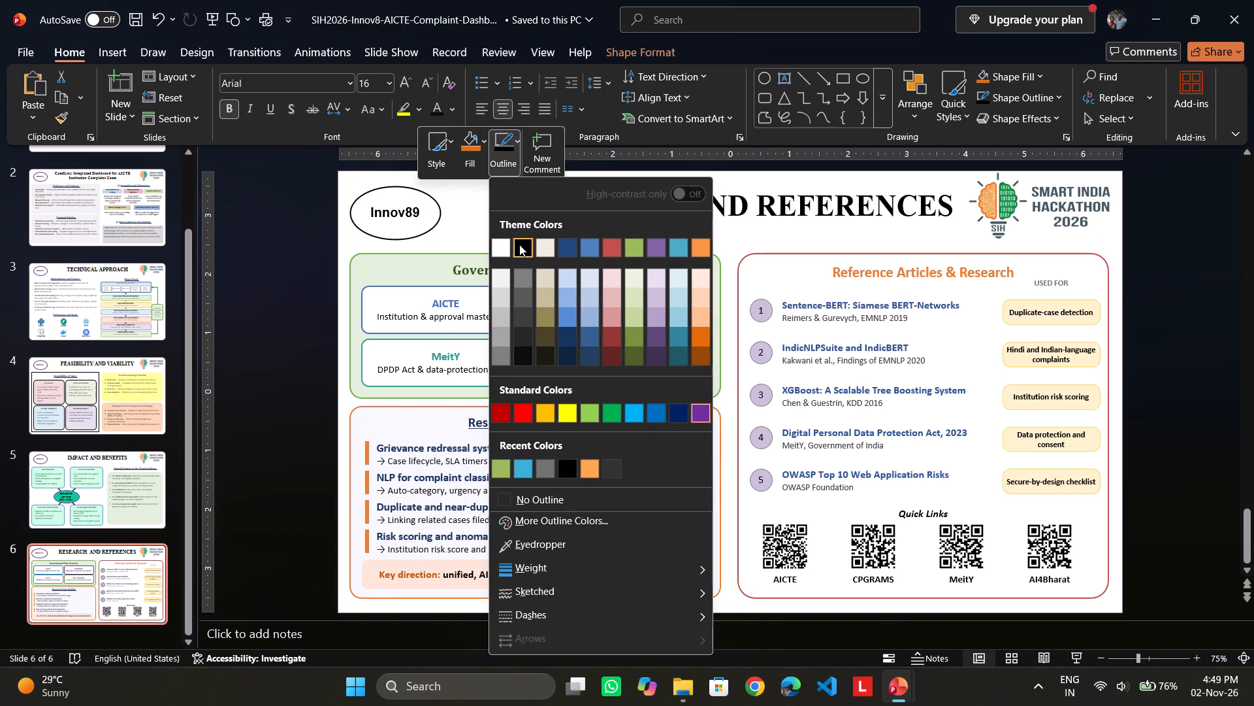
{"action": "left_click", "coordinate": [519, 244]}
{"action": "left_click", "coordinate": [279, 226]}
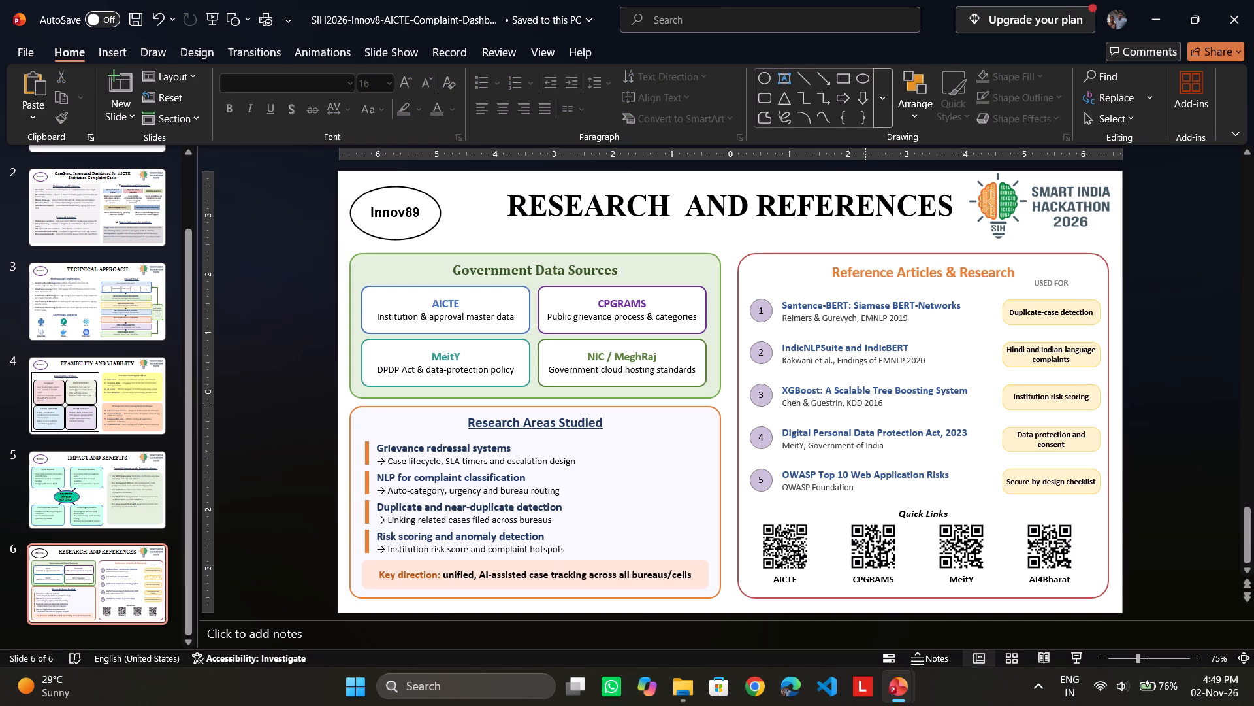
Increase the font size of the Reference Articles & Research heading to 20.
{"action": "left_click", "coordinate": [835, 273]}
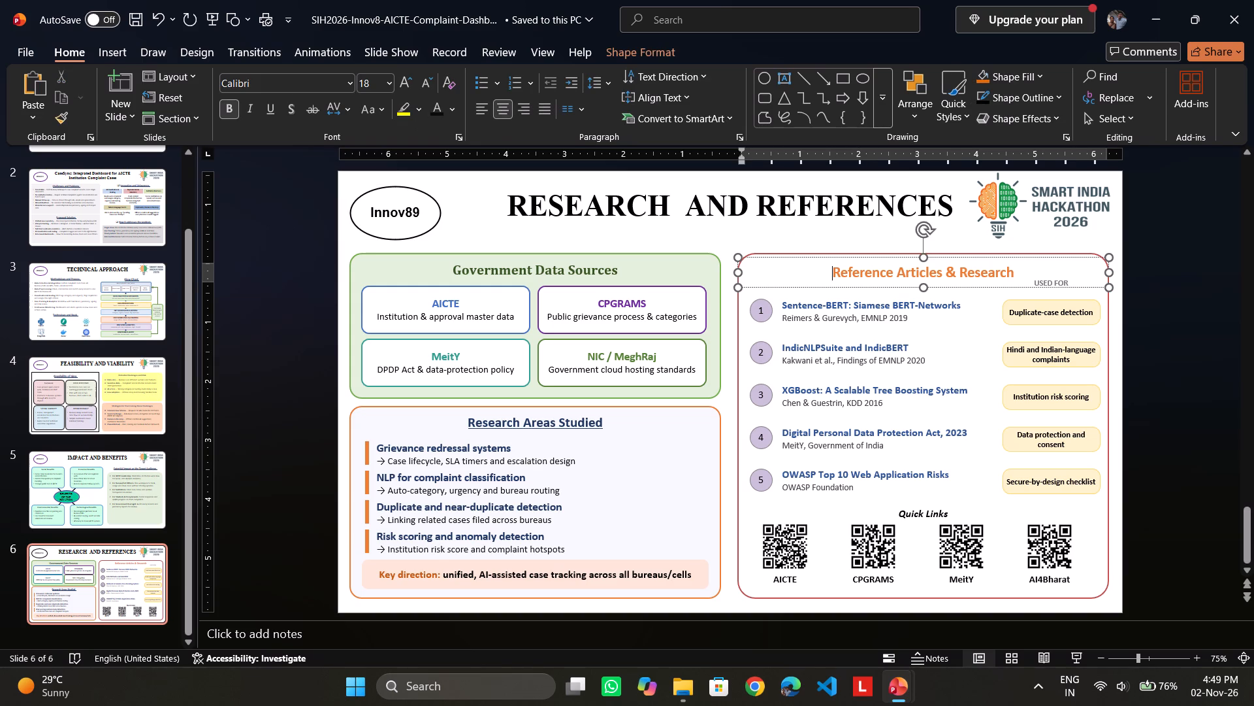
{"action": "left_click", "coordinate": [403, 80]}
{"action": "left_click_drag", "start_coordinate": [1012, 267], "coordinate": [843, 266]}
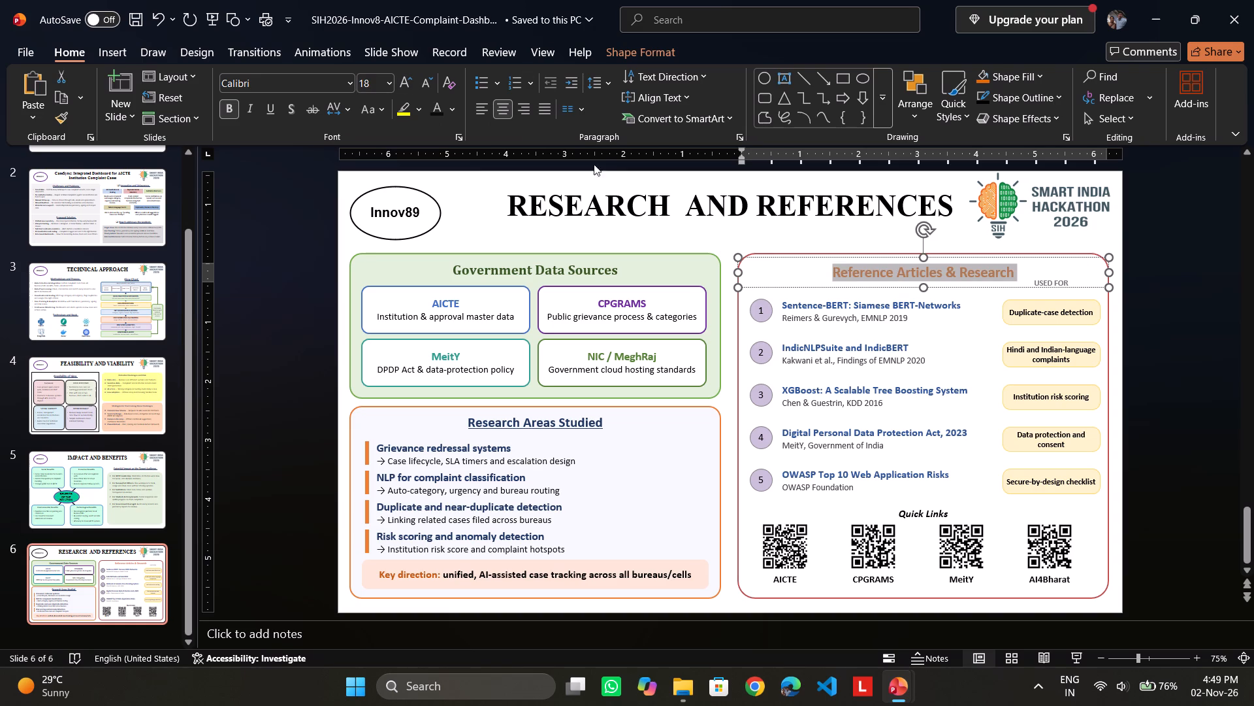
{"action": "left_click", "coordinate": [408, 84]}
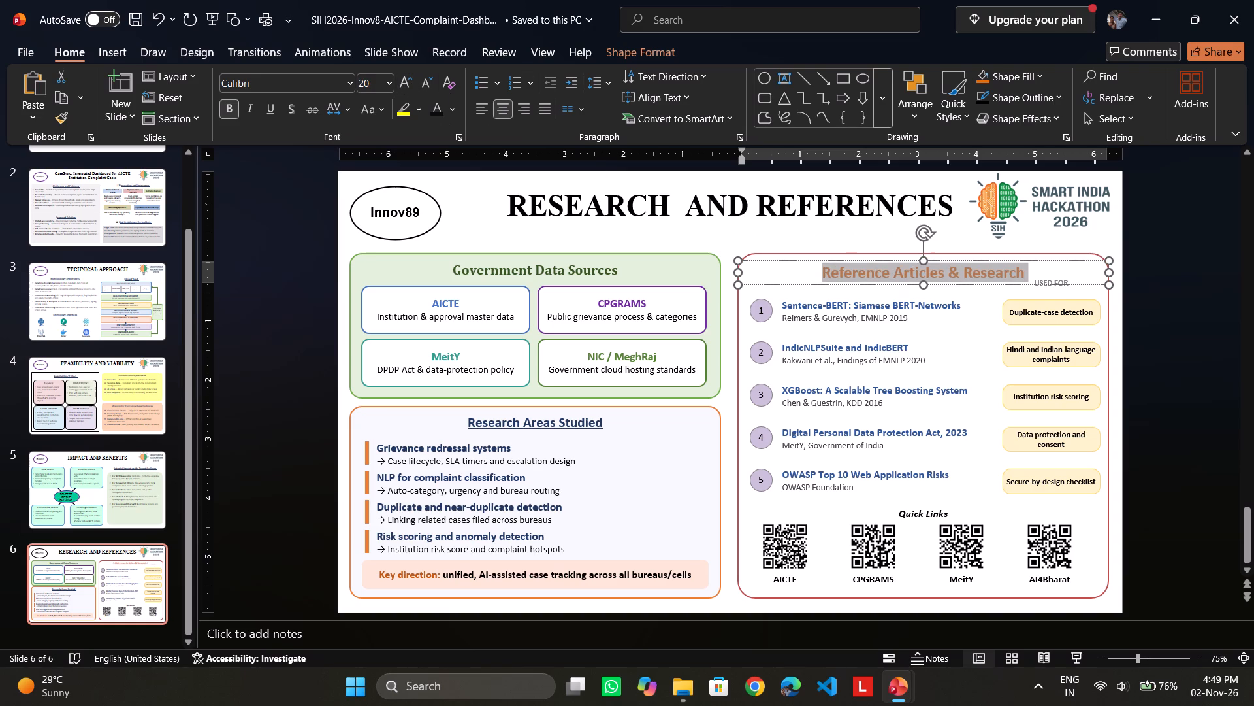
{"action": "left_click", "coordinate": [654, 237]}
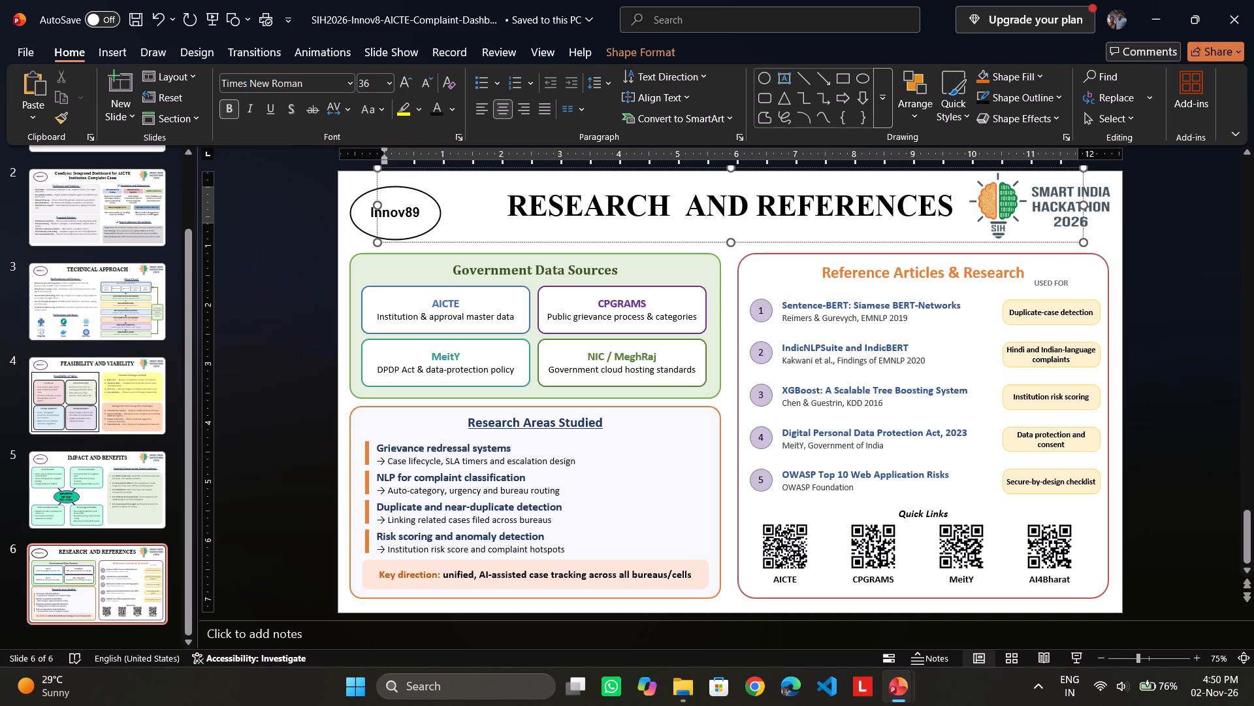
Enlarge the USED FOR label to font size 14 and apply the near-black font colour to it.
{"action": "left_click_drag", "start_coordinate": [1035, 280], "coordinate": [1071, 279]}
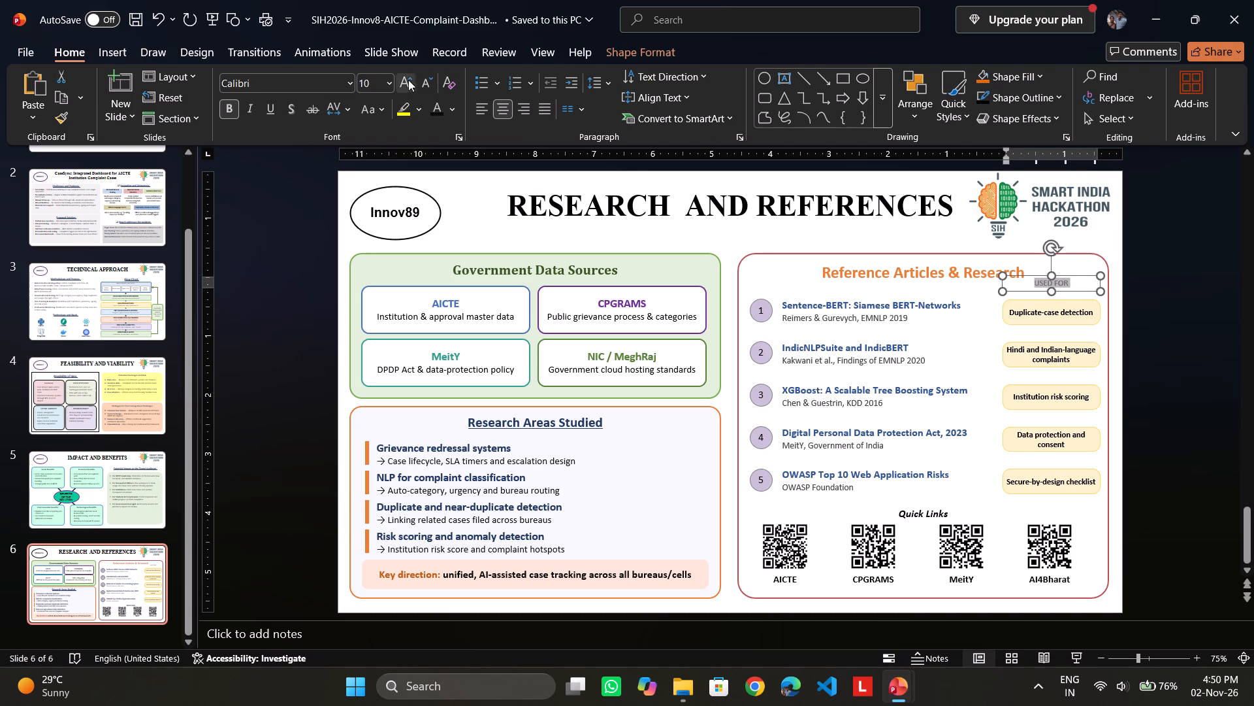
{"action": "left_click", "coordinate": [404, 86]}
{"action": "left_click", "coordinate": [404, 86]}
{"action": "left_click", "coordinate": [404, 86]}
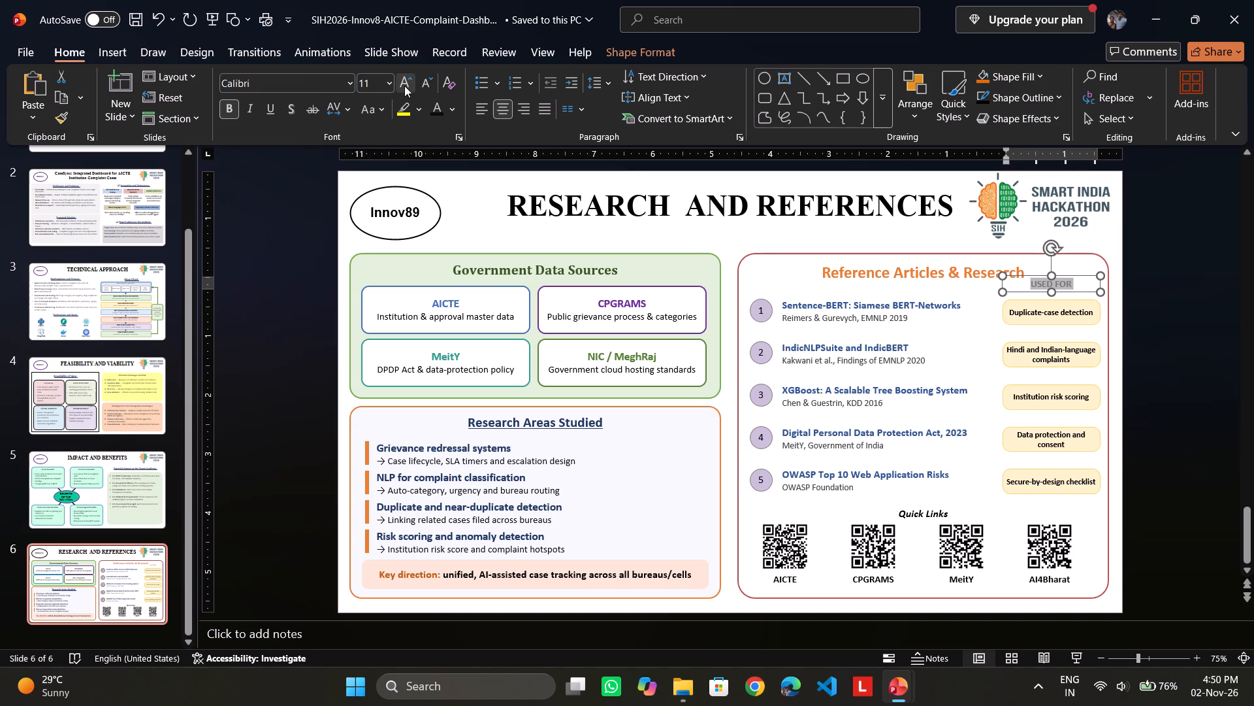
{"action": "left_click", "coordinate": [404, 86]}
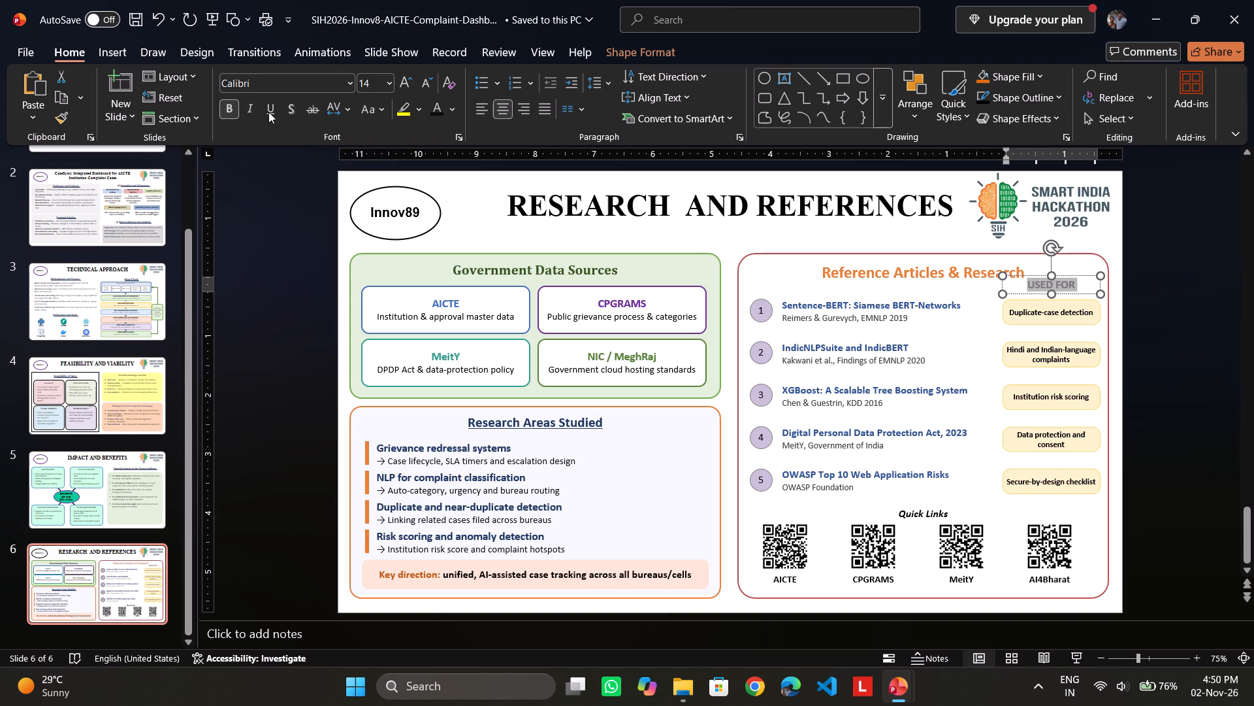
{"action": "left_click", "coordinate": [430, 109]}
{"action": "left_click", "coordinate": [281, 209]}
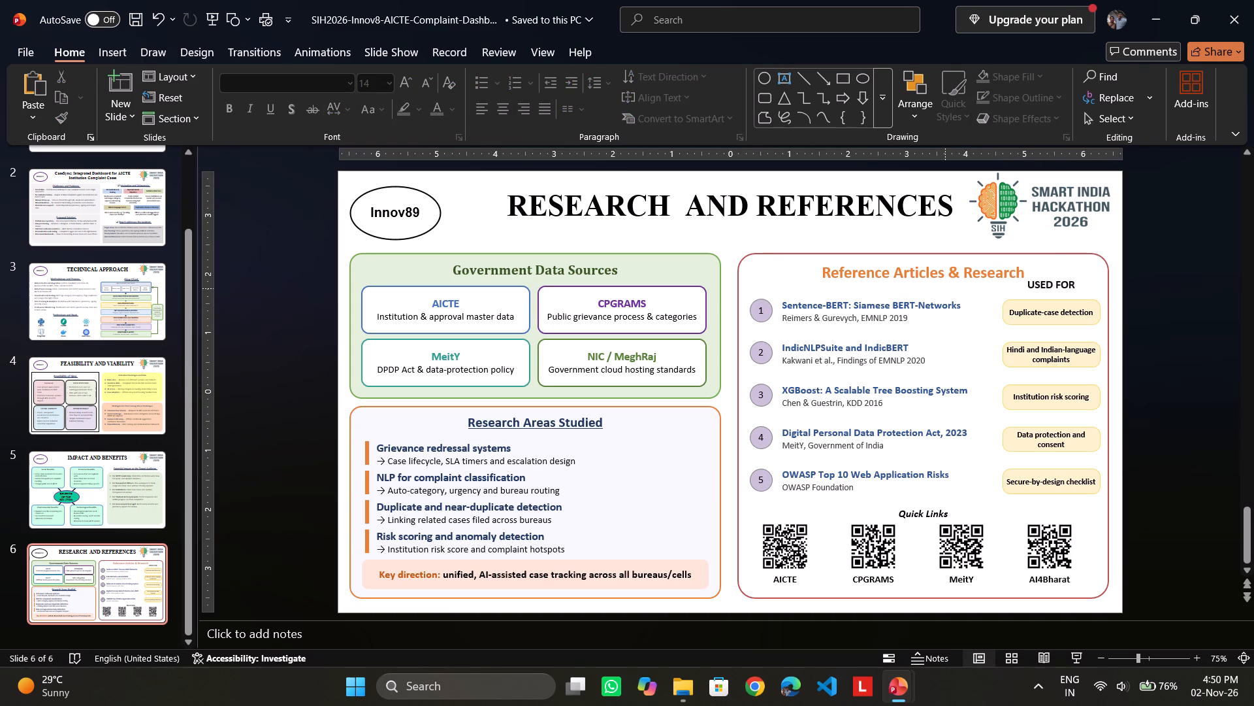
Move the Reference Articles & Research heading slightly up, clear of the USED FOR label.
{"action": "left_click", "coordinate": [935, 269]}
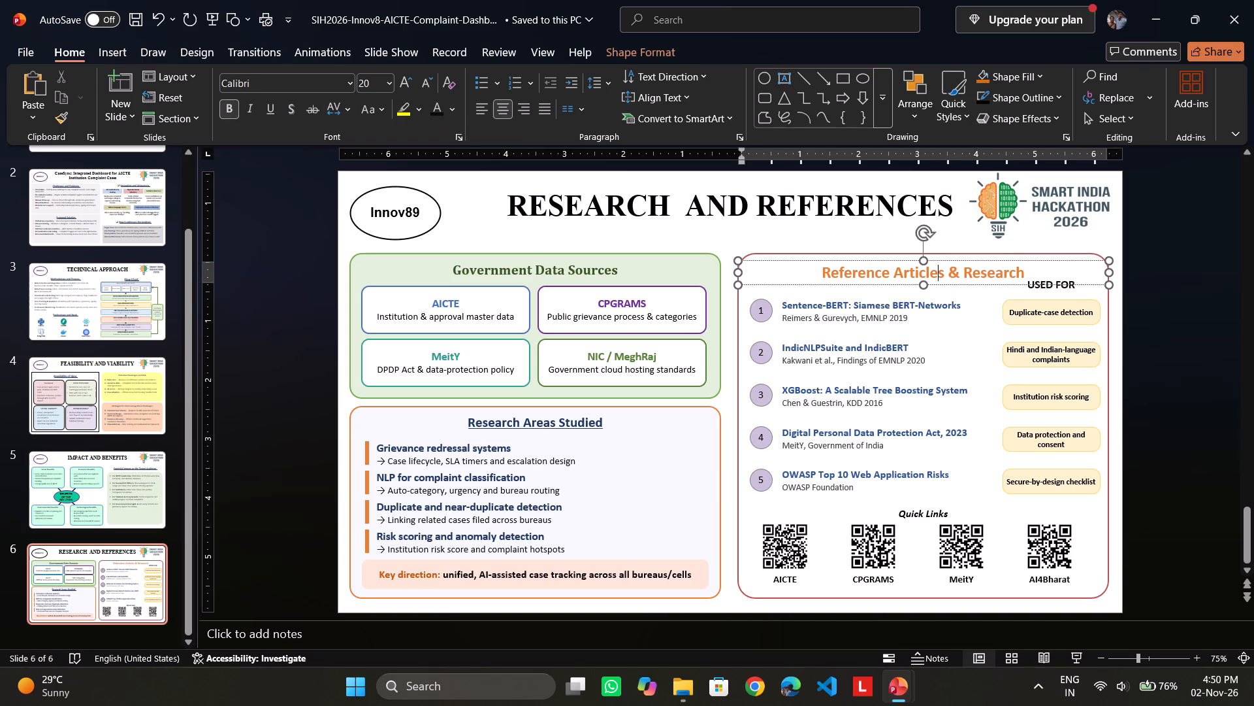
{"action": "left_click", "coordinate": [880, 261]}
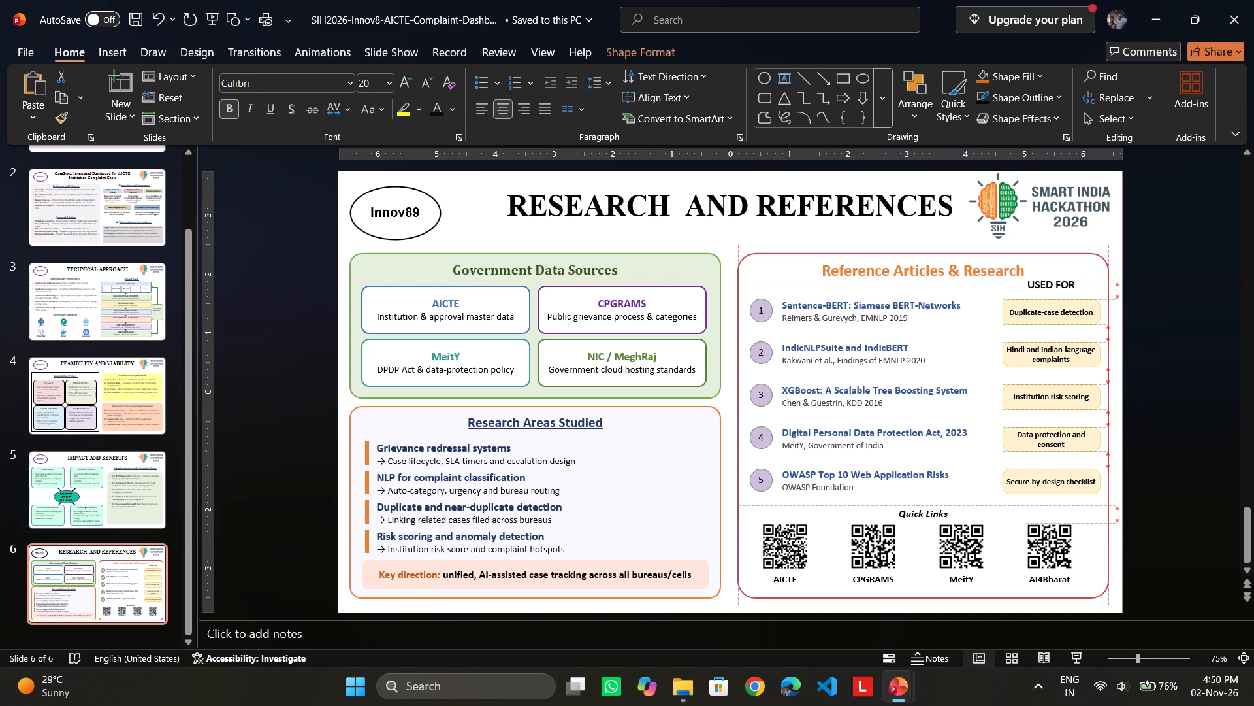
{"action": "left_click", "coordinate": [819, 237]}
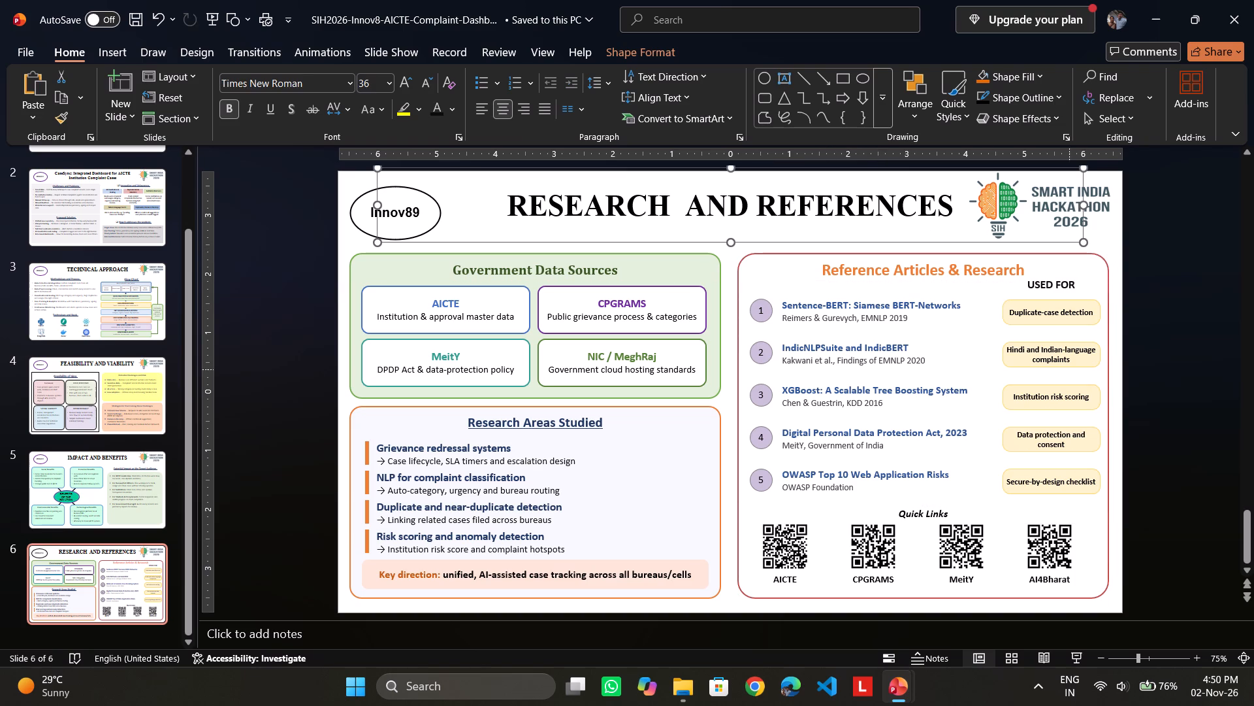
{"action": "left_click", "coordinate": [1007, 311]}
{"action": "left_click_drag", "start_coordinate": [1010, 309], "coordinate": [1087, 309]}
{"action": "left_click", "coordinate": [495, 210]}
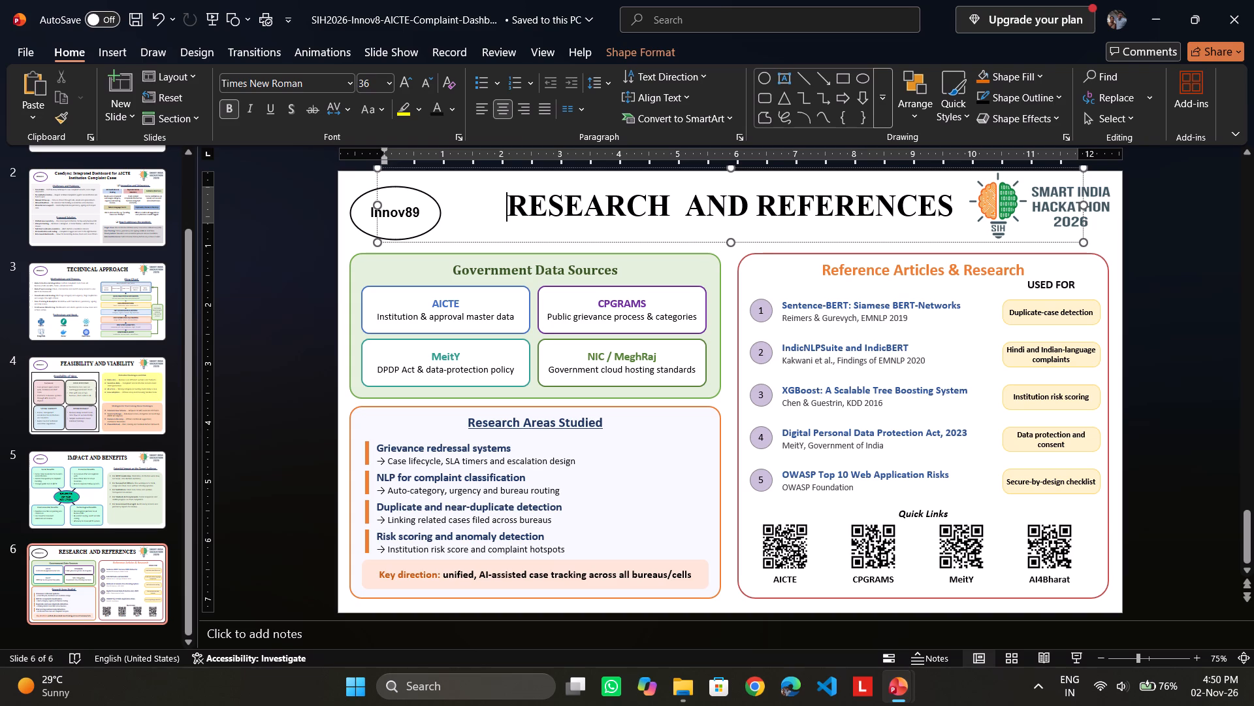
Increase the font size of the Quick Links heading to 14.
{"action": "left_click_drag", "start_coordinate": [898, 512], "coordinate": [954, 509]}
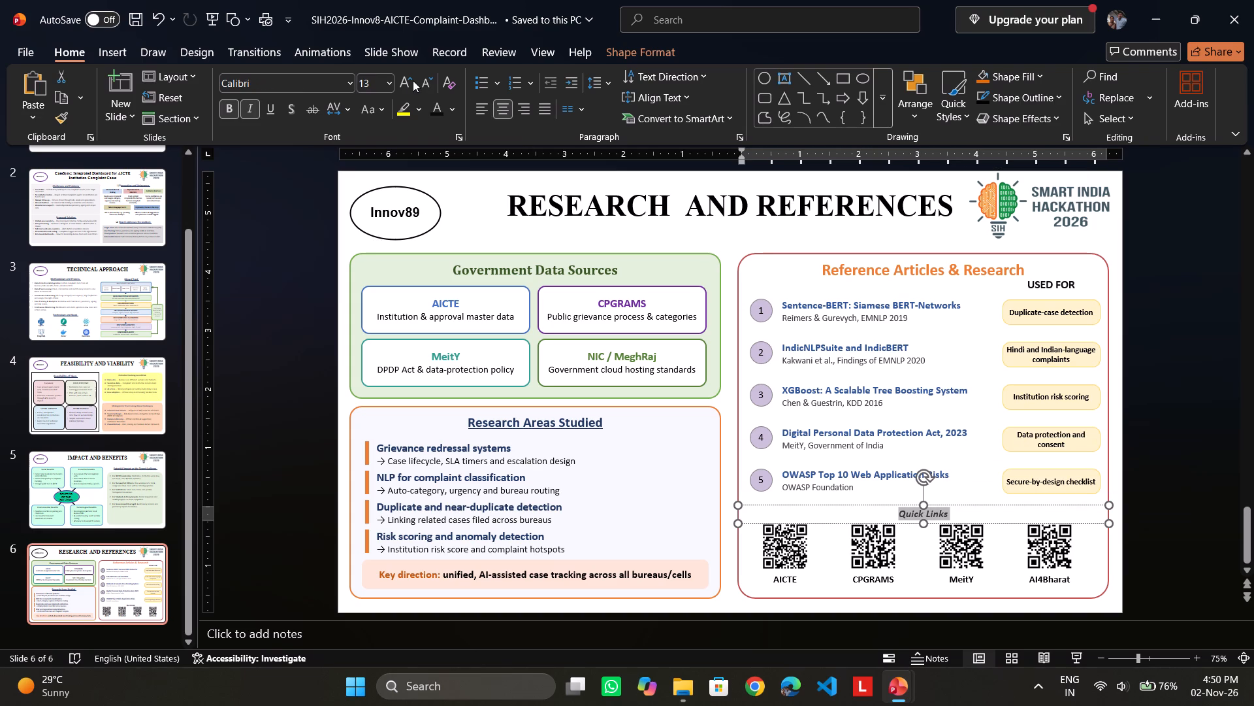
{"action": "left_click", "coordinate": [408, 81]}
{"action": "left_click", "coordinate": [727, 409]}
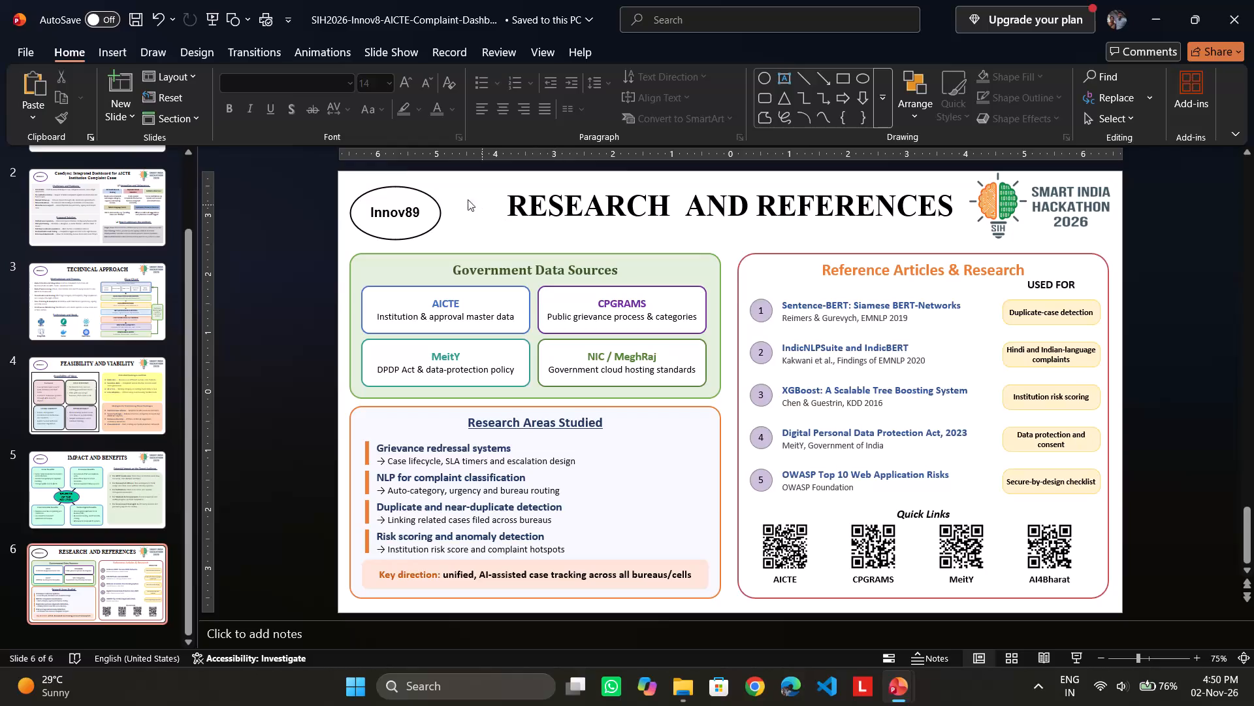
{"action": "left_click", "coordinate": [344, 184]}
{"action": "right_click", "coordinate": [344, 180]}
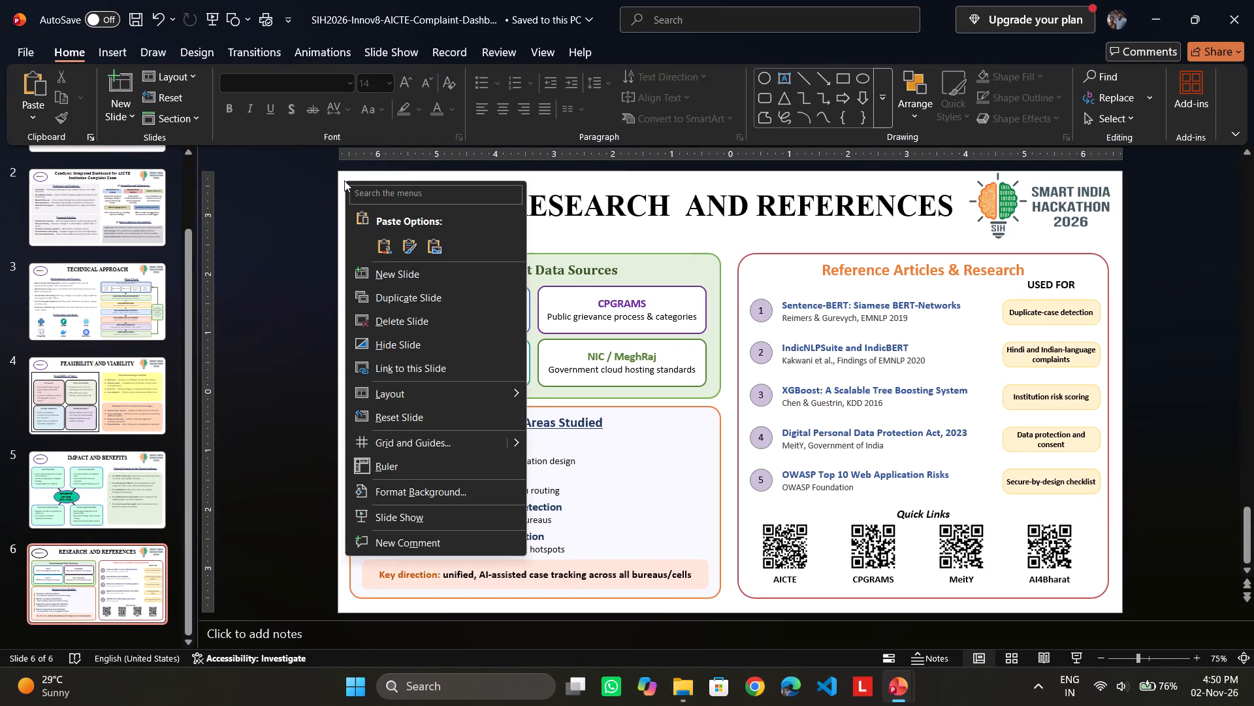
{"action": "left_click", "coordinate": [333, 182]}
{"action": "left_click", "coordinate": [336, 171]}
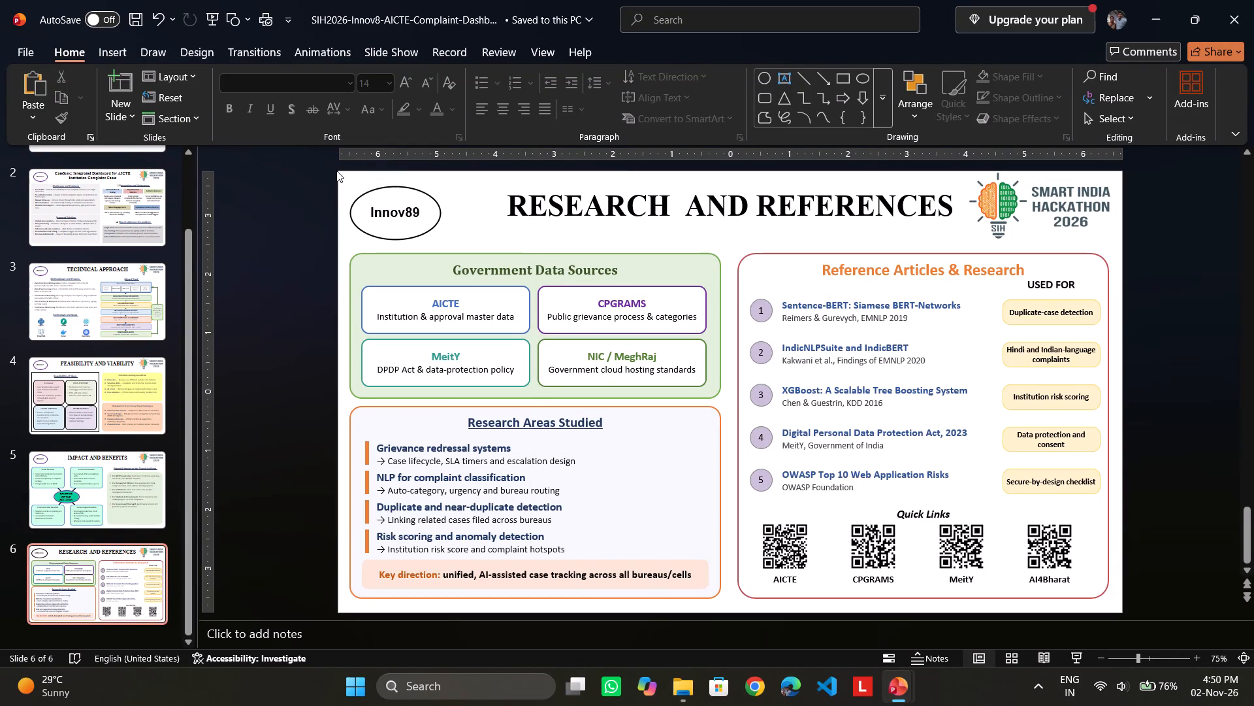
Cut the Research and References slide and paste it as a picture onto slide 6 of the SIH 2026 - Copy presentation.
{"action": "right_click", "coordinate": [123, 551]}
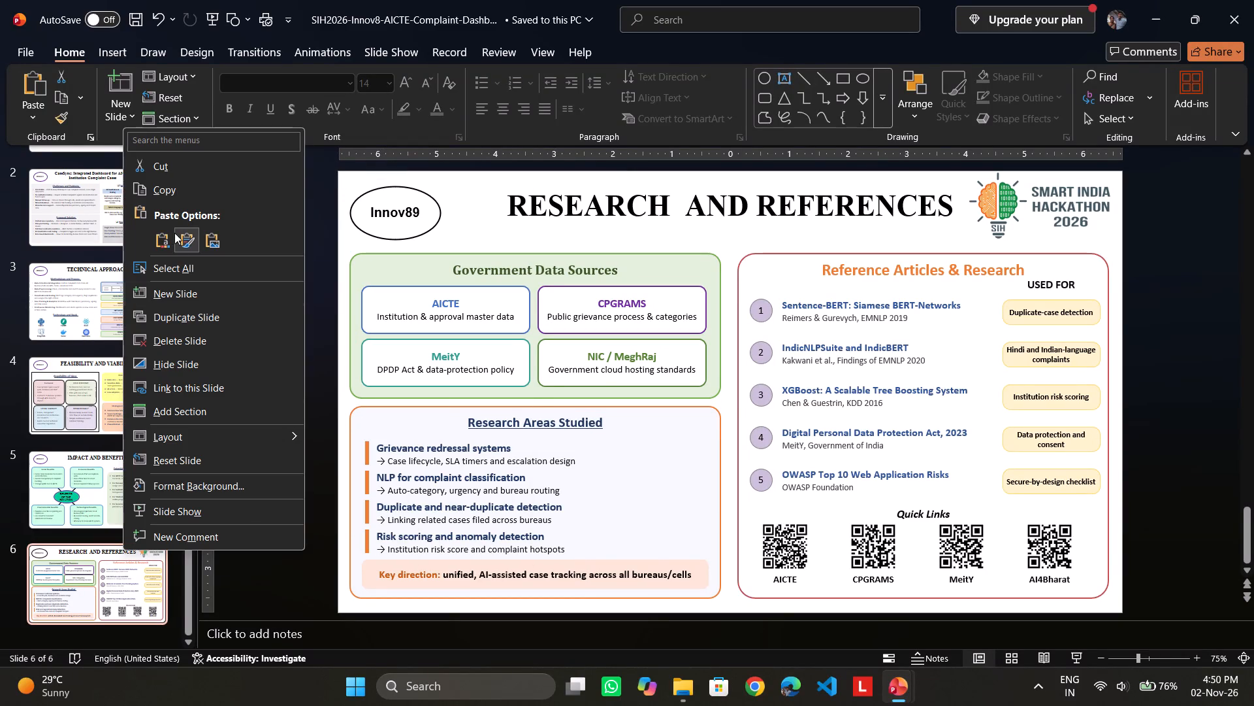
{"action": "left_click", "coordinate": [165, 160]}
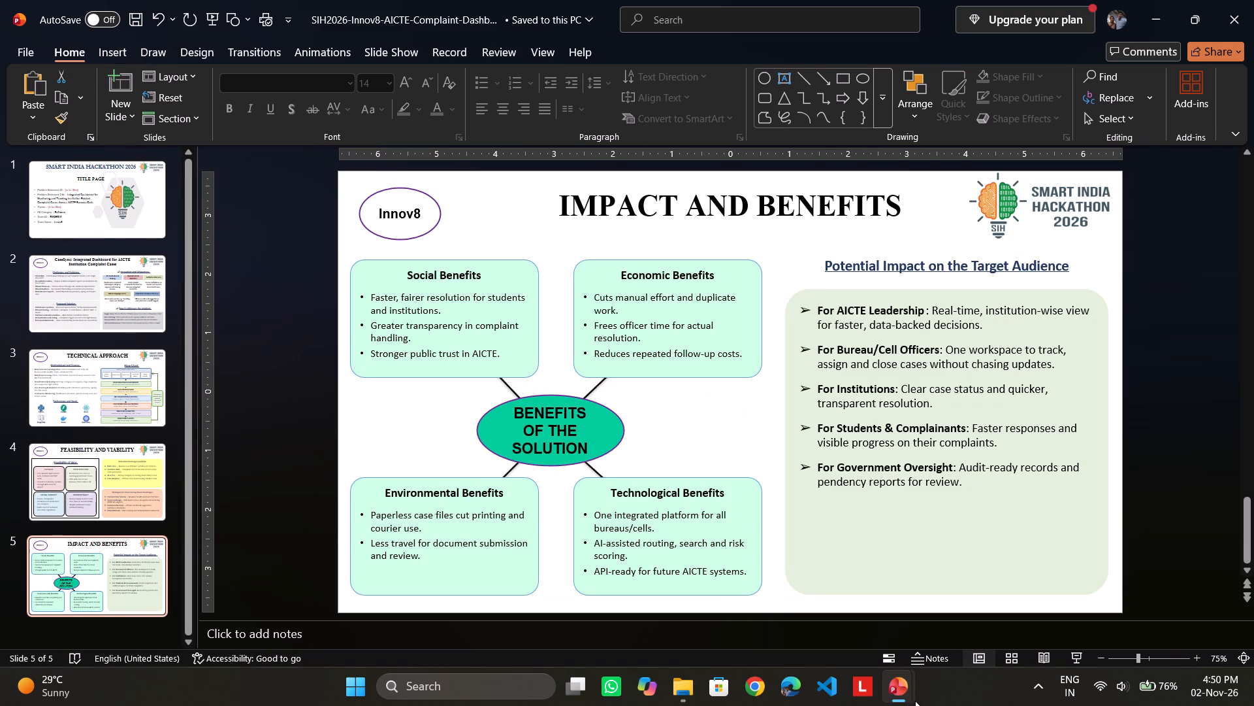
{"action": "left_click", "coordinate": [754, 615]}
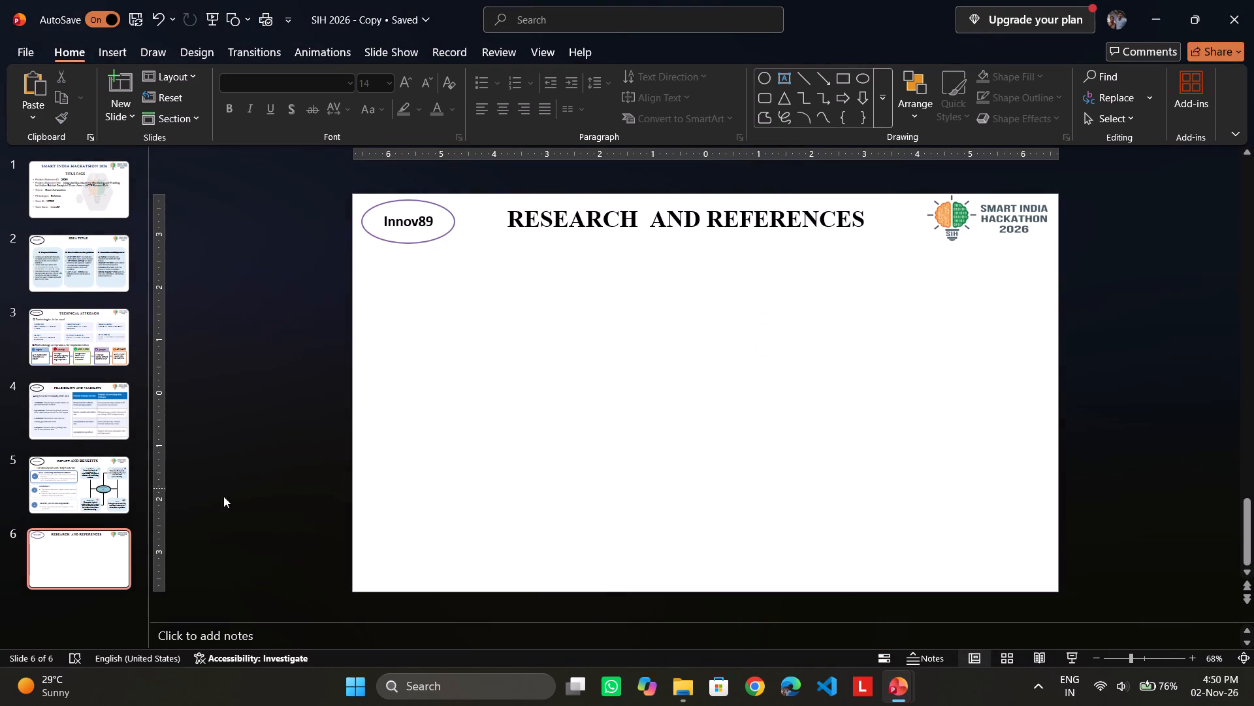
{"action": "right_click", "coordinate": [110, 597]}
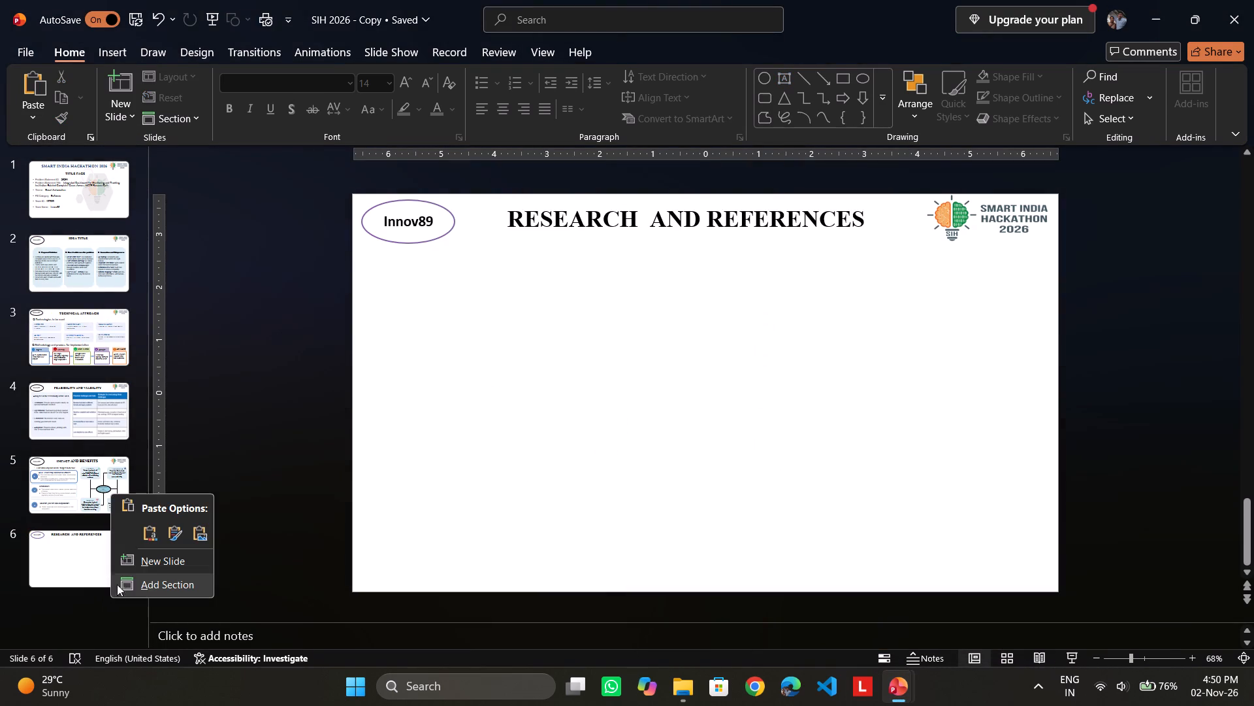
{"action": "left_click", "coordinate": [201, 529]}
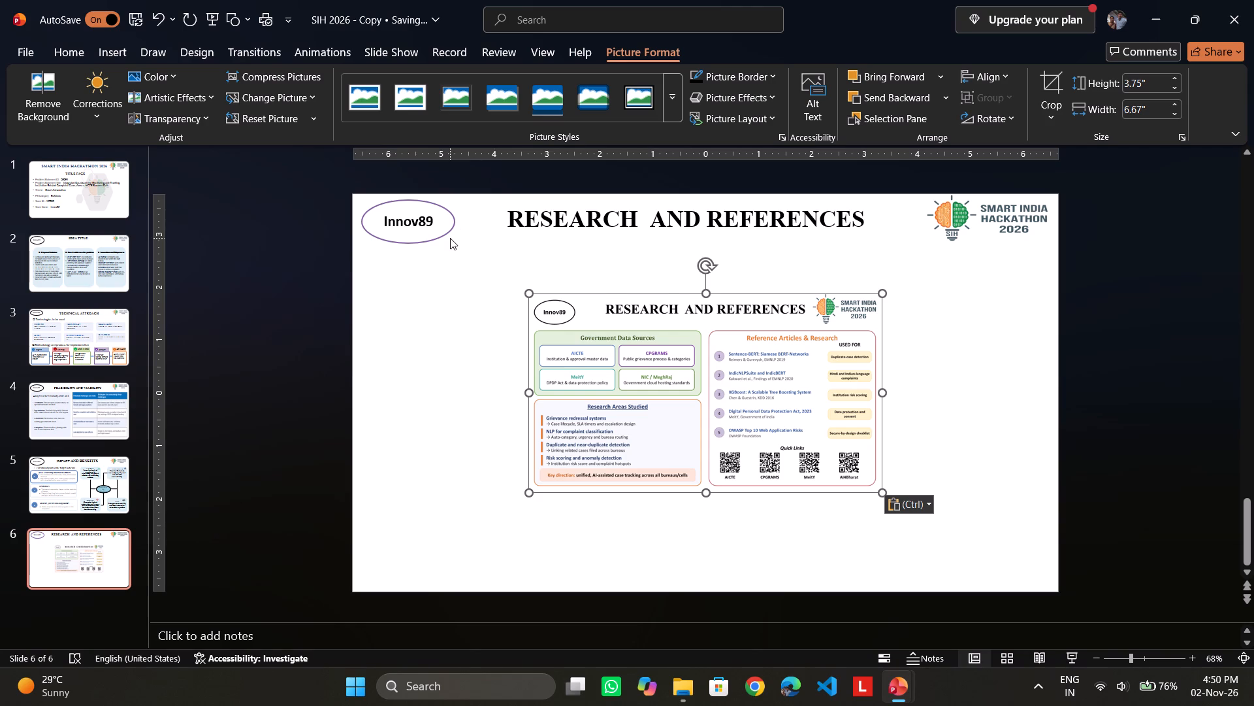
Cut the original Innov89 oval and the RESEARCH AND REFERENCES title from slide 6, leaving the pasted picture.
{"action": "left_click", "coordinate": [404, 227]}
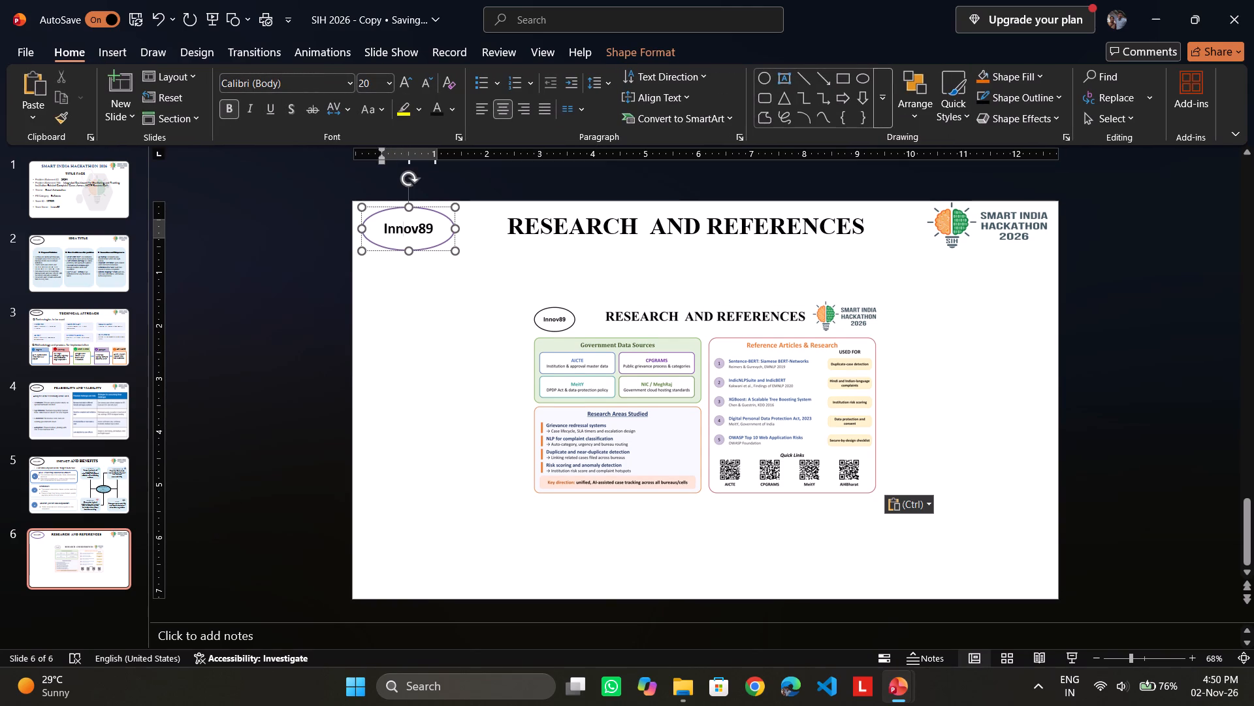
{"action": "right_click", "coordinate": [425, 207]}
{"action": "left_click", "coordinate": [466, 229]}
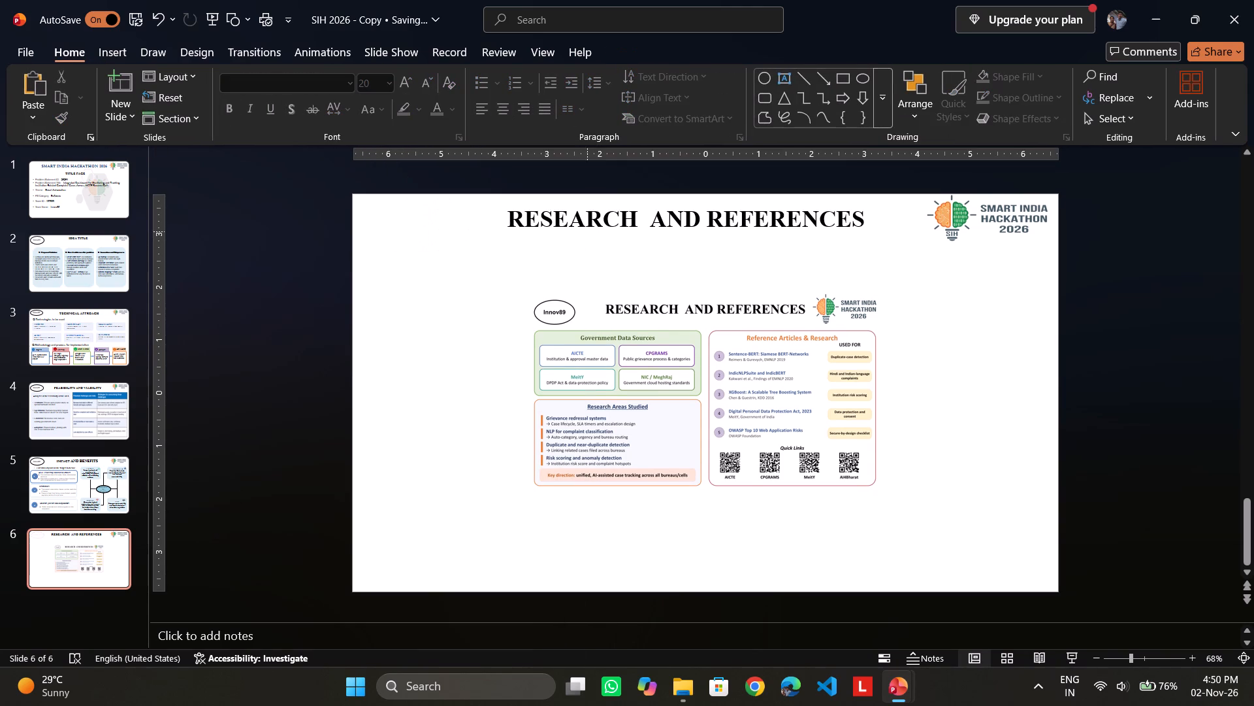
{"action": "left_click", "coordinate": [590, 227]}
{"action": "right_click", "coordinate": [612, 206]}
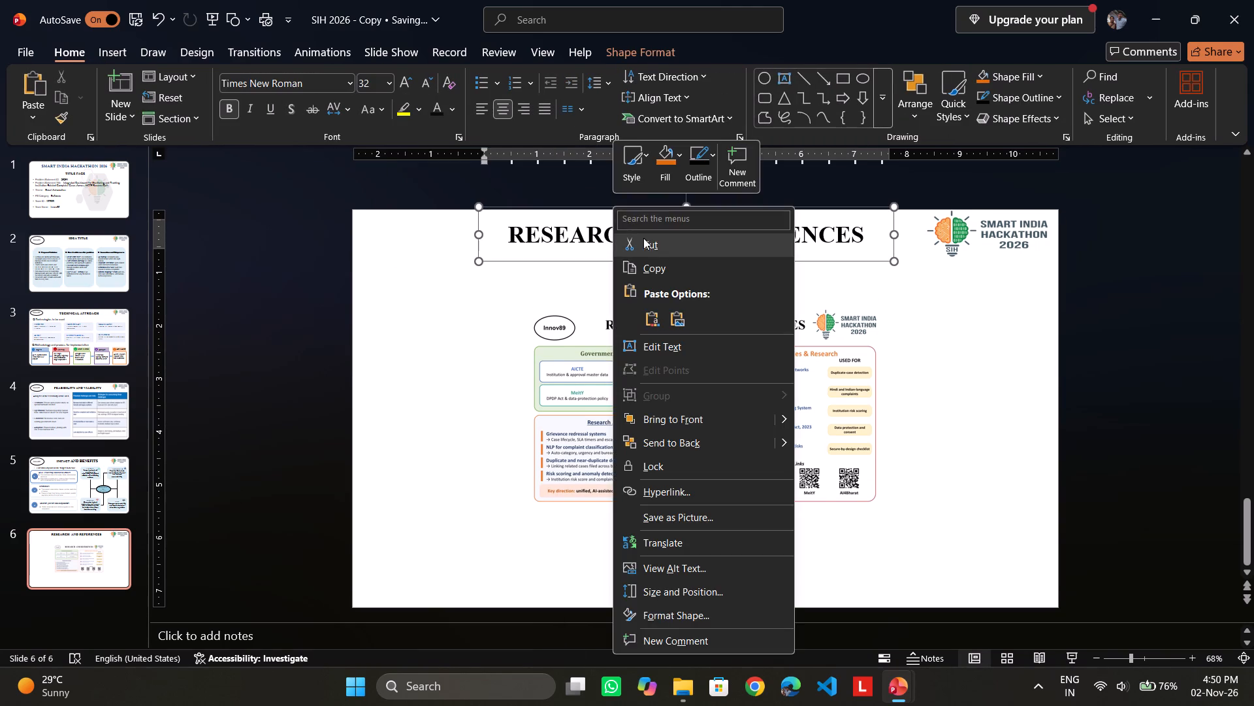
{"action": "left_click", "coordinate": [643, 246]}
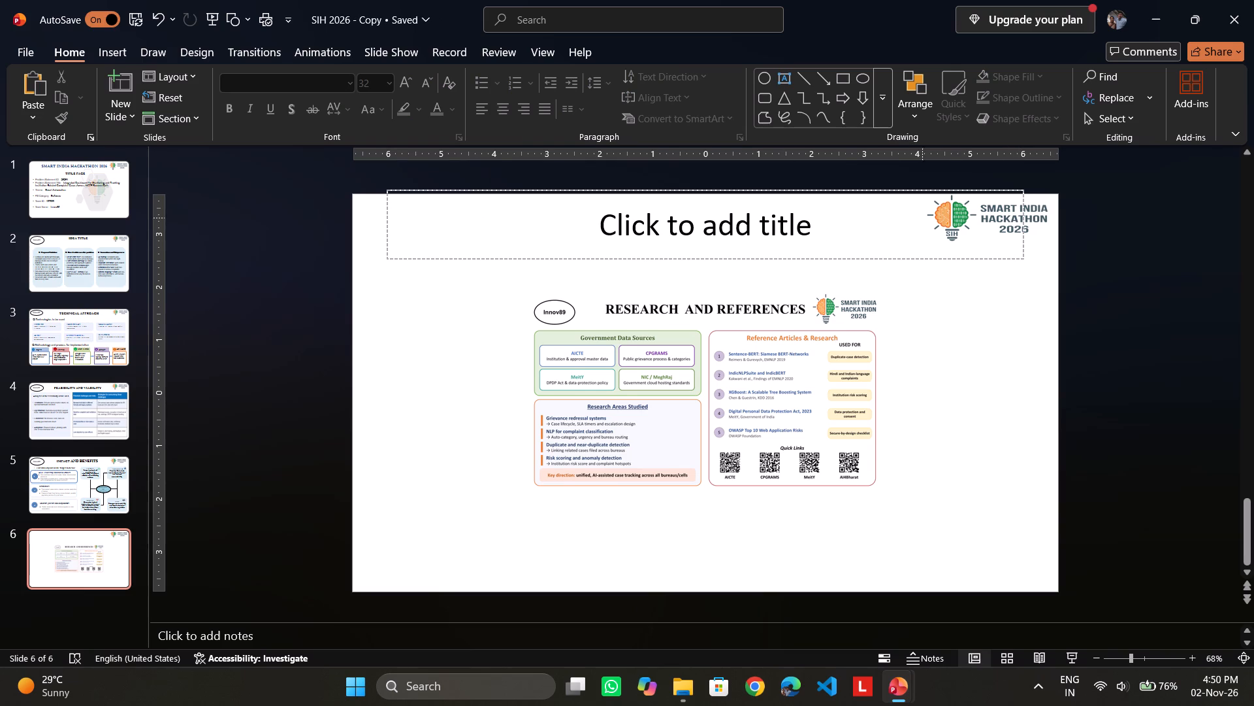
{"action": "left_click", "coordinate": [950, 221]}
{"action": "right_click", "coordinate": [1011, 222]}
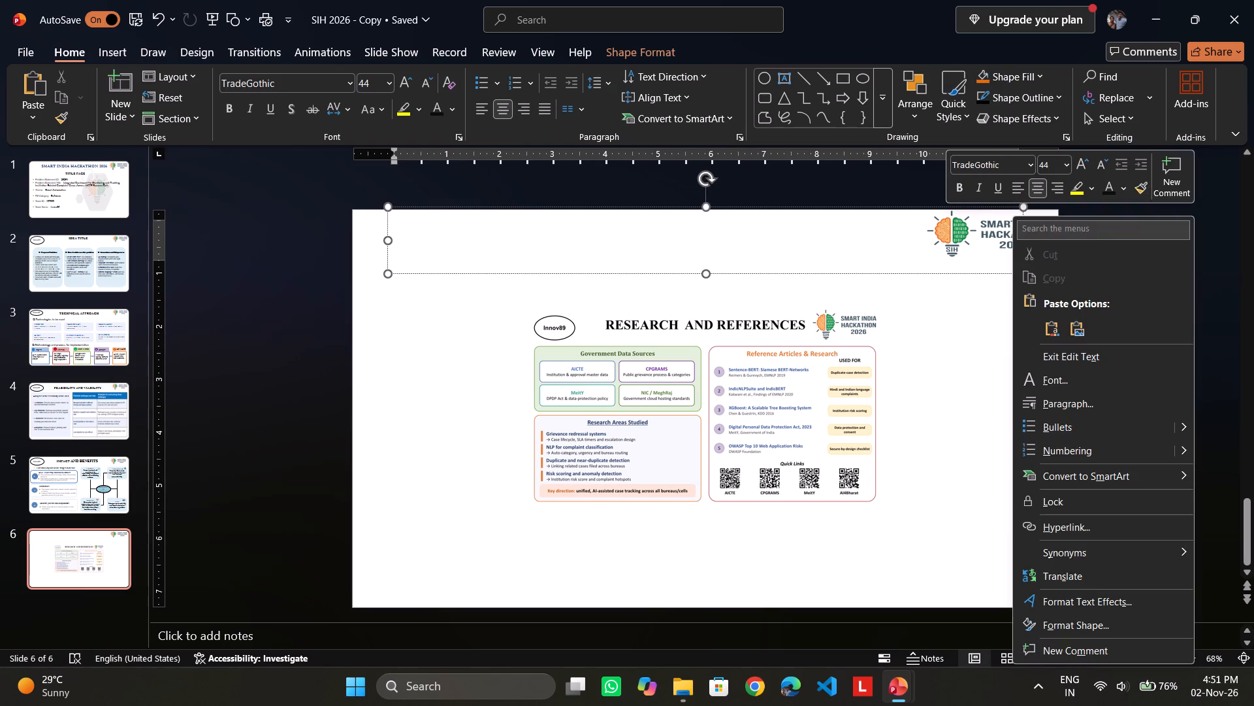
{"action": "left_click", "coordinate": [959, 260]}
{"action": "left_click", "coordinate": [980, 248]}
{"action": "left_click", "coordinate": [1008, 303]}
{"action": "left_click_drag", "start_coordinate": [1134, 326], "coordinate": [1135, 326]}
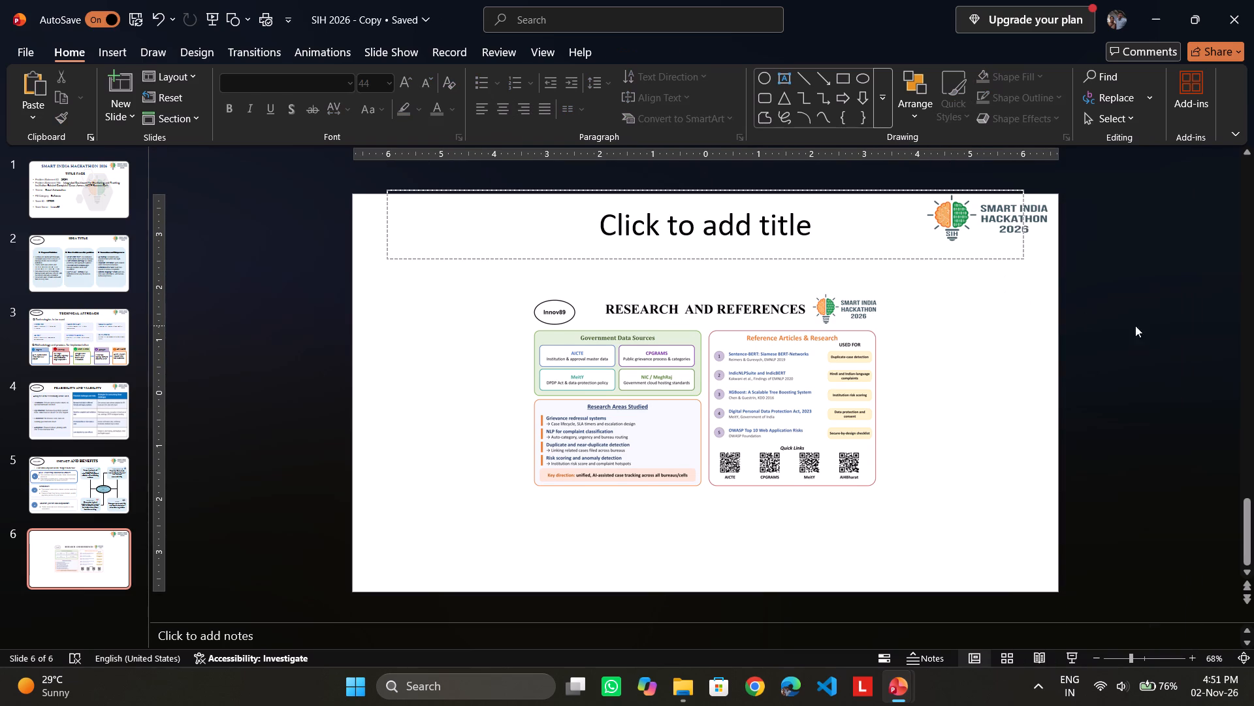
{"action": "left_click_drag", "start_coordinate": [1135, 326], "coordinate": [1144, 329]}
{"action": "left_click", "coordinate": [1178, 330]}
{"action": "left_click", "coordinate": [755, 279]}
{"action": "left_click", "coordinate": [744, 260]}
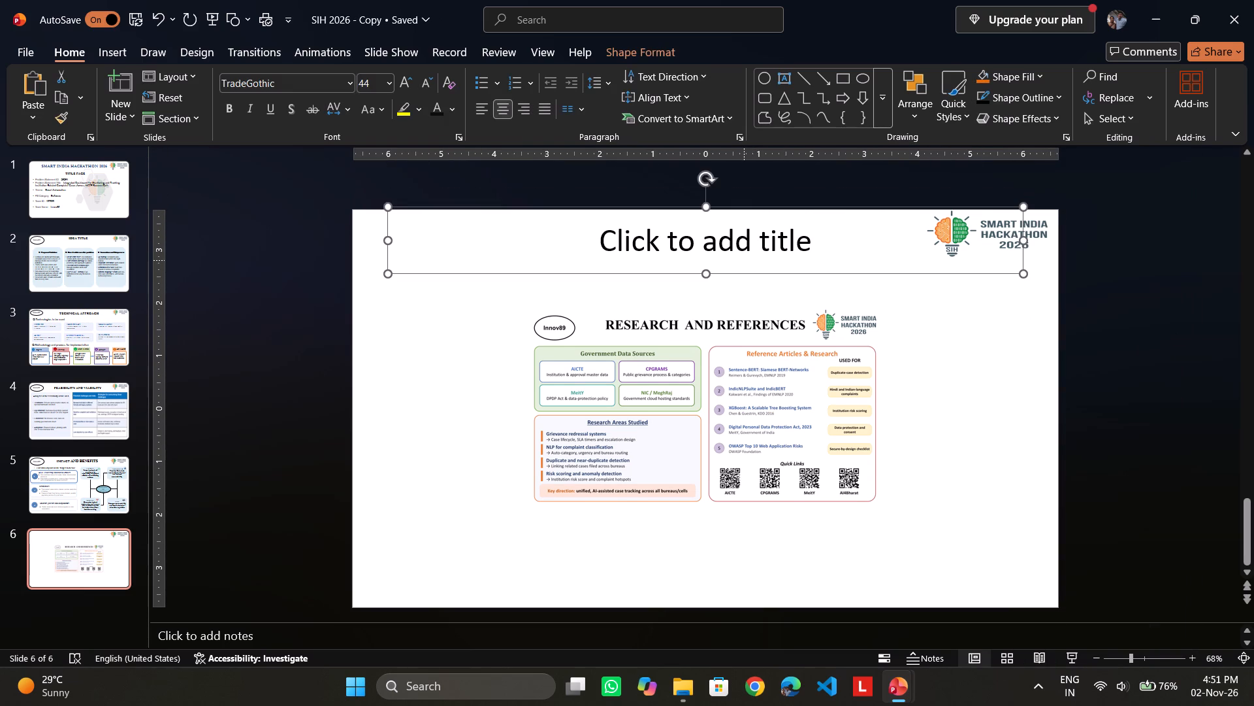
Stretch the pasted picture vertically so it spans from the slide's top edge to its bottom edge.
{"action": "left_click", "coordinate": [707, 337]}
{"action": "left_click_drag", "start_coordinate": [707, 294], "coordinate": [714, 244]}
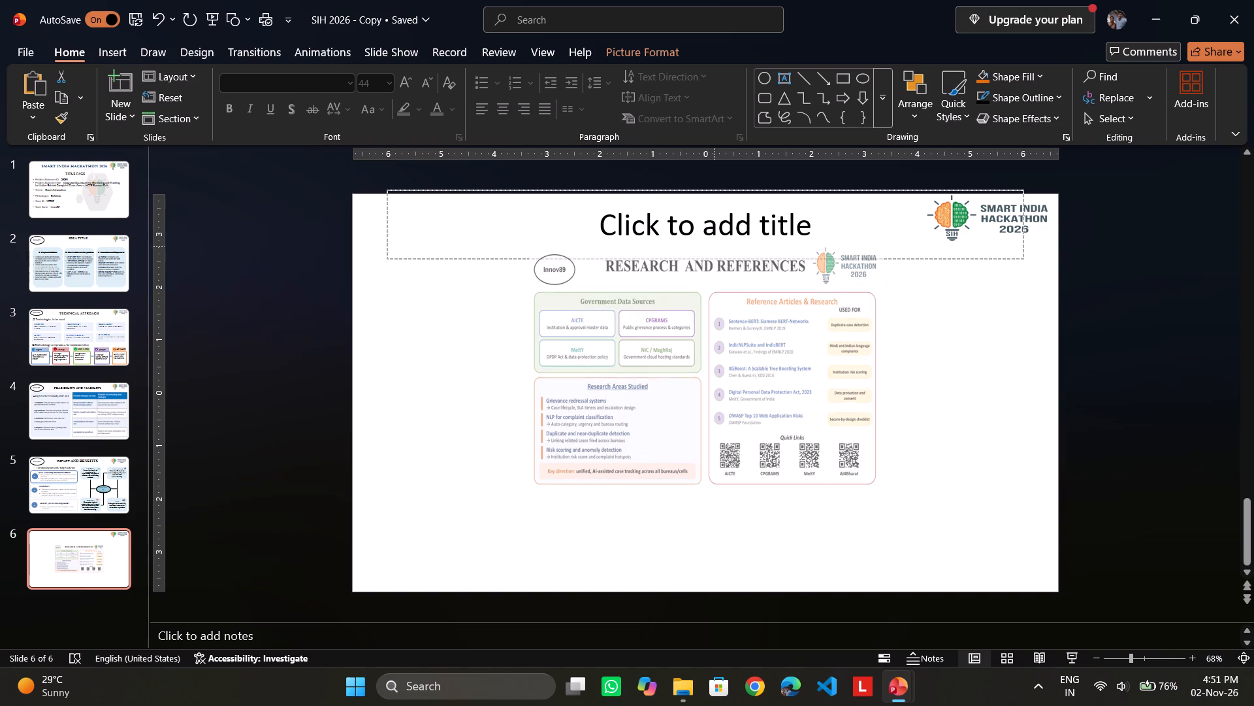
{"action": "left_click_drag", "start_coordinate": [714, 244], "coordinate": [713, 195]}
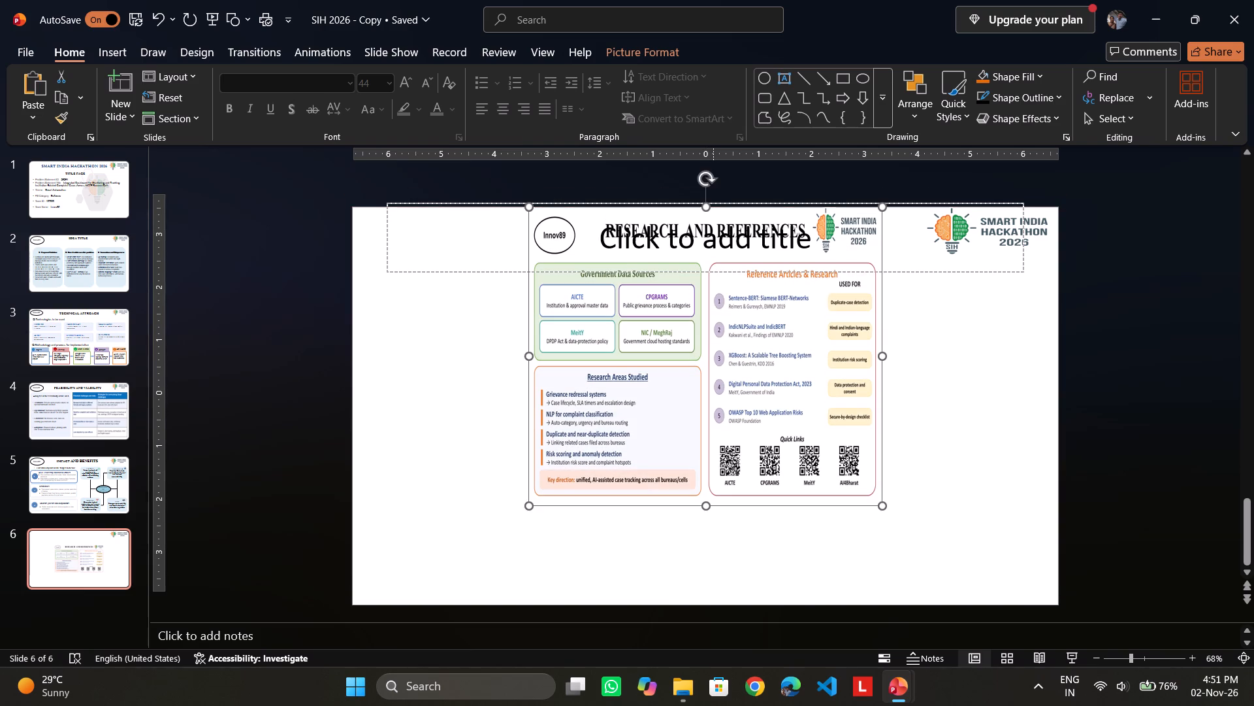
{"action": "left_click_drag", "start_coordinate": [706, 505], "coordinate": [707, 552]}
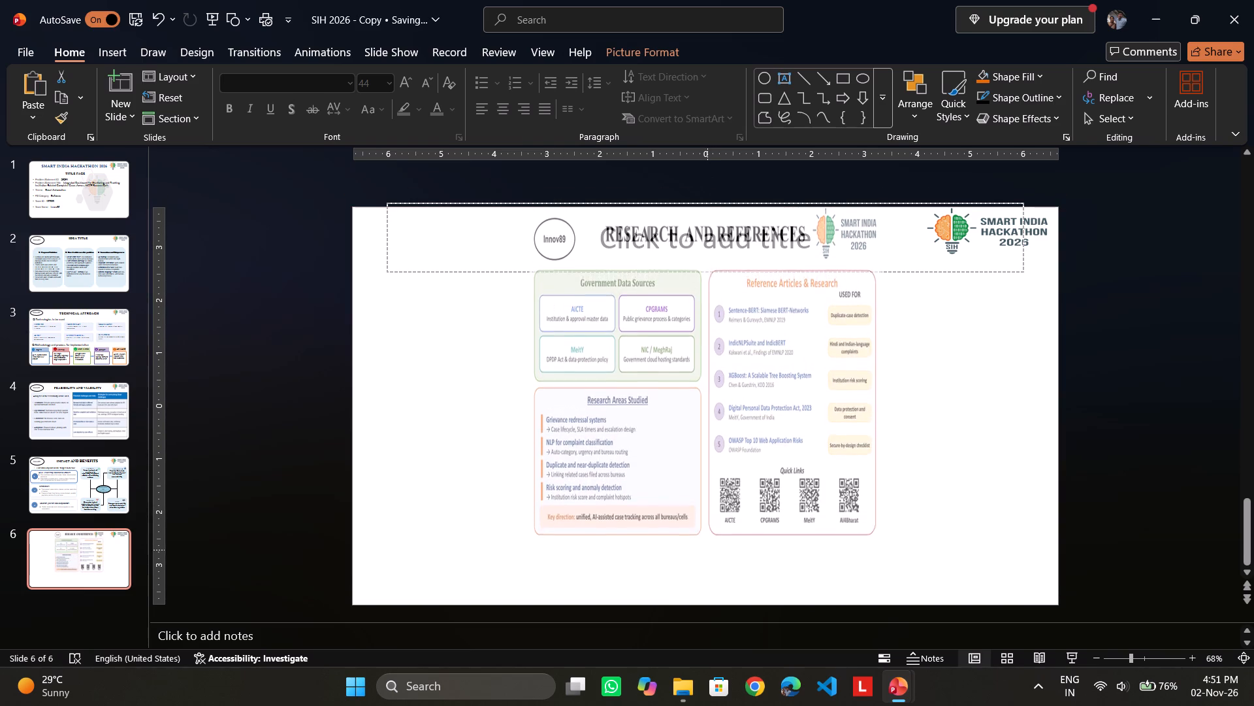
{"action": "left_click_drag", "start_coordinate": [707, 552], "coordinate": [709, 601]}
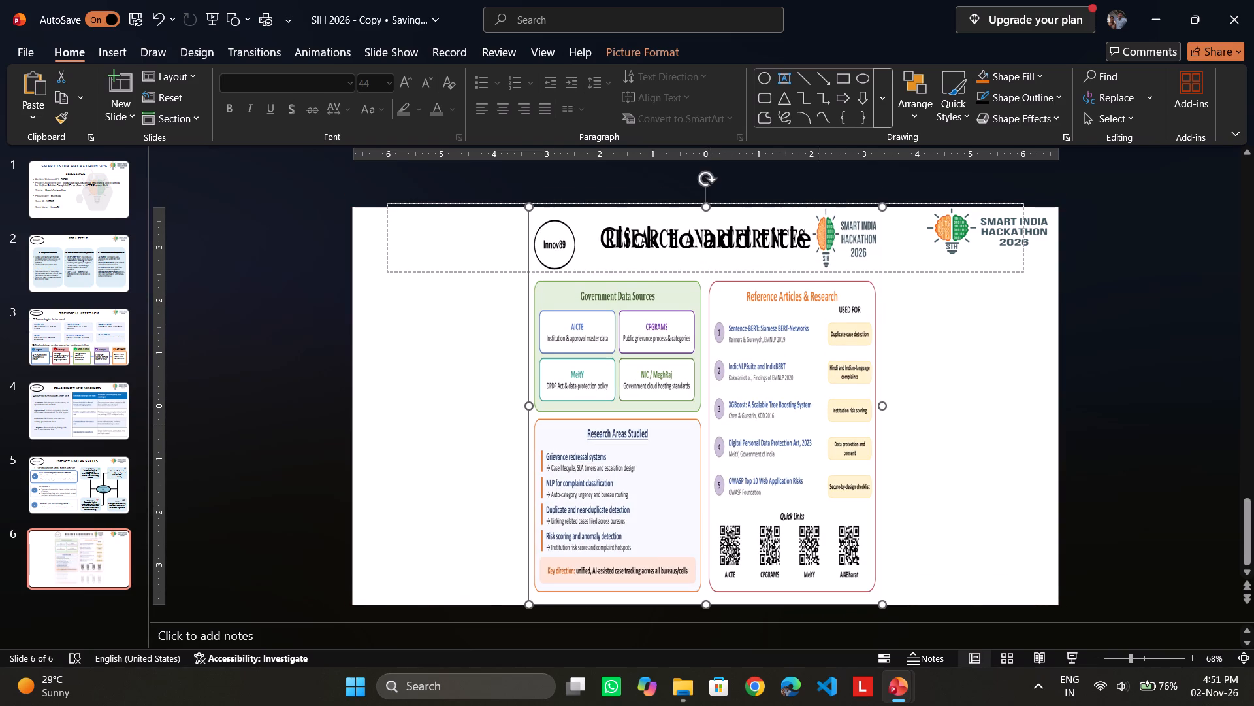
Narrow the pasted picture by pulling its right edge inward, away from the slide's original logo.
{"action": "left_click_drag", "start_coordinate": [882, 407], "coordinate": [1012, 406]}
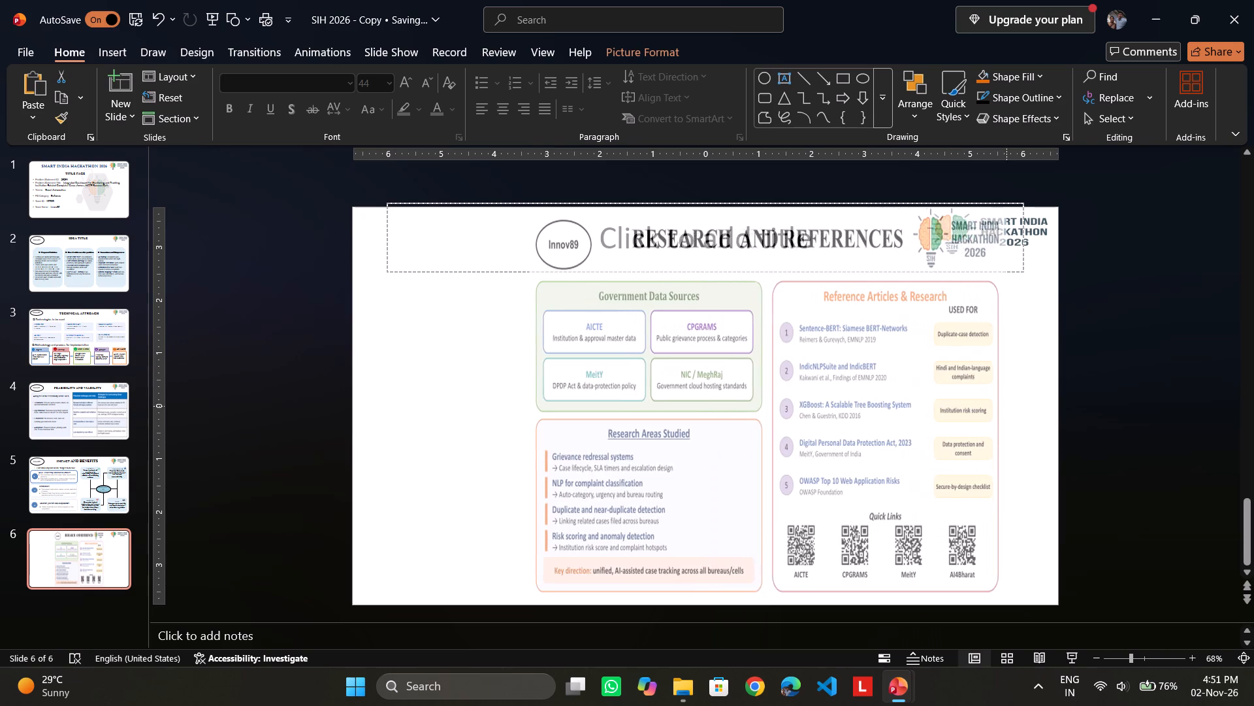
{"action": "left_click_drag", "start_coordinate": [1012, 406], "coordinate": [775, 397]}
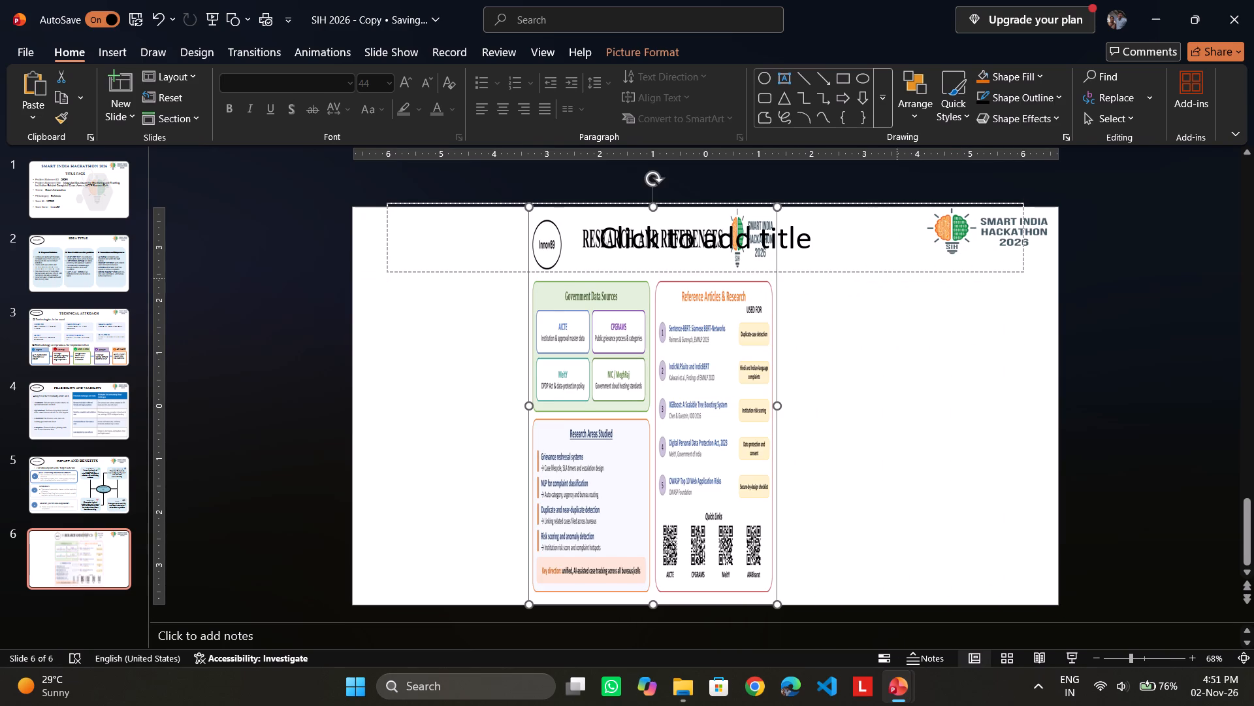
Shrink the empty title placeholder clear of the original Smart India Hackathon 2026 logo and cut that logo from slide 6.
{"action": "left_click", "coordinate": [959, 367]}
{"action": "left_click", "coordinate": [1031, 250]}
{"action": "left_click", "coordinate": [1113, 278]}
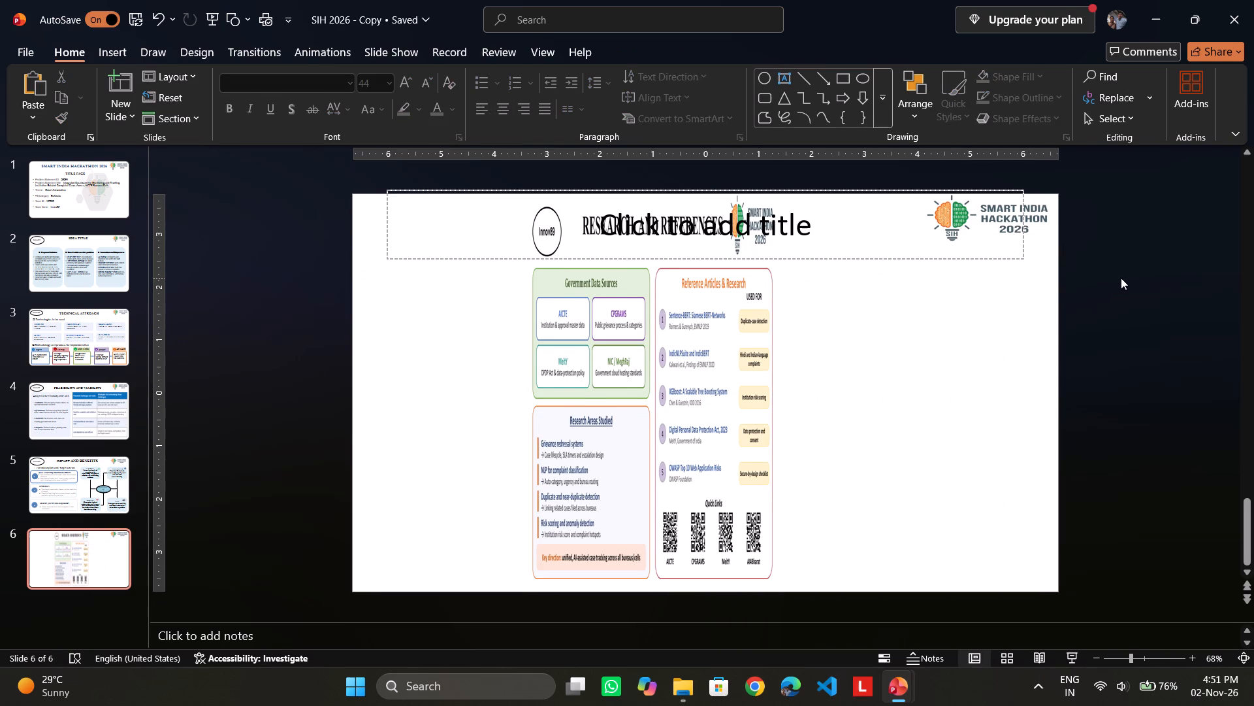
{"action": "left_click", "coordinate": [1121, 278]}
{"action": "left_click", "coordinate": [1121, 278]}
{"action": "left_click", "coordinate": [986, 244]}
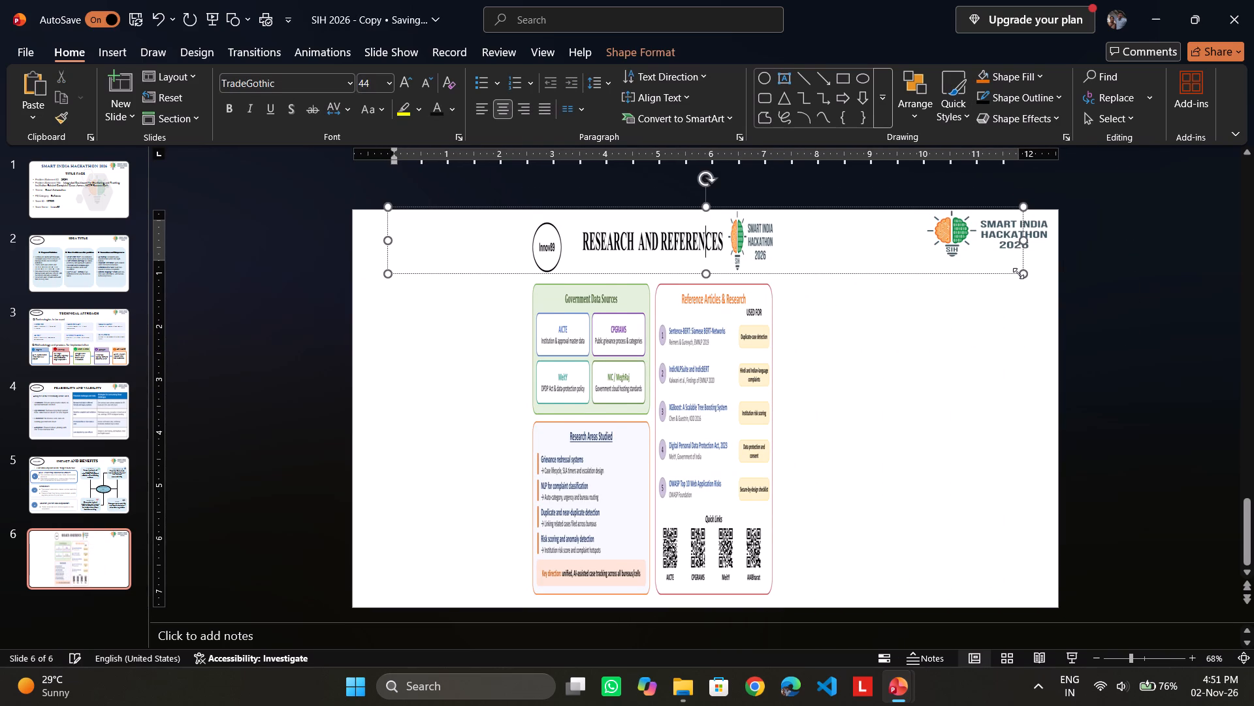
{"action": "left_click_drag", "start_coordinate": [1018, 273], "coordinate": [880, 261]}
{"action": "left_click", "coordinate": [1034, 238]}
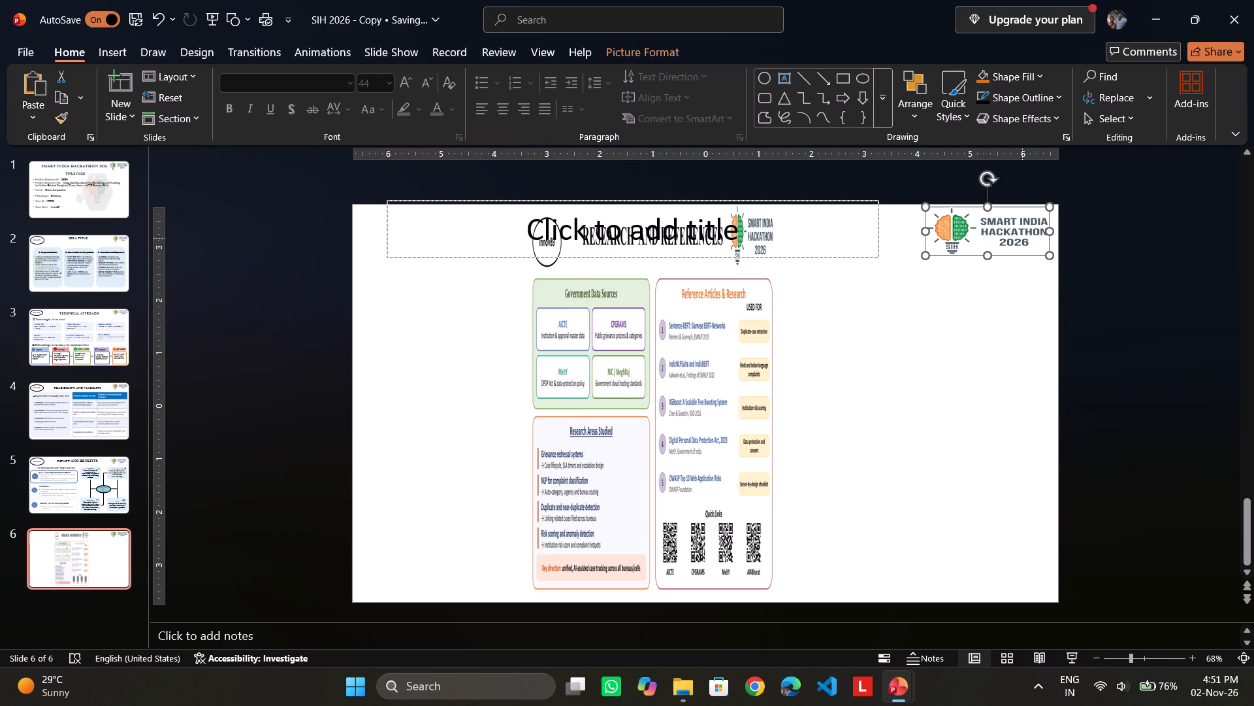
{"action": "right_click", "coordinate": [1022, 238]}
{"action": "left_click", "coordinate": [1066, 273]}
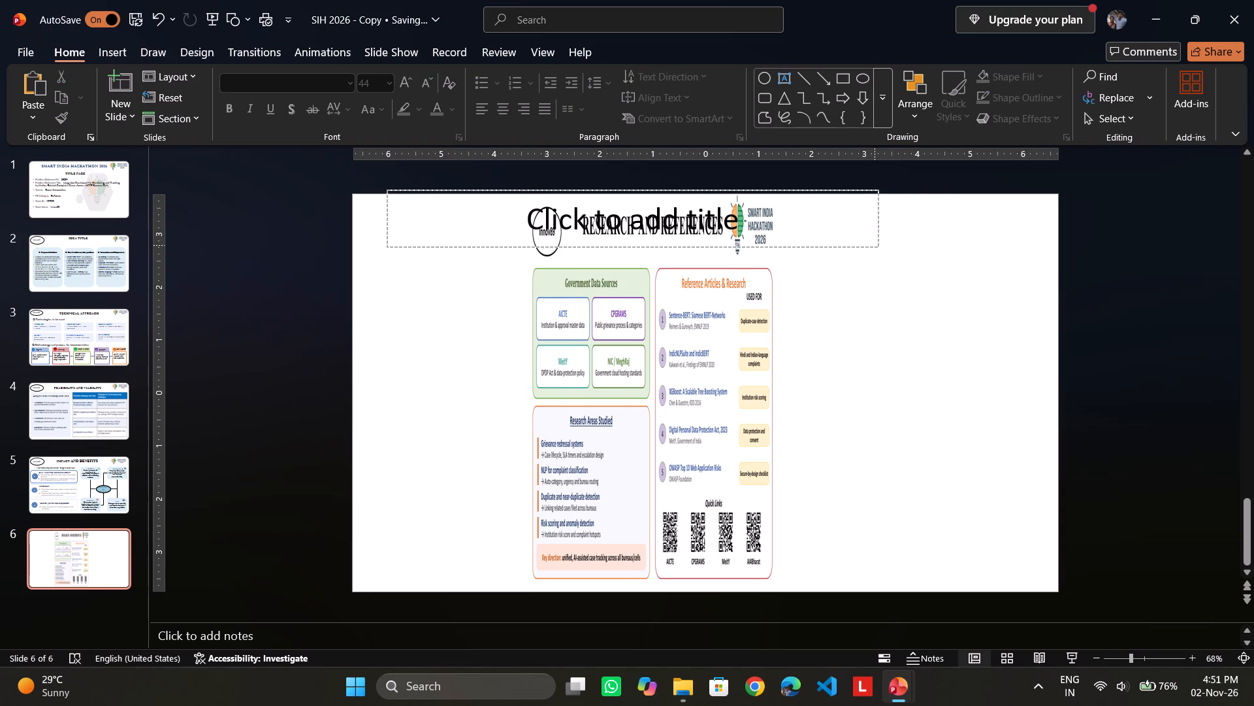
Cut the empty title placeholder from slide 6.
{"action": "right_click", "coordinate": [880, 246]}
{"action": "left_click", "coordinate": [898, 247]}
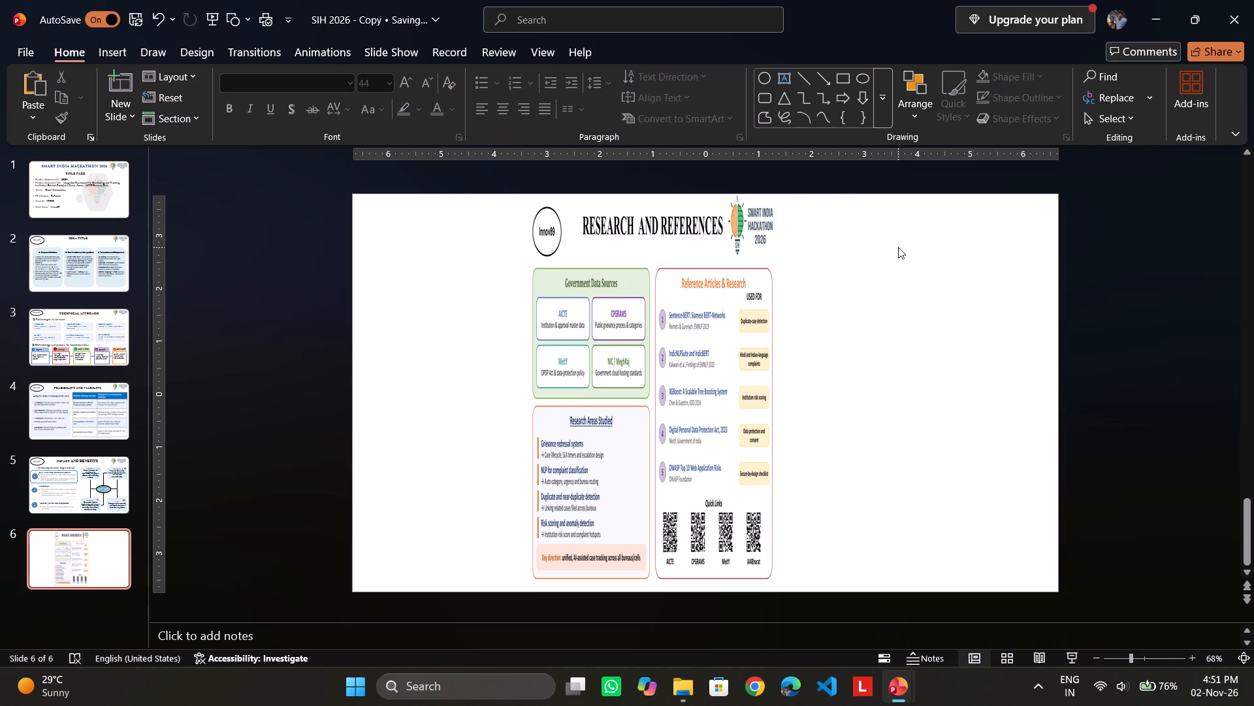
Widen the pasted picture to the slide's right and left edges so it fills the whole slide.
{"action": "left_click", "coordinate": [763, 311]}
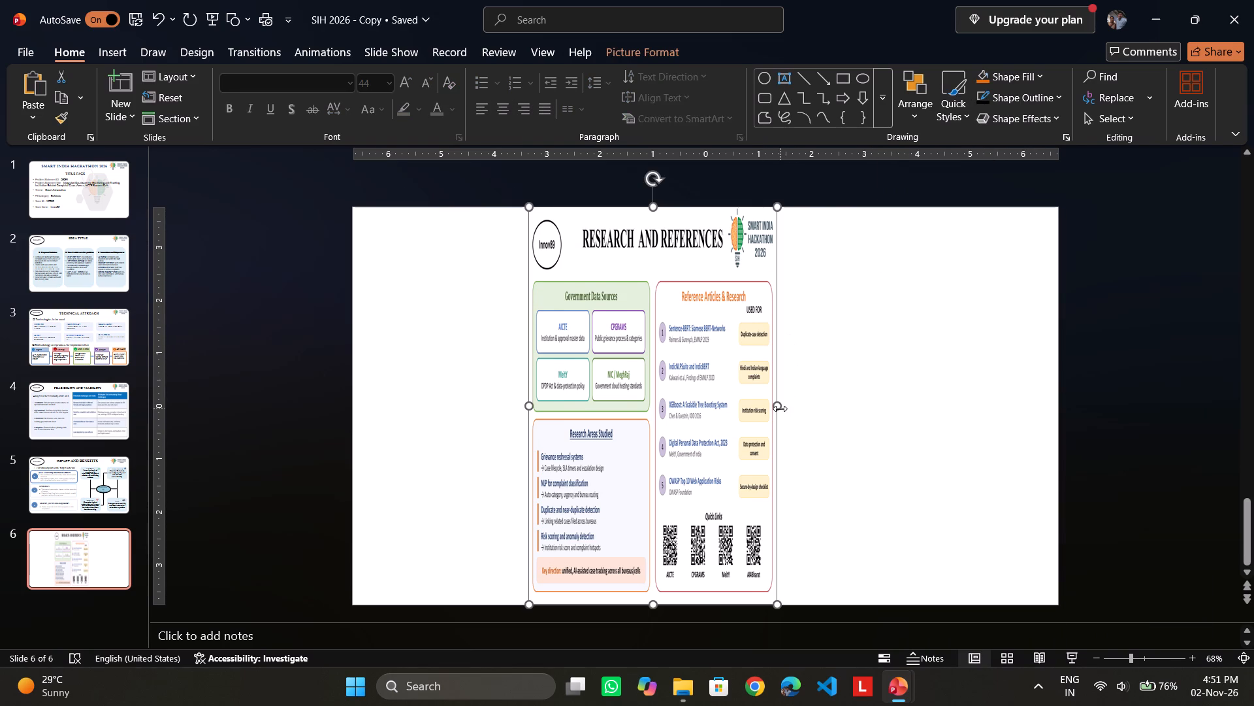
{"action": "left_click_drag", "start_coordinate": [780, 409], "coordinate": [1054, 422]}
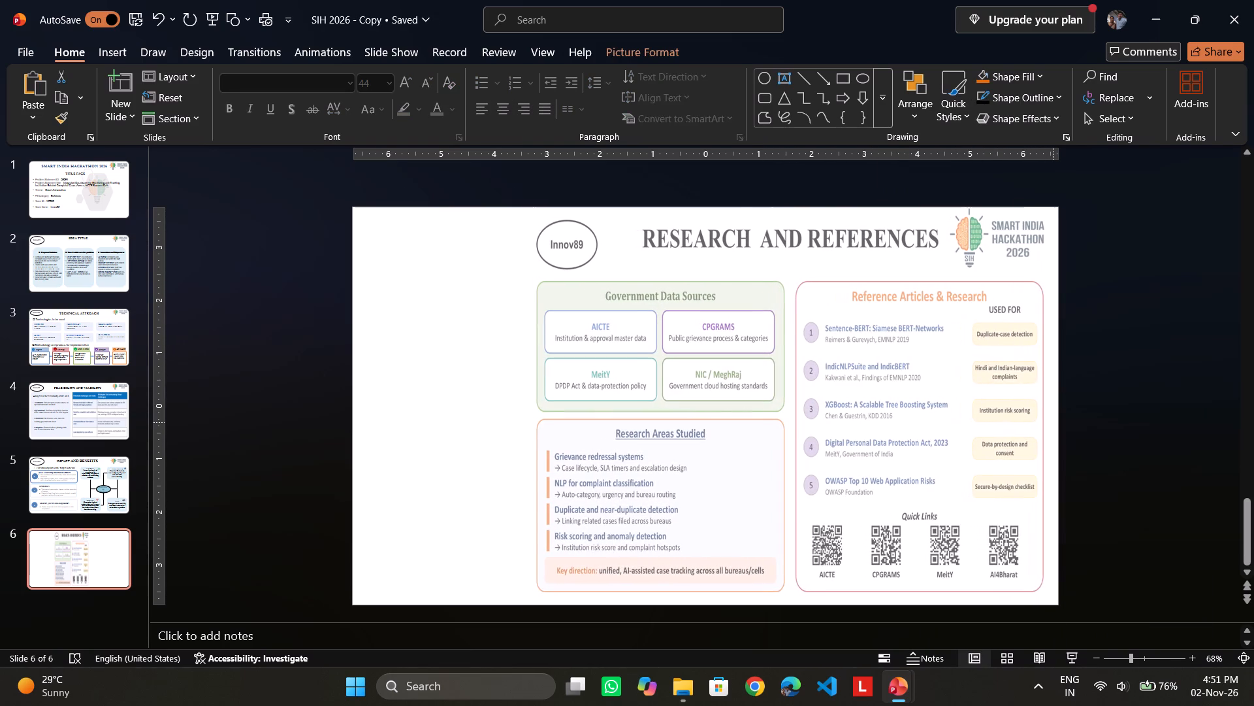
{"action": "left_click_drag", "start_coordinate": [1054, 422], "coordinate": [1067, 422]}
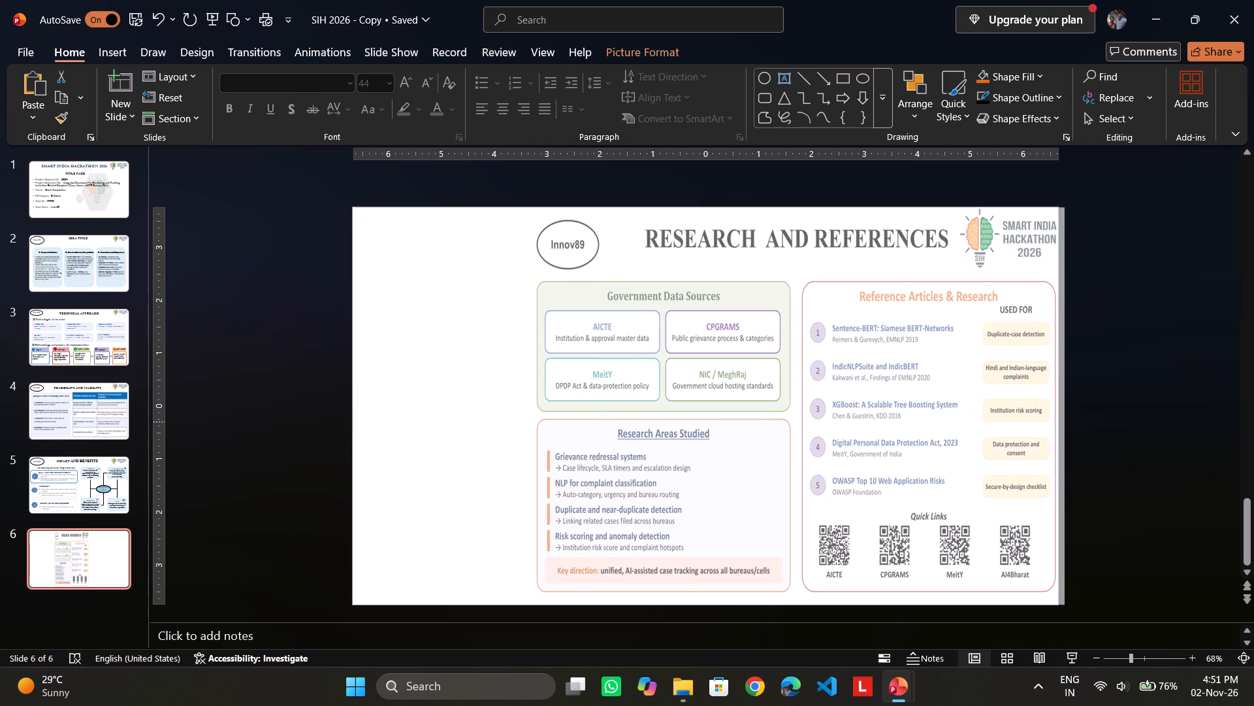
{"action": "left_click_drag", "start_coordinate": [1067, 422], "coordinate": [1060, 424]}
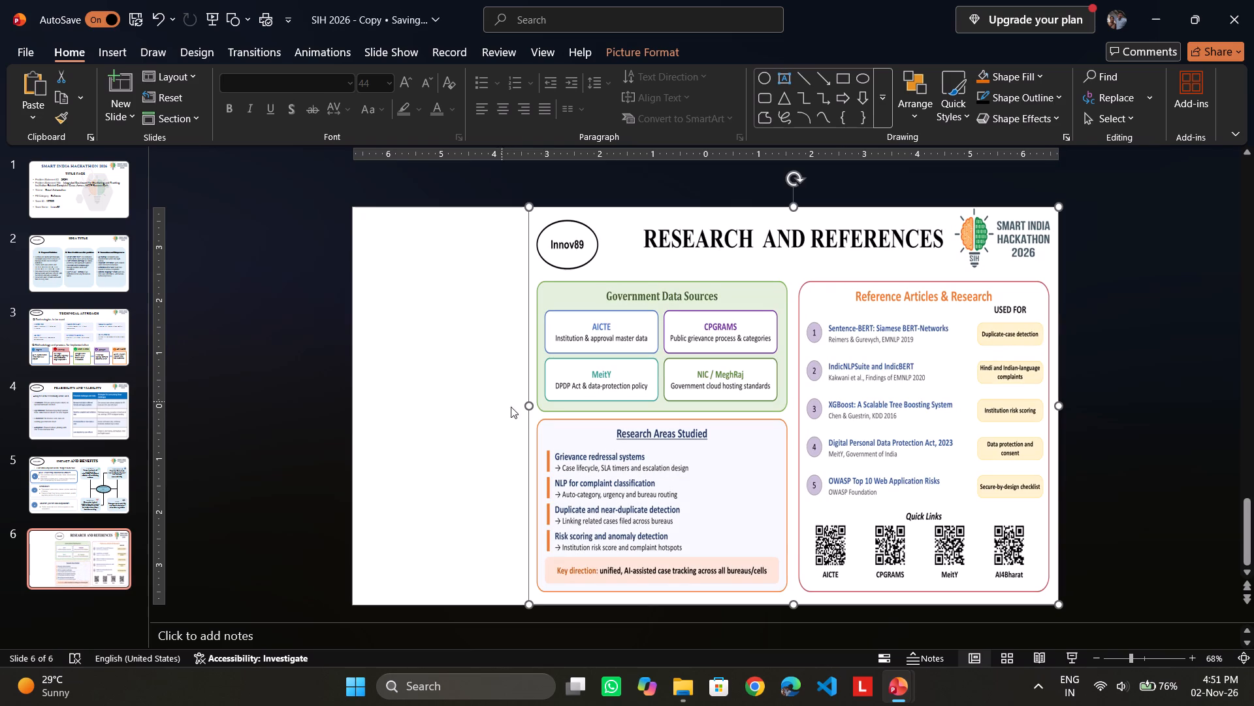
{"action": "left_click_drag", "start_coordinate": [529, 404], "coordinate": [355, 401]}
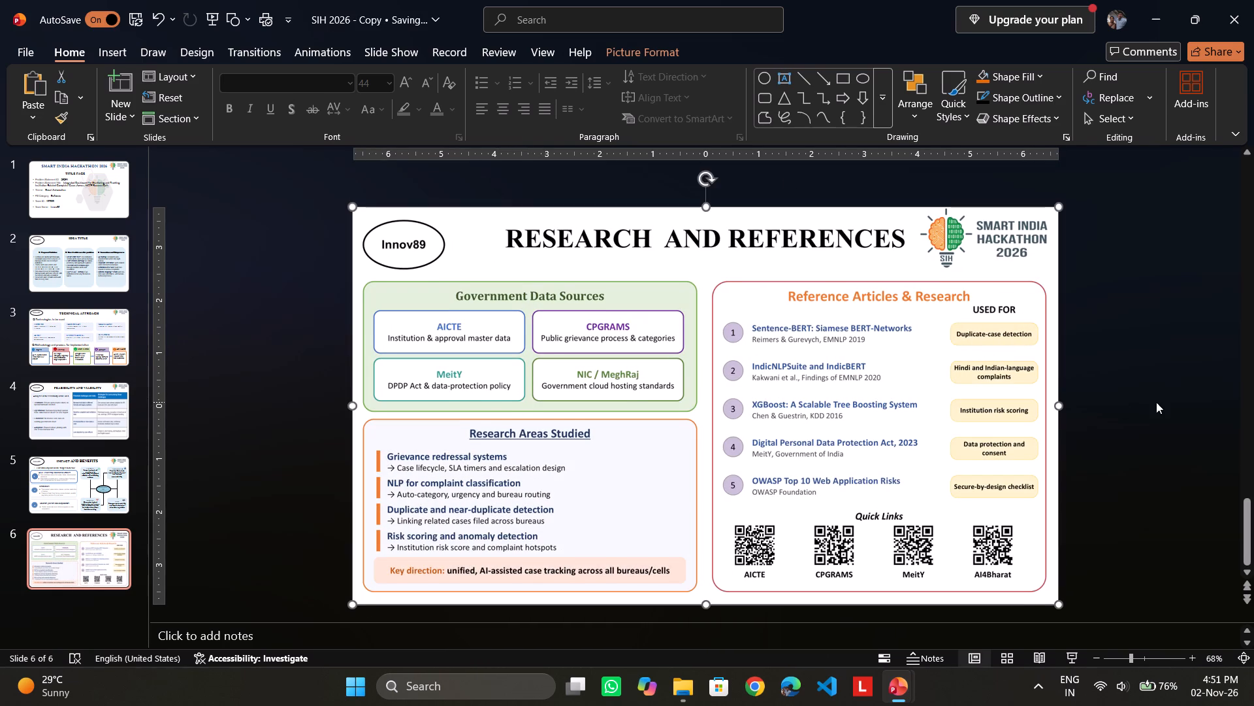
{"action": "left_click", "coordinate": [1157, 402]}
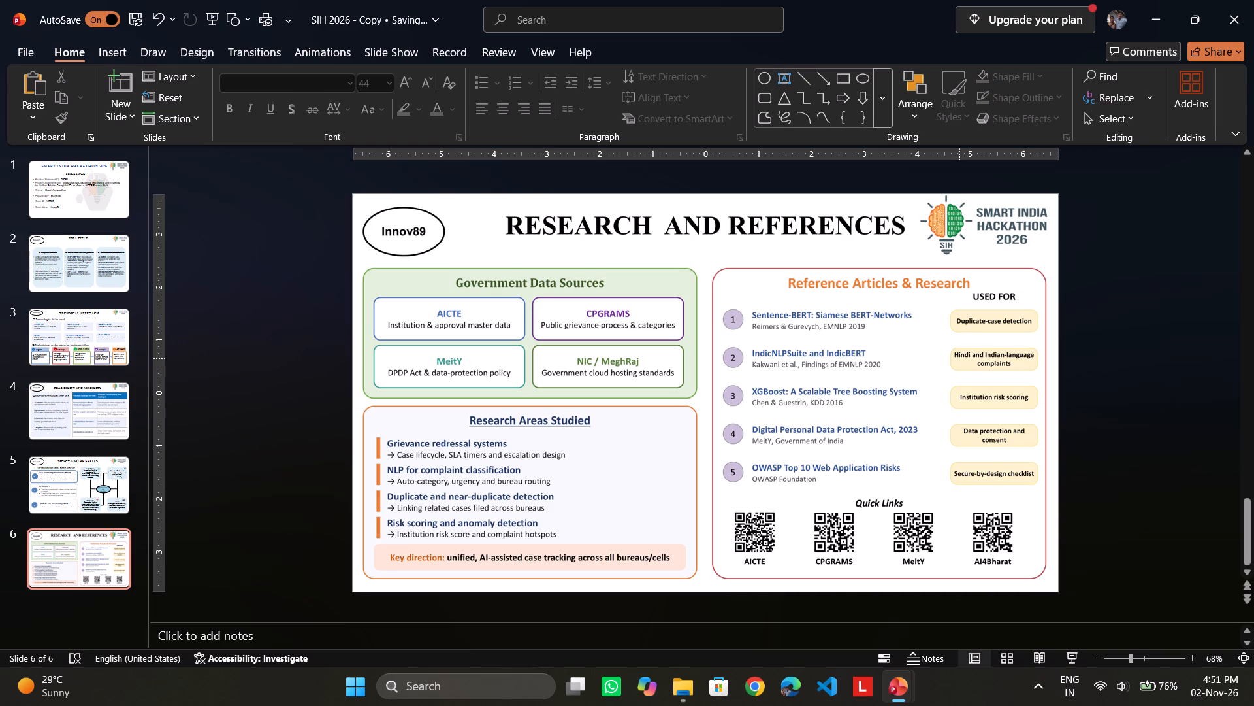
Examine the full-slide picture on slide 6 at higher zoom to judge its sharpness and legibility.
{"action": "left_click", "coordinate": [703, 328]}
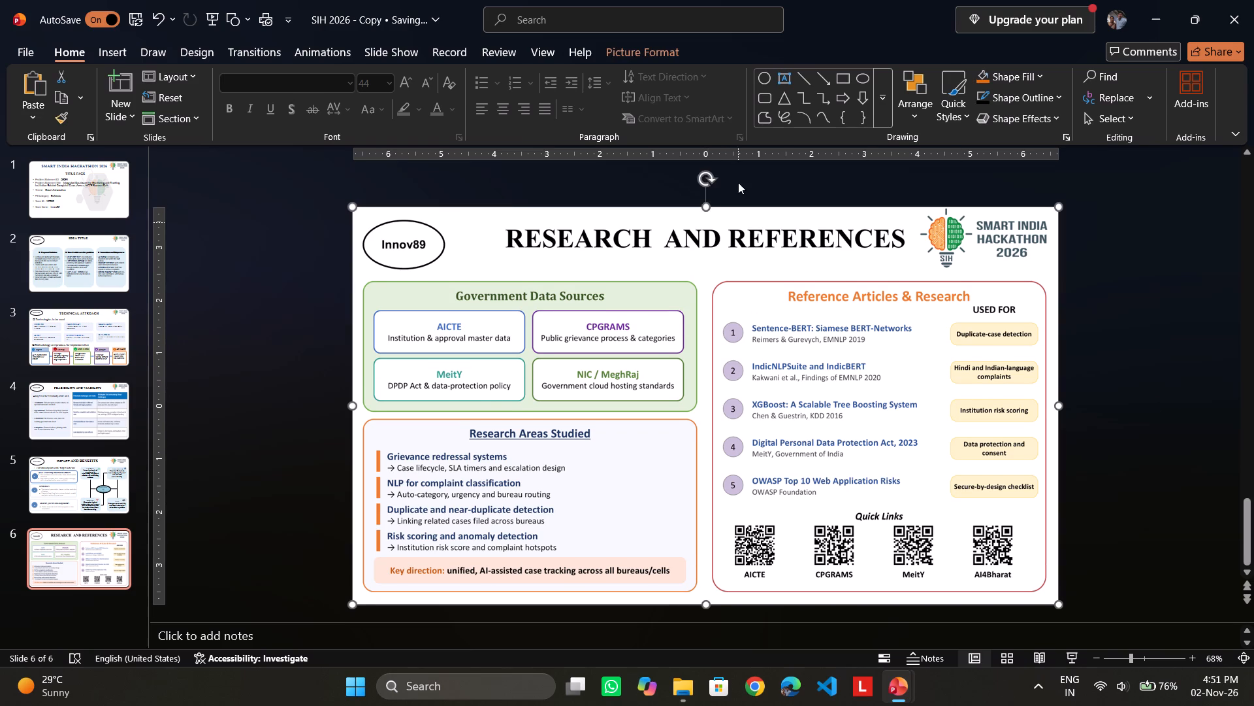
{"action": "left_click", "coordinate": [738, 181]}
{"action": "left_click", "coordinate": [712, 436]}
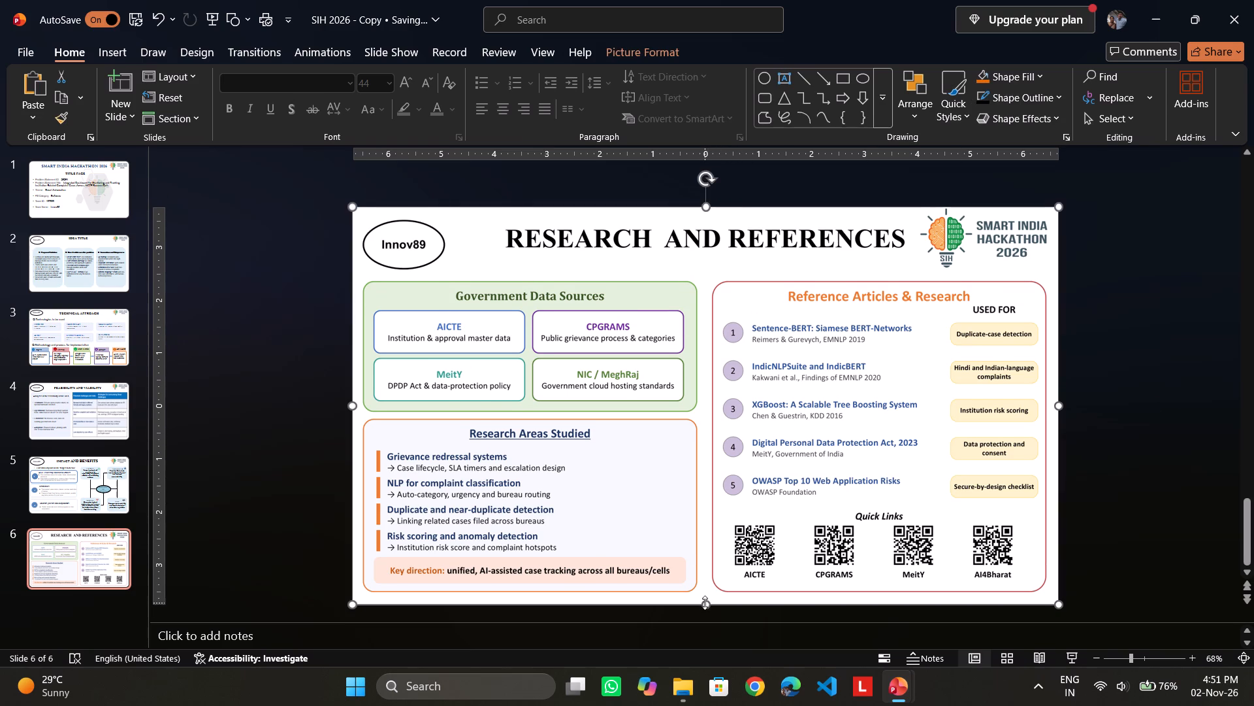
{"action": "left_click", "coordinate": [705, 603]}
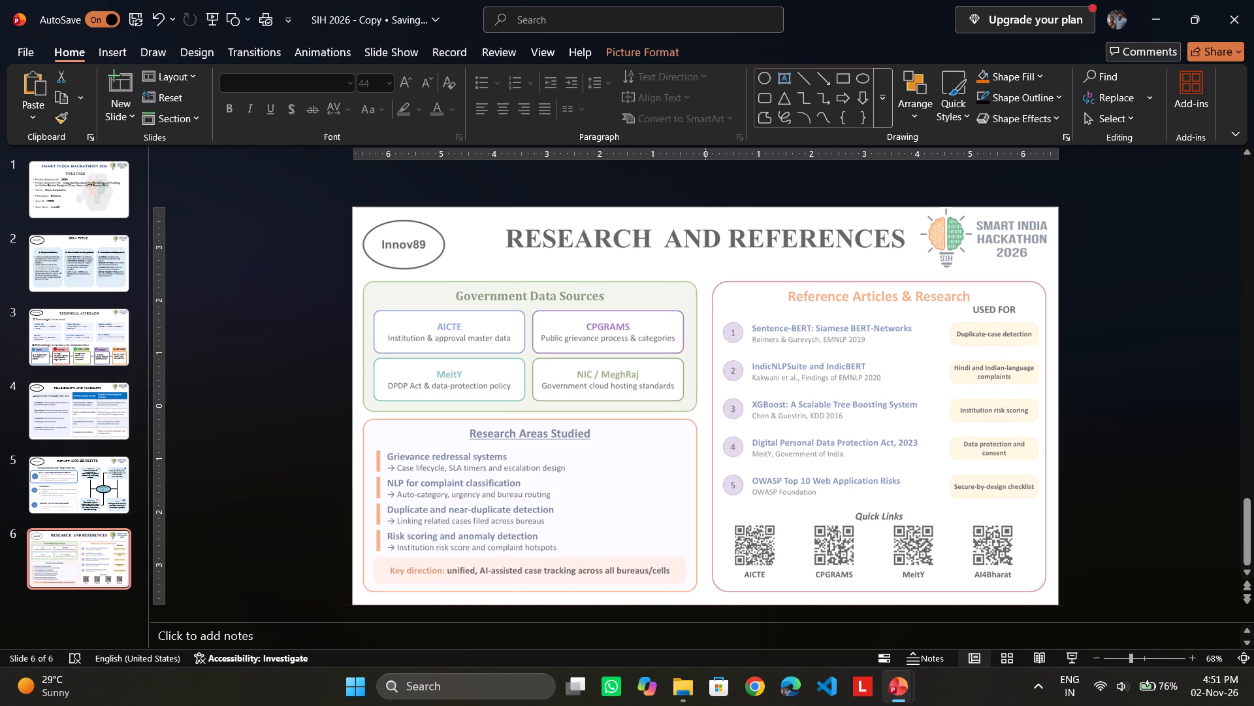
{"action": "left_click", "coordinate": [1144, 553]}
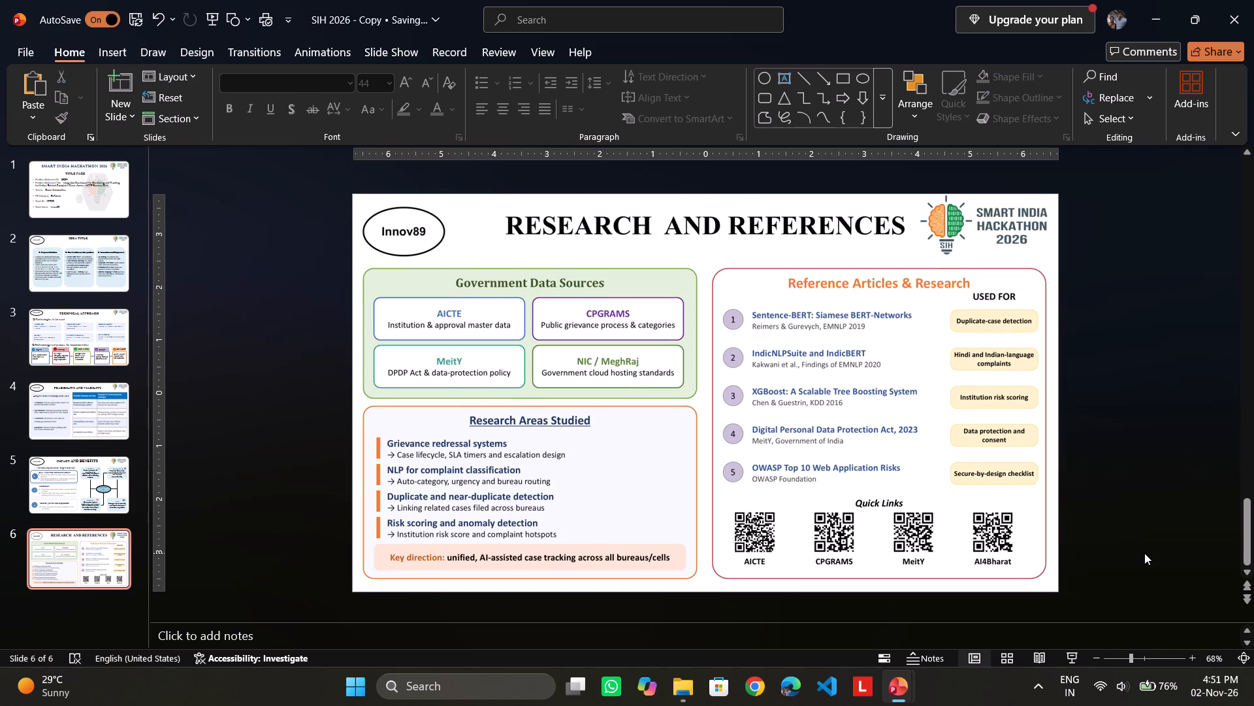
{"action": "left_click", "coordinate": [1144, 660]}
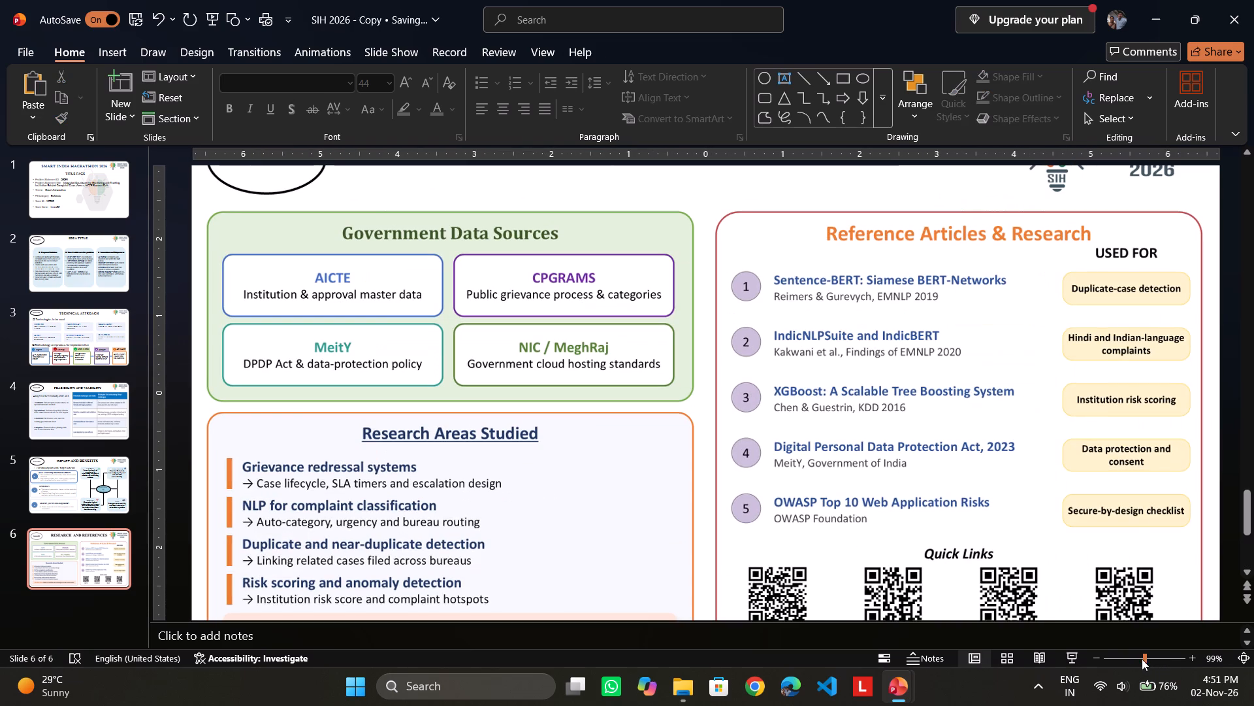
{"action": "scroll", "coordinate": [861, 471], "scroll_direction": "down", "scroll_amount": 4}
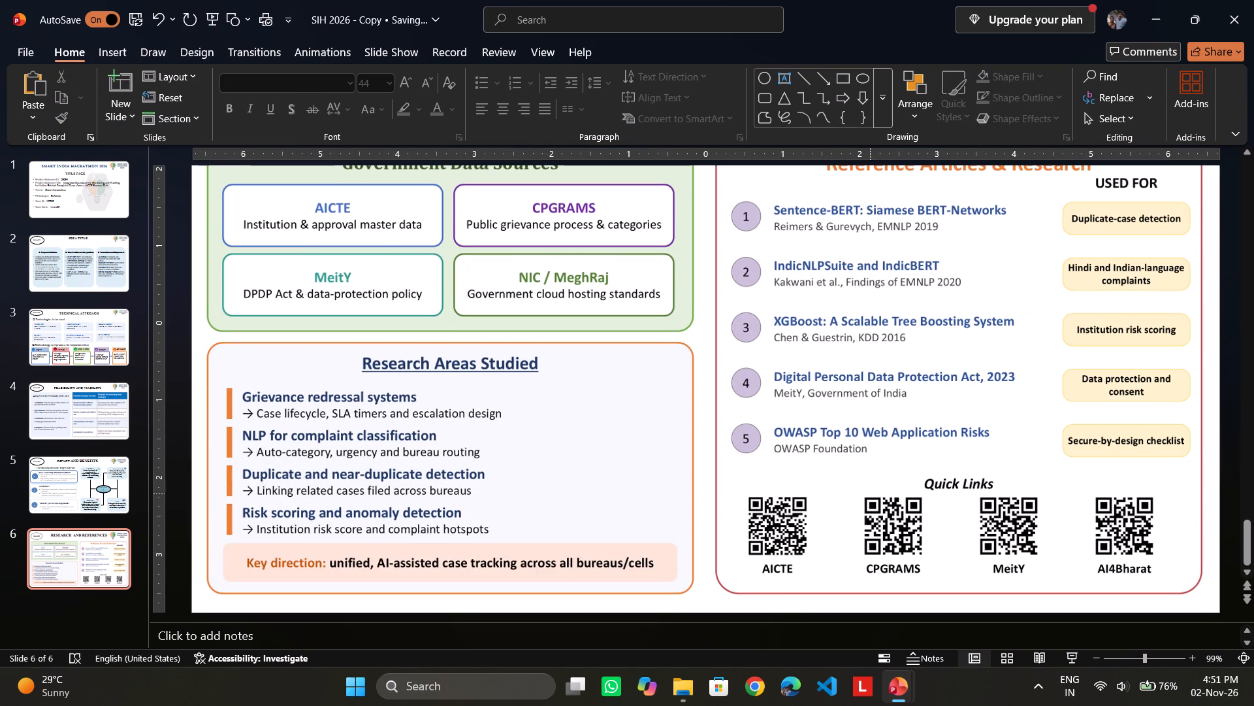
{"action": "left_click", "coordinate": [1154, 657]}
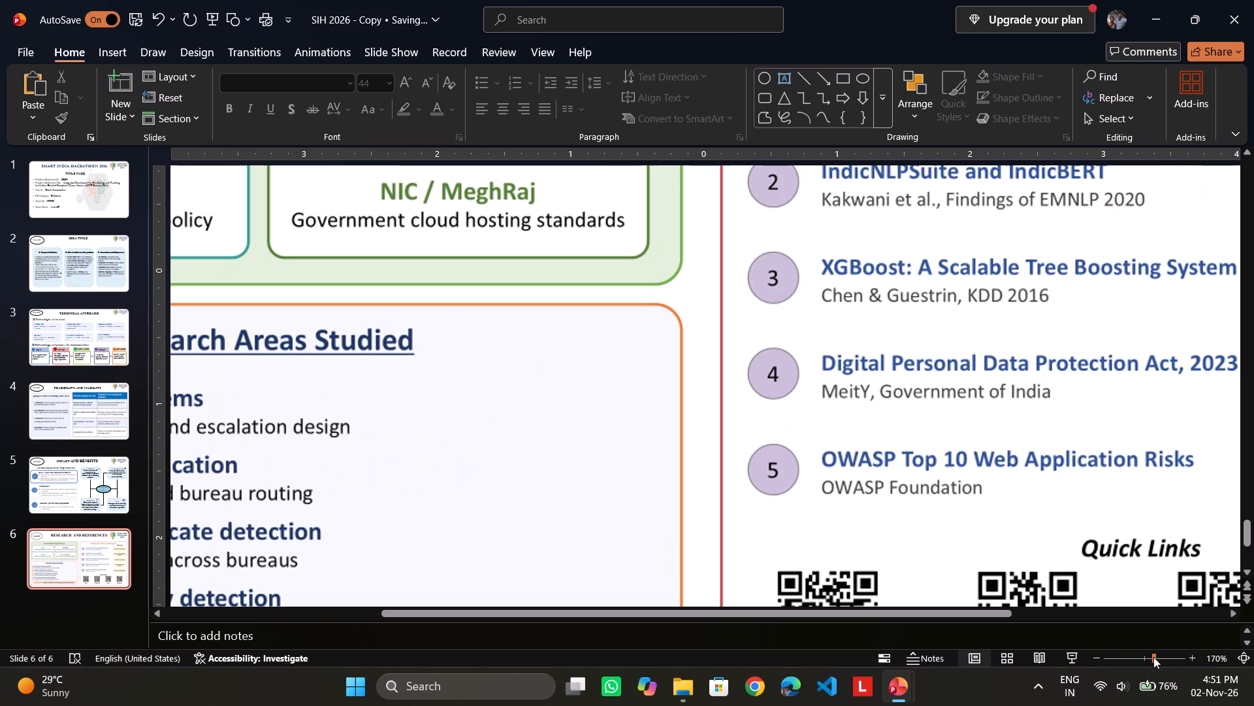
{"action": "left_click", "coordinate": [1168, 658]}
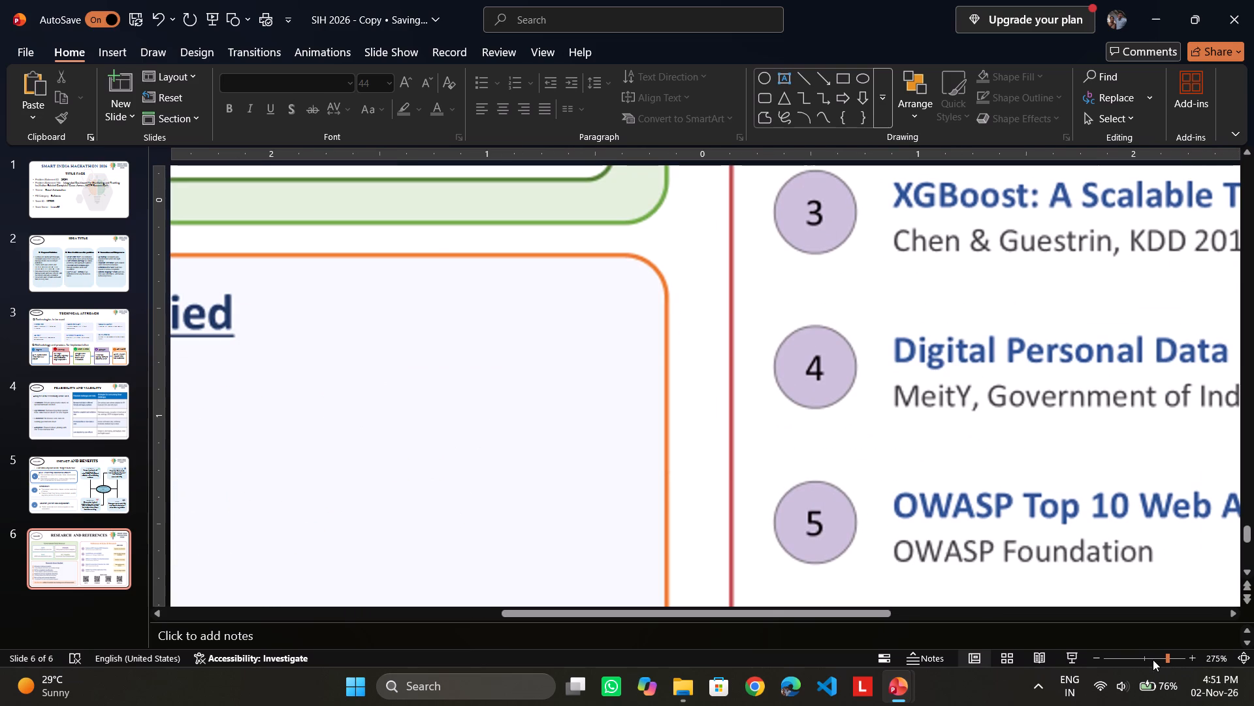
{"action": "left_click", "coordinate": [1146, 658]}
{"action": "scroll", "coordinate": [340, 360], "scroll_direction": "down", "scroll_amount": 2}
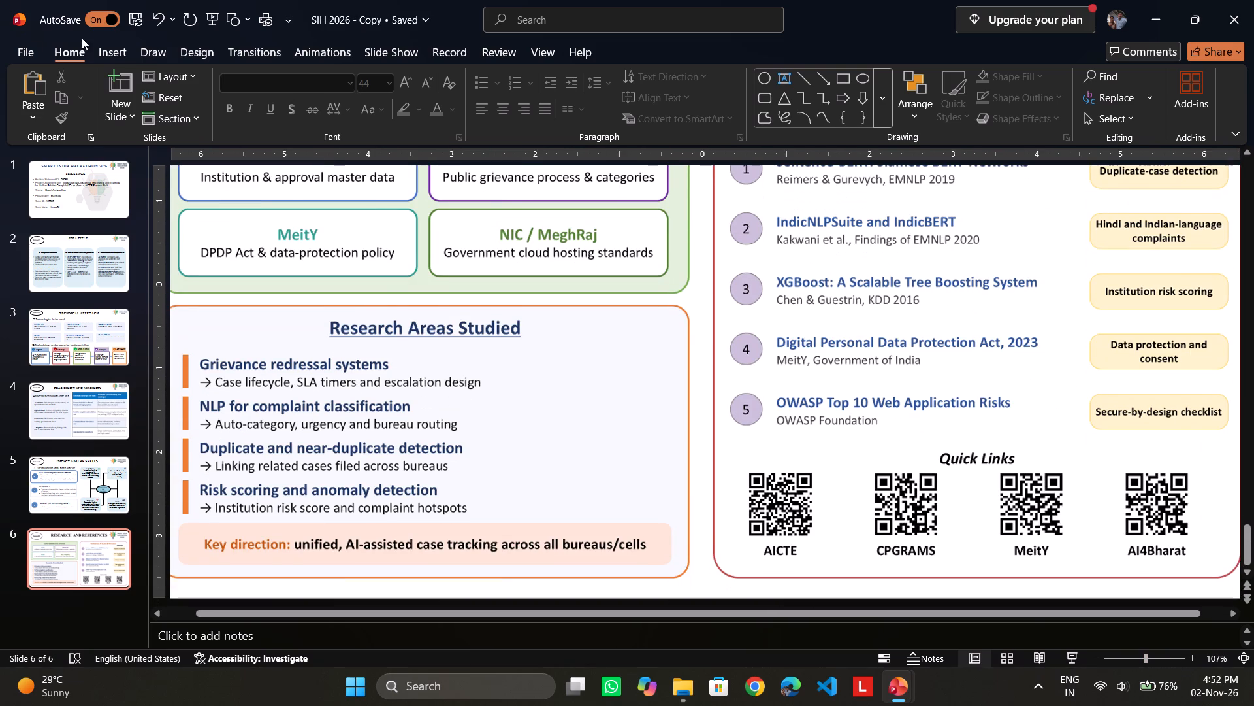
Step back through slide 6's edit history to before the full-slide picture, keeping only the original title, Innov89 oval and logo.
{"action": "left_click", "coordinate": [153, 25]}
{"action": "left_click", "coordinate": [153, 25]}
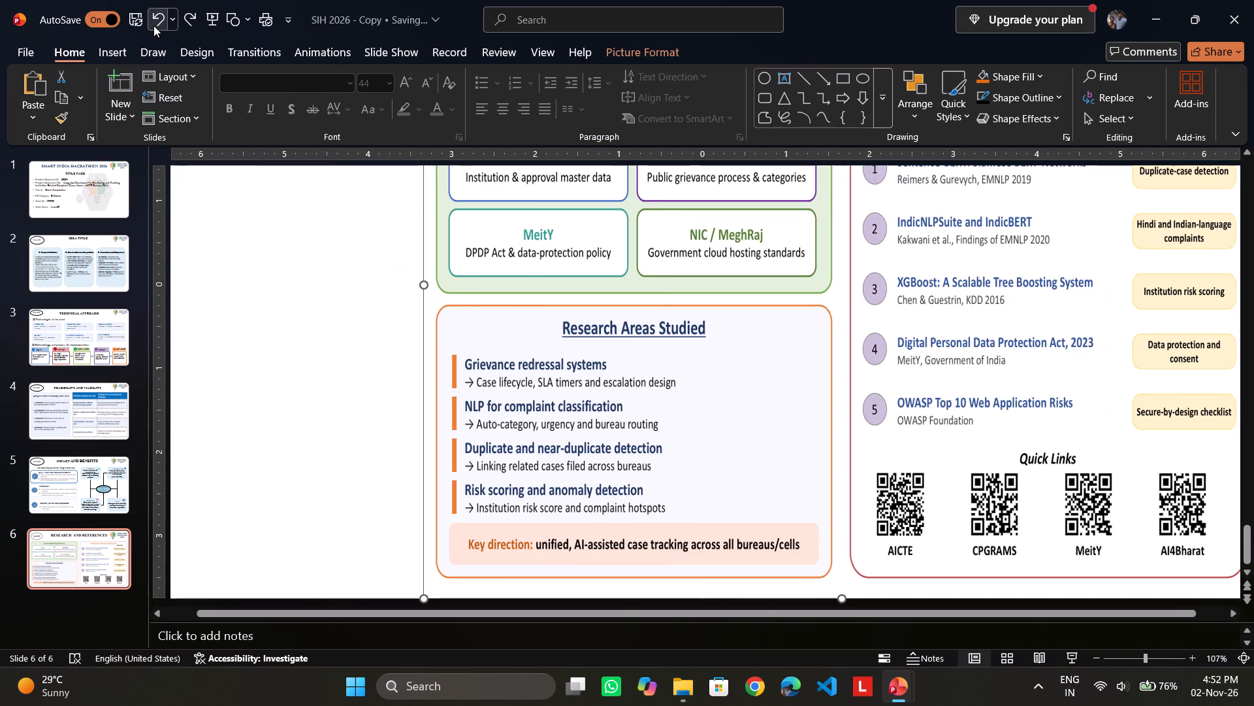
{"action": "left_click", "coordinate": [153, 25]}
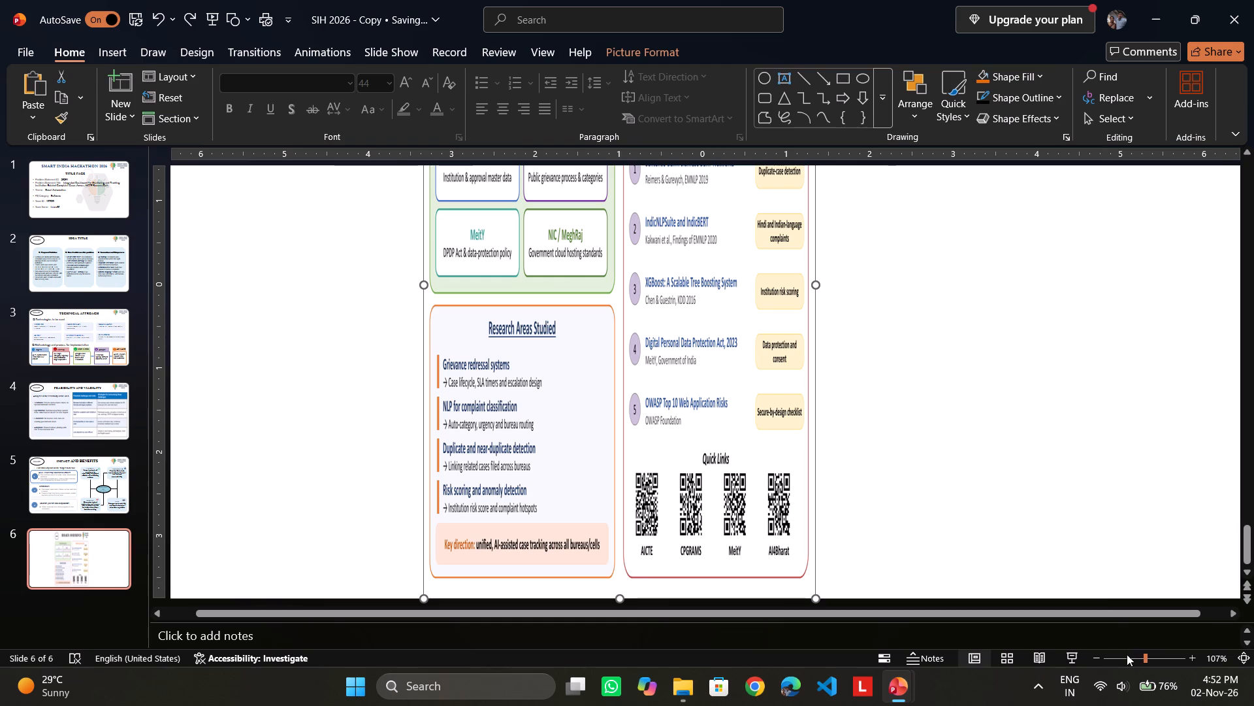
{"action": "left_click", "coordinate": [1127, 656]}
{"action": "left_click", "coordinate": [148, 14]}
{"action": "triple_click", "coordinate": [148, 15]}
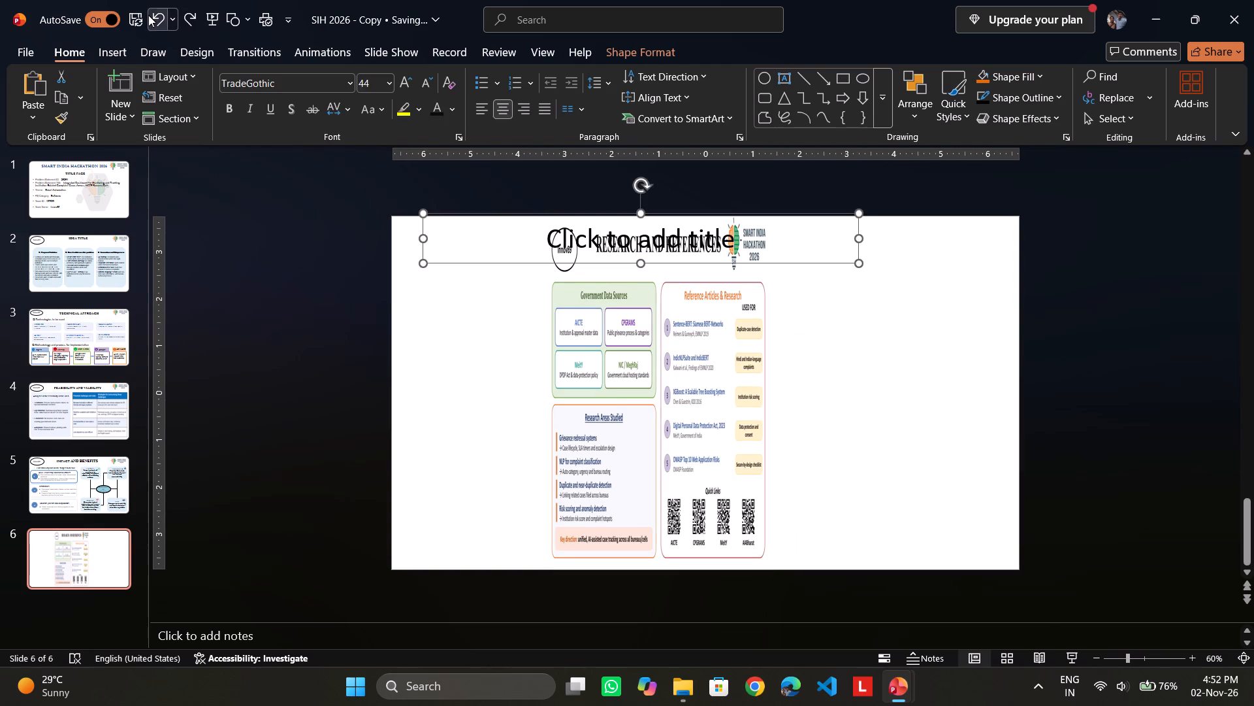
{"action": "triple_click", "coordinate": [148, 15]}
{"action": "triple_click", "coordinate": [148, 15]}
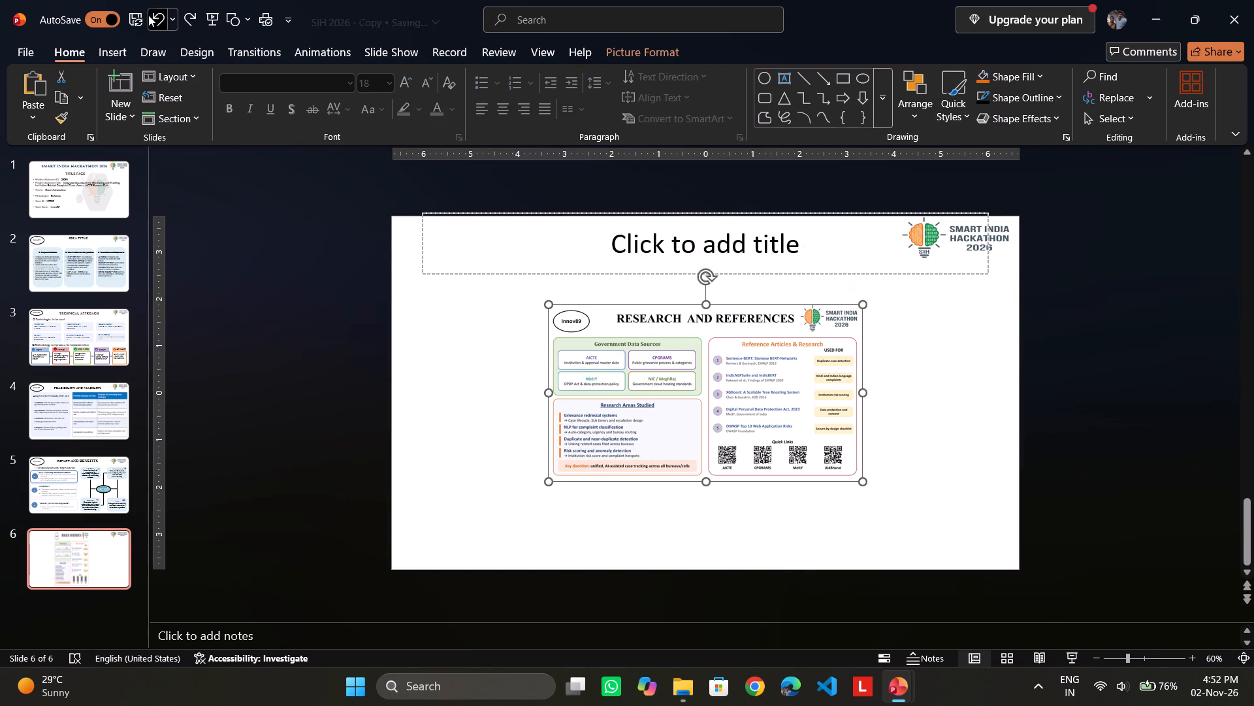
{"action": "triple_click", "coordinate": [148, 14]}
{"action": "triple_click", "coordinate": [148, 14]}
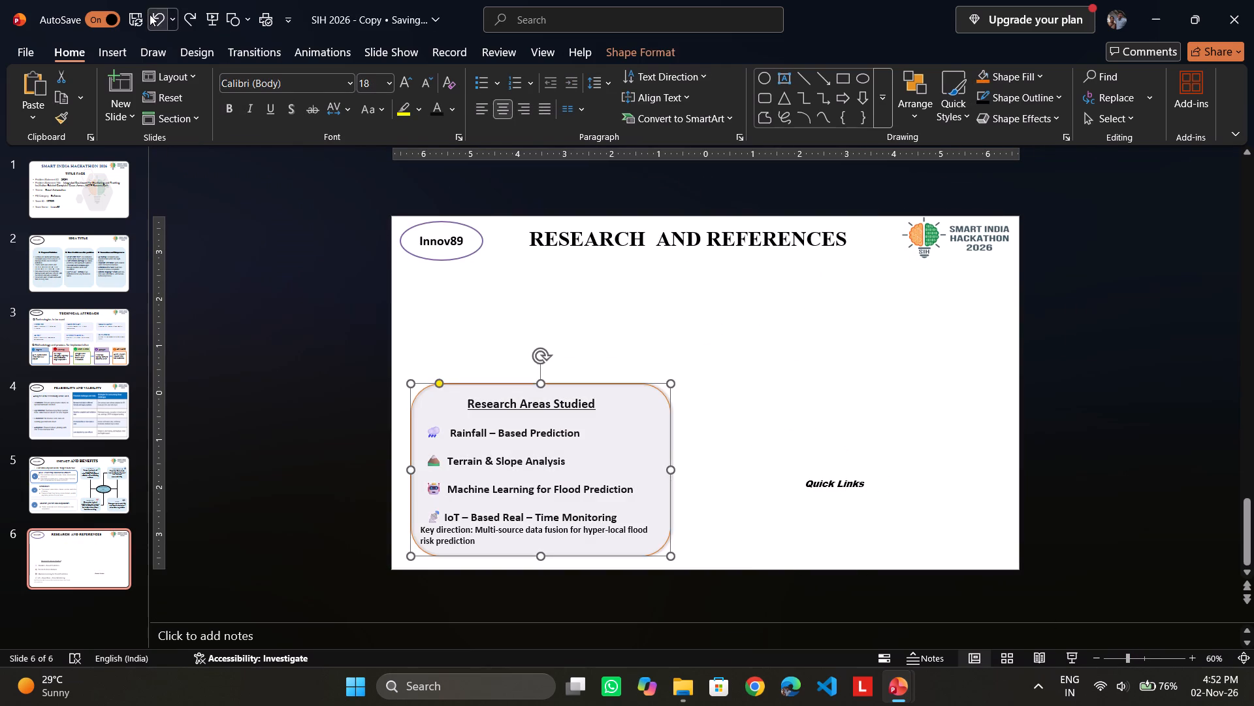
{"action": "left_click", "coordinate": [150, 14]}
{"action": "triple_click", "coordinate": [194, 24]}
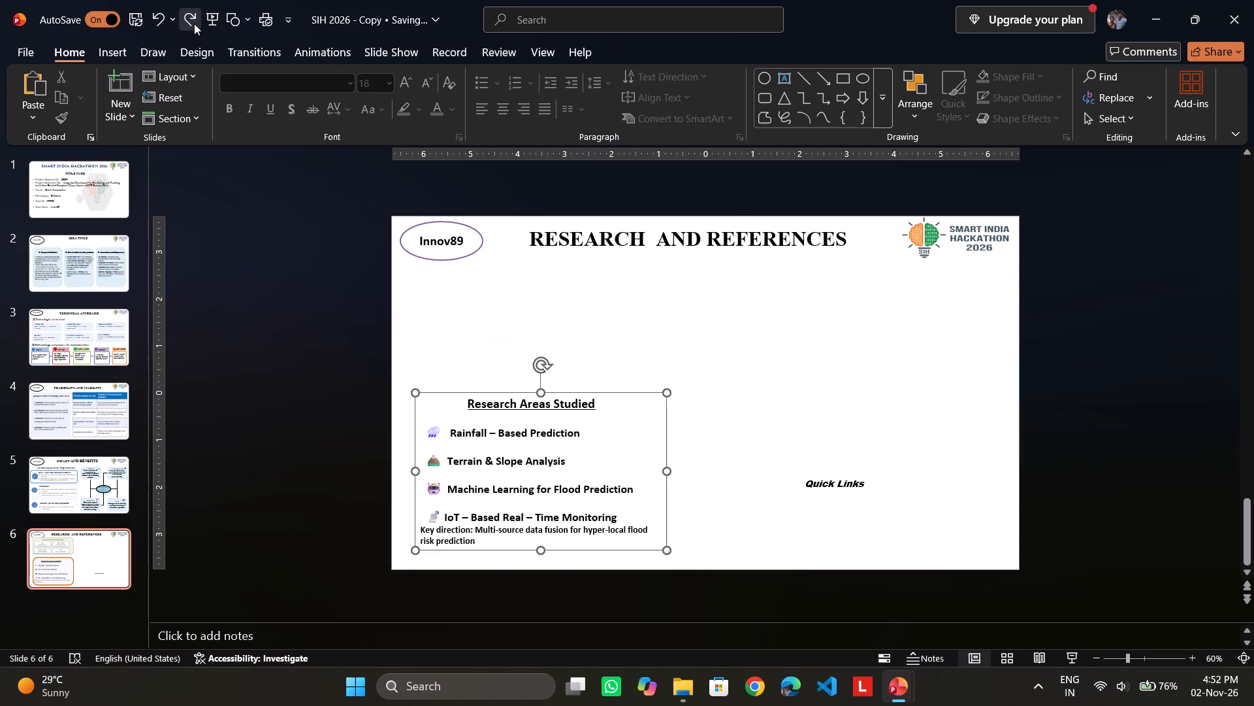
{"action": "double_click", "coordinate": [194, 24]}
Cut the original purple-outlined Innov89 oval from slide 6.
{"action": "right_click", "coordinate": [440, 232]}
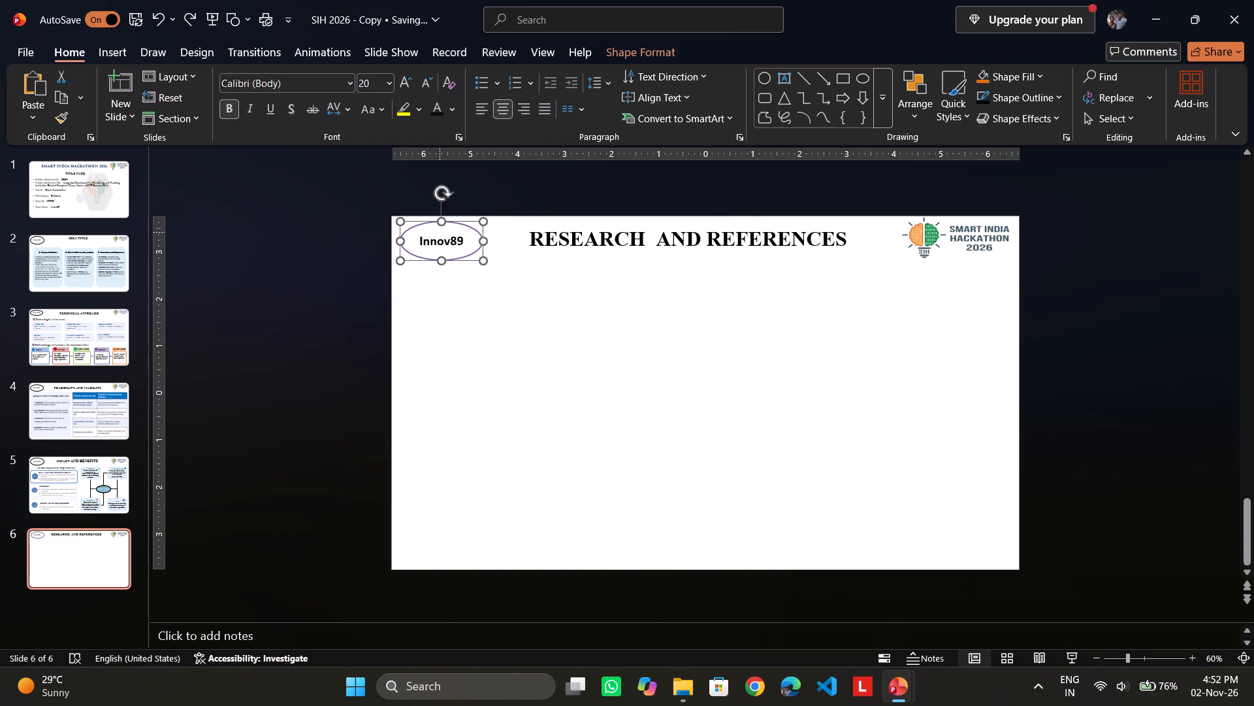
{"action": "left_click", "coordinate": [465, 227]}
Switch to the SIH2026-Innov8-AICTE-Complaint-Dashb... presentation and undo the removal of its Research and References slide.
{"action": "left_click", "coordinate": [905, 694]}
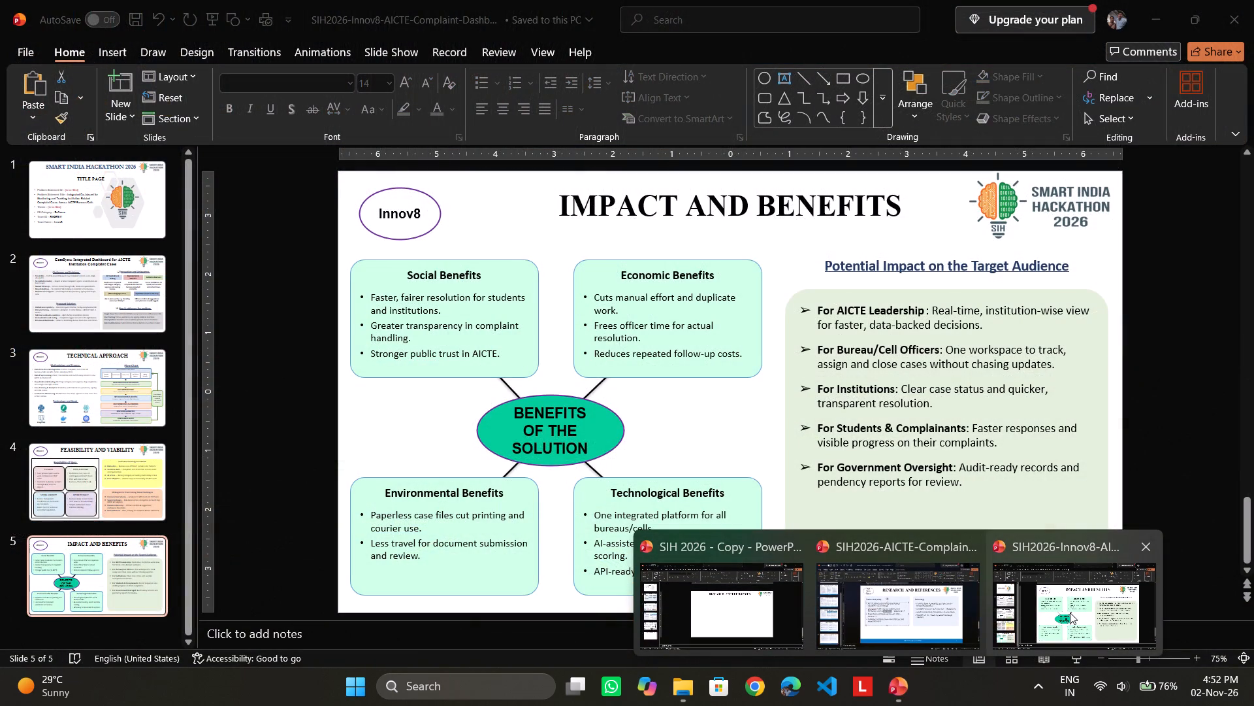
{"action": "left_click", "coordinate": [1070, 613]}
{"action": "scroll", "coordinate": [659, 412], "scroll_direction": "down", "scroll_amount": 2}
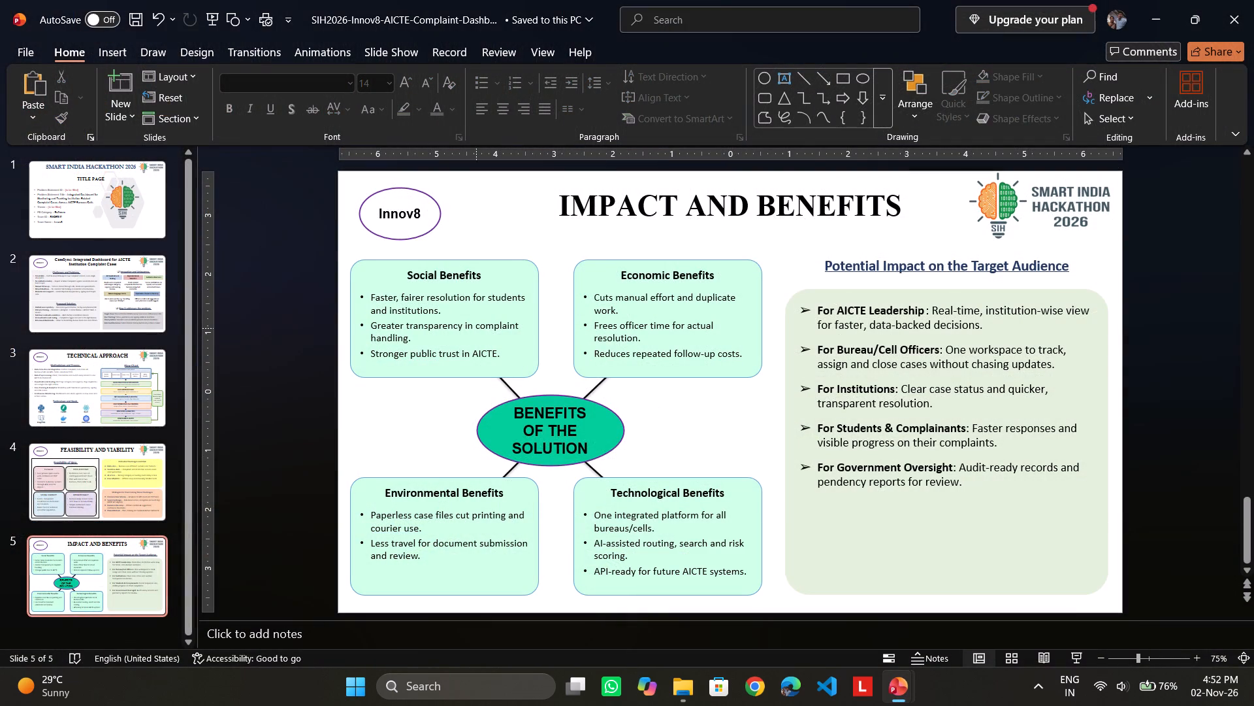
{"action": "left_click", "coordinate": [150, 11]}
Cut the black-outlined Innov89 oval, paste it as a picture into SIH 2026 - Copy slide 6, and place it at the slide's upper-left corner.
{"action": "right_click", "coordinate": [383, 195]}
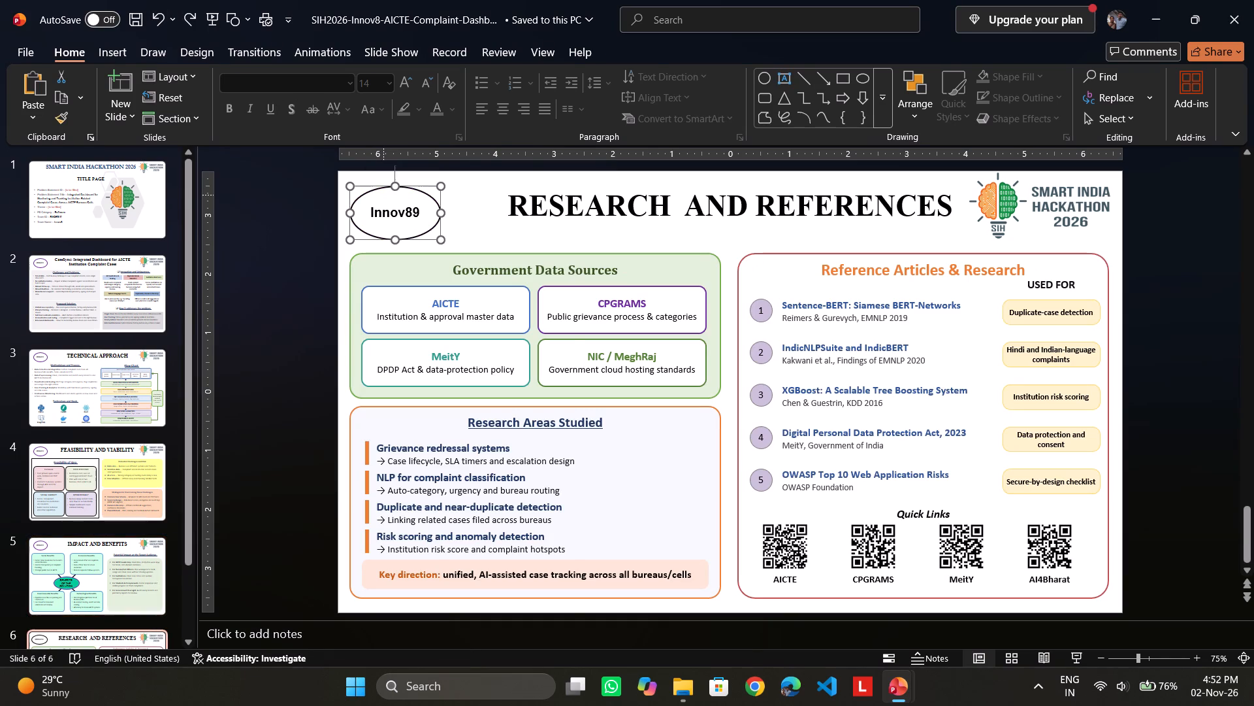
{"action": "left_click", "coordinate": [418, 230]}
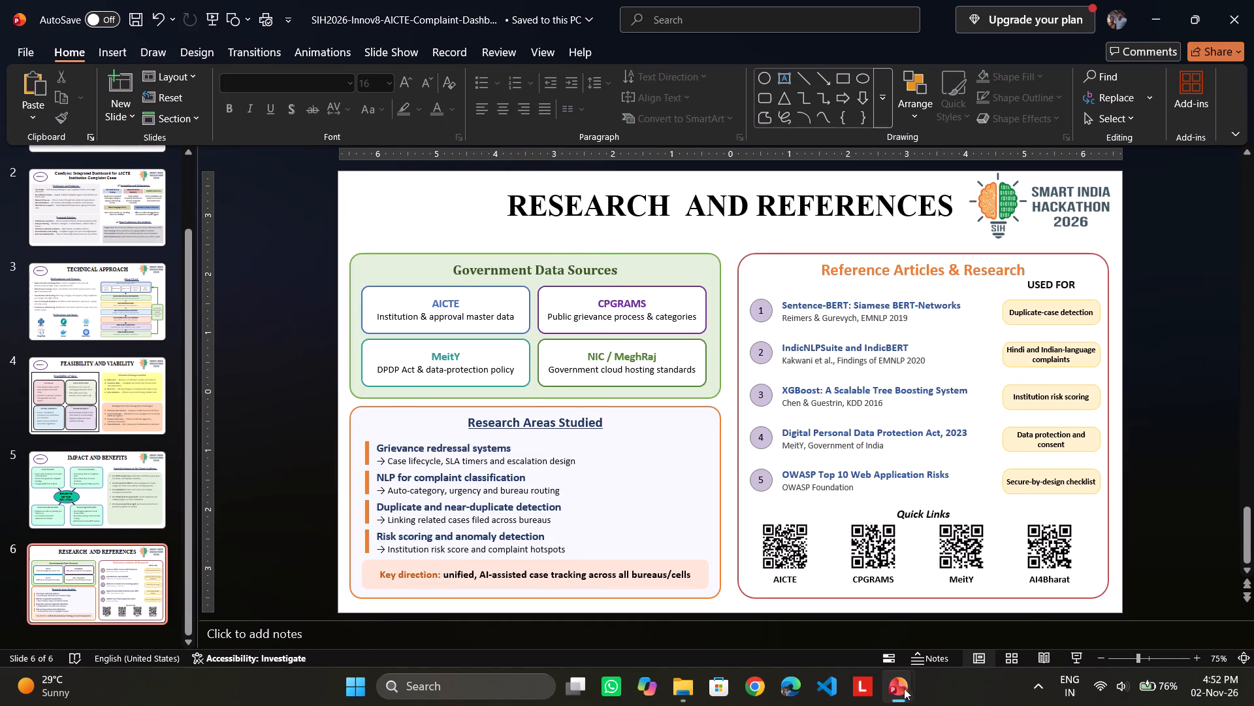
{"action": "left_click", "coordinate": [899, 690]}
{"action": "left_click", "coordinate": [730, 618]}
{"action": "right_click", "coordinate": [423, 244]}
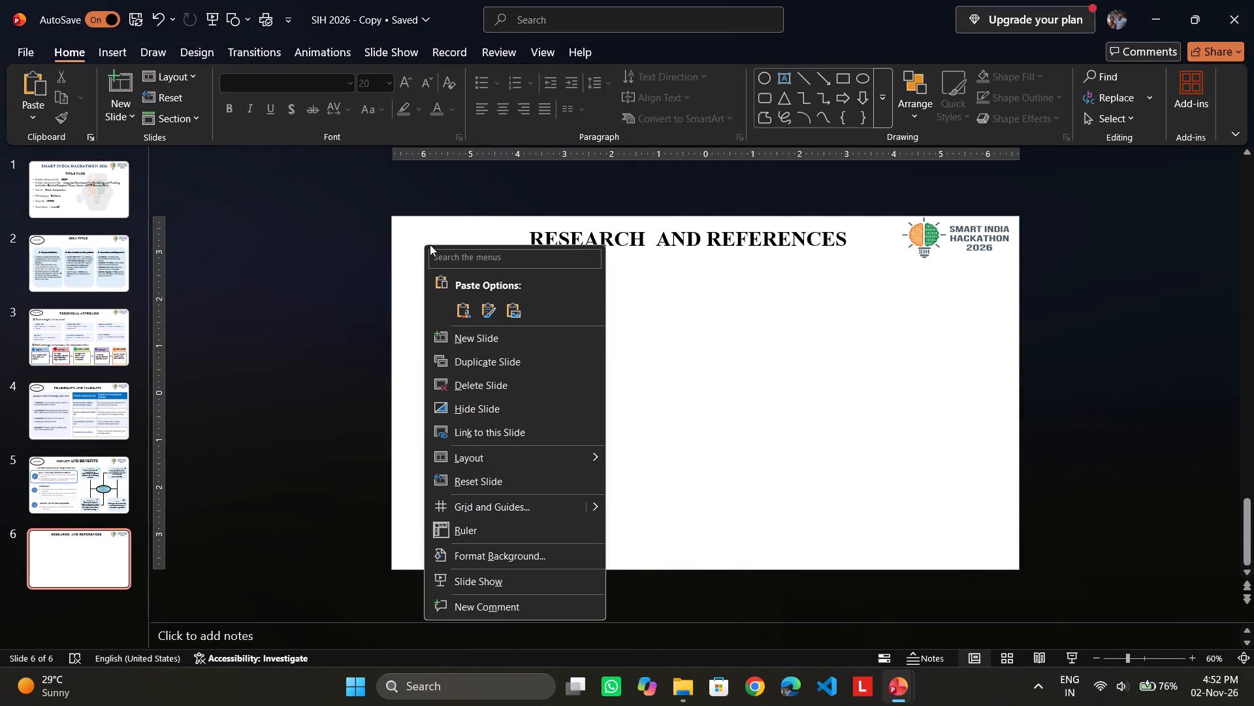
{"action": "left_click", "coordinate": [513, 314]}
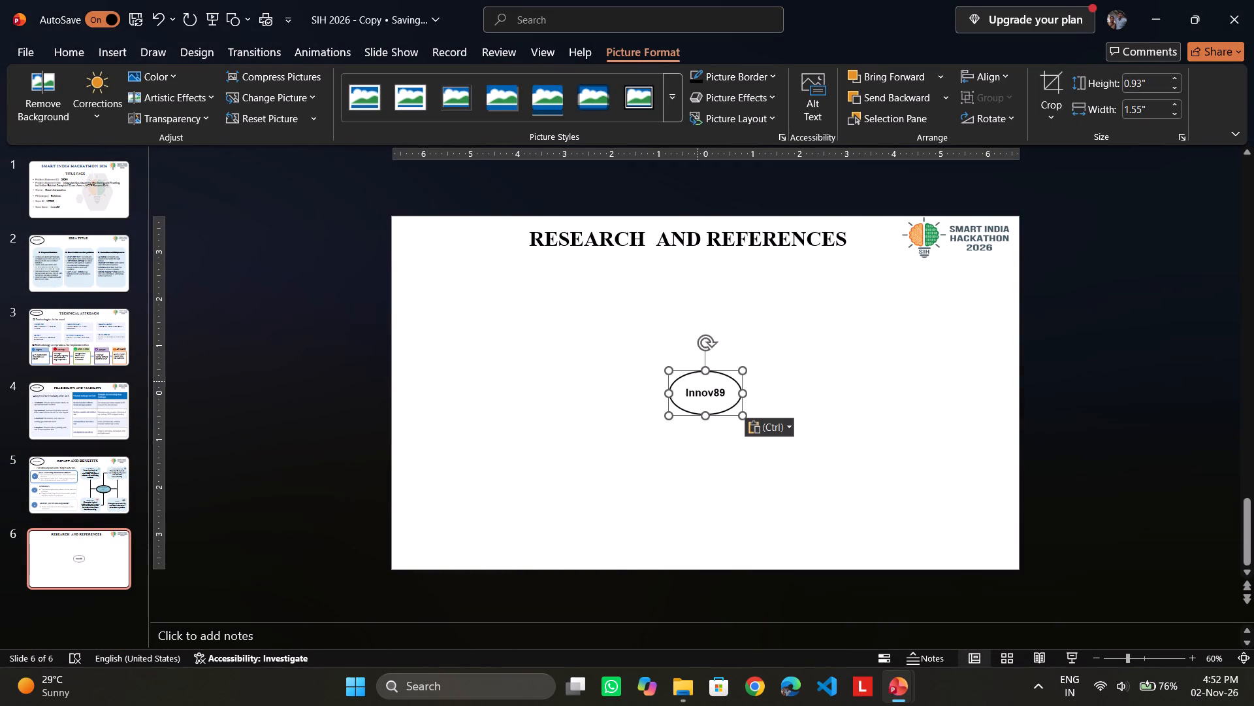
{"action": "left_click_drag", "start_coordinate": [694, 375], "coordinate": [428, 228]}
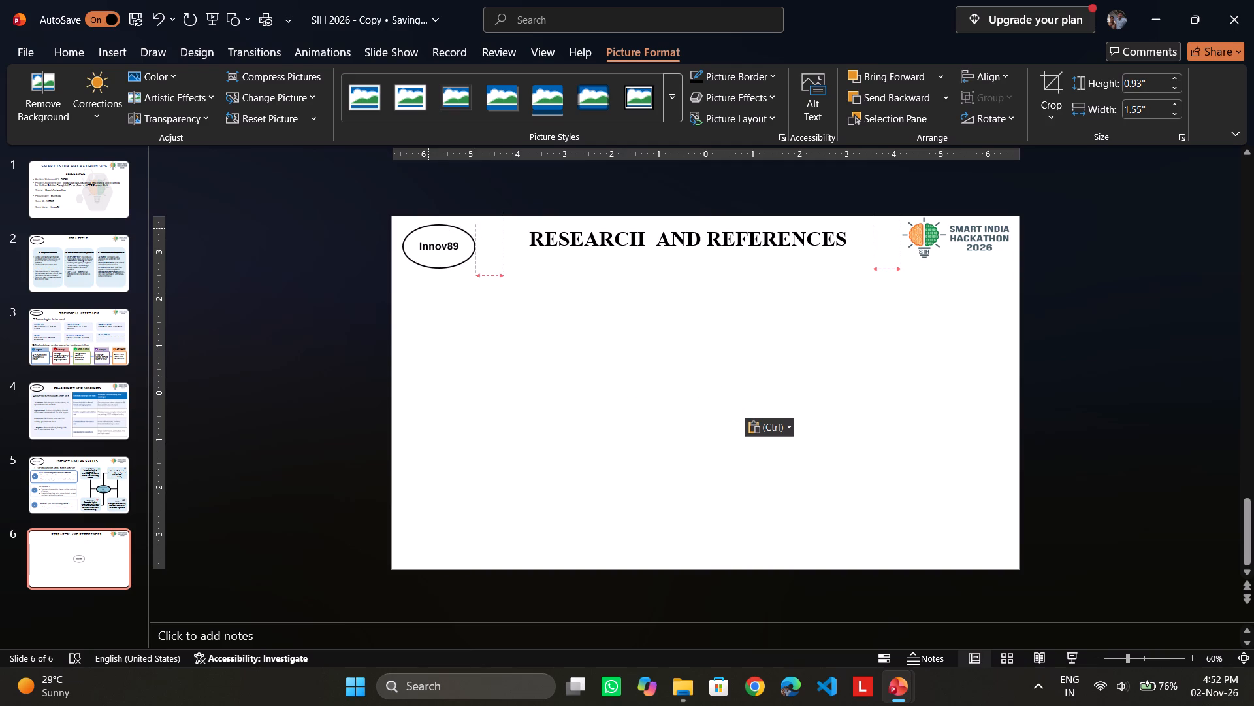
{"action": "left_click_drag", "start_coordinate": [428, 228], "coordinate": [424, 228]}
{"action": "left_click", "coordinate": [297, 219]}
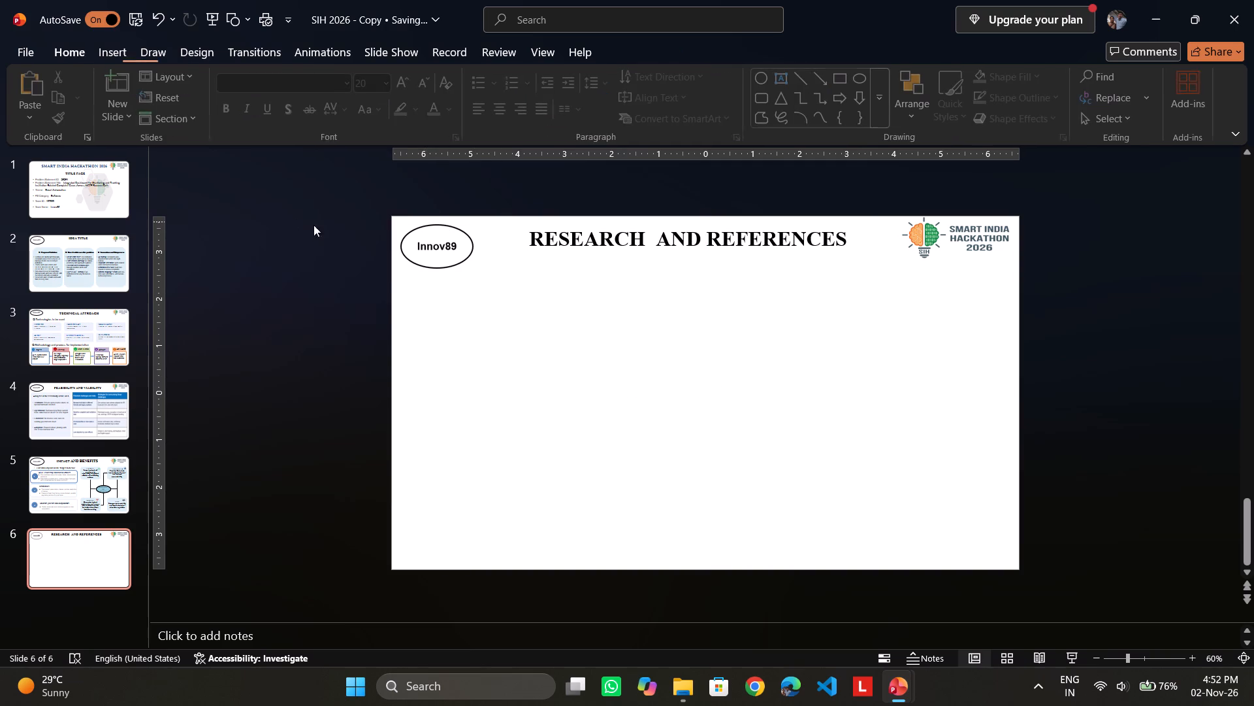
Switch back to the SIH2026-Innov8-AICTE-Complaint-Dashb... presentation.
{"action": "left_click", "coordinate": [908, 690]}
{"action": "left_click", "coordinate": [1027, 606]}
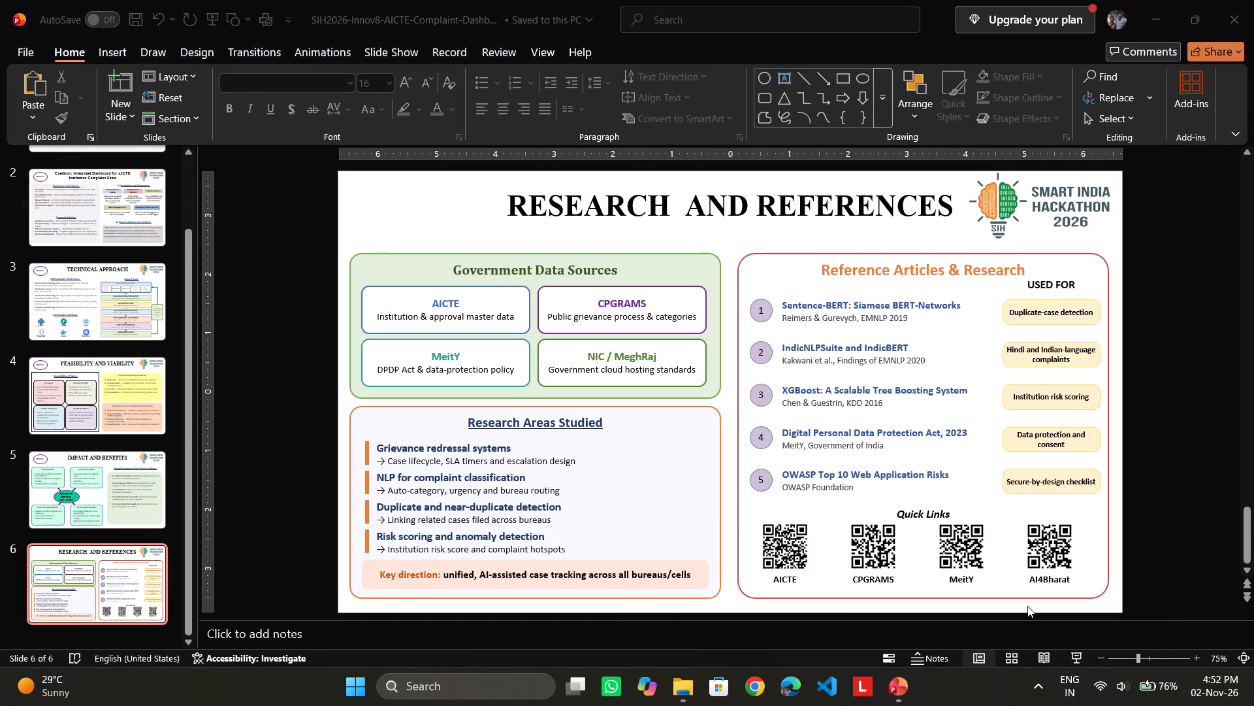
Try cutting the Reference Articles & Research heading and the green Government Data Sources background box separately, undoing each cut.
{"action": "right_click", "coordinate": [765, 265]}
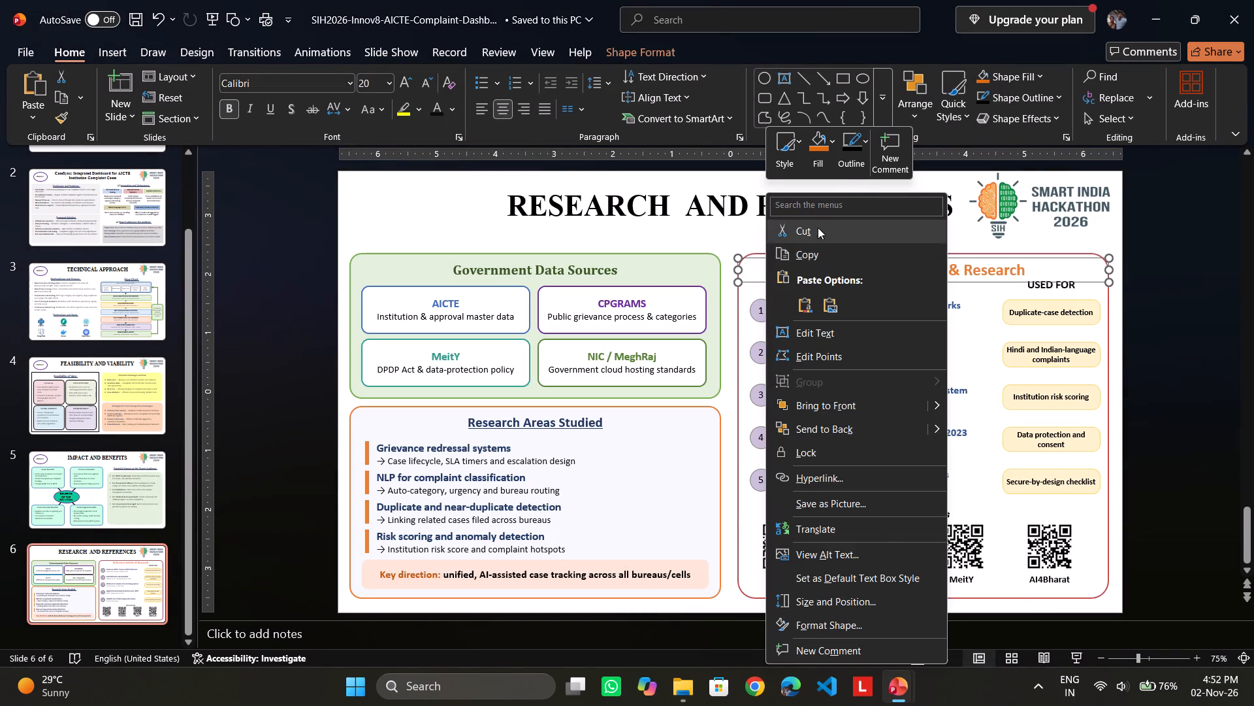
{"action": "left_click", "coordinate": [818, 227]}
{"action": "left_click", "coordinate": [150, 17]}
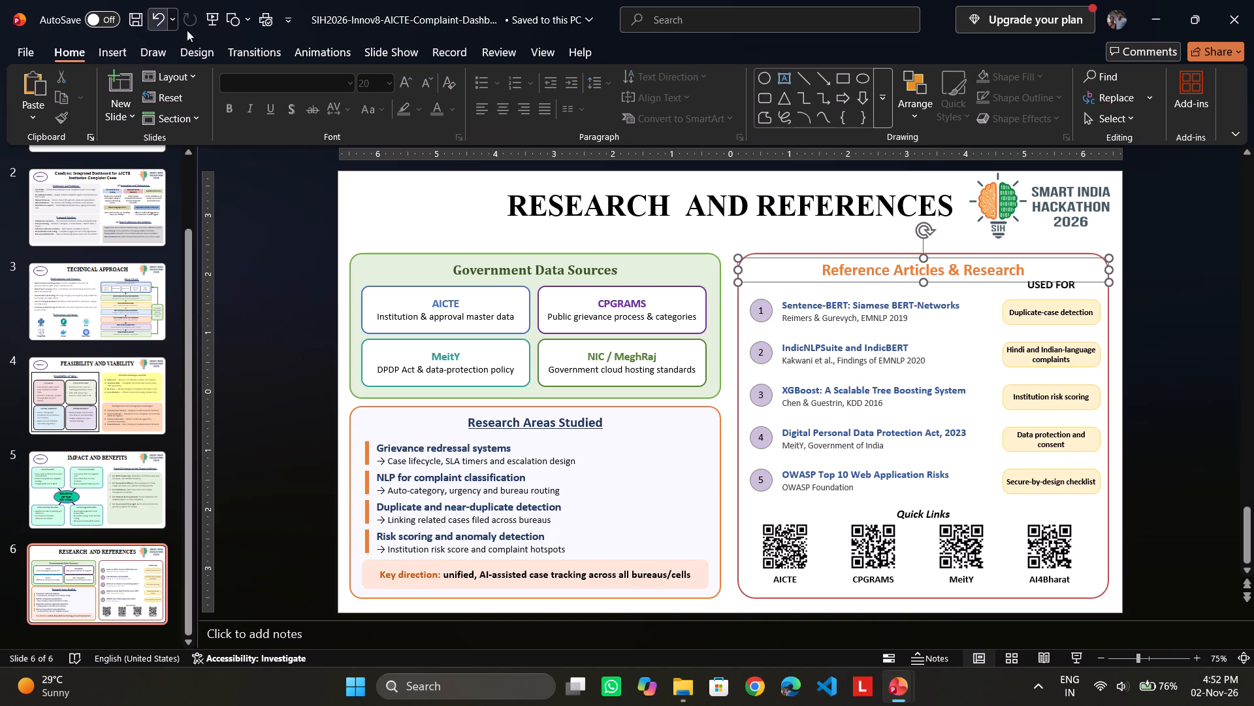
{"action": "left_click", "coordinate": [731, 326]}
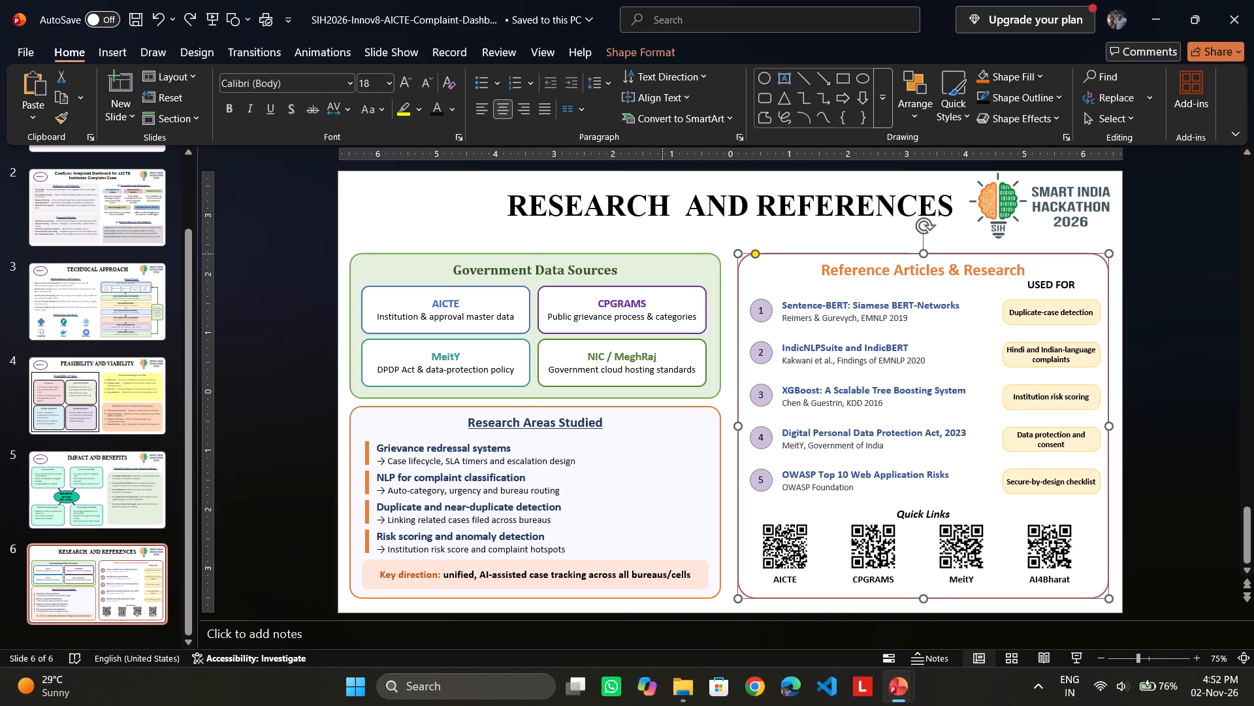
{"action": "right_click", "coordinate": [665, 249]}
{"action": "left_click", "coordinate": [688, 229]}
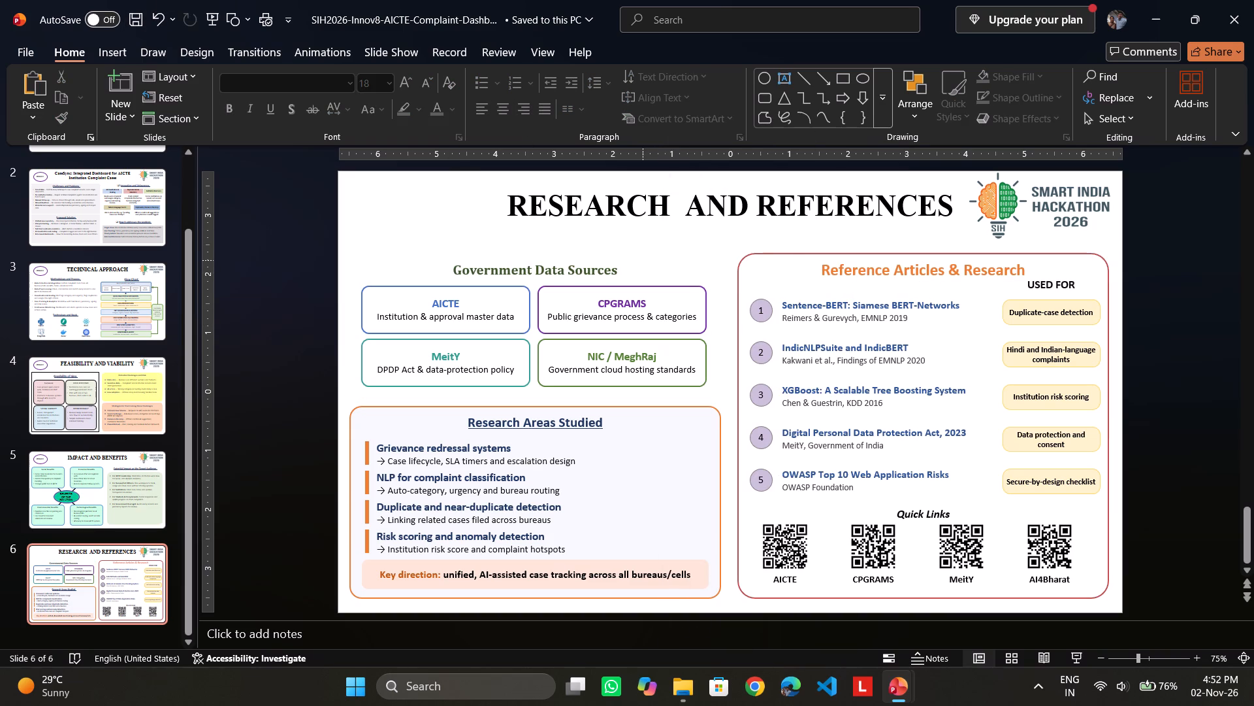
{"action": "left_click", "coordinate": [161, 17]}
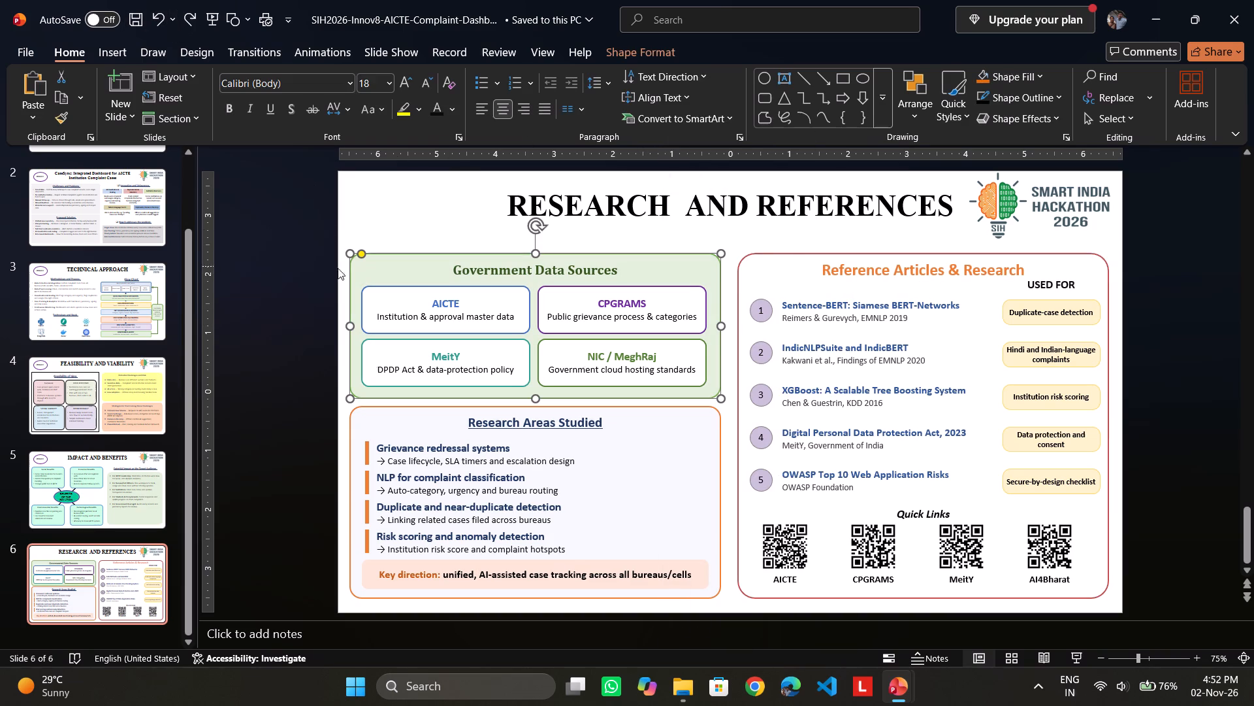
Cut the green rounded box behind Government Data Sources and paste it as a picture onto slide 6 of SIH 2026 - Copy.
{"action": "left_click", "coordinate": [361, 212]}
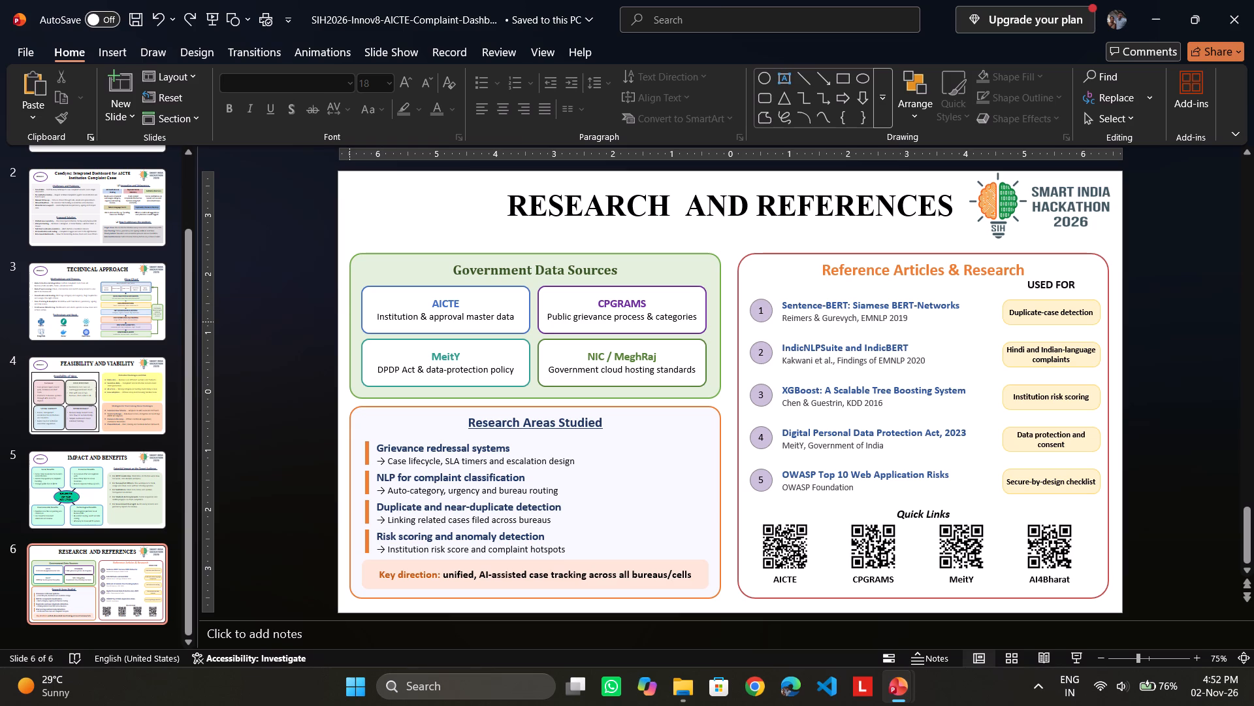
{"action": "right_click", "coordinate": [348, 388]}
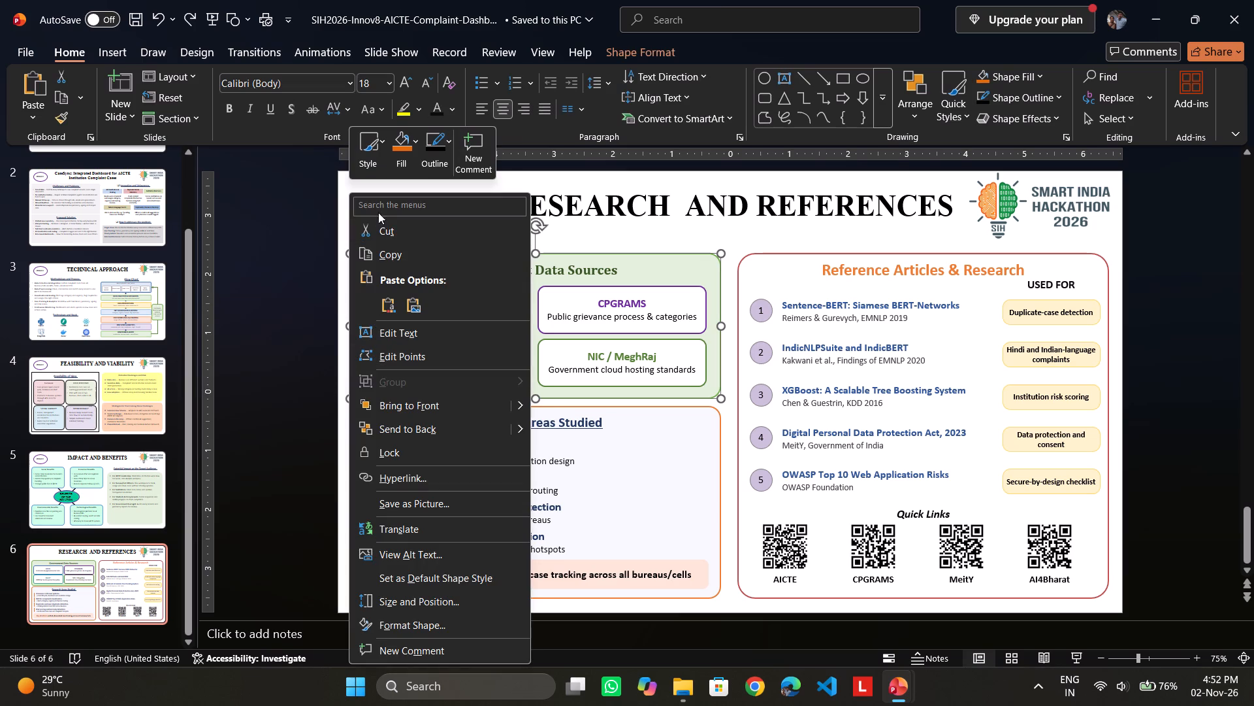
{"action": "left_click", "coordinate": [378, 228]}
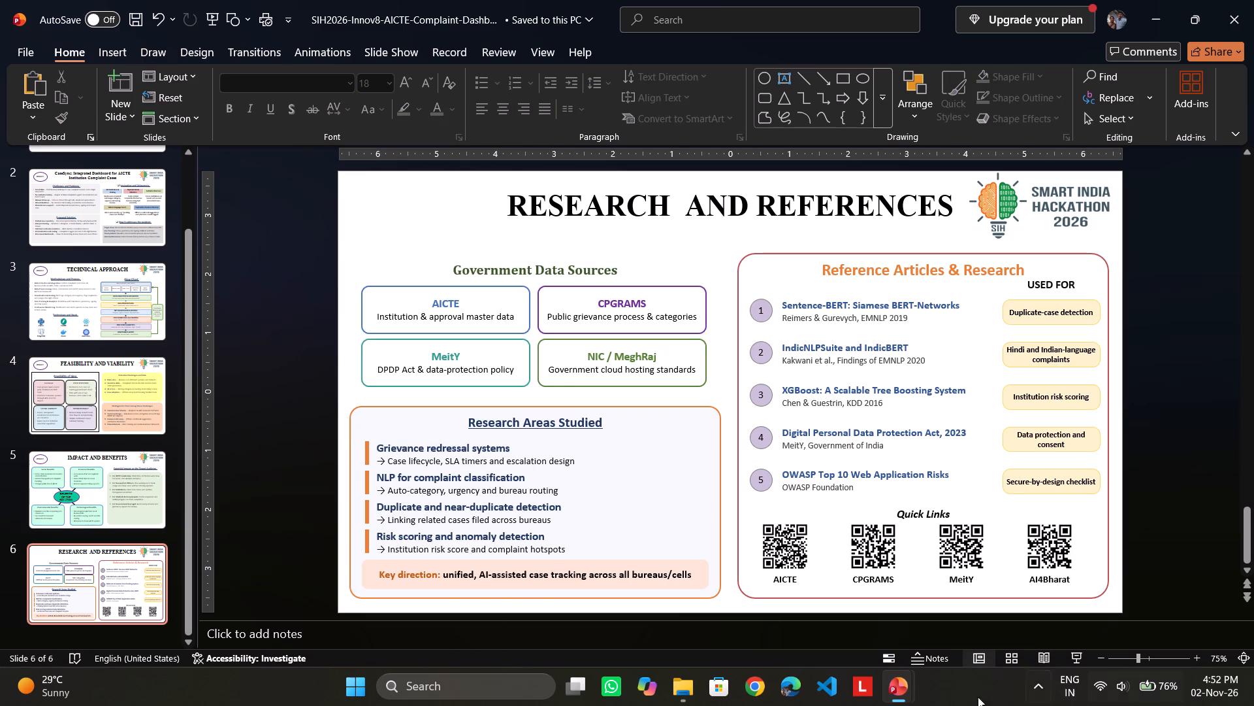
{"action": "left_click", "coordinate": [914, 688]}
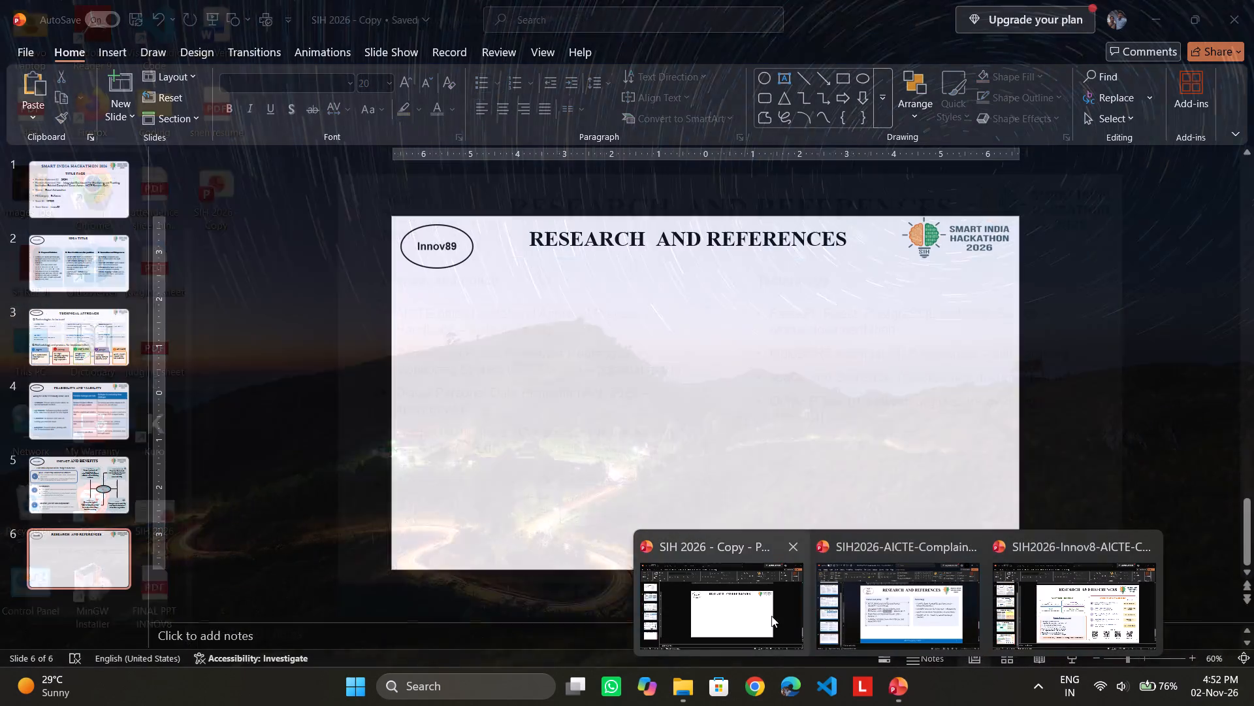
{"action": "left_click", "coordinate": [771, 616]}
{"action": "right_click", "coordinate": [451, 292]}
{"action": "left_click", "coordinate": [541, 356]}
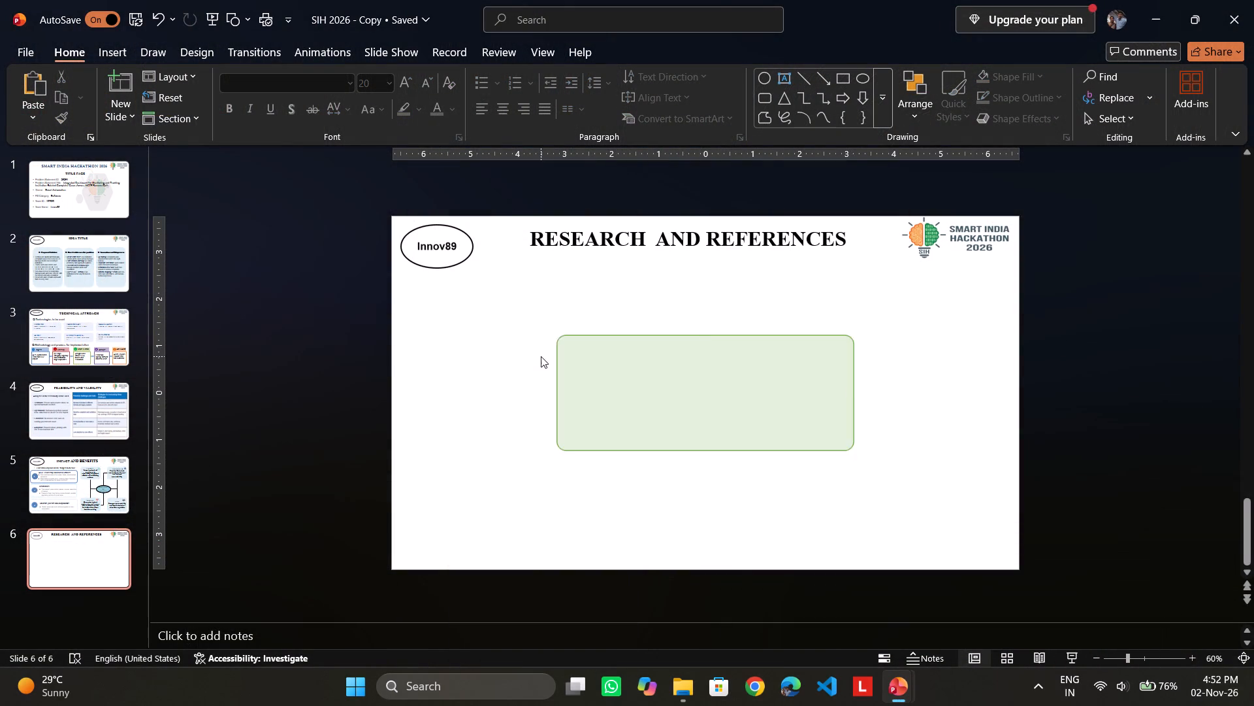
Move the green rounded box into the slide's left half, just below the Innov89 oval.
{"action": "left_click_drag", "start_coordinate": [637, 368], "coordinate": [488, 313]}
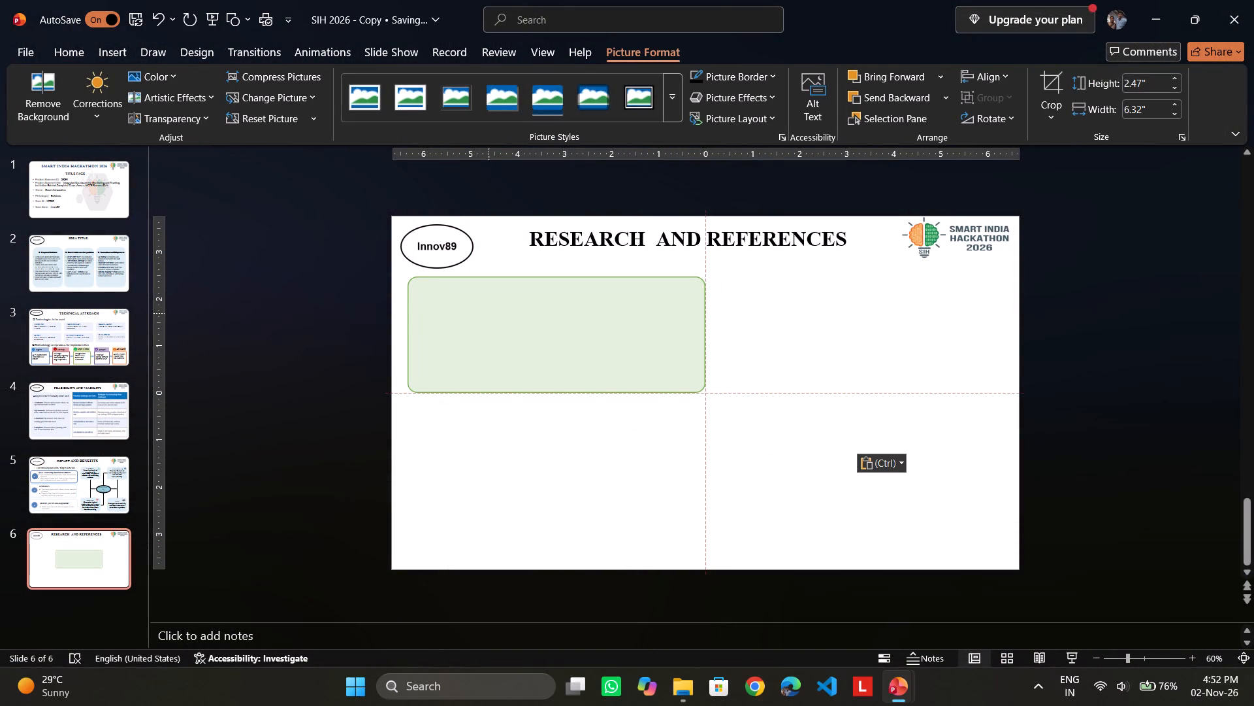
{"action": "left_click_drag", "start_coordinate": [488, 313], "coordinate": [487, 313]}
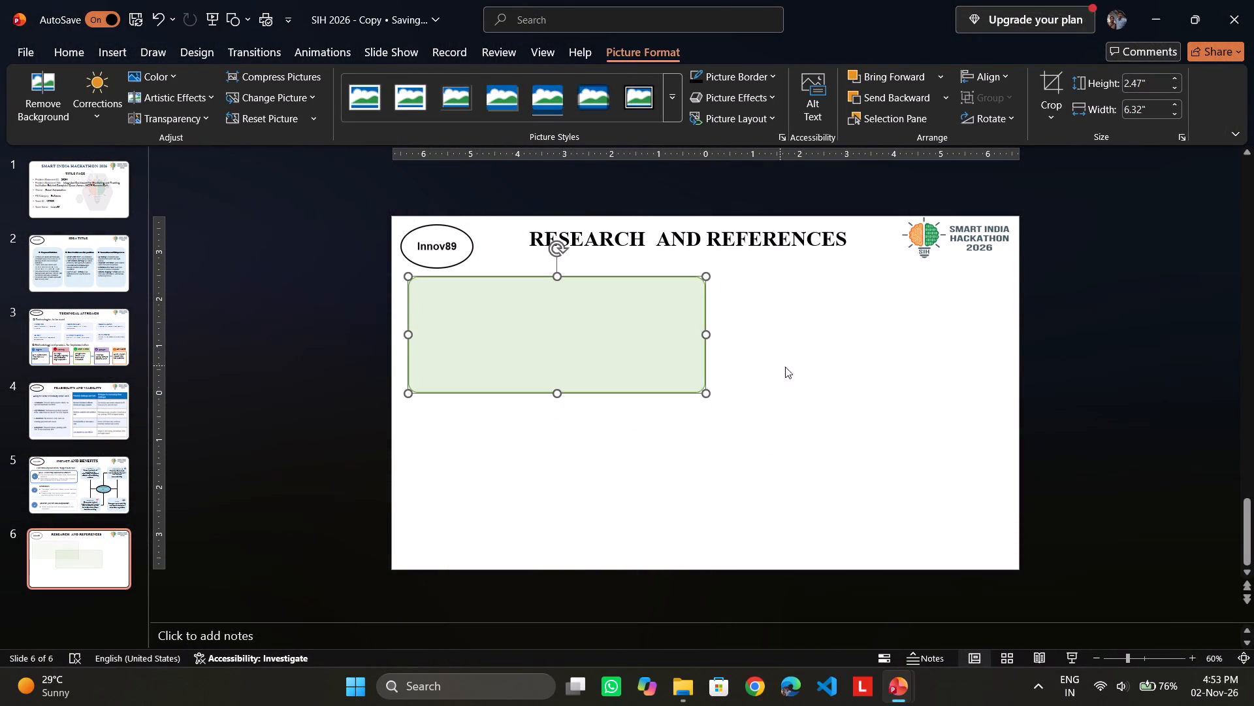
{"action": "left_click", "coordinate": [793, 369]}
Switch to the SIH2026-Innov8-AICTE-Complaint-Dashb... presentation and undo the cut of the green Government Data Sources box.
{"action": "left_click", "coordinate": [898, 684]}
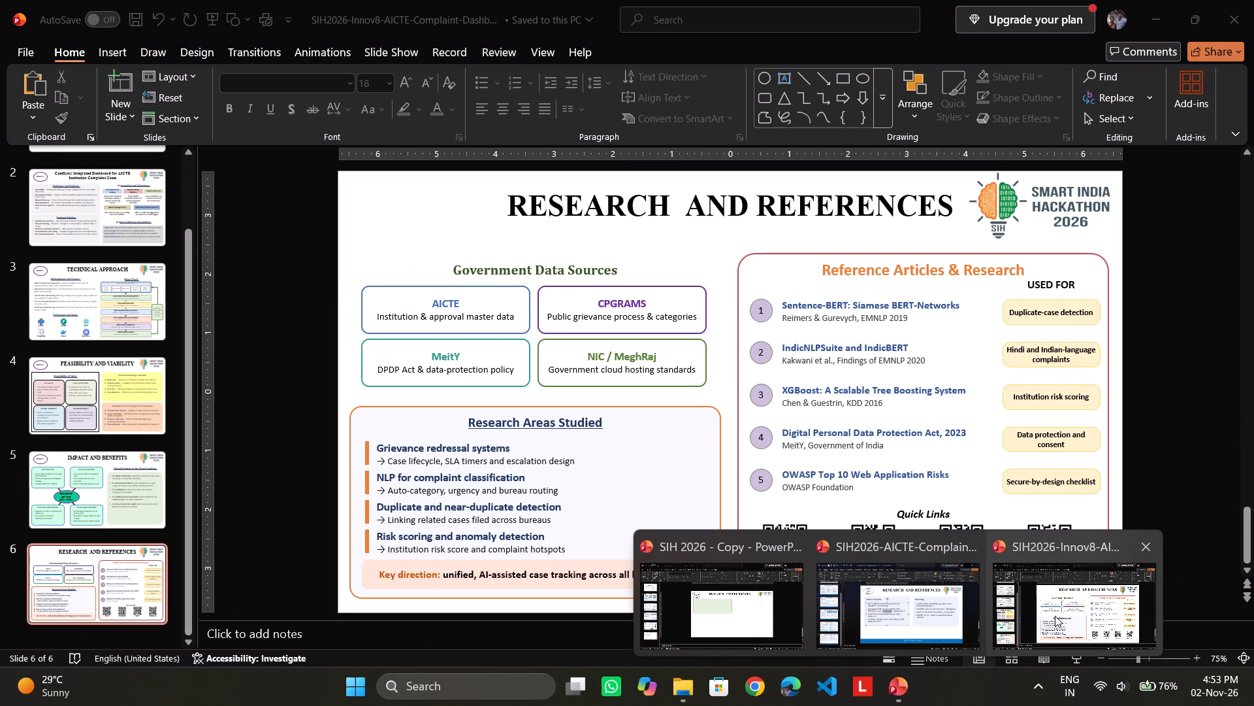
{"action": "left_click_drag", "start_coordinate": [1055, 616], "coordinate": [1046, 611]}
{"action": "left_click", "coordinate": [159, 18]}
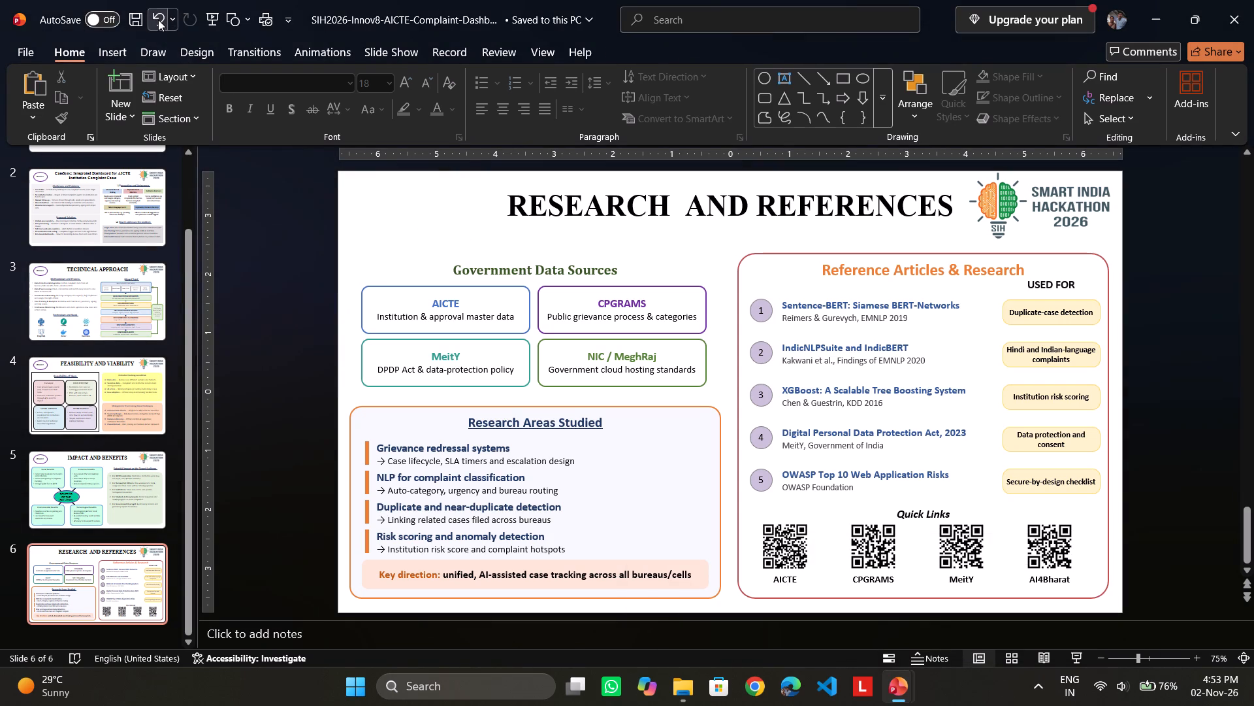
Cut the orange-outlined box behind Research Areas Studied and paste it as a picture onto slide 6 of SIH 2026 - Copy.
{"action": "left_click", "coordinate": [470, 502]}
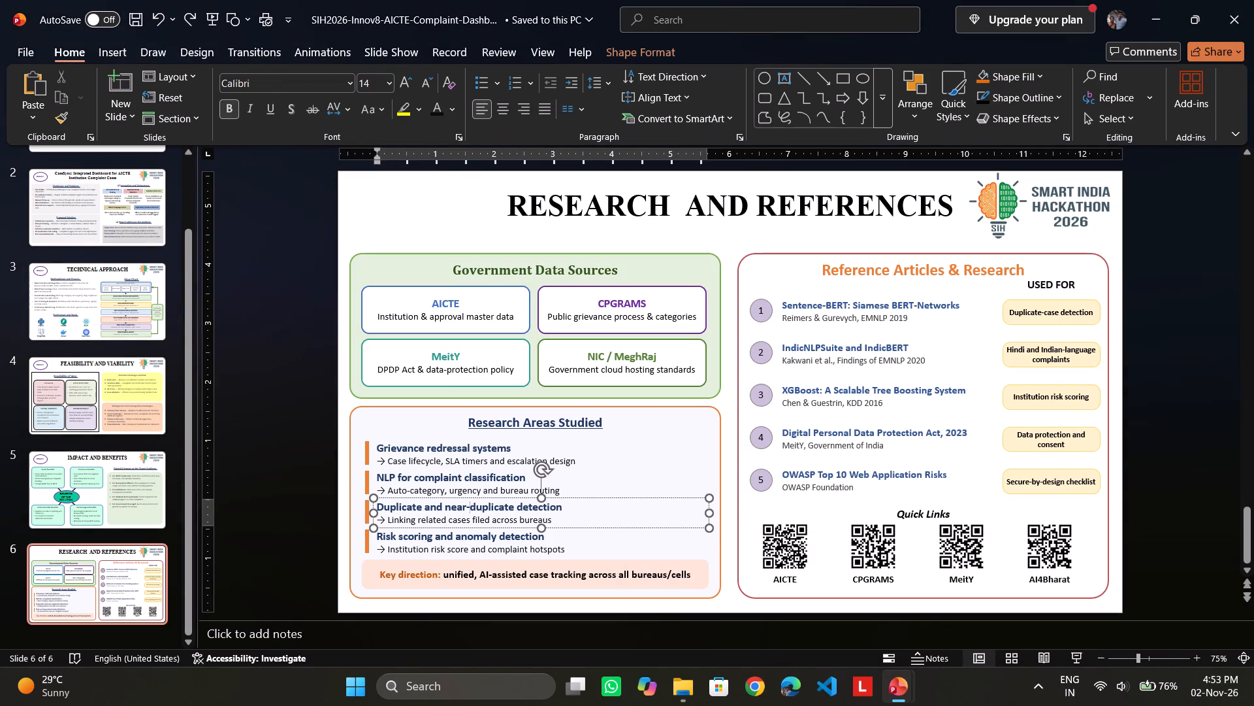
{"action": "right_click", "coordinate": [456, 407]}
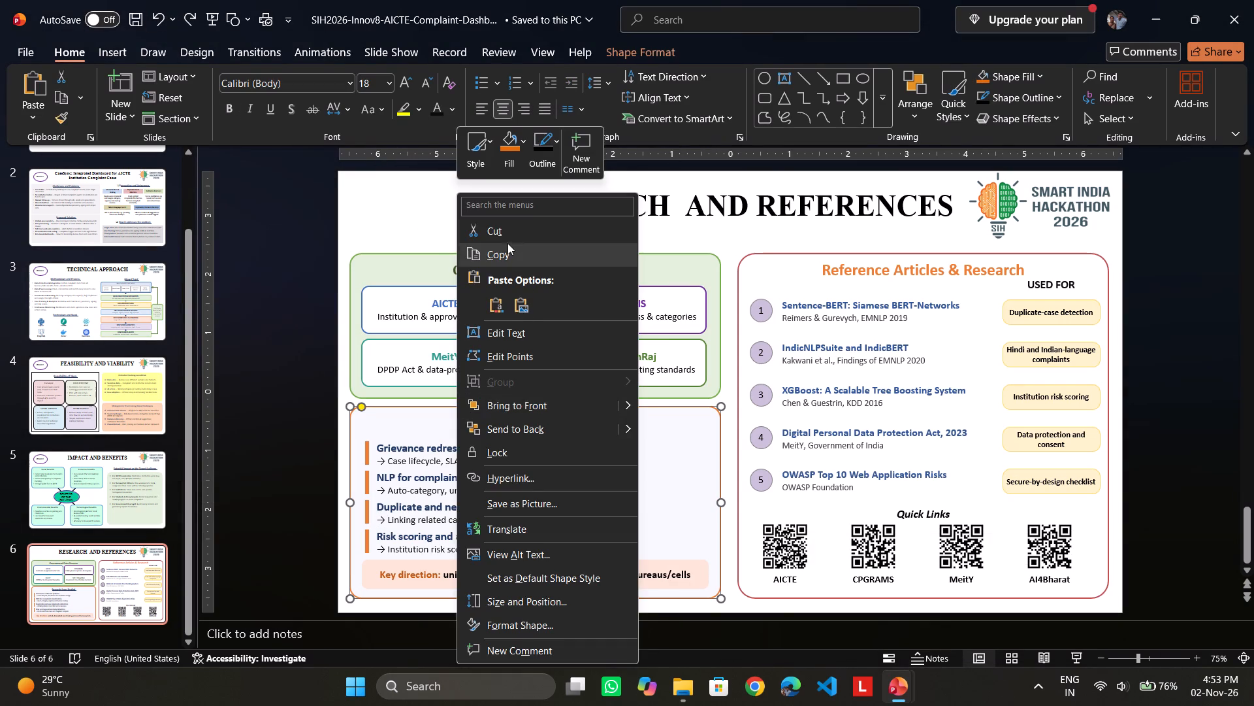
{"action": "left_click", "coordinate": [502, 231]}
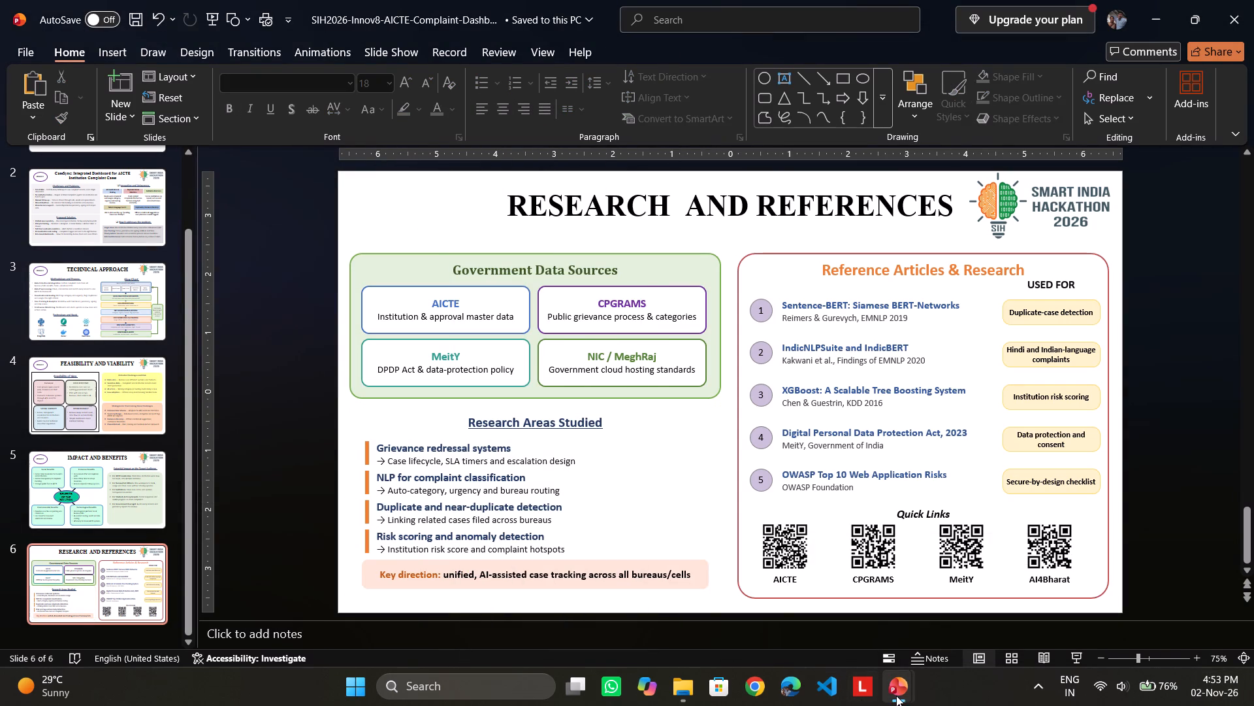
{"action": "left_click", "coordinate": [897, 697]}
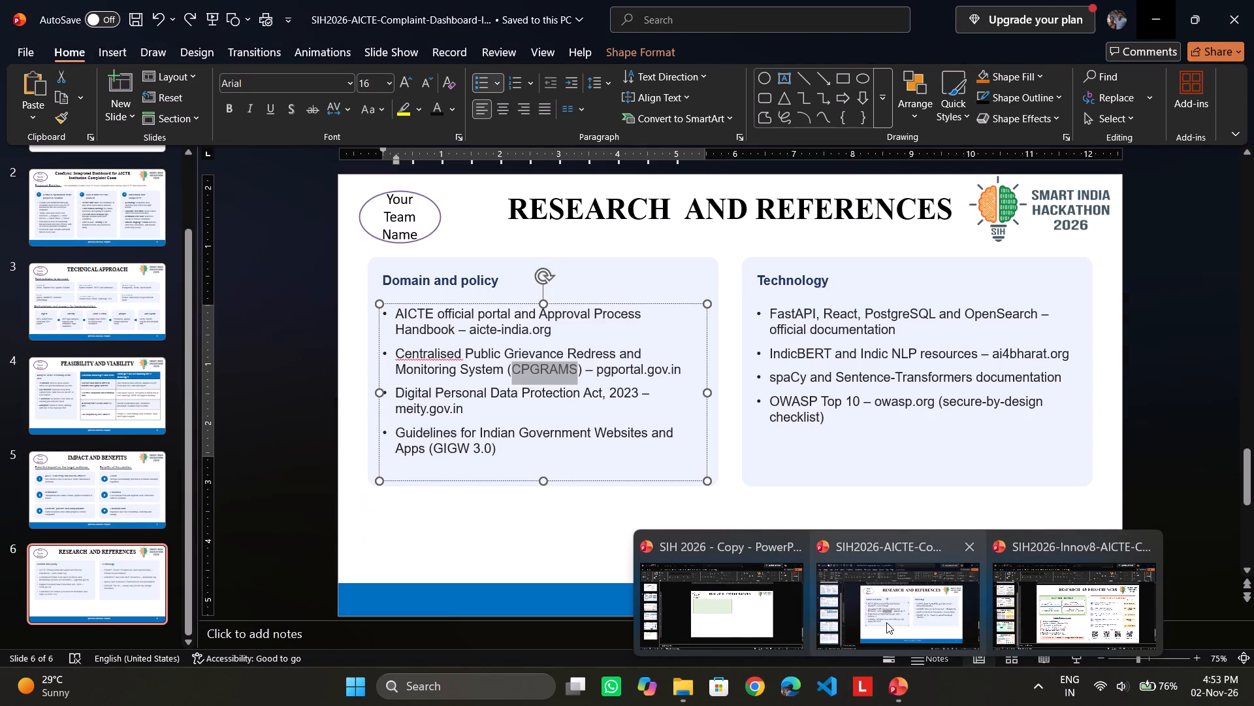
{"action": "left_click", "coordinate": [769, 624]}
{"action": "right_click", "coordinate": [457, 456]}
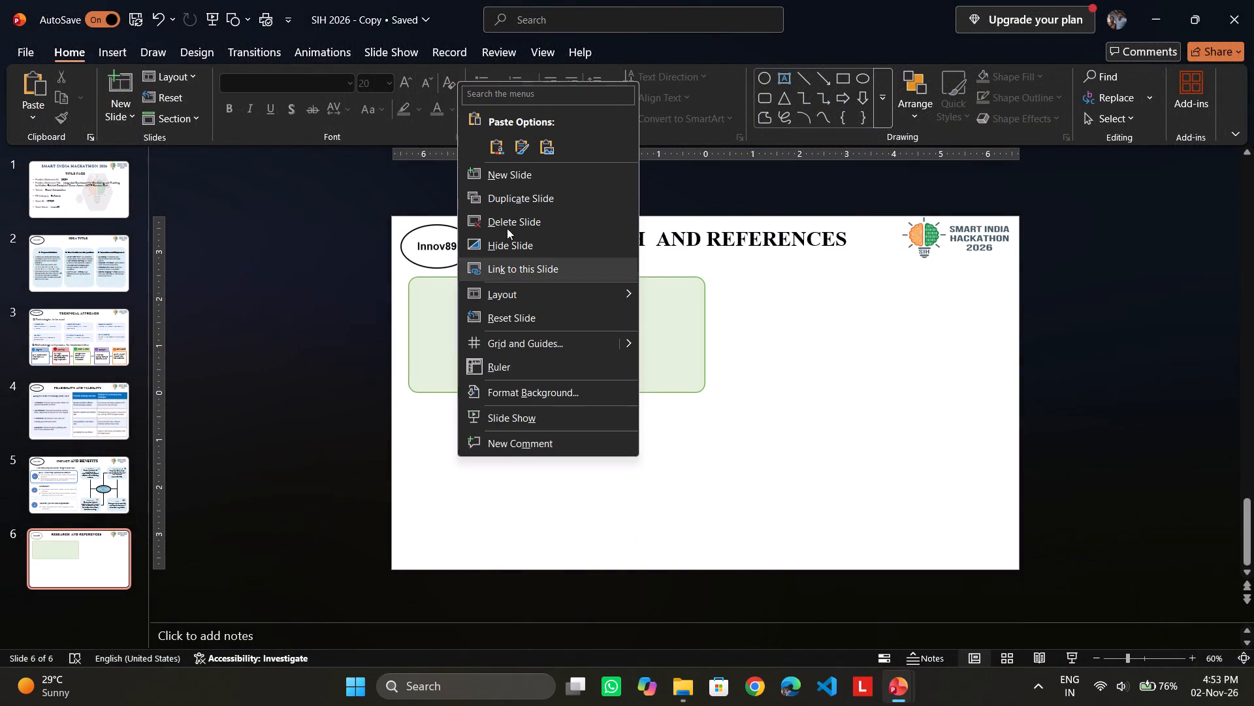
{"action": "left_click", "coordinate": [548, 141]}
Place the orange-outlined box directly below the green box, with their side edges aligned and a small gap between them.
{"action": "left_click_drag", "start_coordinate": [651, 343], "coordinate": [651, 349]}
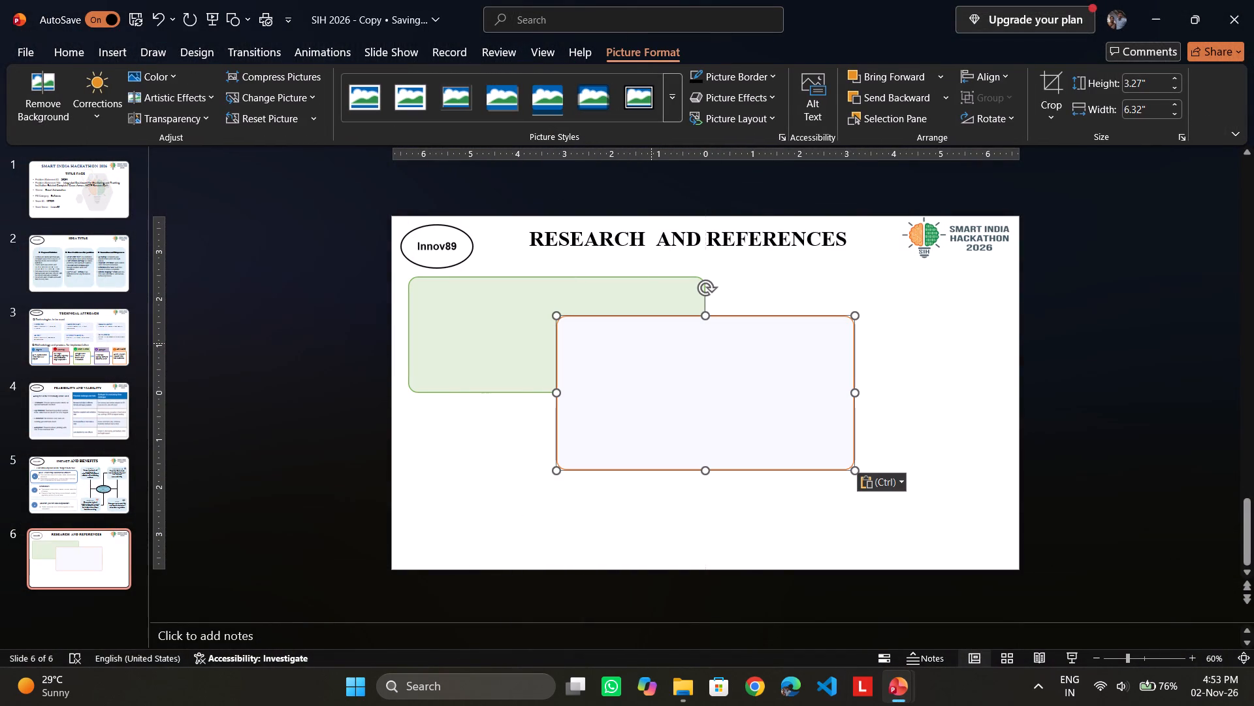
{"action": "left_click_drag", "start_coordinate": [651, 349], "coordinate": [504, 440]}
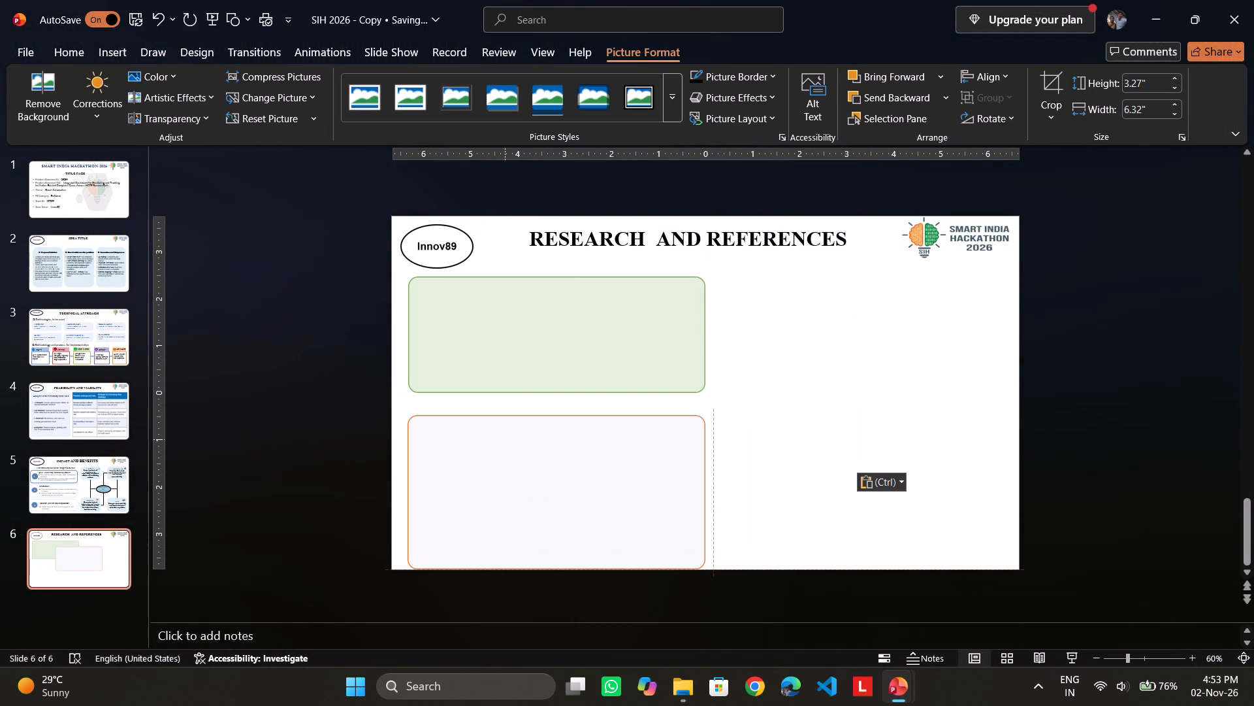
{"action": "left_click_drag", "start_coordinate": [504, 440], "coordinate": [505, 436]}
{"action": "left_click", "coordinate": [788, 439]}
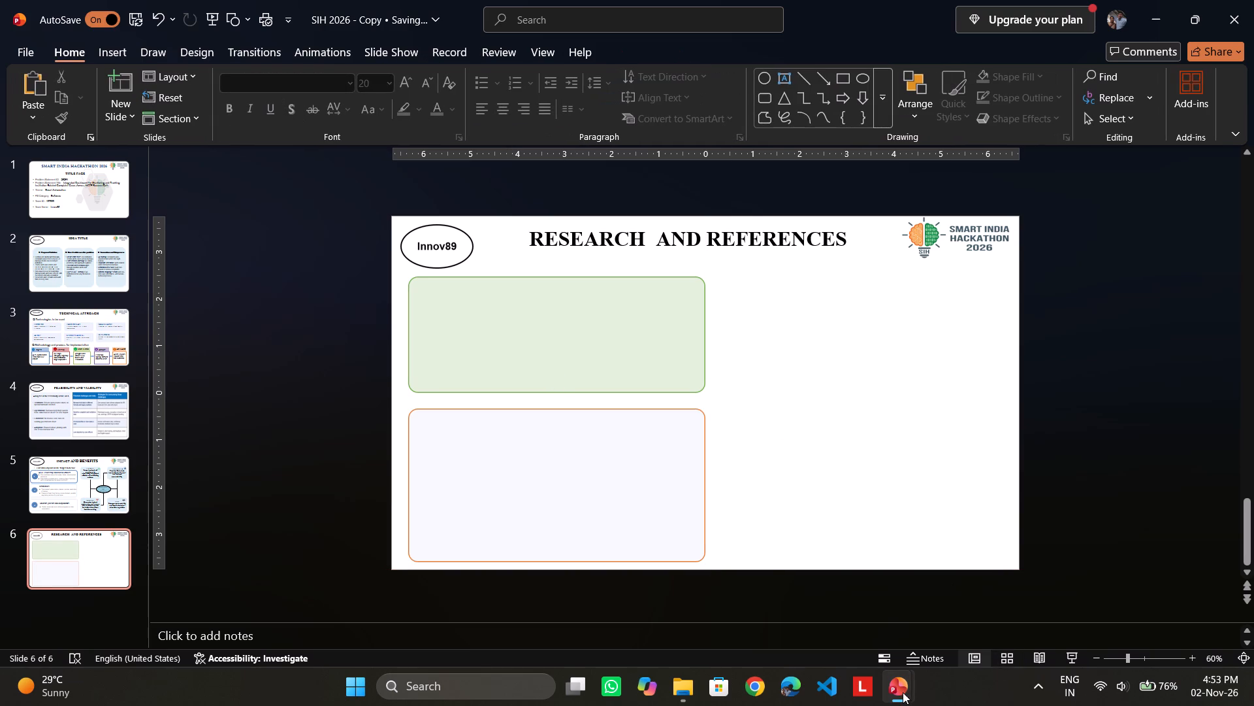
Undo the cut of the Research Areas Studied background box in the Innov8 presentation and return to SIH 2026 - Copy.
{"action": "left_click", "coordinate": [903, 690]}
{"action": "left_click", "coordinate": [1057, 586]}
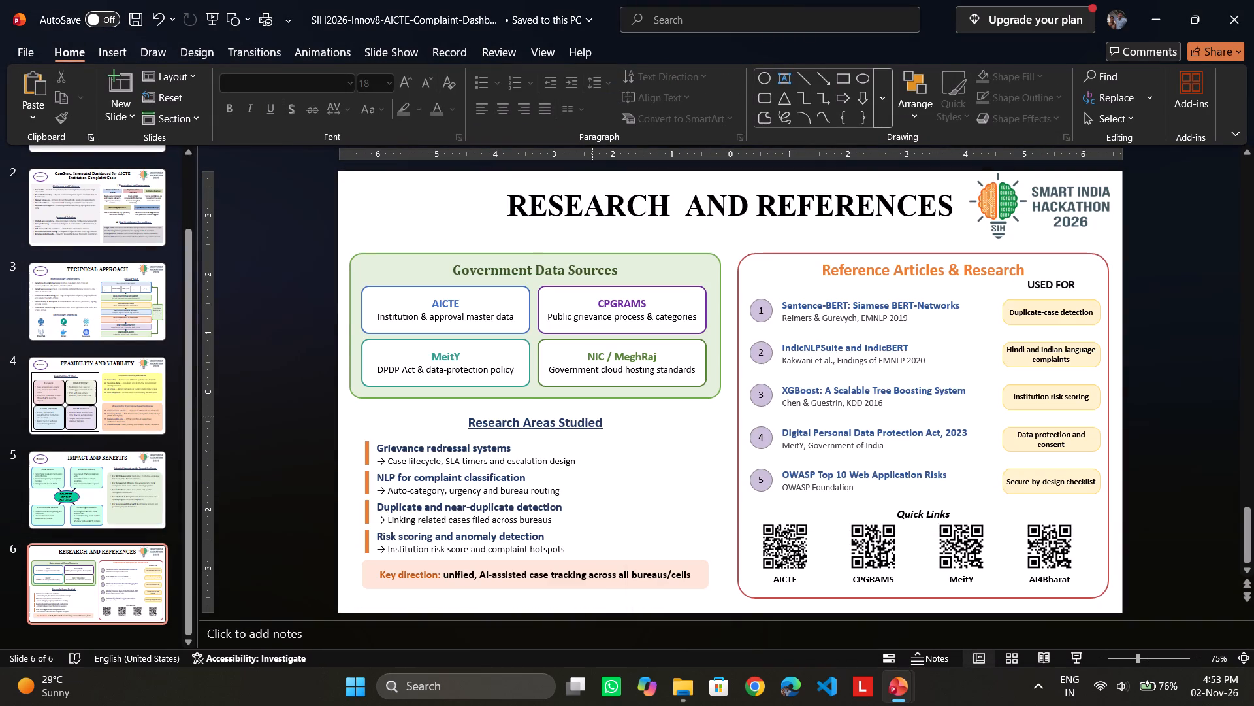
{"action": "right_click", "coordinate": [570, 388]}
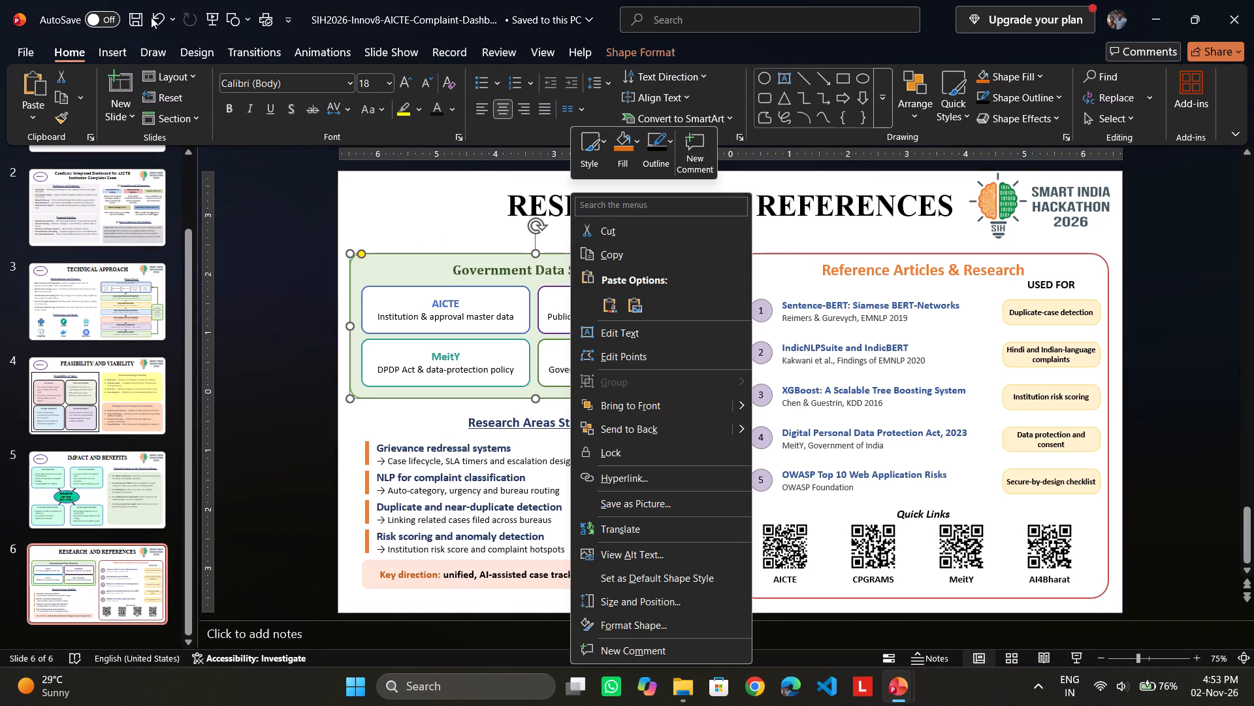
{"action": "left_click", "coordinate": [152, 17]}
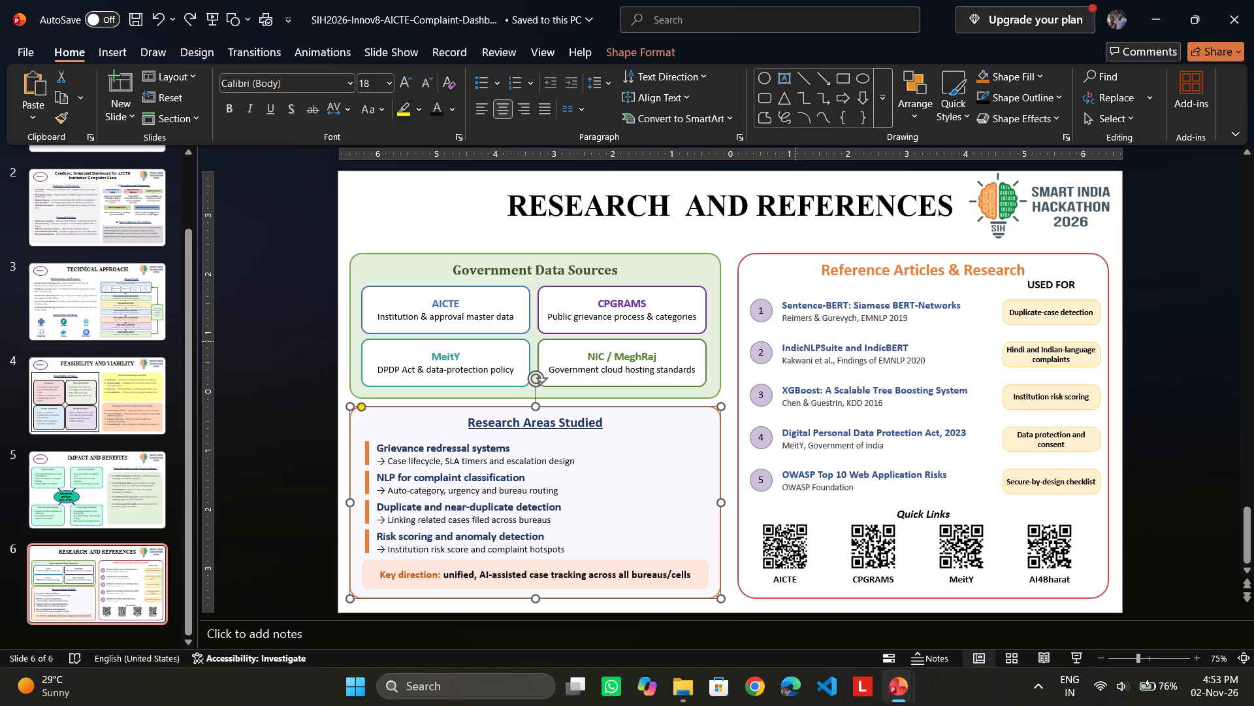
{"action": "left_click", "coordinate": [712, 621]}
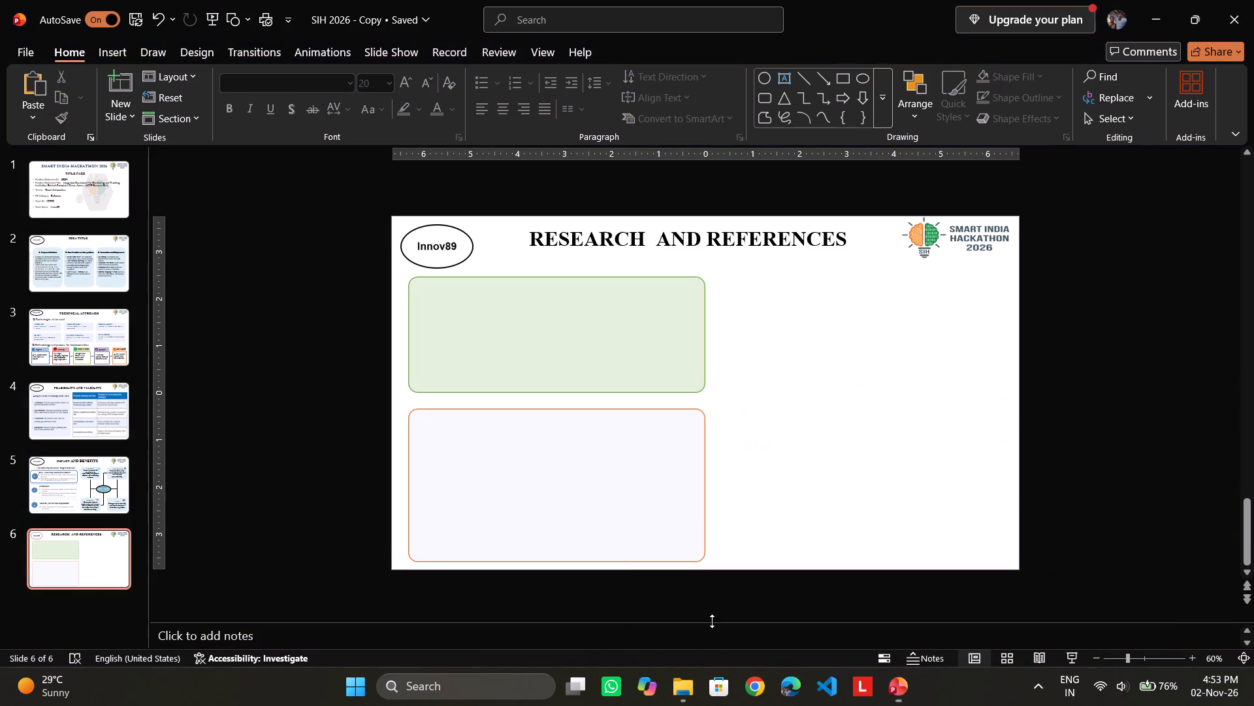
Shift the green and orange-outlined boxes slightly left so their left edges line up with the Innov89 oval.
{"action": "left_click", "coordinate": [603, 351]}
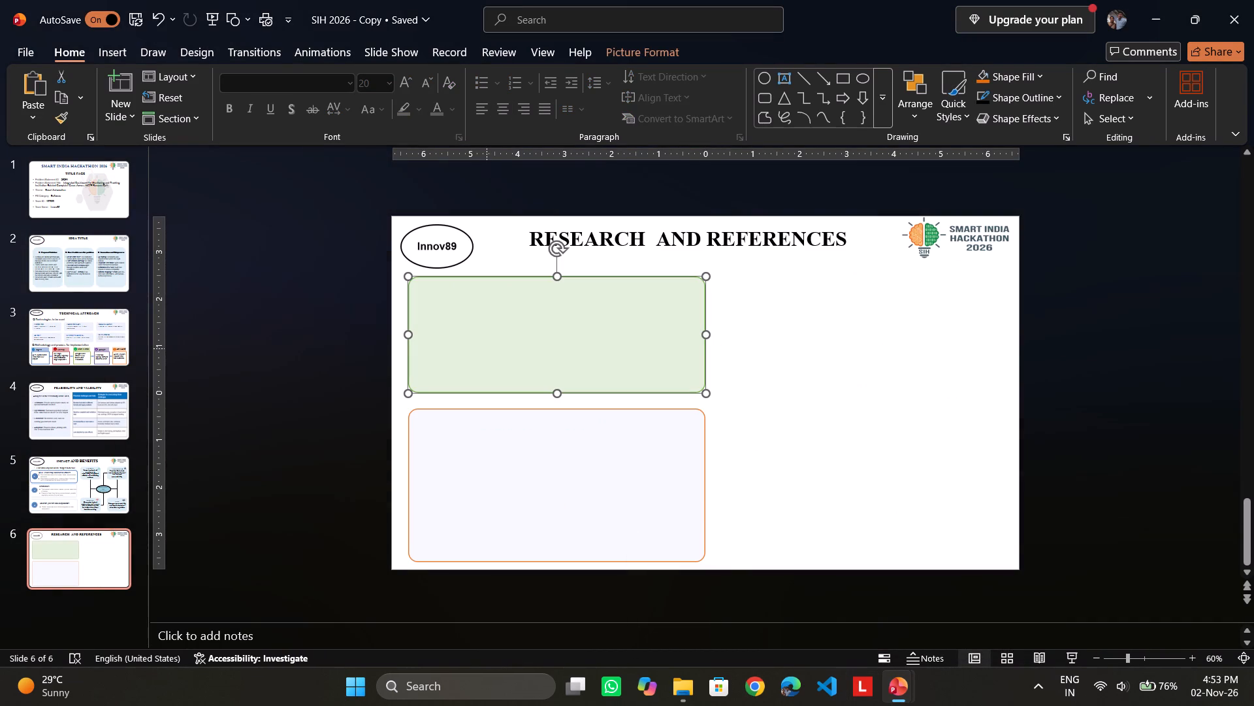
{"action": "left_click_drag", "start_coordinate": [490, 344], "coordinate": [481, 342]}
{"action": "left_click_drag", "start_coordinate": [515, 479], "coordinate": [508, 481]}
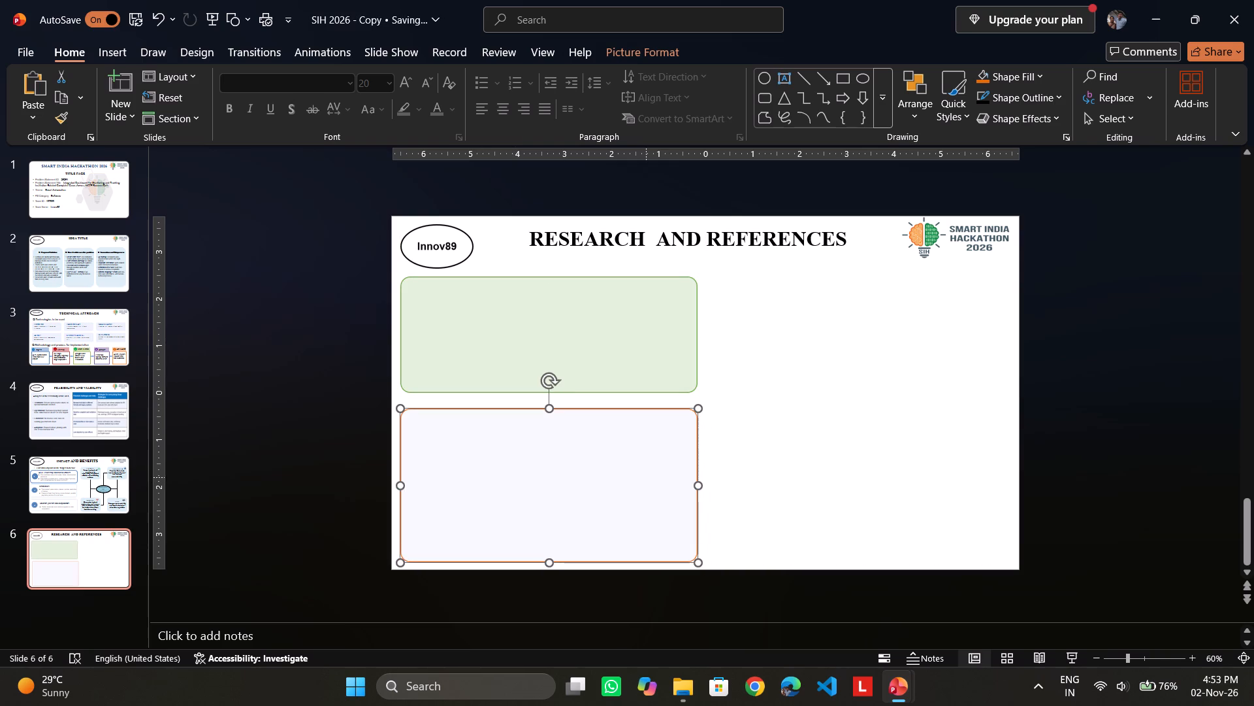
{"action": "left_click", "coordinate": [801, 458]}
Cut the Government Data Sources heading from the Innov8 deck and paste it as a picture onto slide 6 of SIH 2026 - Copy.
{"action": "left_click", "coordinate": [912, 690]}
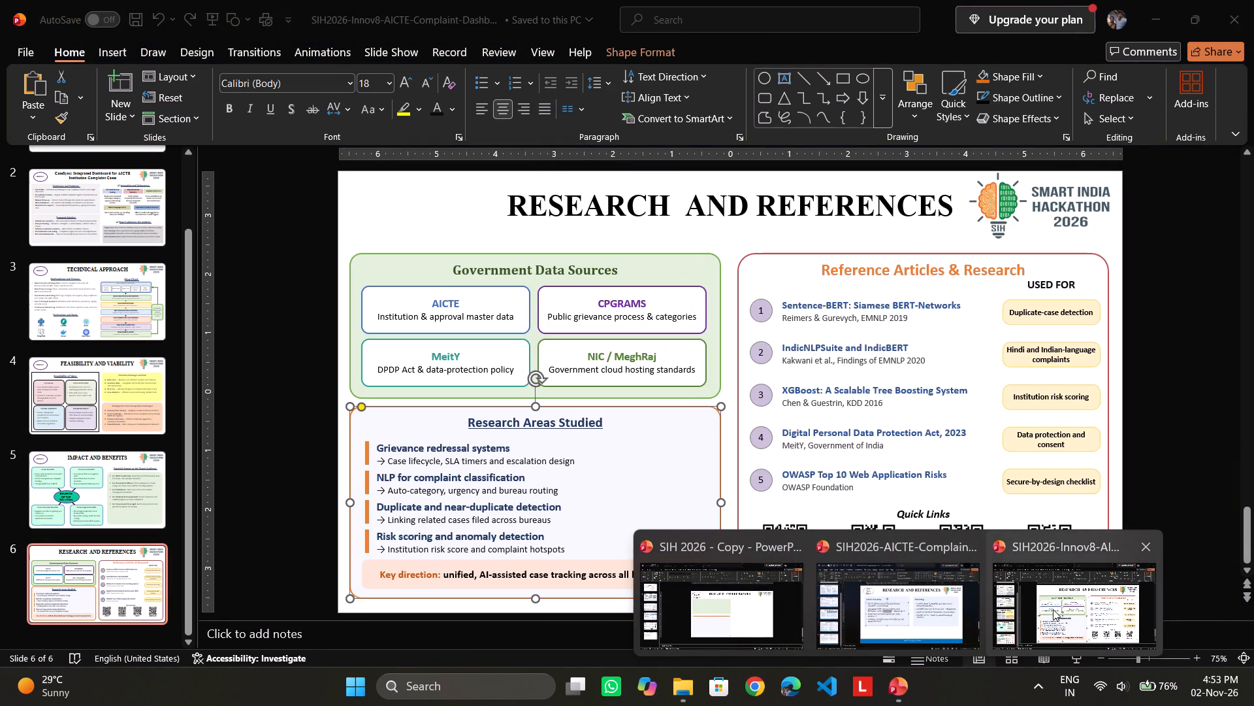
{"action": "left_click", "coordinate": [1053, 609]}
{"action": "right_click", "coordinate": [404, 289]}
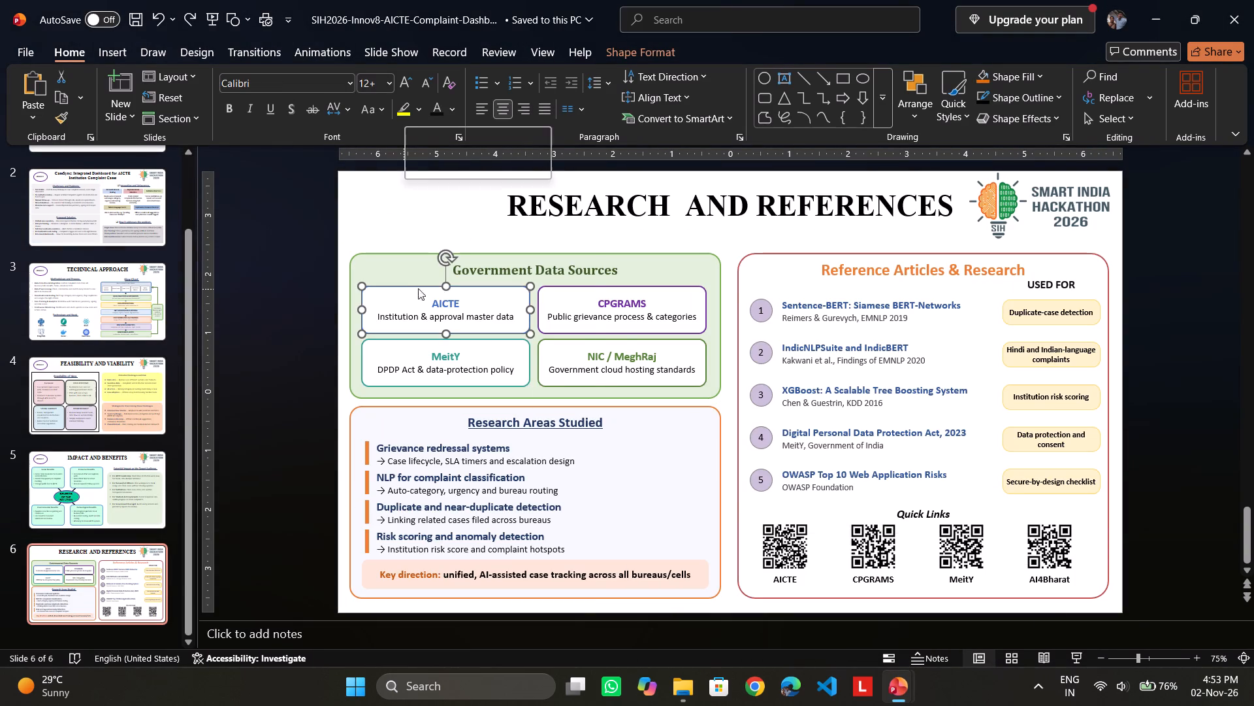
{"action": "left_click", "coordinate": [635, 231]}
{"action": "right_click", "coordinate": [593, 267]}
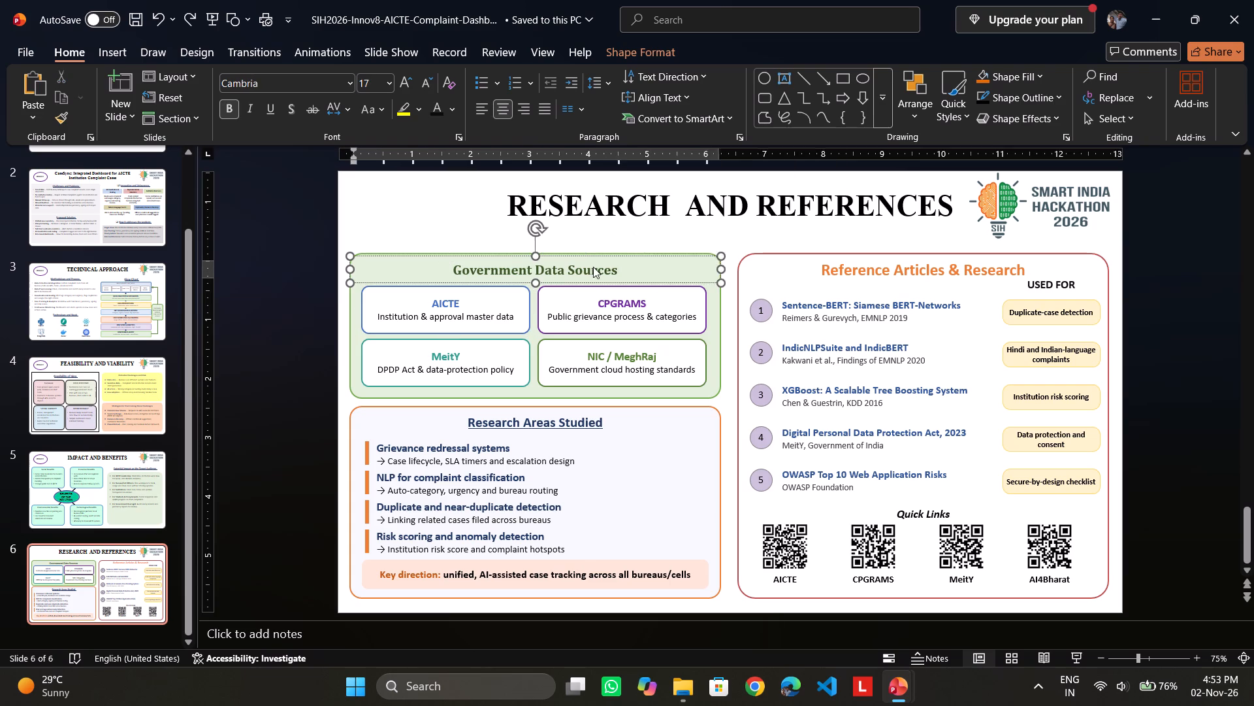
{"action": "left_click", "coordinate": [498, 263]}
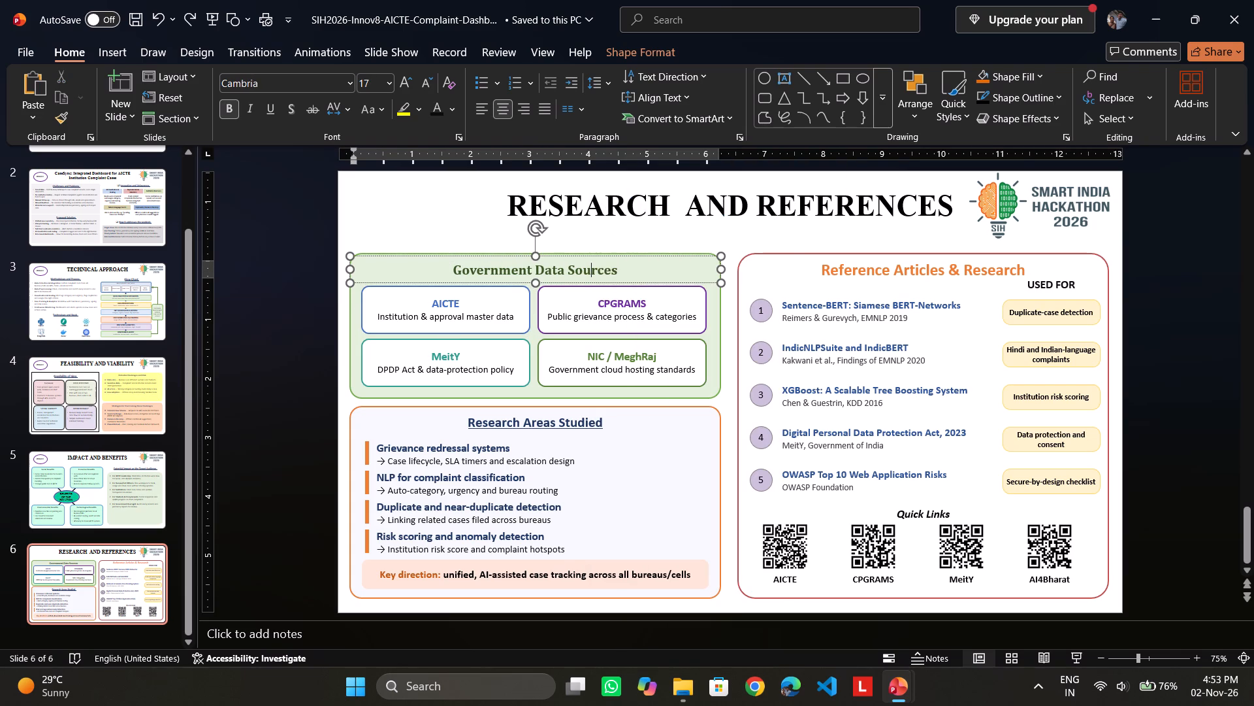
{"action": "right_click", "coordinate": [446, 254]}
{"action": "left_click", "coordinate": [521, 235]}
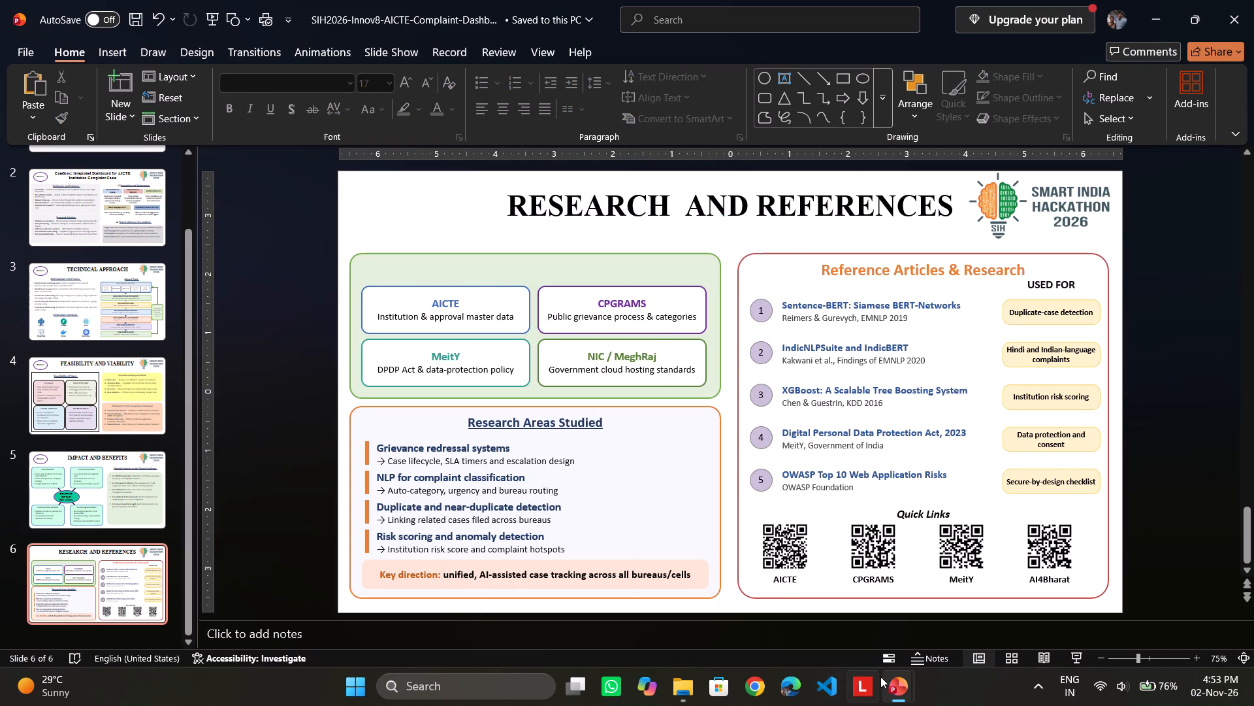
{"action": "left_click", "coordinate": [884, 681]}
{"action": "left_click", "coordinate": [774, 603]}
{"action": "right_click", "coordinate": [460, 288]}
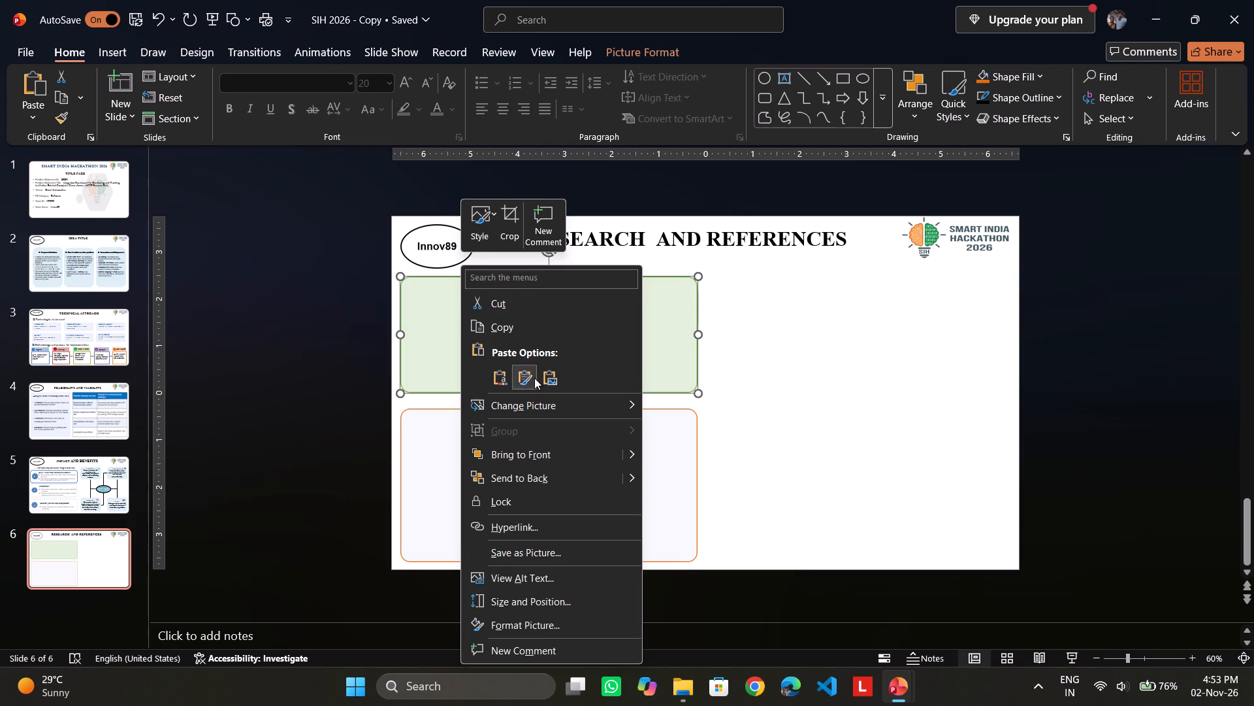
{"action": "left_click", "coordinate": [543, 377]}
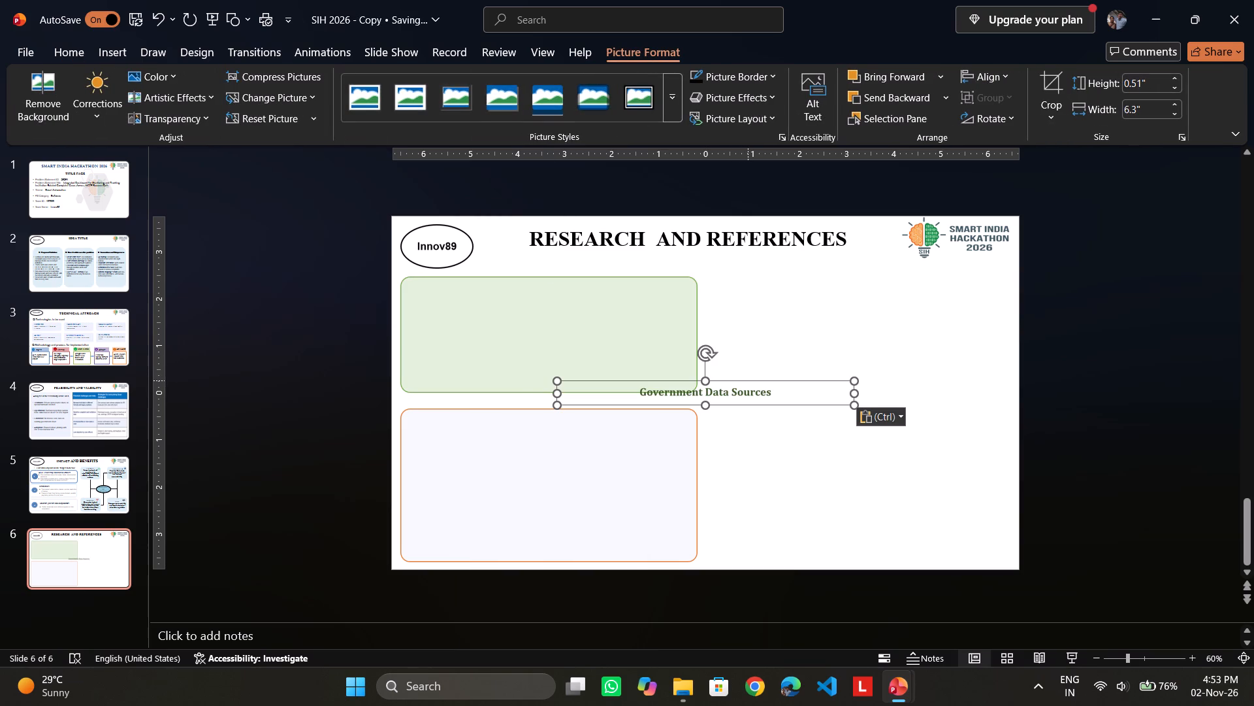
Position the Government Data Sources heading centred along the top inside the green box.
{"action": "left_click_drag", "start_coordinate": [748, 380], "coordinate": [579, 277]}
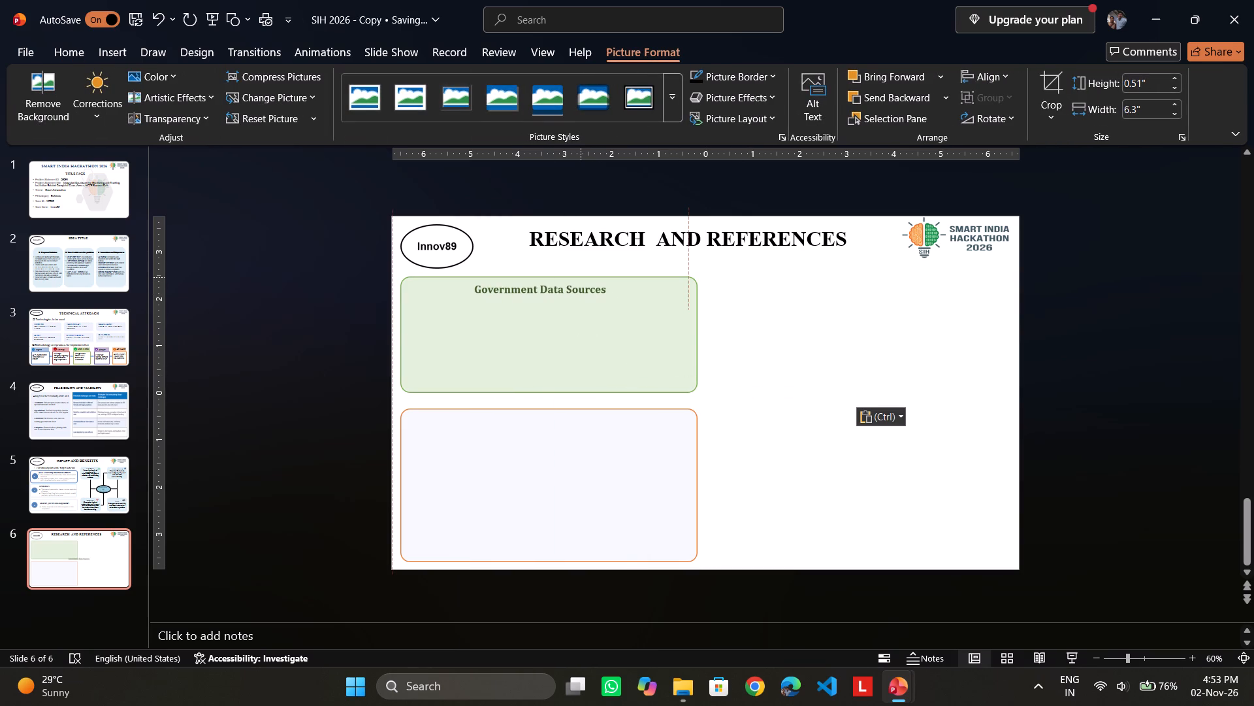
{"action": "left_click_drag", "start_coordinate": [579, 277], "coordinate": [587, 278]}
{"action": "left_click_drag", "start_coordinate": [587, 278], "coordinate": [587, 280]}
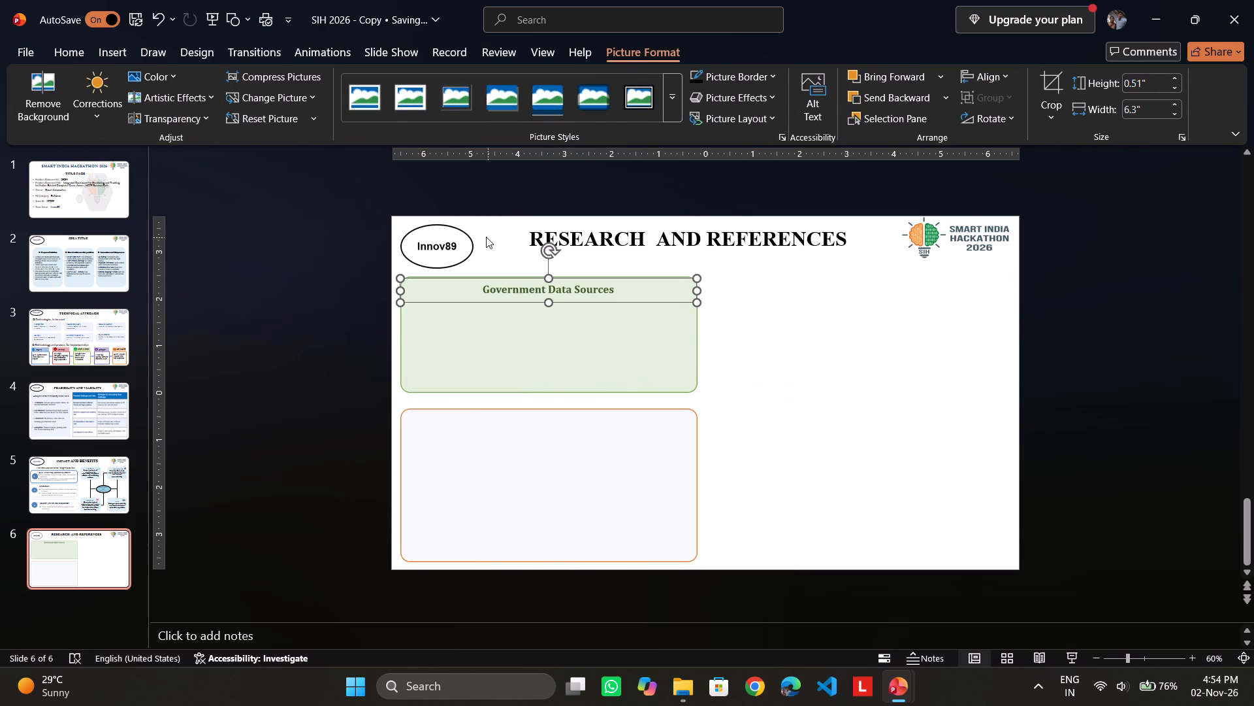
{"action": "left_click", "coordinate": [486, 237]}
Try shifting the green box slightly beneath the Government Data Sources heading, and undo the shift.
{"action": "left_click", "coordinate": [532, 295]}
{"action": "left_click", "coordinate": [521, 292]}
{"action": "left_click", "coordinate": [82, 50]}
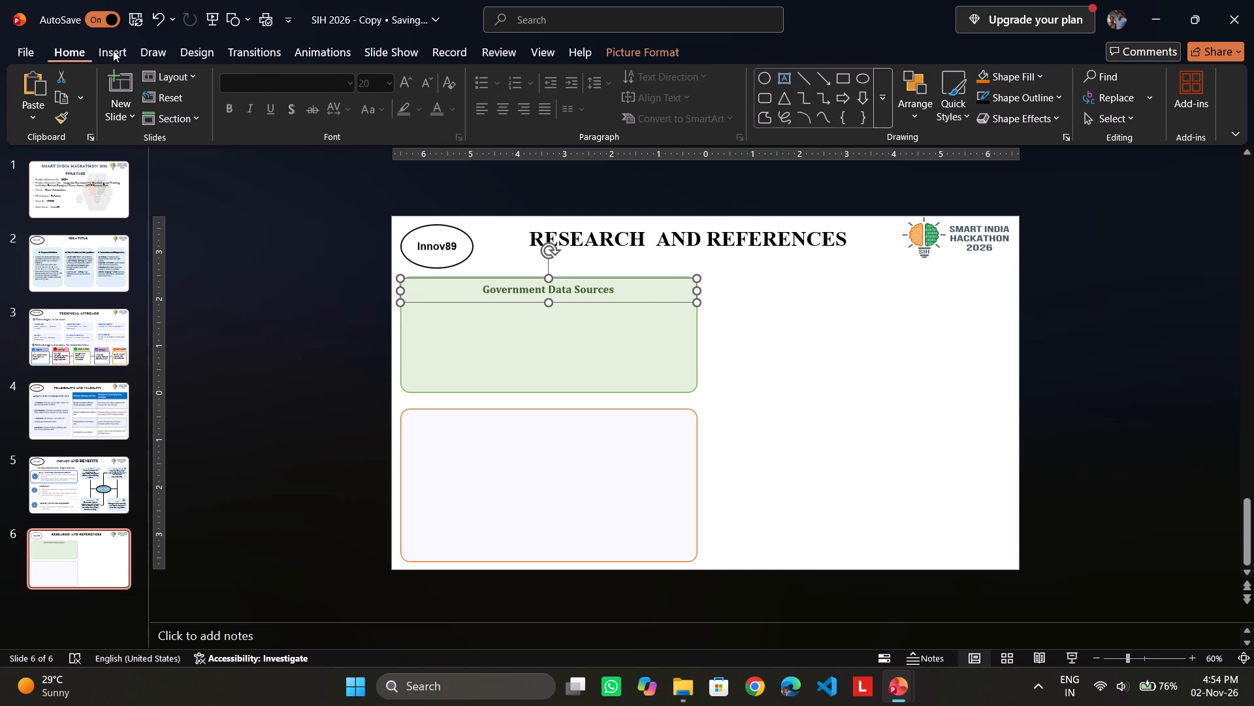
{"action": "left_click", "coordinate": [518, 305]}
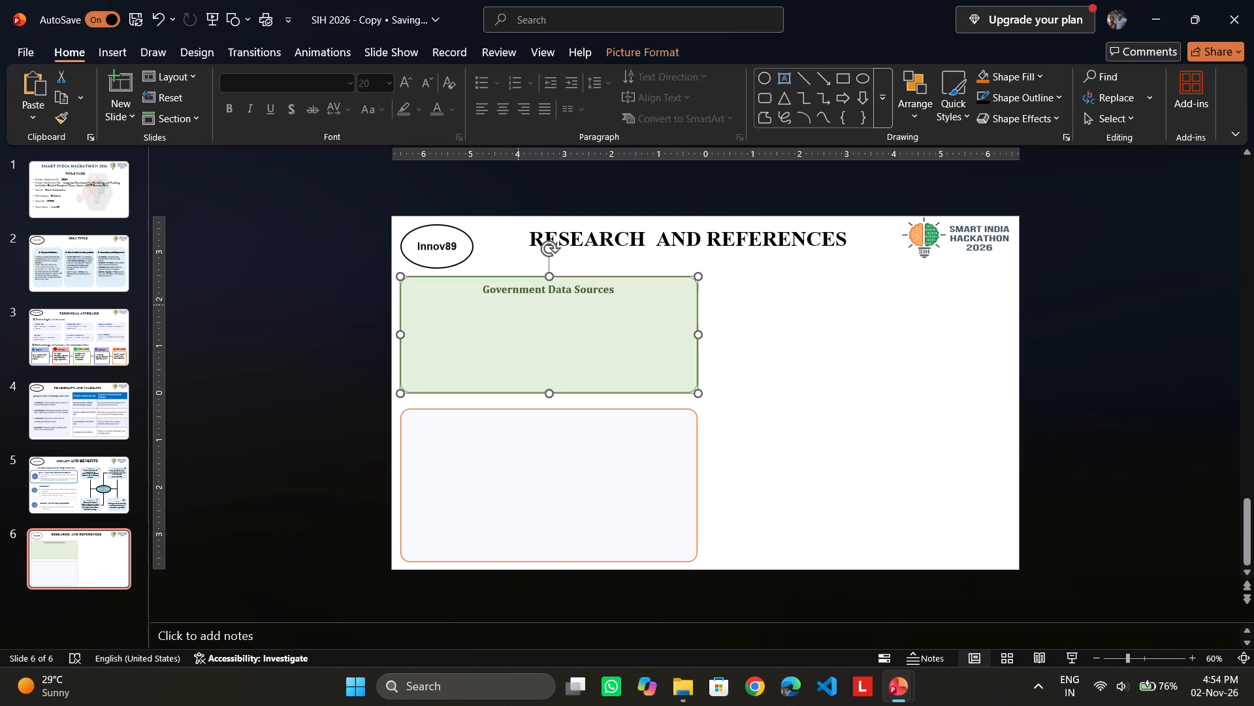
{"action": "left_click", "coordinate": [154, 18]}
Examine the Government Data Sources heading and the green box's edges on slide 6 at 218% zoom.
{"action": "left_click", "coordinate": [971, 340]}
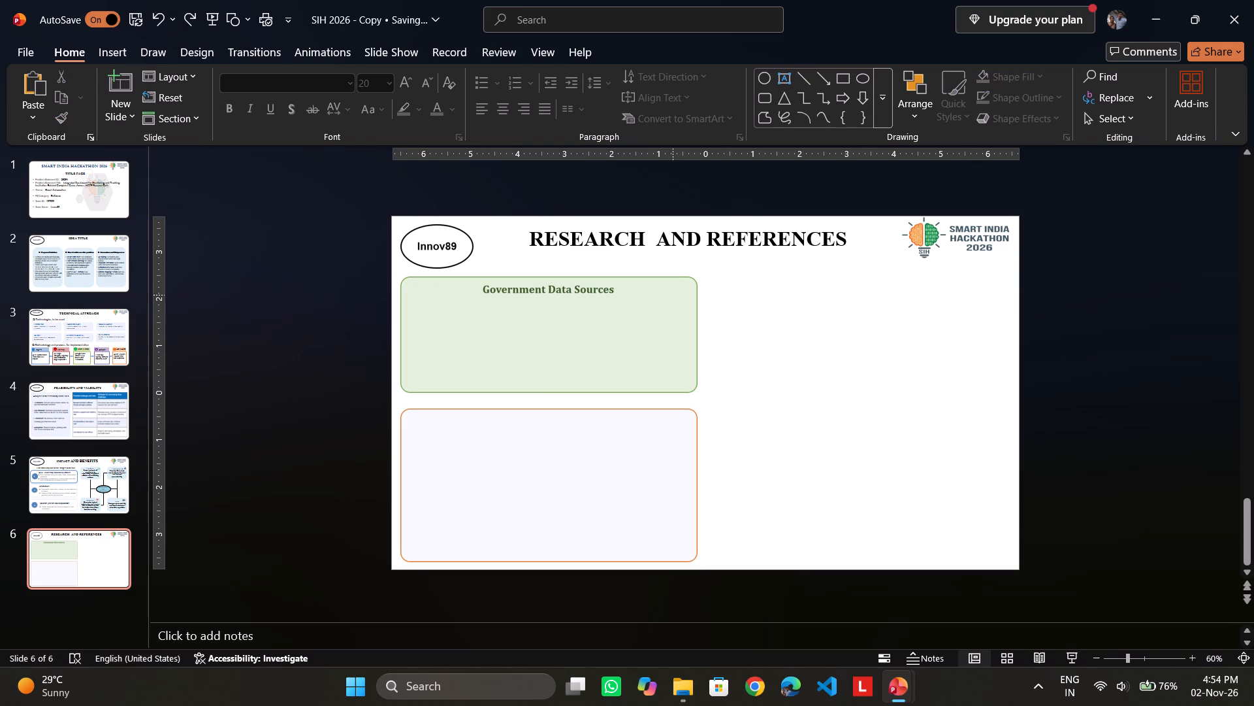
{"action": "left_click", "coordinate": [1161, 658]}
{"action": "scroll", "coordinate": [427, 403], "scroll_direction": "up", "scroll_amount": 1}
{"action": "scroll", "coordinate": [424, 404], "scroll_direction": "down", "scroll_amount": 1}
{"action": "scroll", "coordinate": [424, 404], "scroll_direction": "up", "scroll_amount": 2}
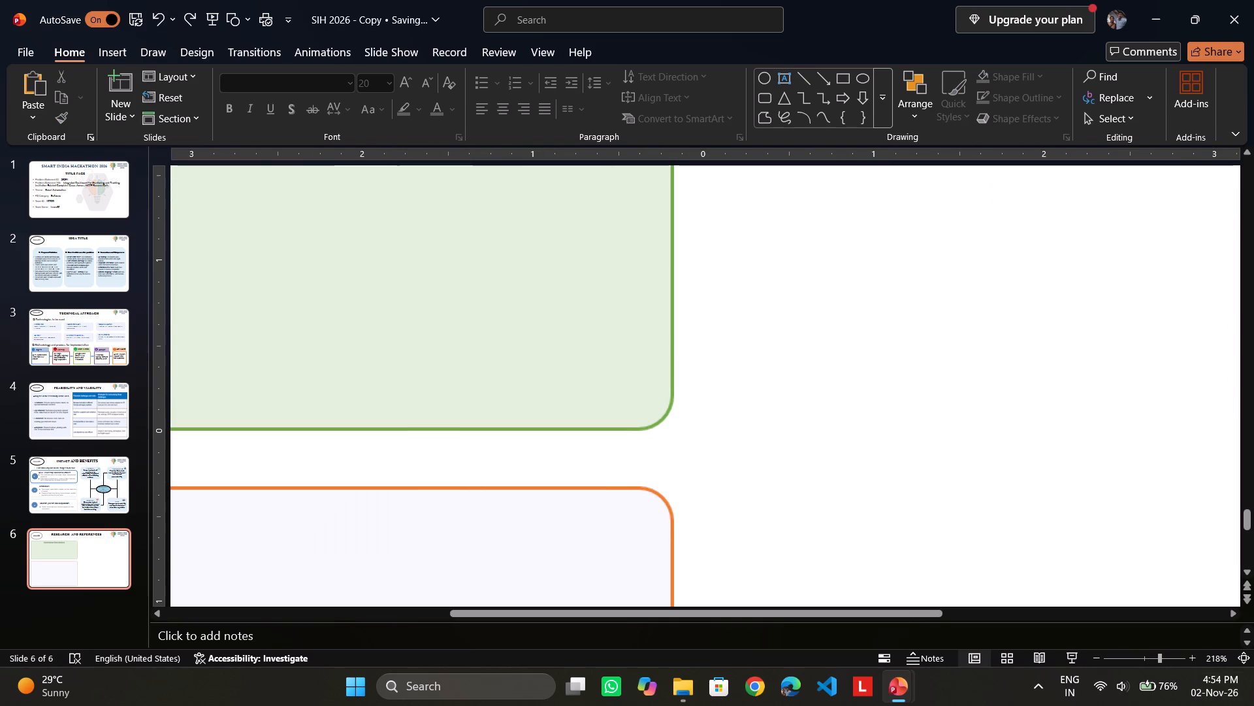
{"action": "left_click_drag", "start_coordinate": [622, 616], "coordinate": [364, 608]}
{"action": "scroll", "coordinate": [428, 490], "scroll_direction": "up", "scroll_amount": 12}
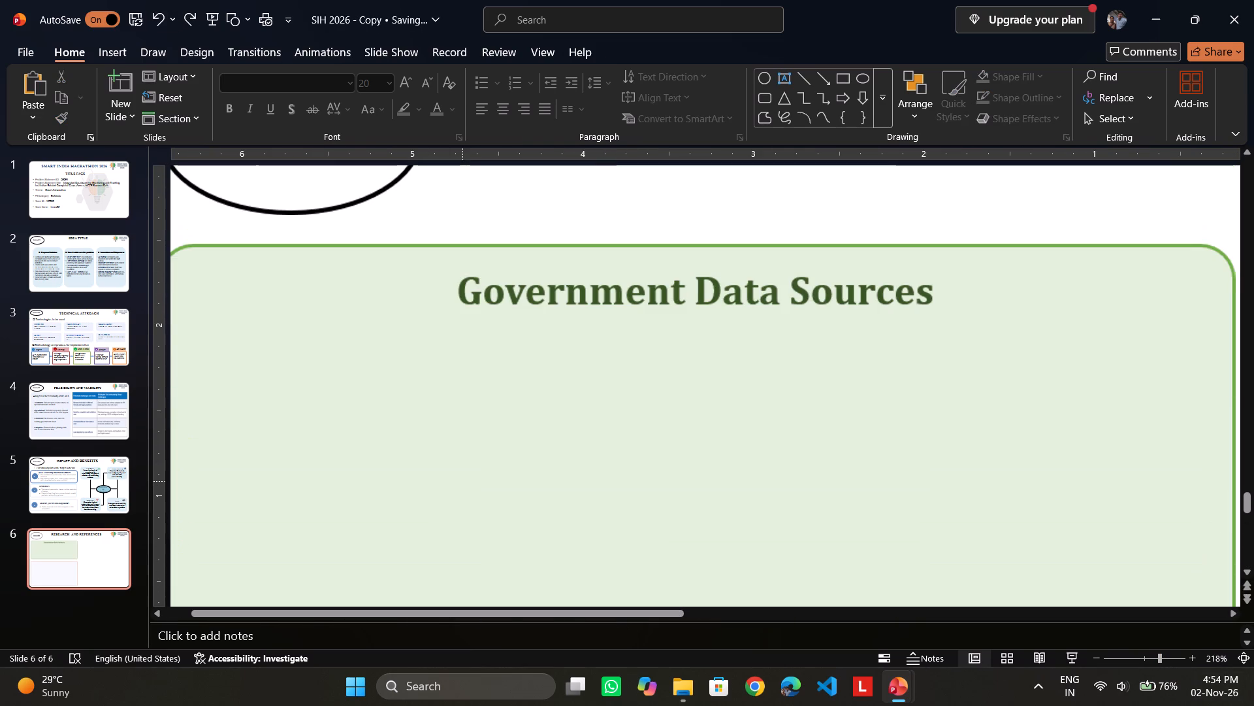
{"action": "scroll", "coordinate": [693, 601], "scroll_direction": "down", "scroll_amount": 2}
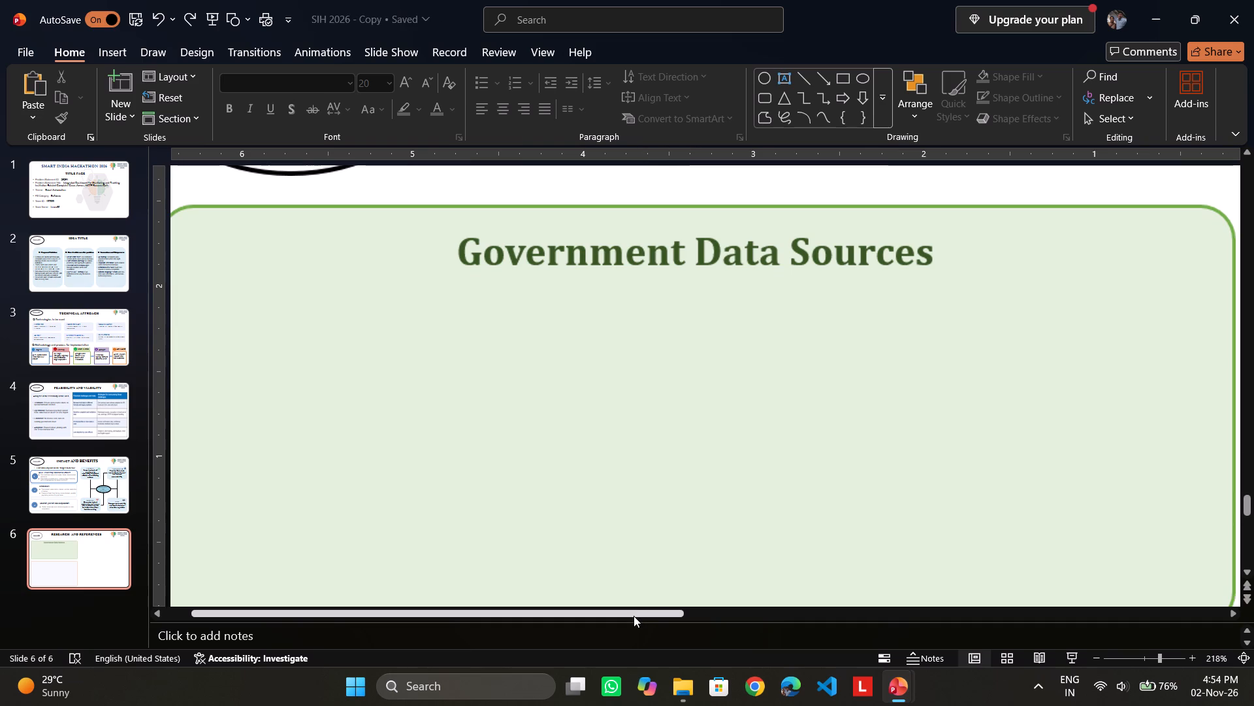
Undo the placement of the Government Data Sources heading picture on slide 6 and cut the picture from the slide.
{"action": "left_click_drag", "start_coordinate": [634, 616], "coordinate": [1219, 646]}
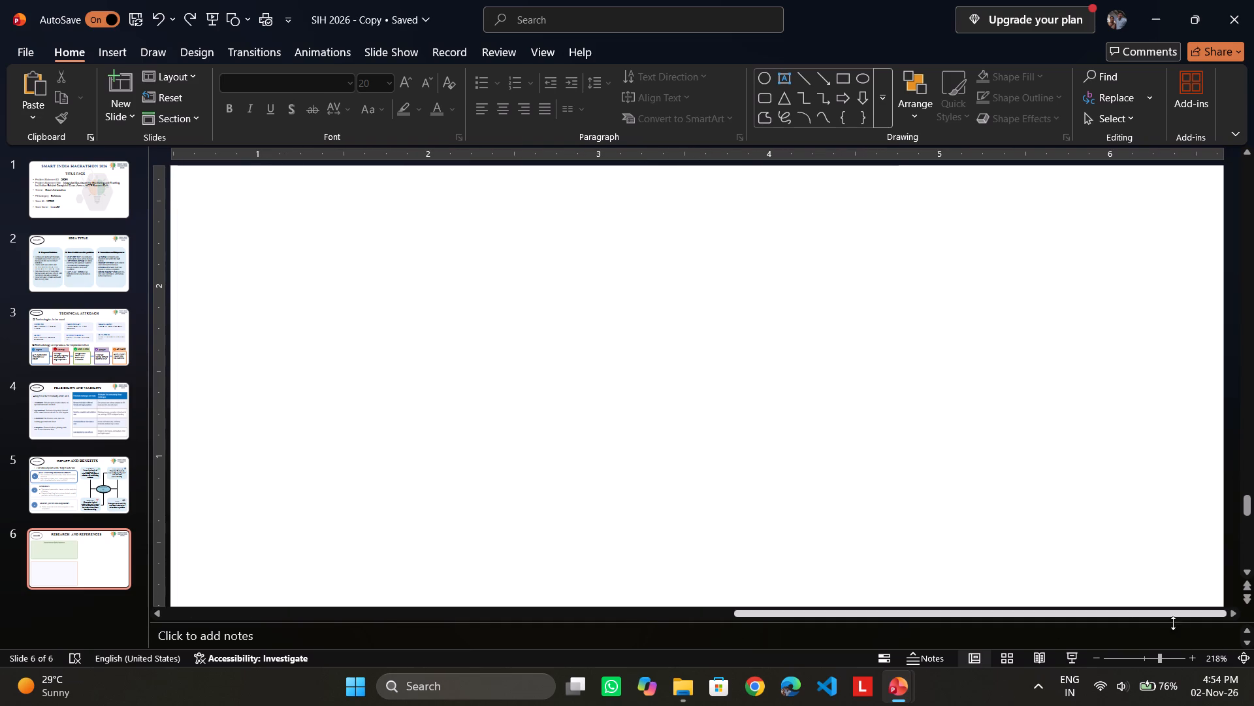
{"action": "left_click", "coordinate": [1145, 656]}
{"action": "scroll", "coordinate": [436, 346], "scroll_direction": "down", "scroll_amount": 1}
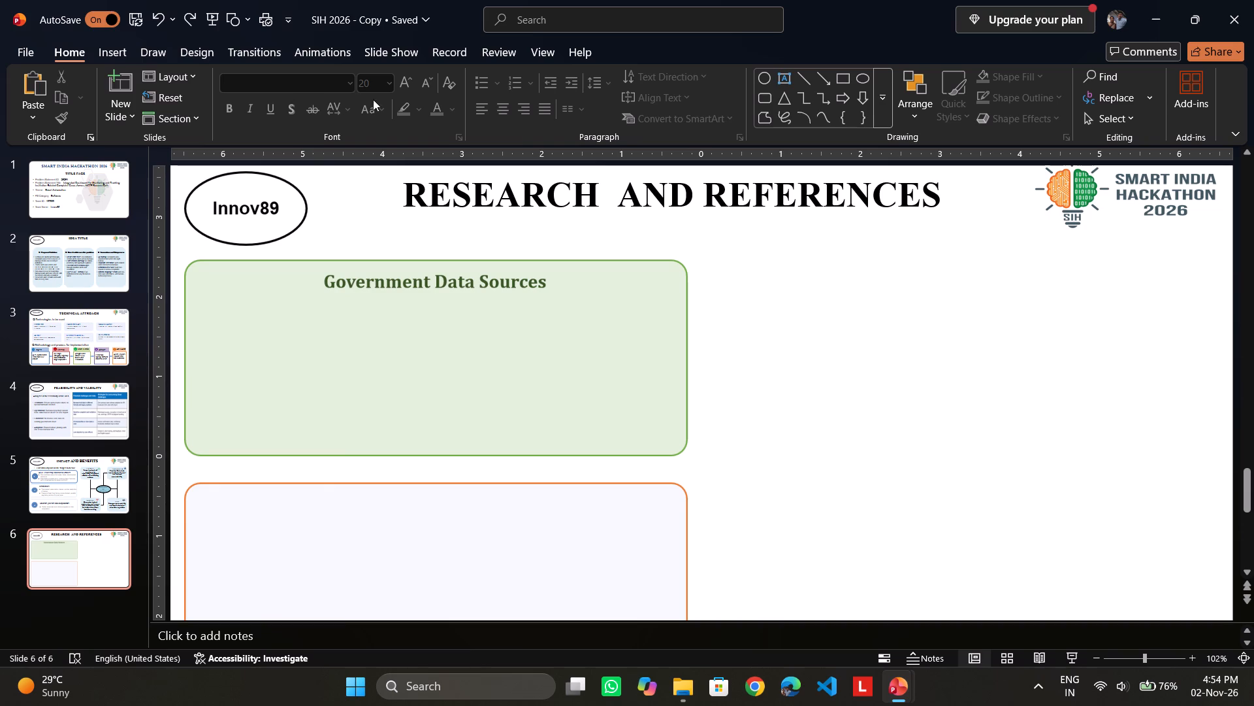
{"action": "left_click", "coordinate": [150, 13]}
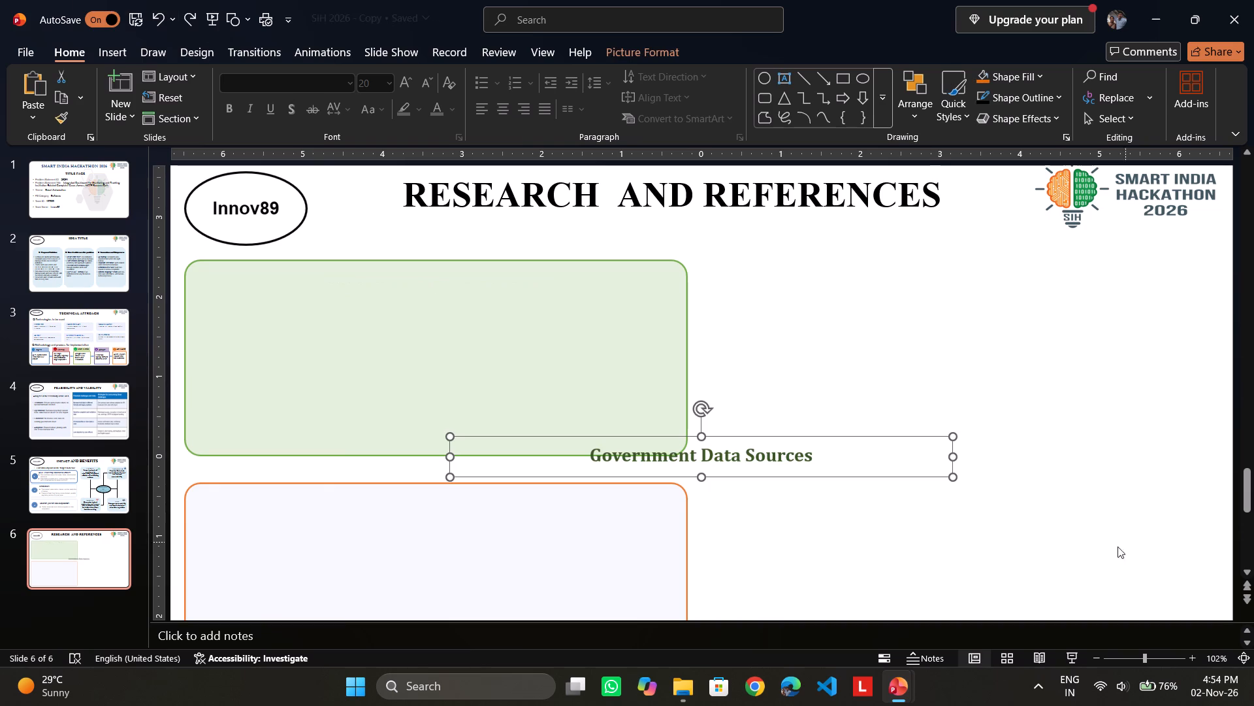
{"action": "right_click", "coordinate": [916, 447]}
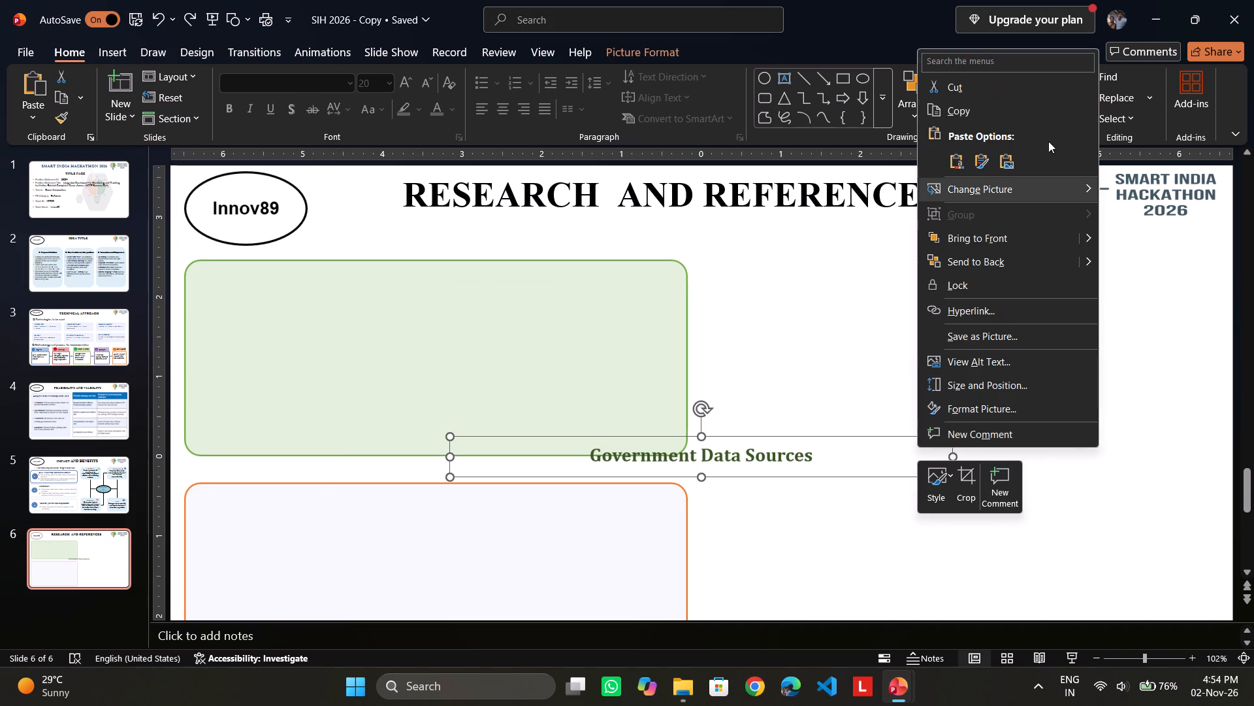
{"action": "left_click", "coordinate": [982, 86]}
Switch to the Innov8 deck and undo the cut of its Government Data Sources heading.
{"action": "left_click", "coordinate": [893, 688]}
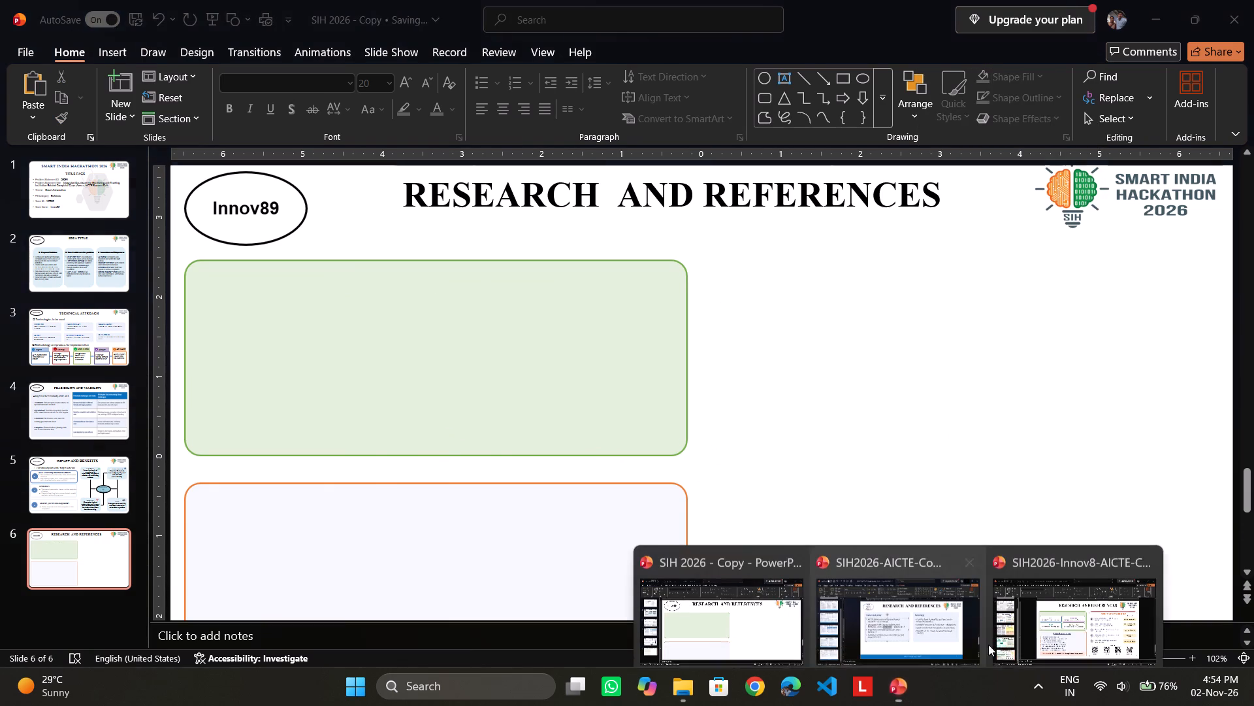
{"action": "left_click_drag", "start_coordinate": [1054, 611], "coordinate": [880, 613]}
{"action": "left_click_drag", "start_coordinate": [860, 537], "coordinate": [860, 539]}
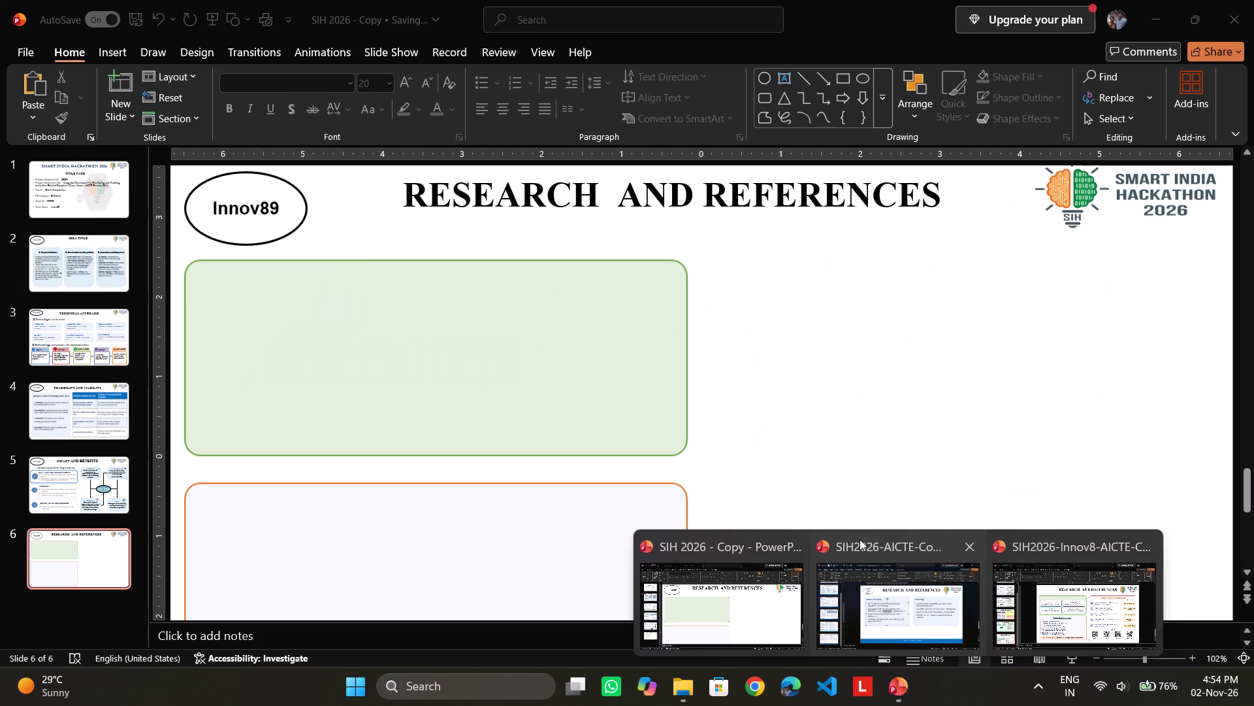
{"action": "left_click_drag", "start_coordinate": [860, 539], "coordinate": [1073, 552]}
{"action": "left_click", "coordinate": [1049, 606]}
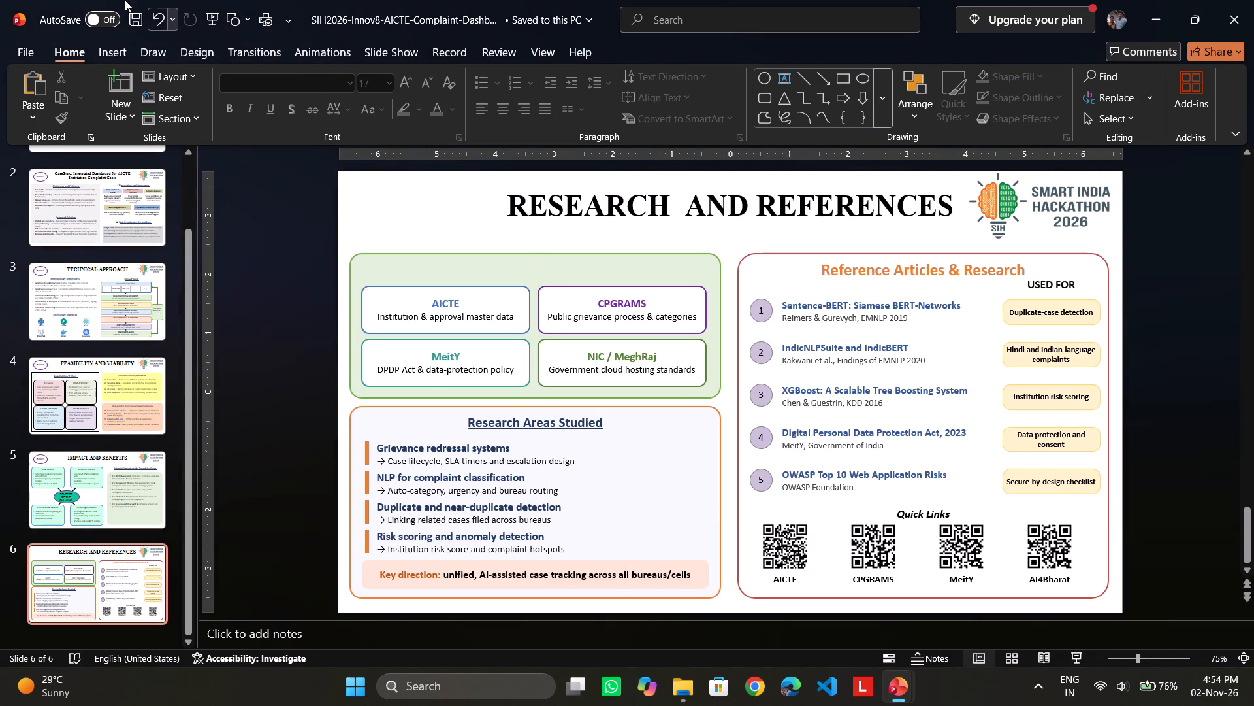
{"action": "left_click", "coordinate": [152, 12]}
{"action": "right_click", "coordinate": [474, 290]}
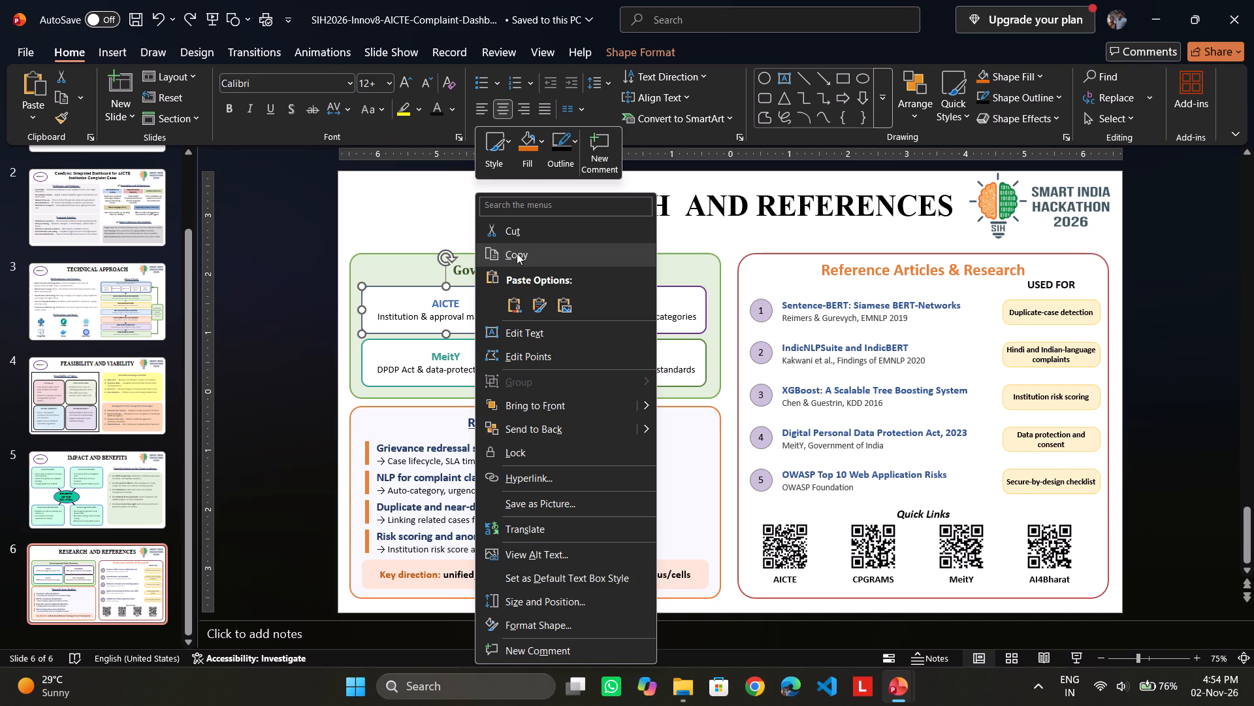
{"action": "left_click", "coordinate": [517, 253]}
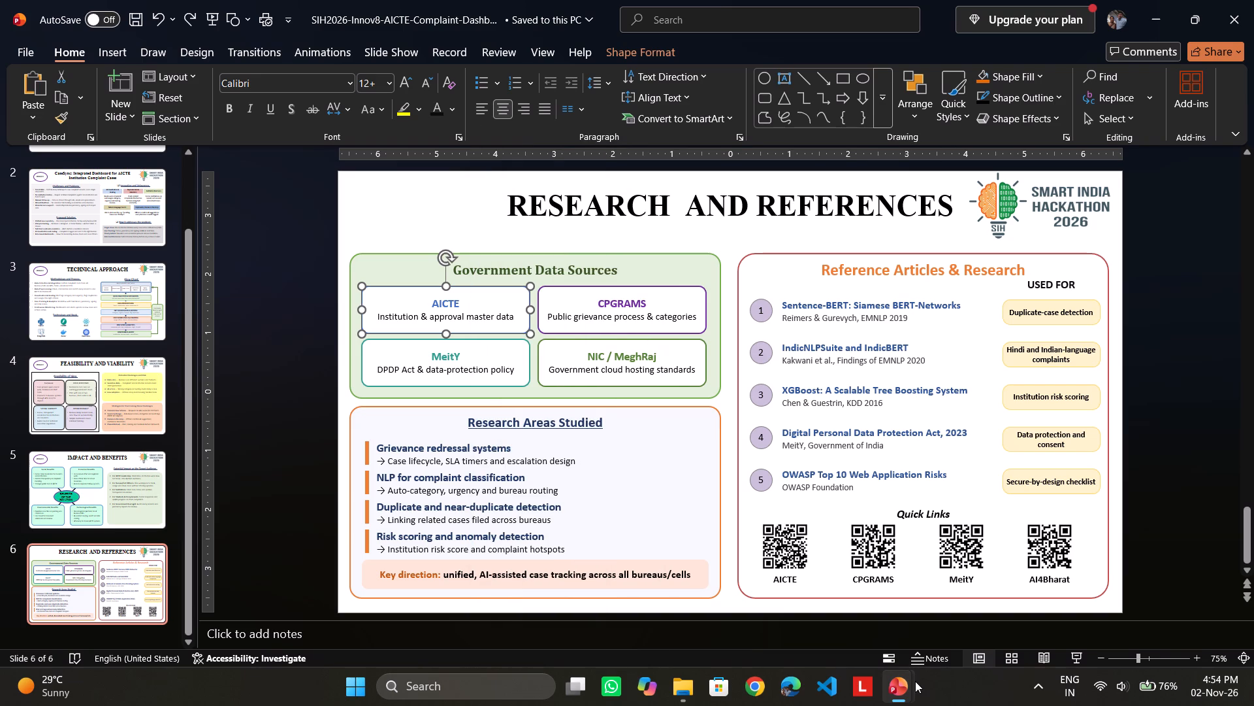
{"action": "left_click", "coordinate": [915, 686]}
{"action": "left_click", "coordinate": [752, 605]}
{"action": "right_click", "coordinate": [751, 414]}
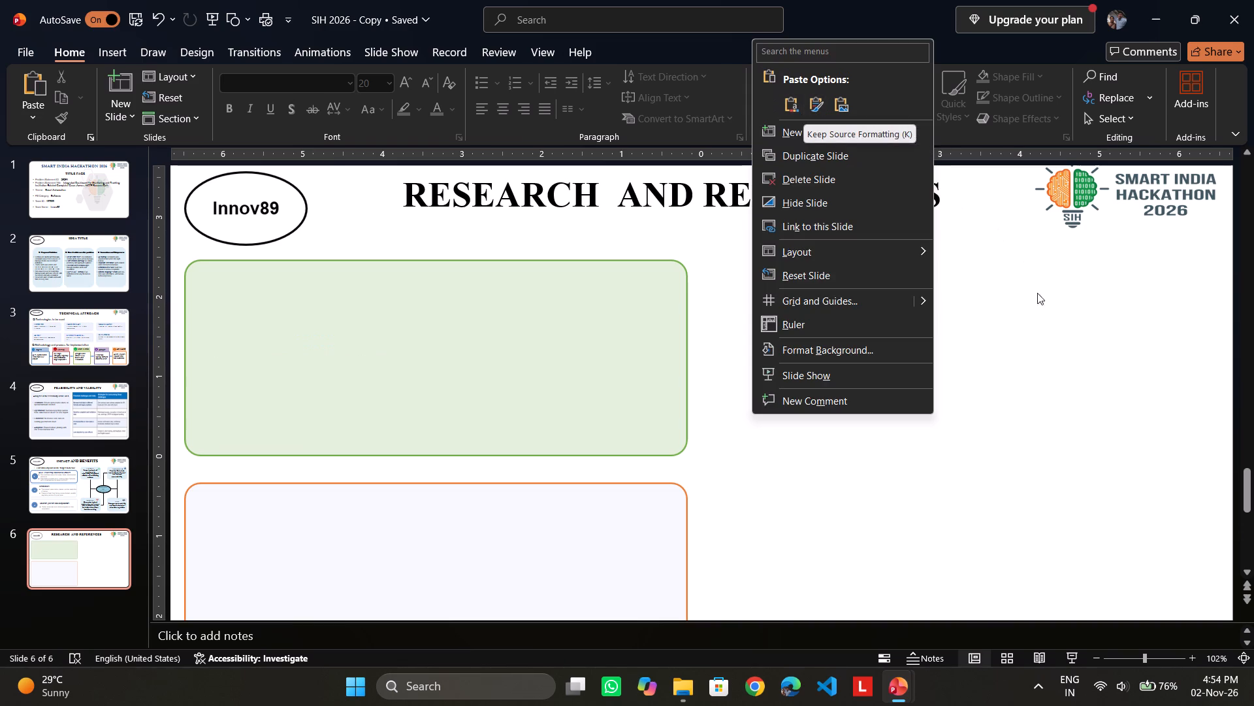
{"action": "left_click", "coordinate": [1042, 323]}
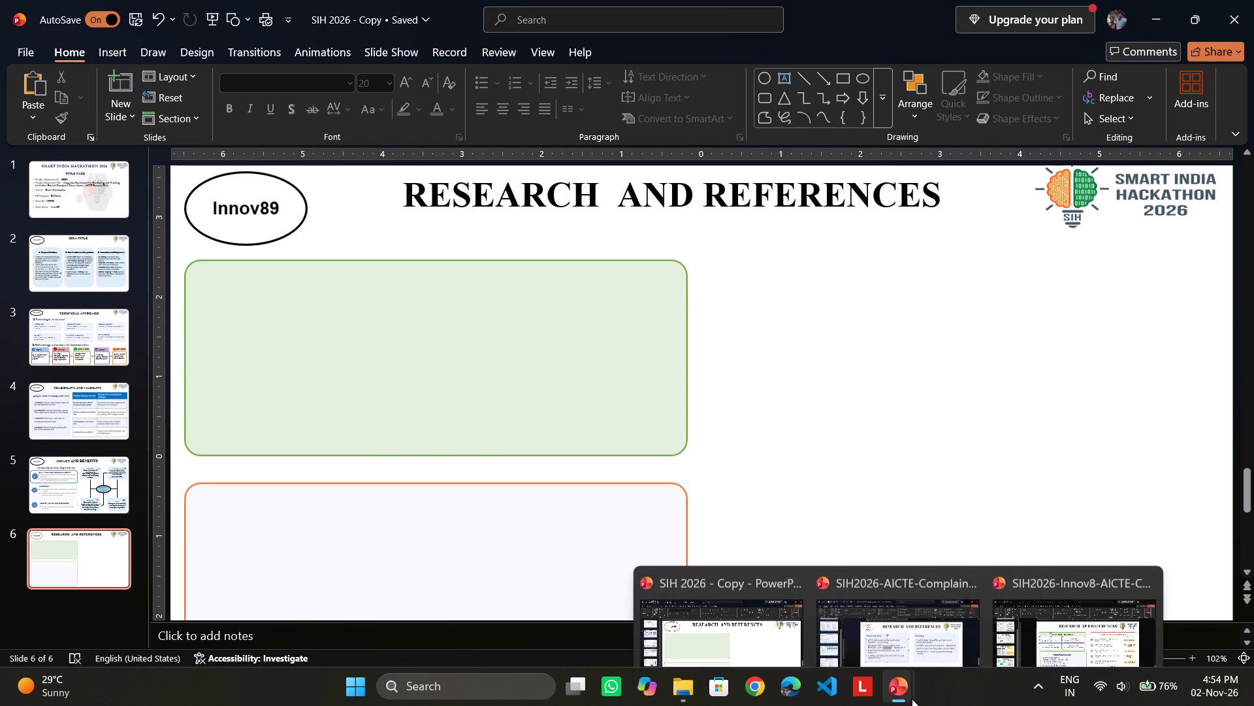
Copy the Government Data Sources heading from the Innov8 deck and paste it with source formatting inside the green box on SIH 2026 - Copy's slide 6.
{"action": "left_click", "coordinate": [1088, 616]}
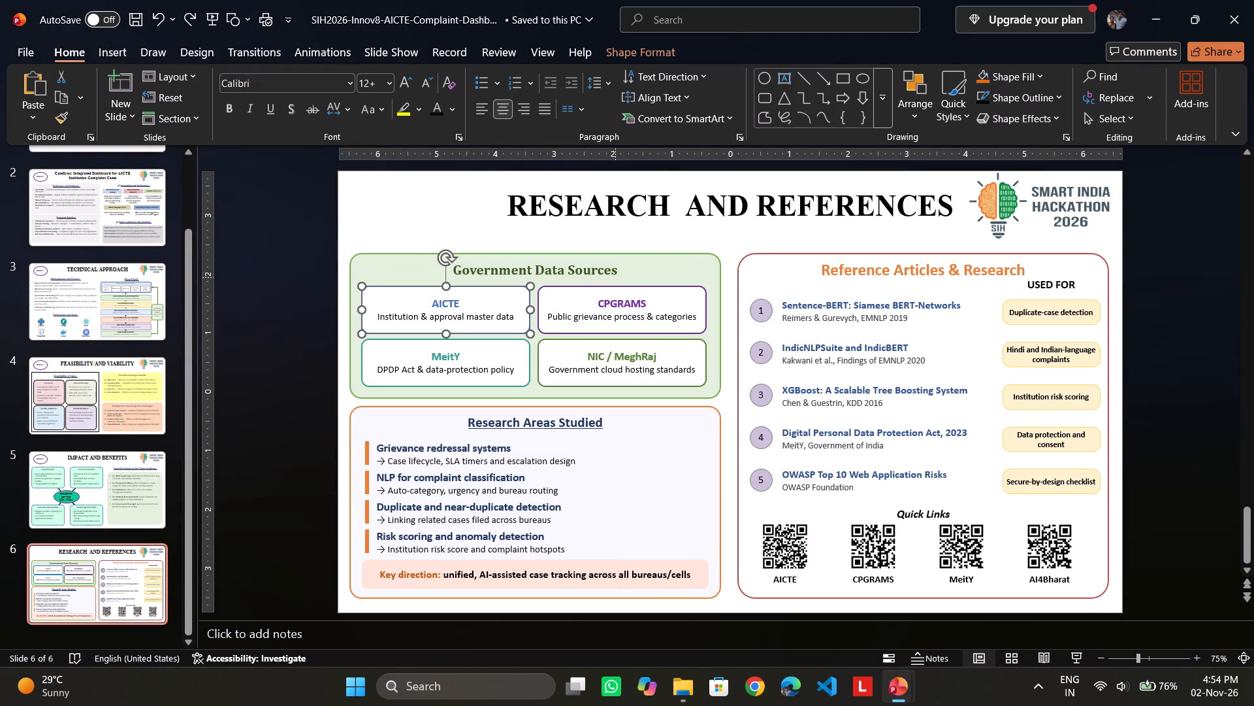
{"action": "left_click", "coordinate": [624, 268]}
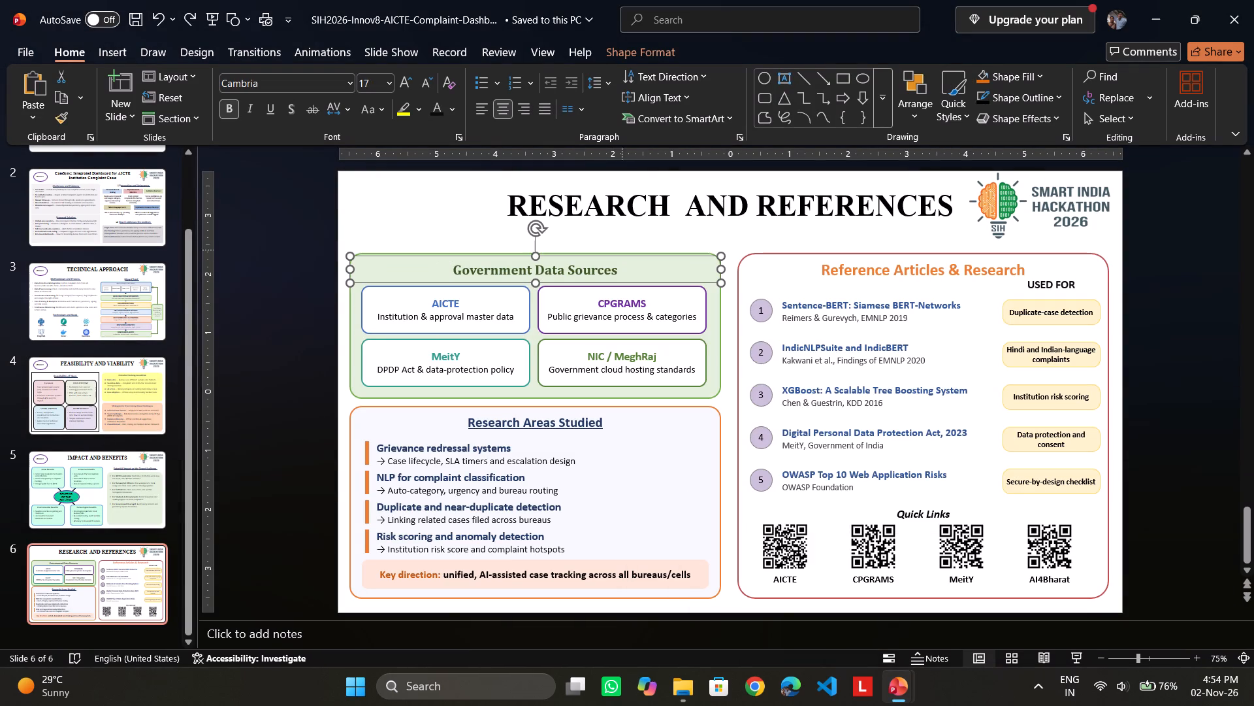
{"action": "right_click", "coordinate": [625, 270]}
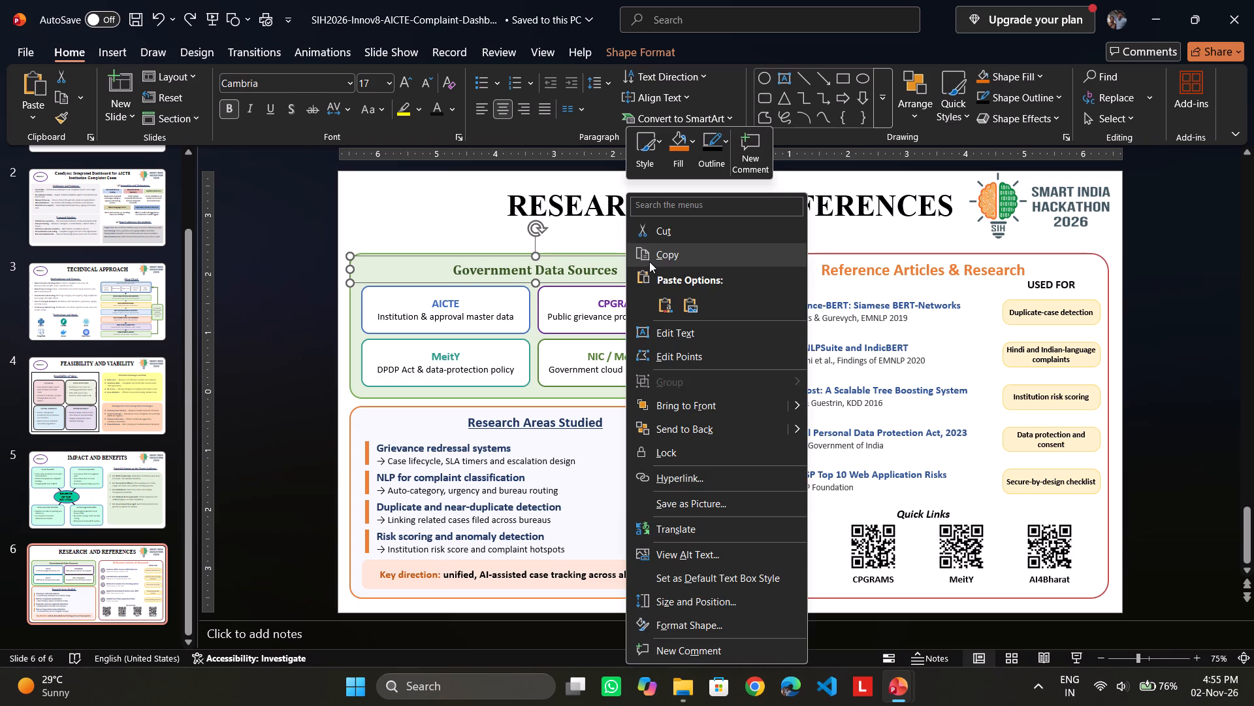
{"action": "left_click", "coordinate": [649, 261]}
{"action": "left_click", "coordinate": [894, 696]}
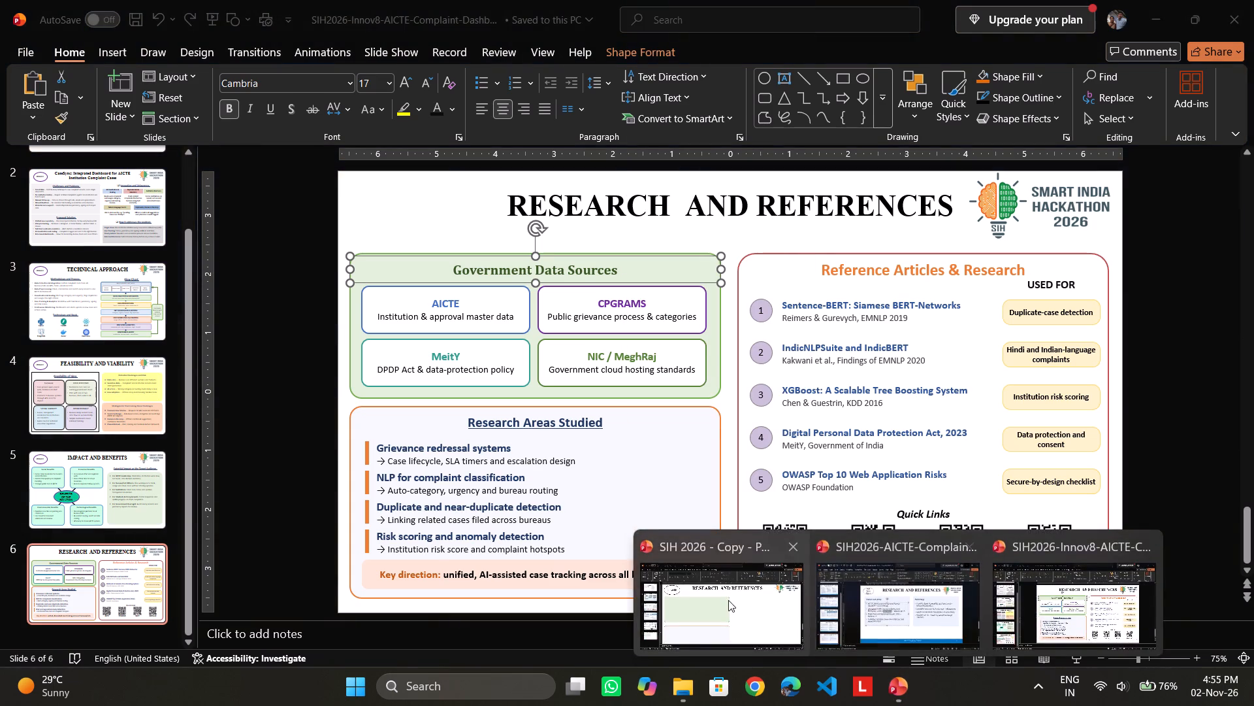
{"action": "left_click", "coordinate": [728, 600]}
{"action": "right_click", "coordinate": [428, 286]}
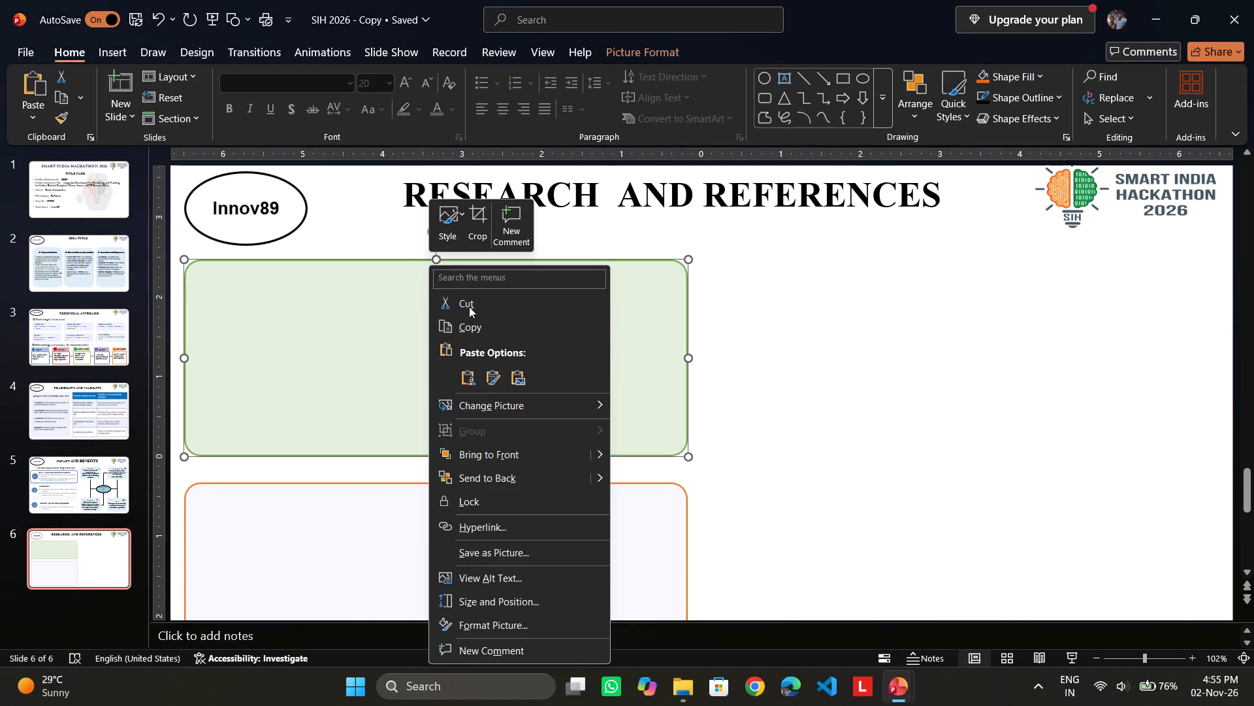
{"action": "left_click", "coordinate": [492, 378]}
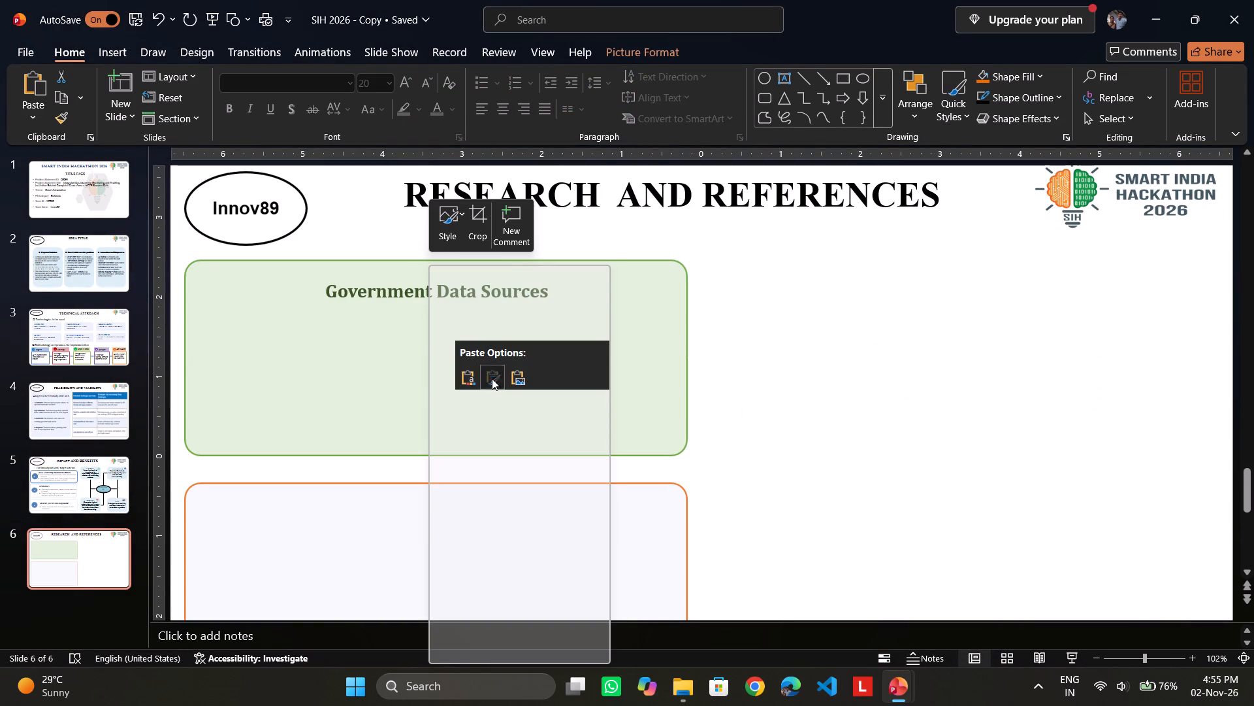
{"action": "left_click", "coordinate": [996, 418]}
{"action": "left_click", "coordinate": [438, 299]}
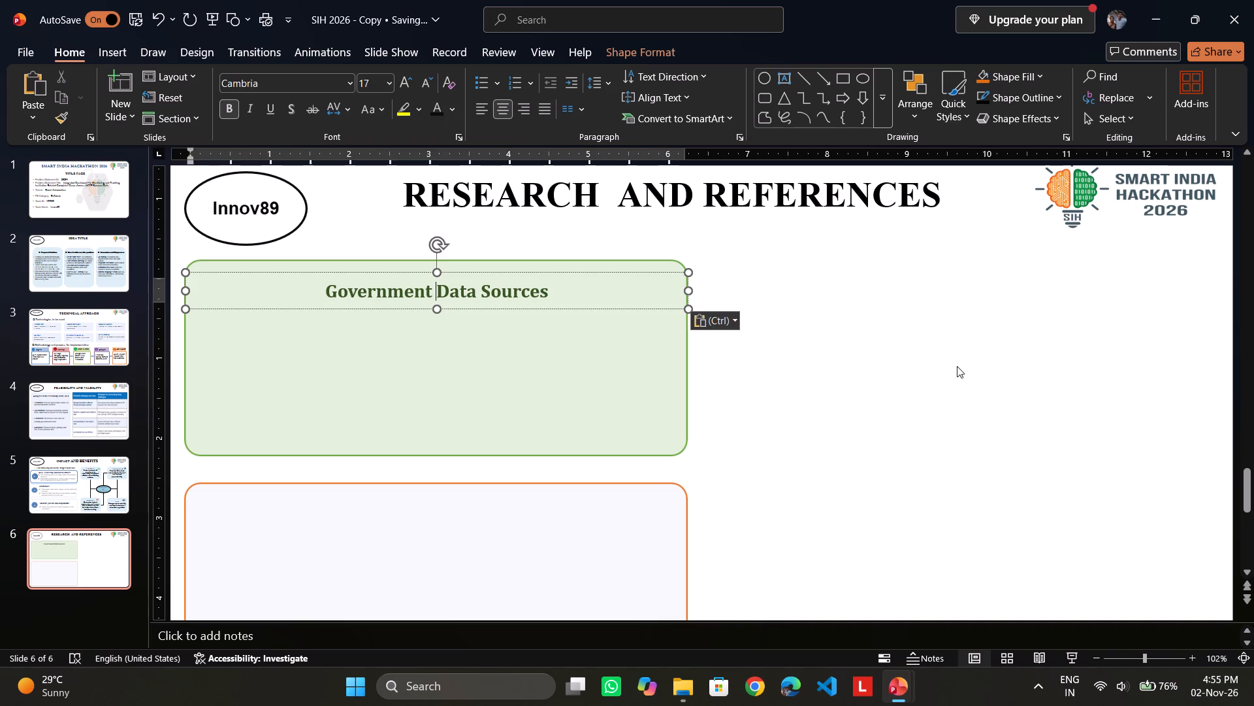
{"action": "left_click", "coordinate": [968, 370]}
Copy the AICTE text box from the Innov8 deck and paste it with the destination theme into the green box on SIH 2026 - Copy's slide 6.
{"action": "left_click", "coordinate": [895, 694]}
{"action": "left_click", "coordinate": [1087, 603]}
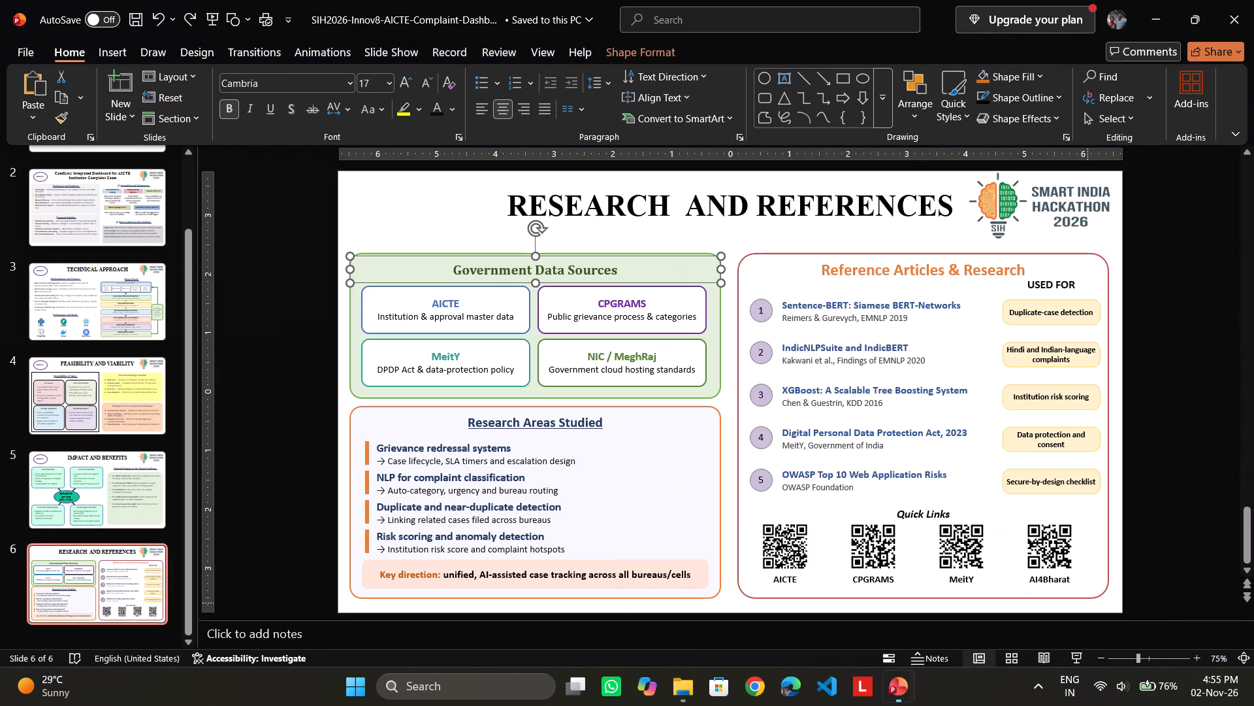
{"action": "right_click", "coordinate": [366, 290]}
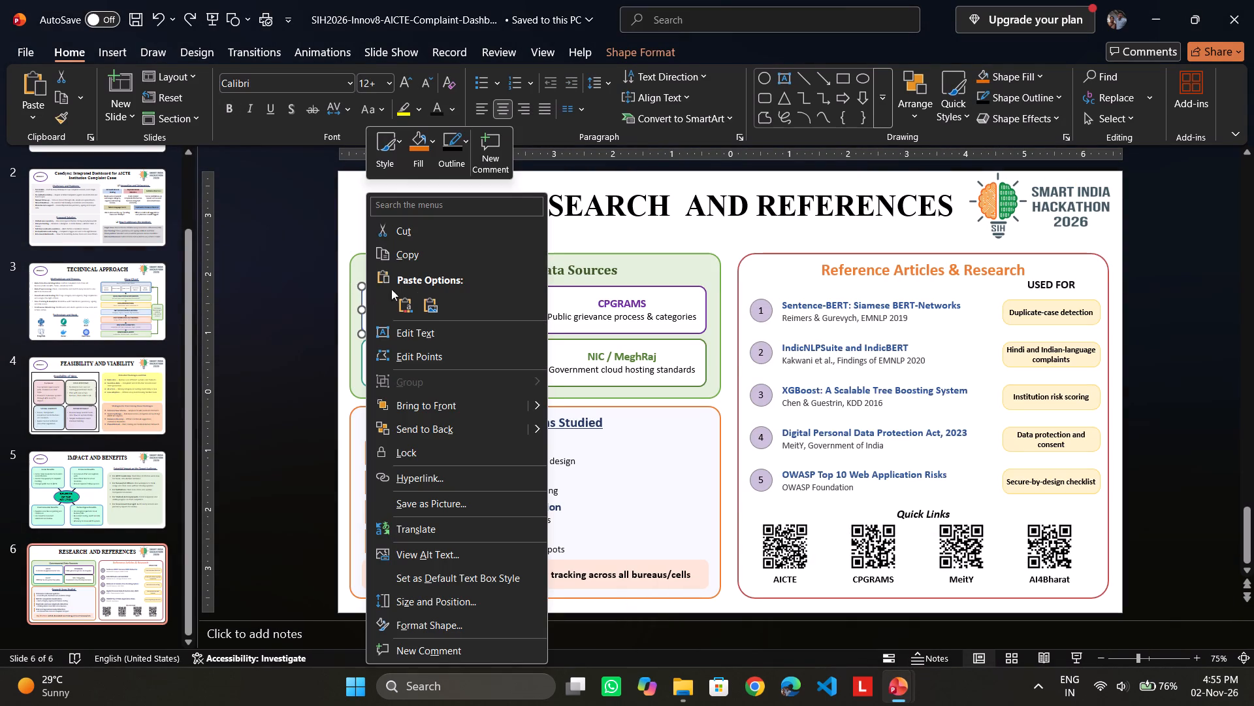
{"action": "left_click", "coordinate": [409, 253]}
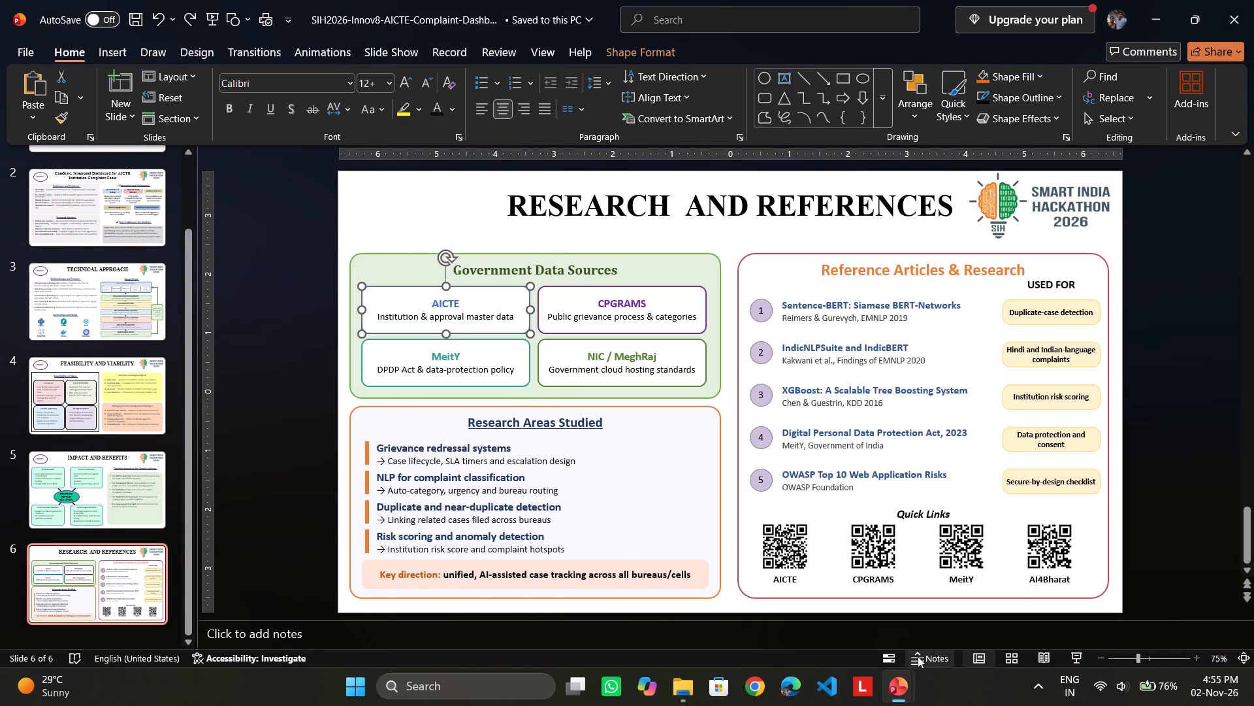
{"action": "left_click", "coordinate": [904, 681]}
{"action": "left_click", "coordinate": [765, 593]}
{"action": "right_click", "coordinate": [325, 351]}
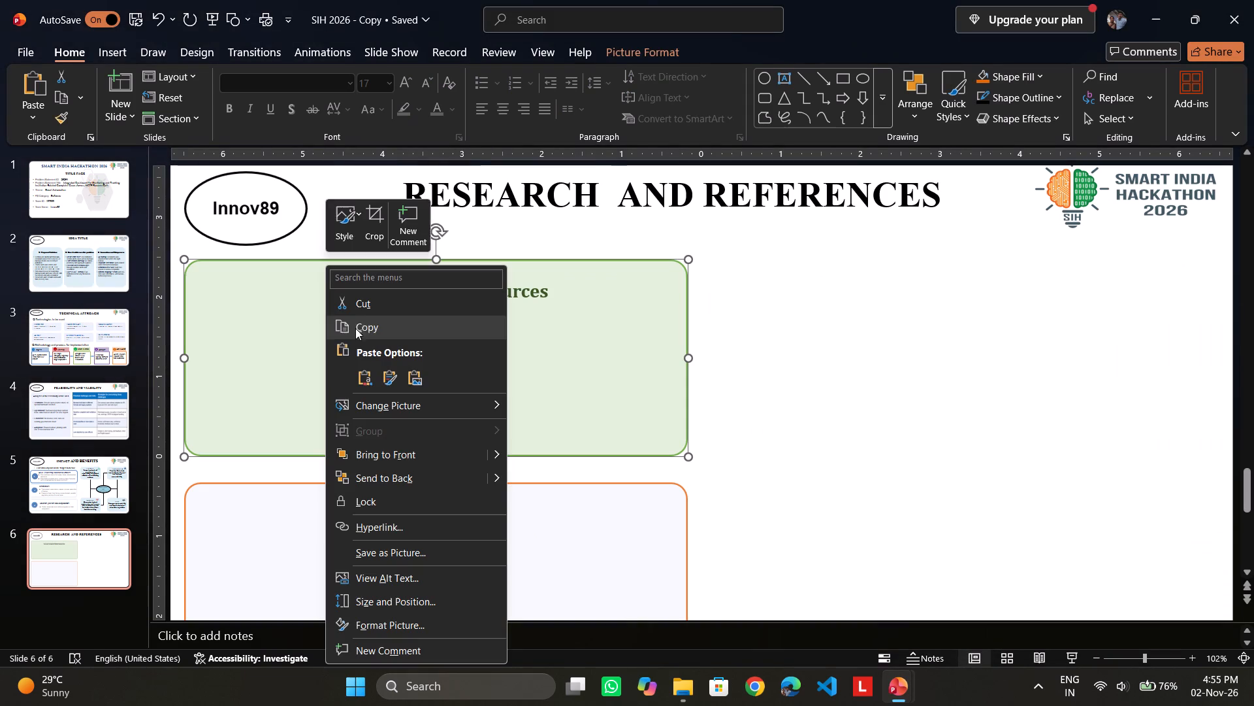
{"action": "left_click", "coordinate": [365, 371]}
{"action": "left_click", "coordinate": [1064, 521]}
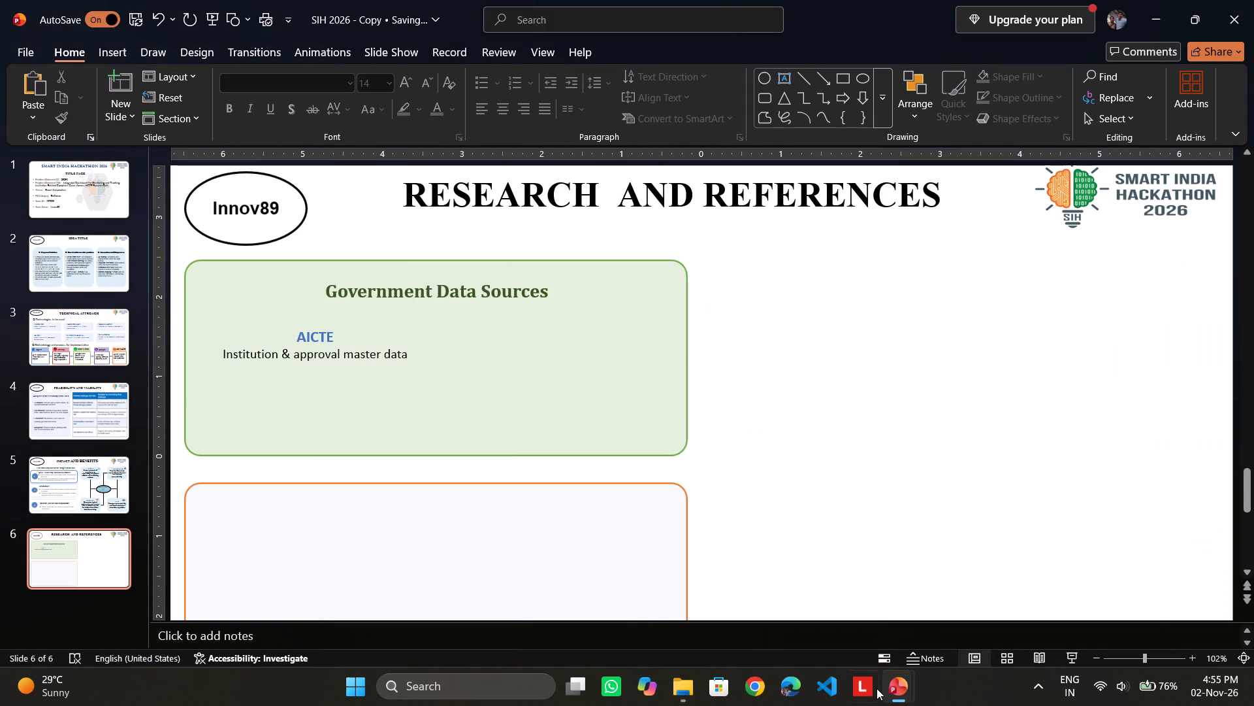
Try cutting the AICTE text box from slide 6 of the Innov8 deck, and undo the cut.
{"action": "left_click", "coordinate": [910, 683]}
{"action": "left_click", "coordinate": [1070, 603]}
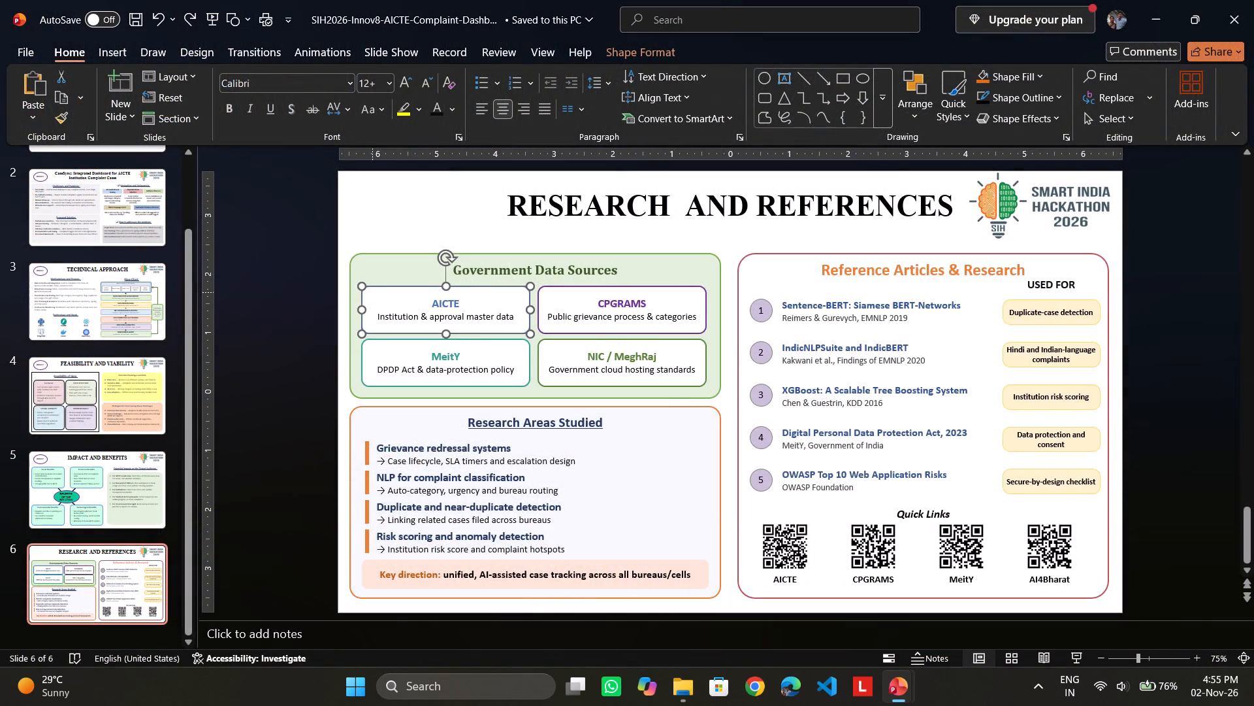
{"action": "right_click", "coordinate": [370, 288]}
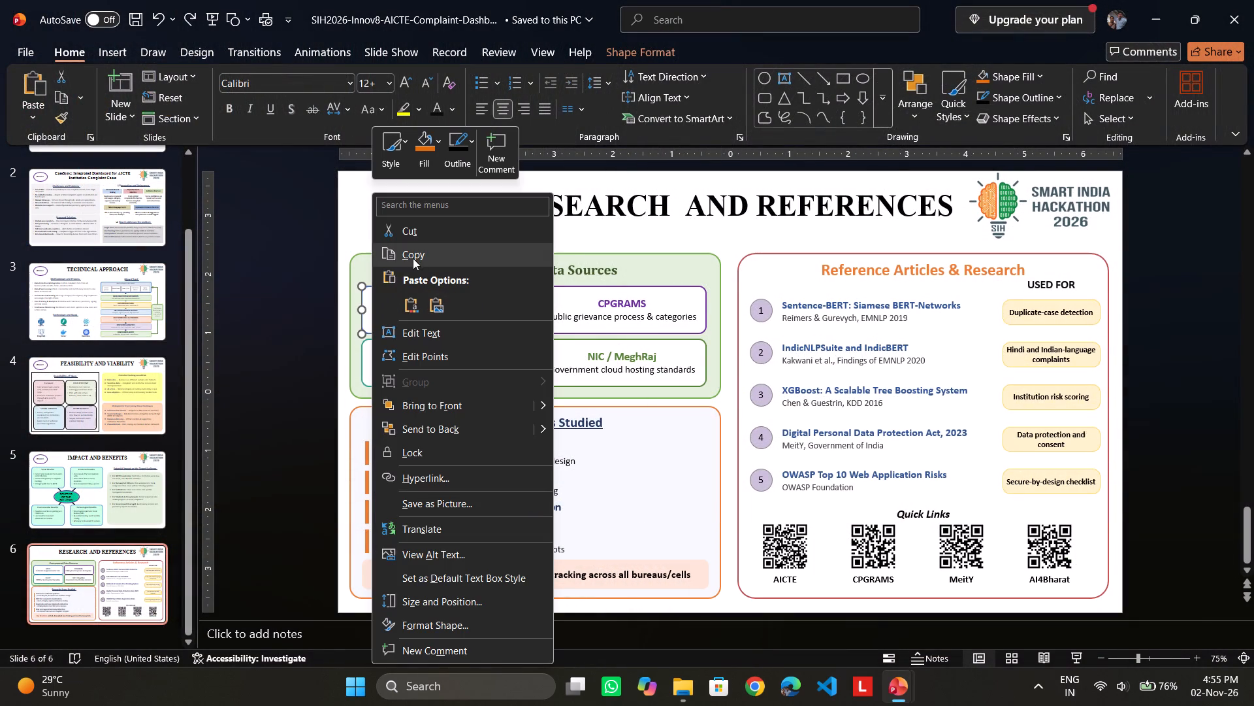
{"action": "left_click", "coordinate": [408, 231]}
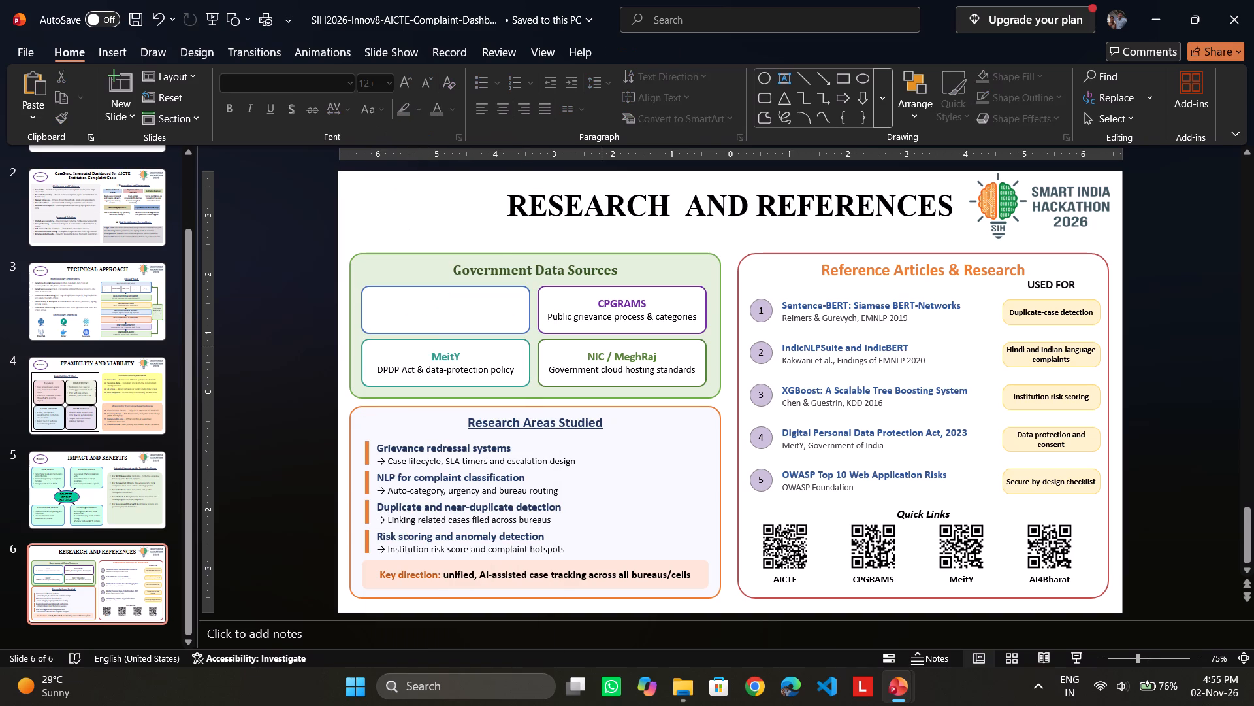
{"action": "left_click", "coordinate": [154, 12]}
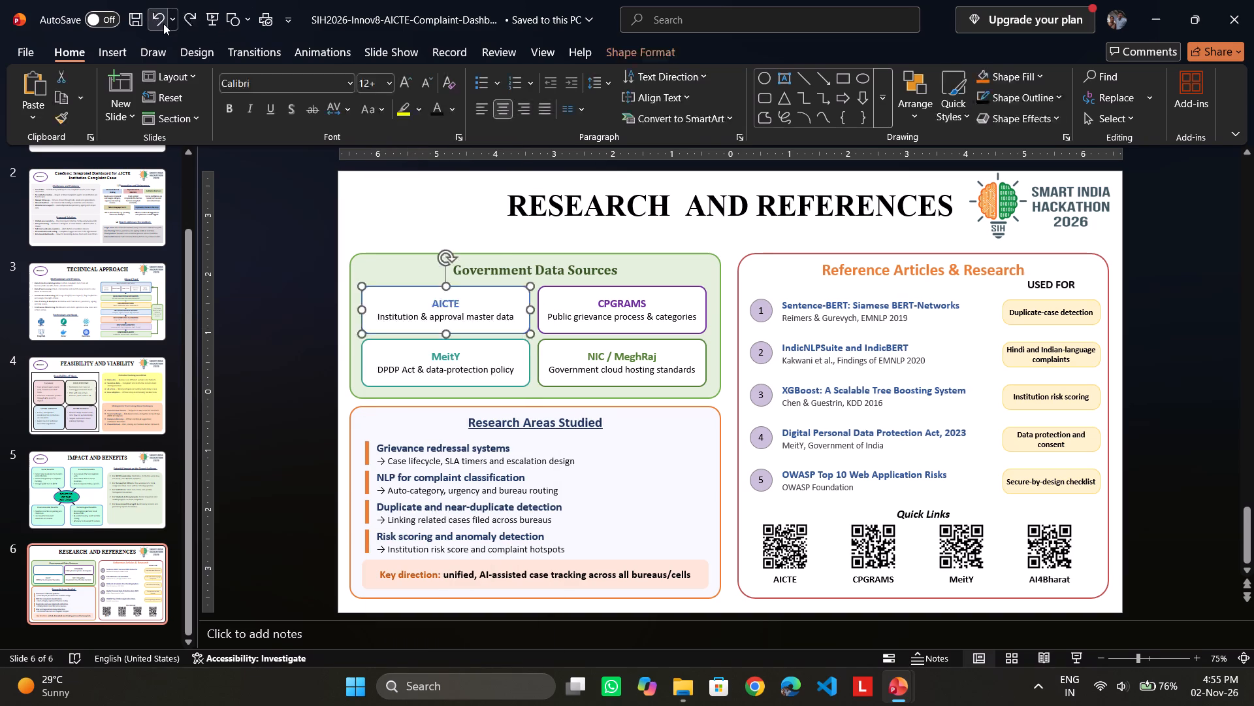
Cut the AICTE text box and the green box behind it from slide 6 of the Innov8 deck.
{"action": "left_click", "coordinate": [368, 209]}
{"action": "left_click", "coordinate": [364, 284]}
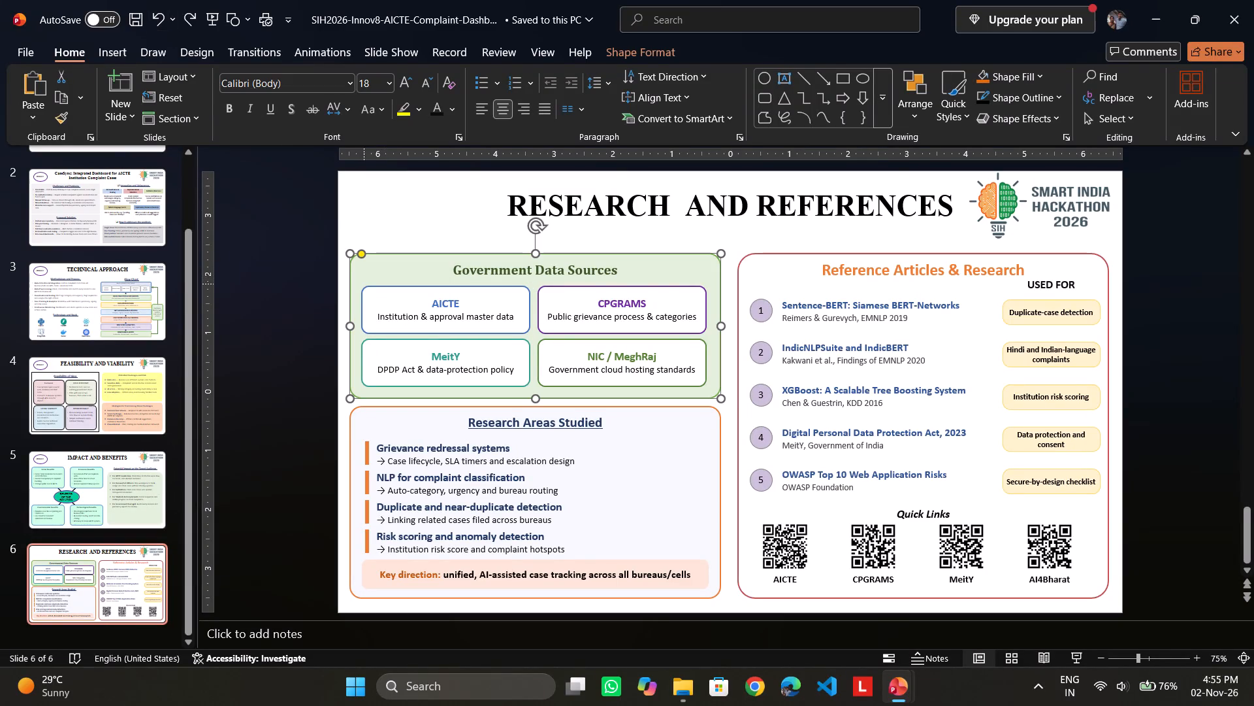
{"action": "left_click", "coordinate": [363, 294]}
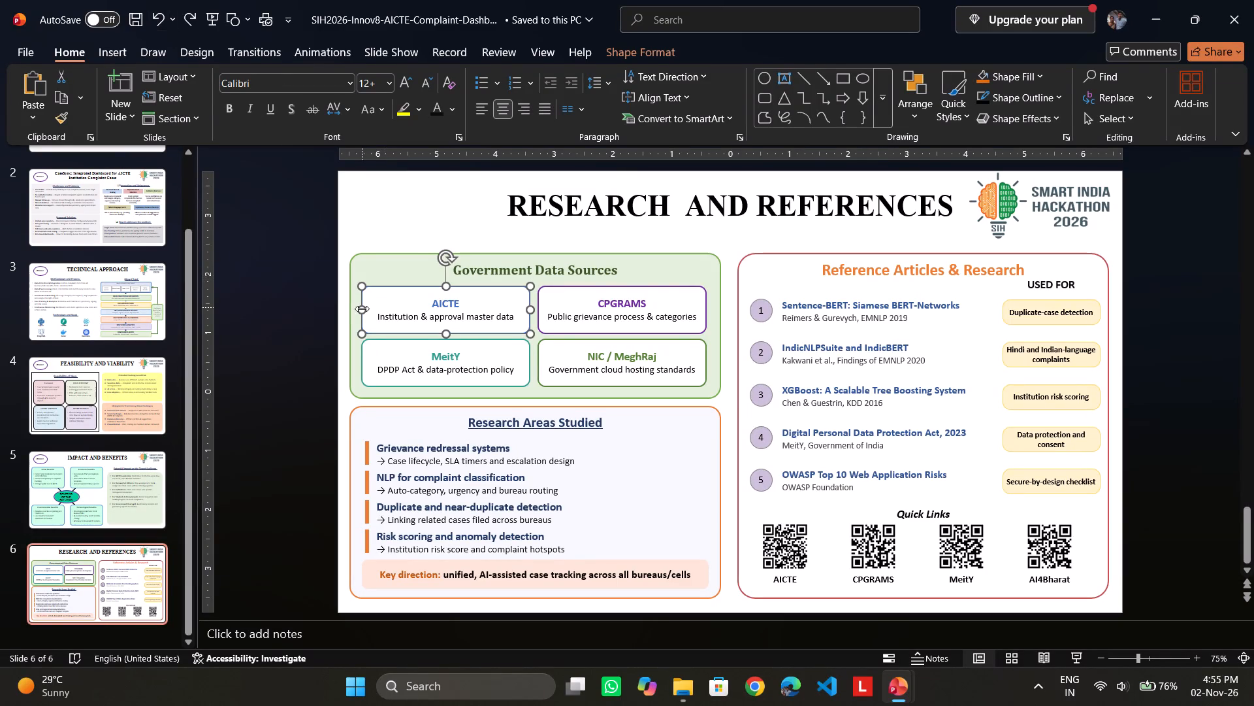
{"action": "right_click", "coordinate": [370, 286]}
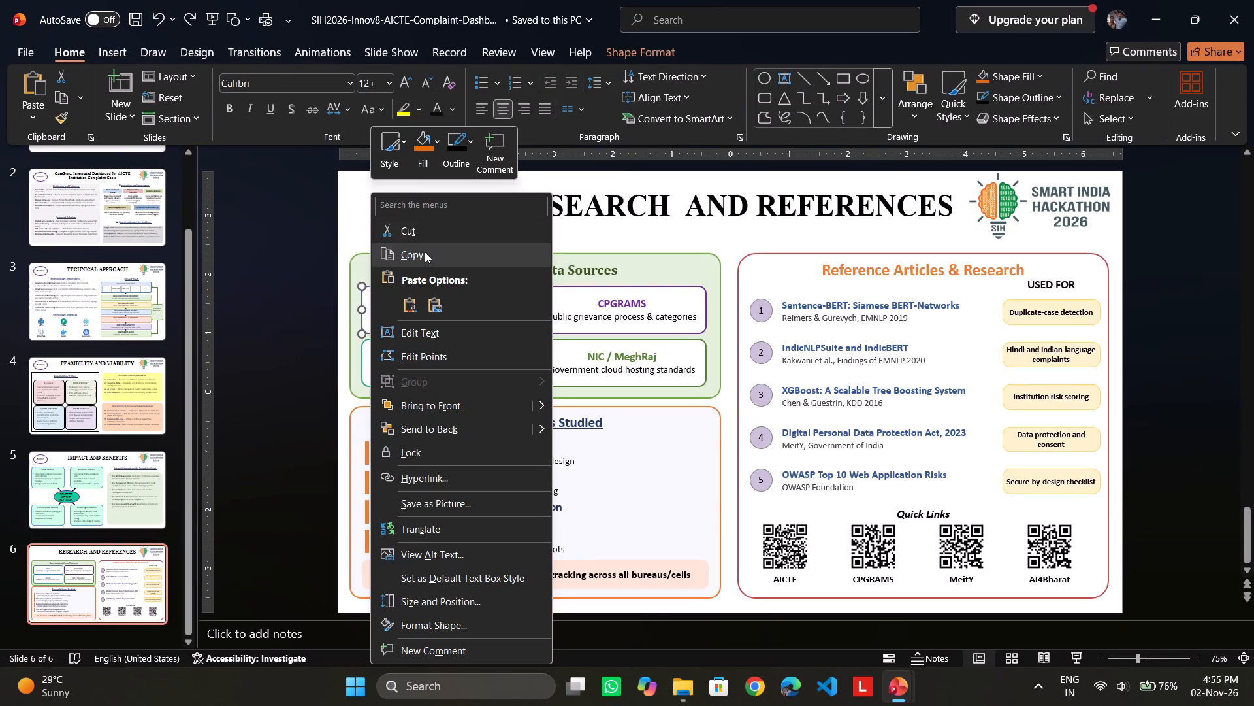
{"action": "left_click", "coordinate": [417, 235]}
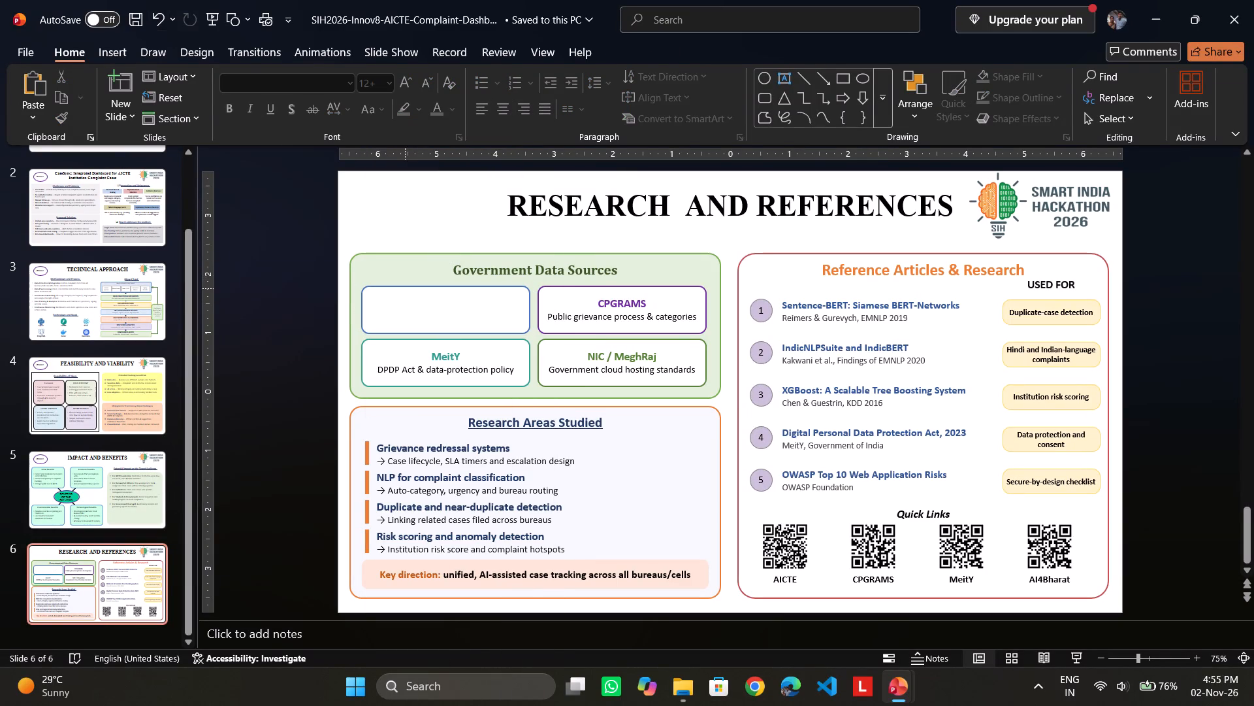
{"action": "right_click", "coordinate": [407, 284]}
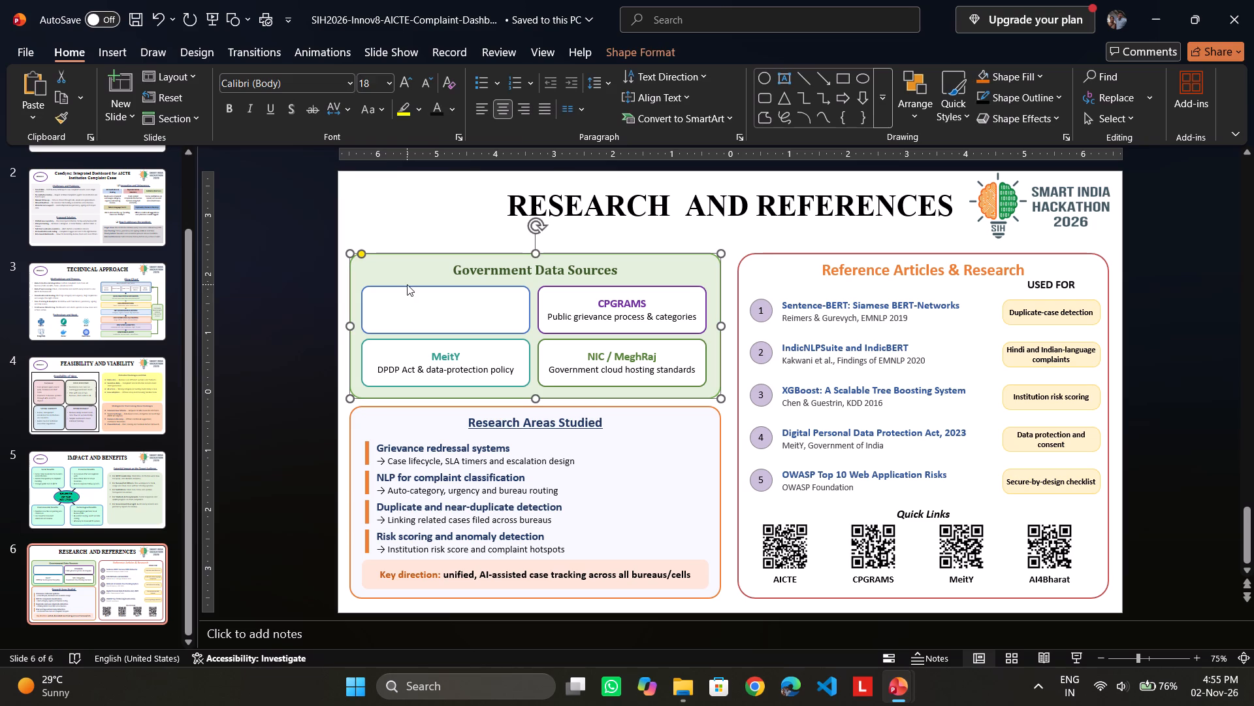
{"action": "left_click", "coordinate": [436, 235]}
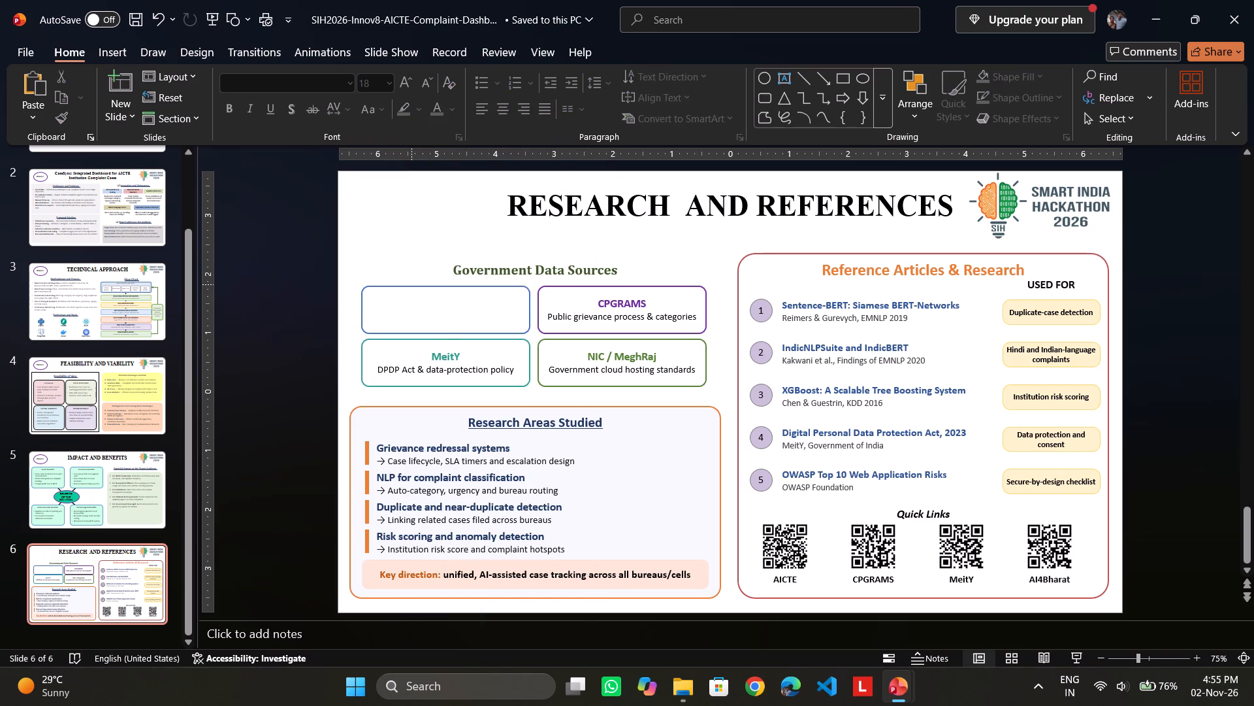
Cut the blue-outlined box from slide 6 of the Innov8 deck and paste it with source formatting inside the green box on SIH 2026 - Copy's slide 6.
{"action": "left_click", "coordinate": [411, 284]}
{"action": "right_click", "coordinate": [411, 284]}
{"action": "left_click", "coordinate": [458, 231]}
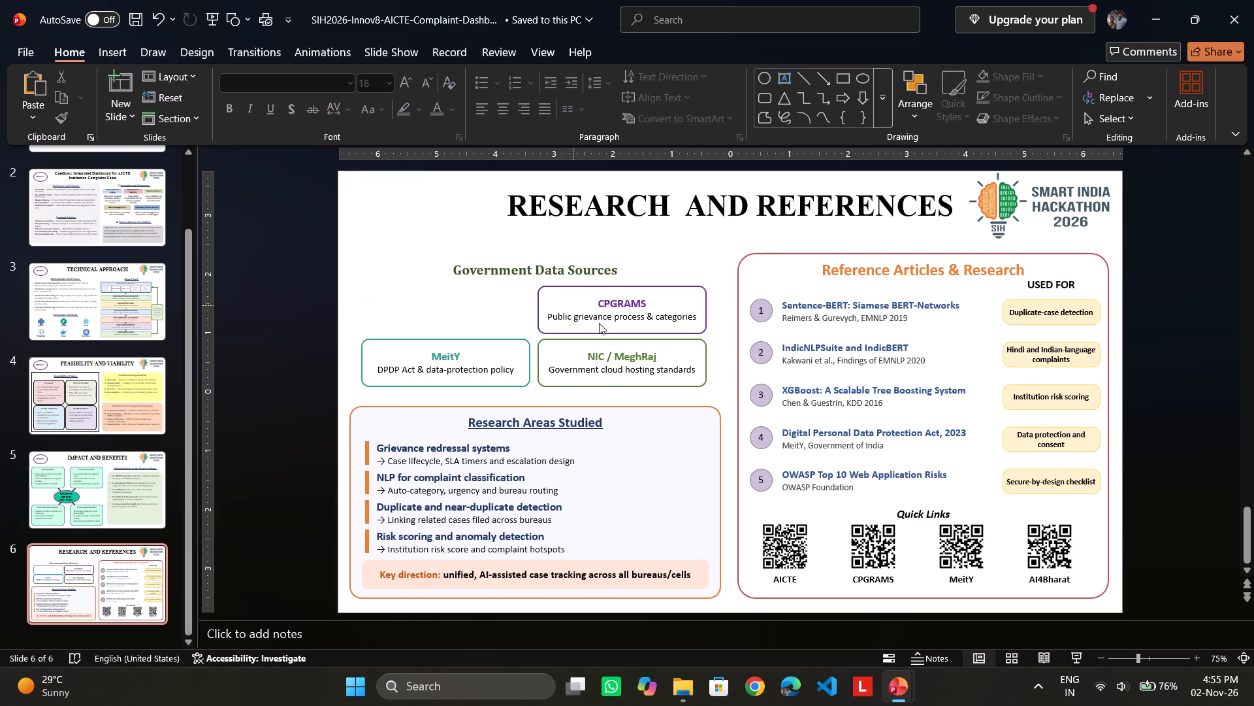
{"action": "left_click", "coordinate": [895, 694]}
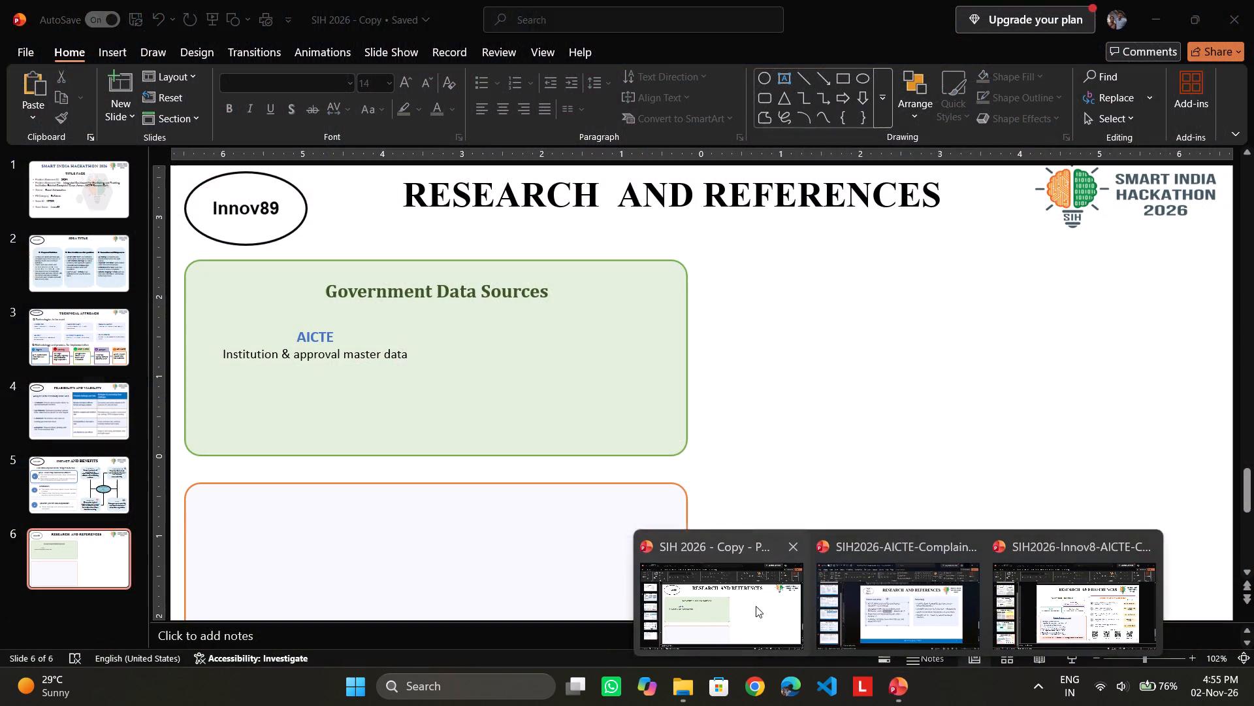
{"action": "left_click", "coordinate": [756, 606]}
{"action": "right_click", "coordinate": [795, 407]}
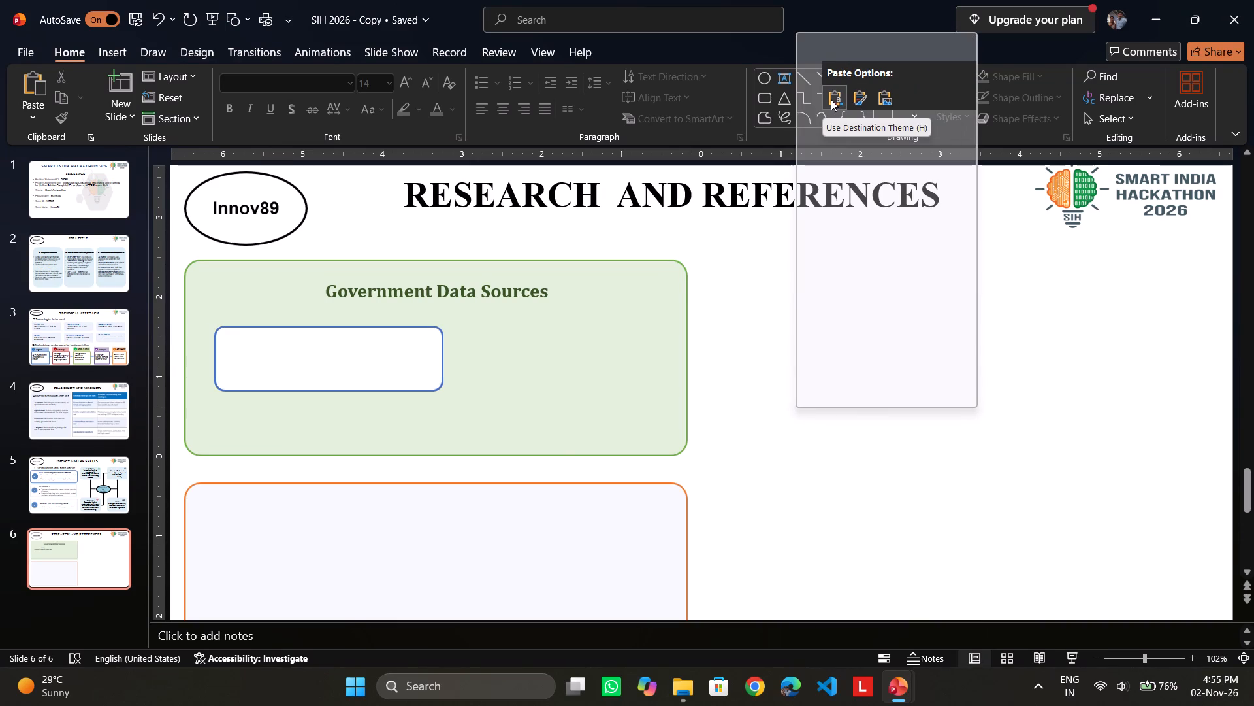
{"action": "left_click", "coordinate": [855, 101]}
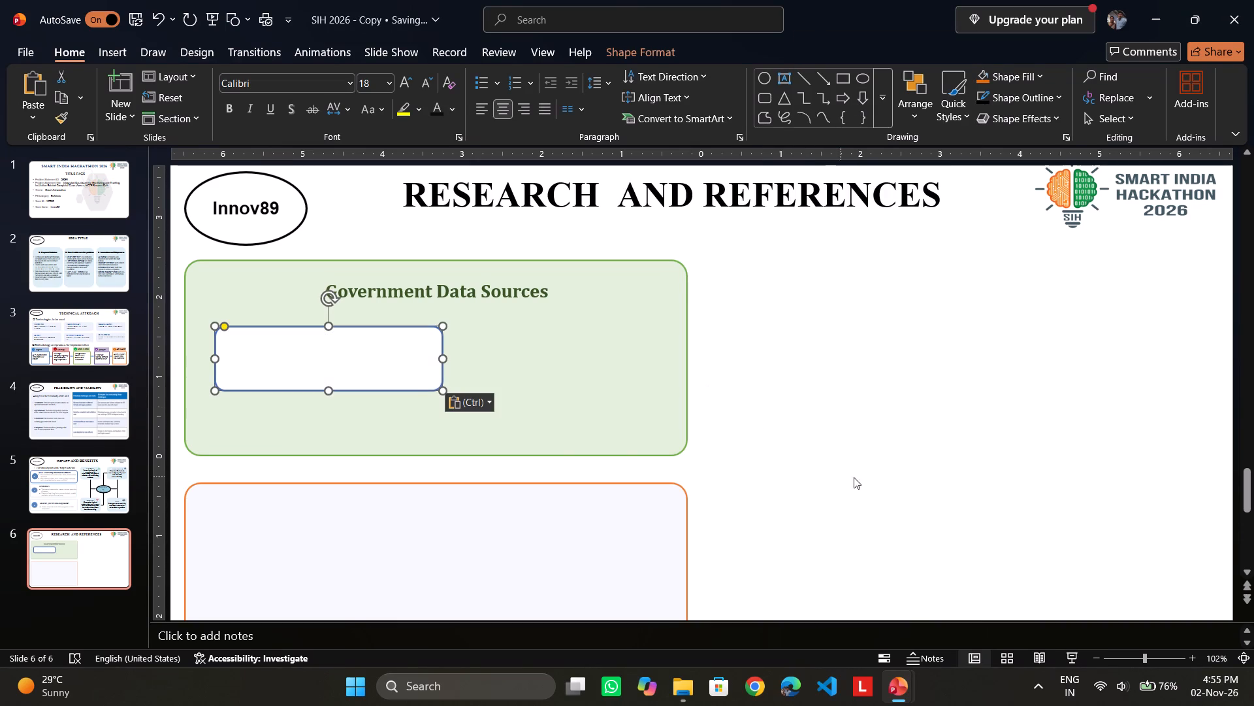
{"action": "left_click", "coordinate": [867, 474]}
Move the AICTE text box below the blue-outlined box, and copy its text into that box with source formatting.
{"action": "left_click_drag", "start_coordinate": [348, 324], "coordinate": [340, 378]}
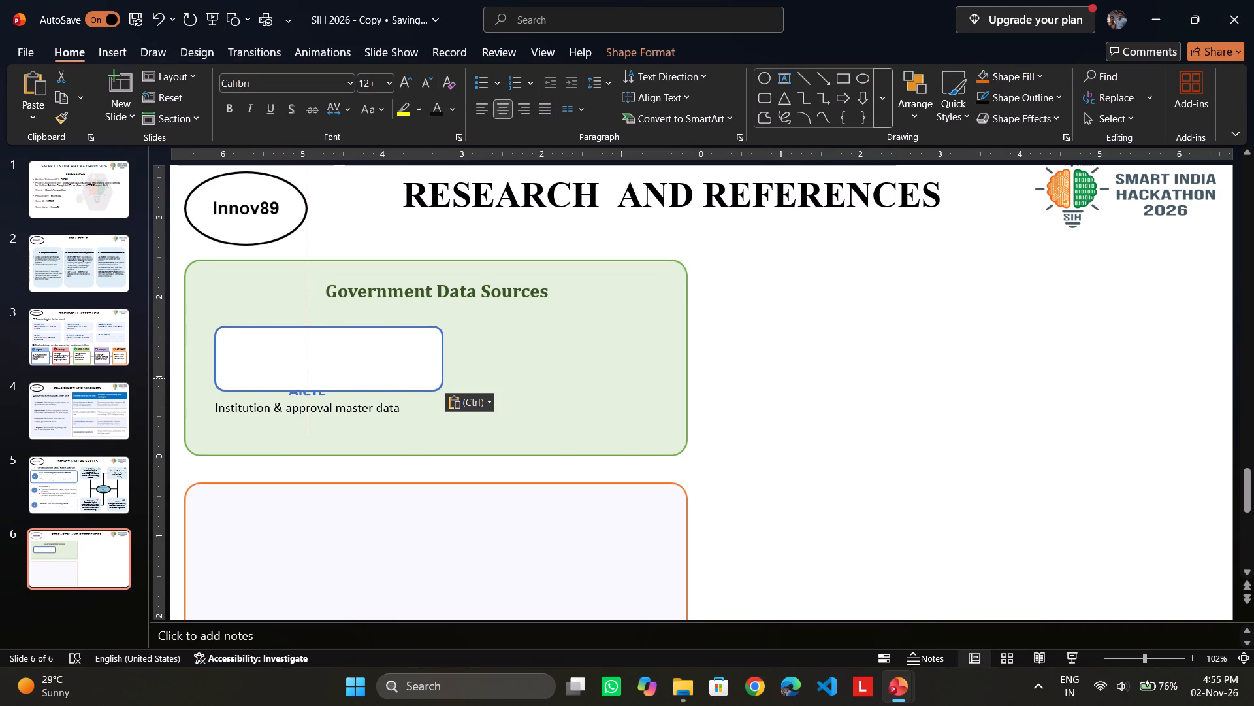
{"action": "left_click_drag", "start_coordinate": [340, 378], "coordinate": [406, 414]}
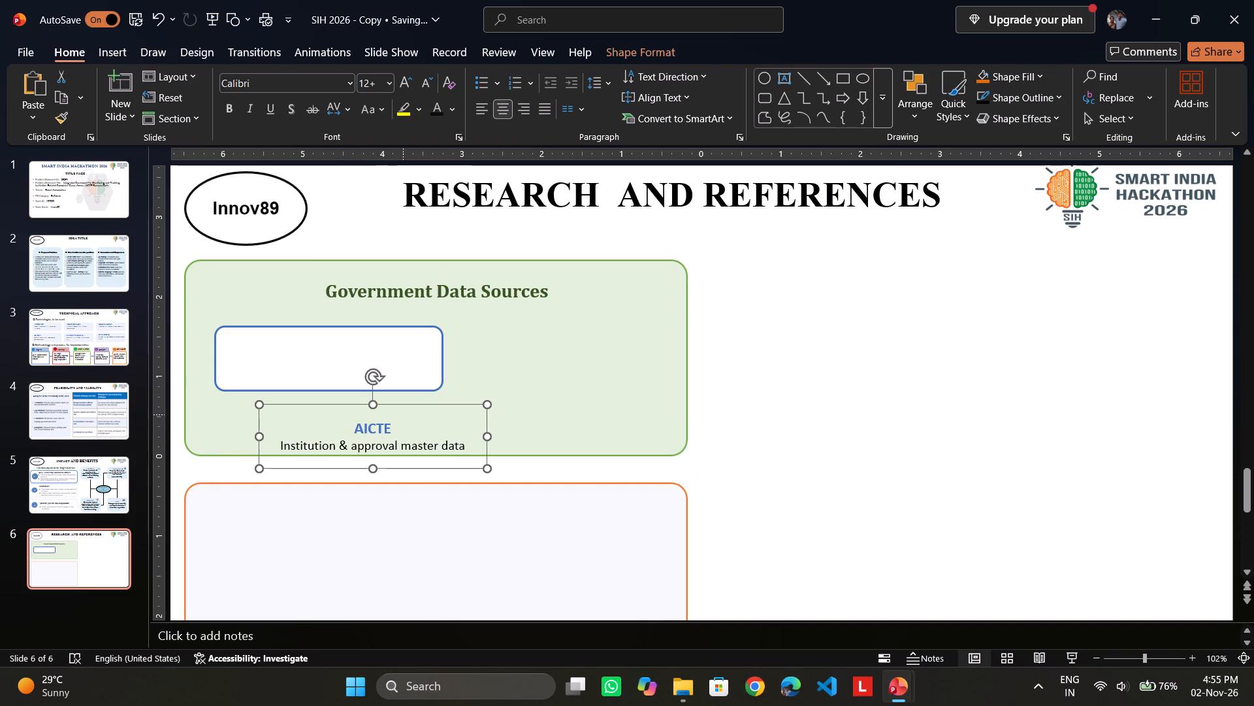
{"action": "left_click", "coordinate": [512, 363]}
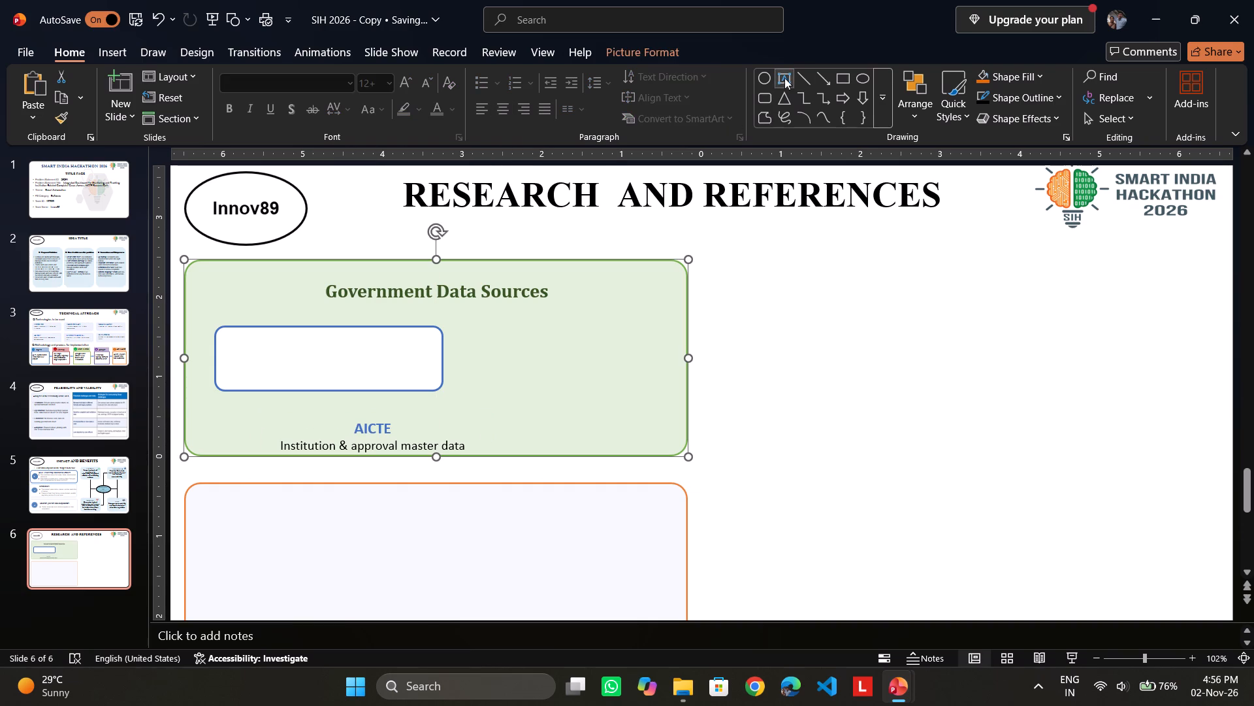
{"action": "left_click", "coordinate": [782, 78]}
{"action": "left_click", "coordinate": [256, 343]}
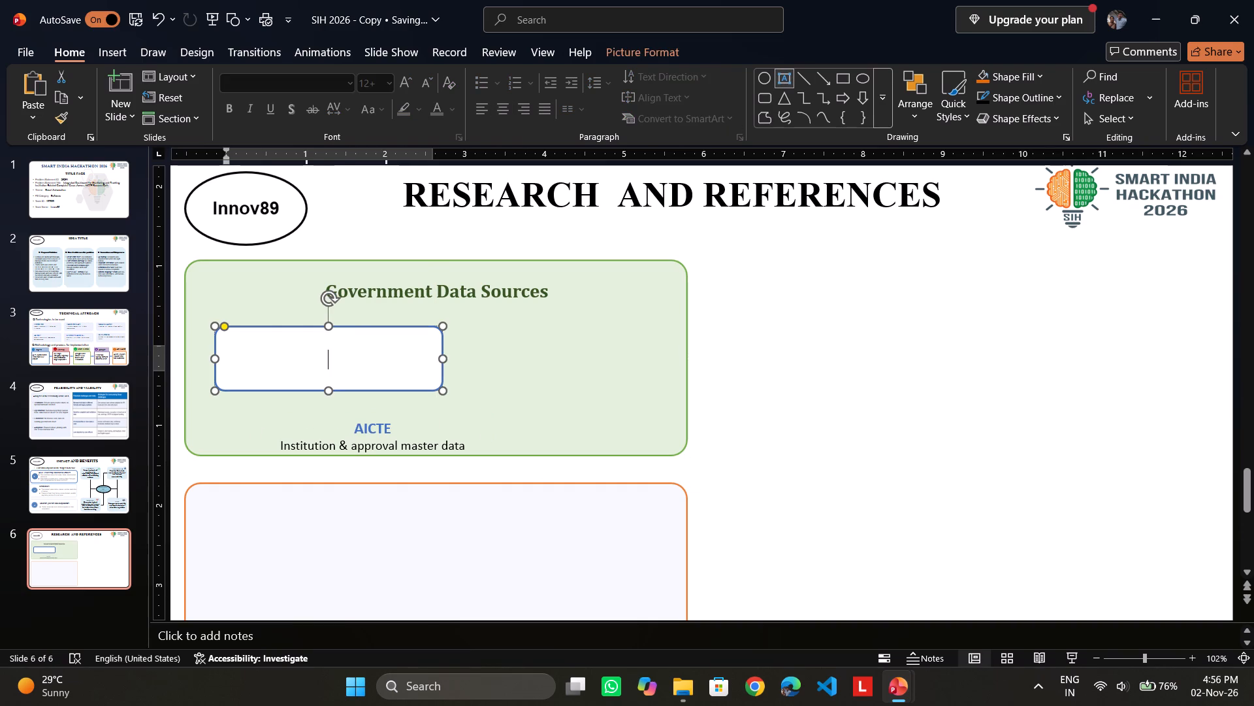
{"action": "left_click", "coordinate": [390, 445]}
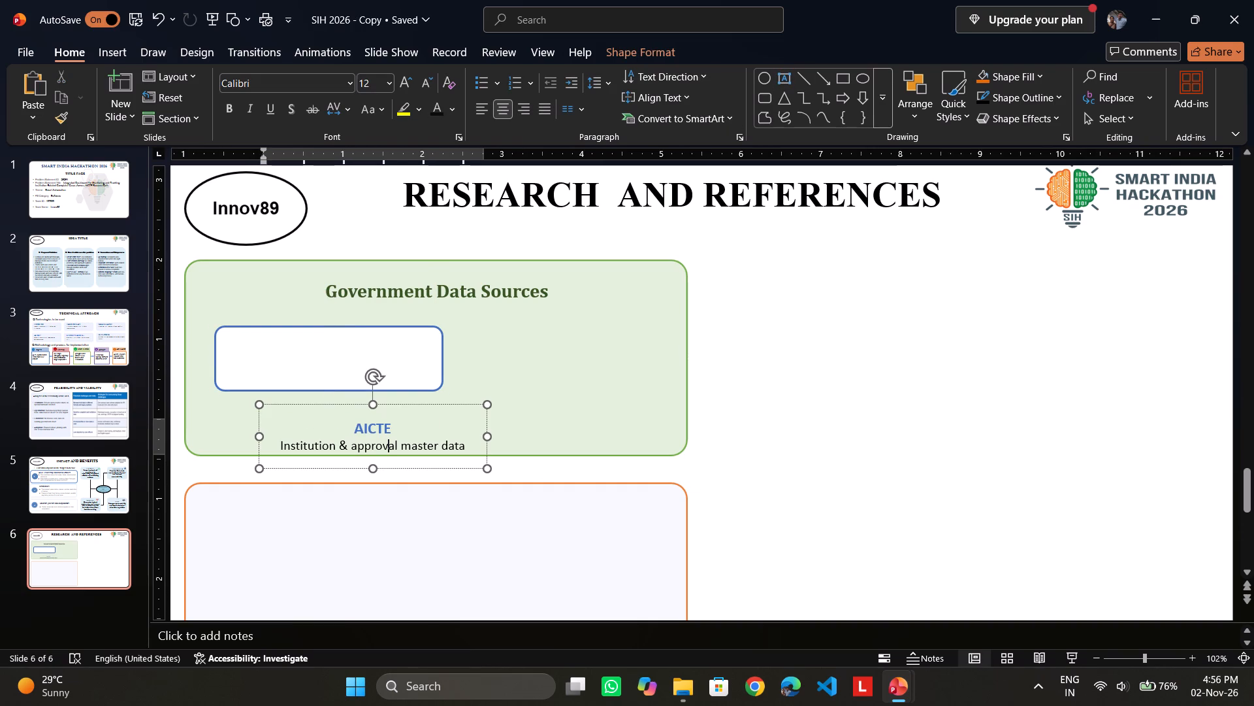
{"action": "left_click_drag", "start_coordinate": [353, 424], "coordinate": [458, 450]}
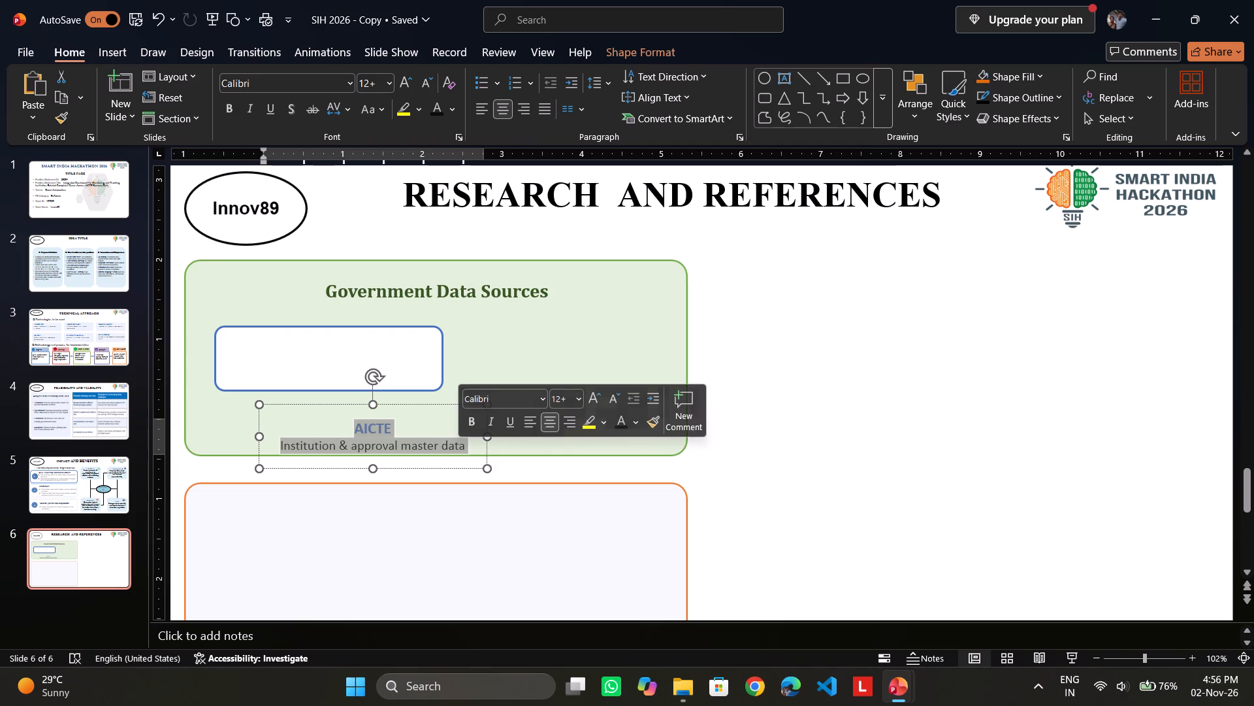
{"action": "right_click", "coordinate": [428, 443]}
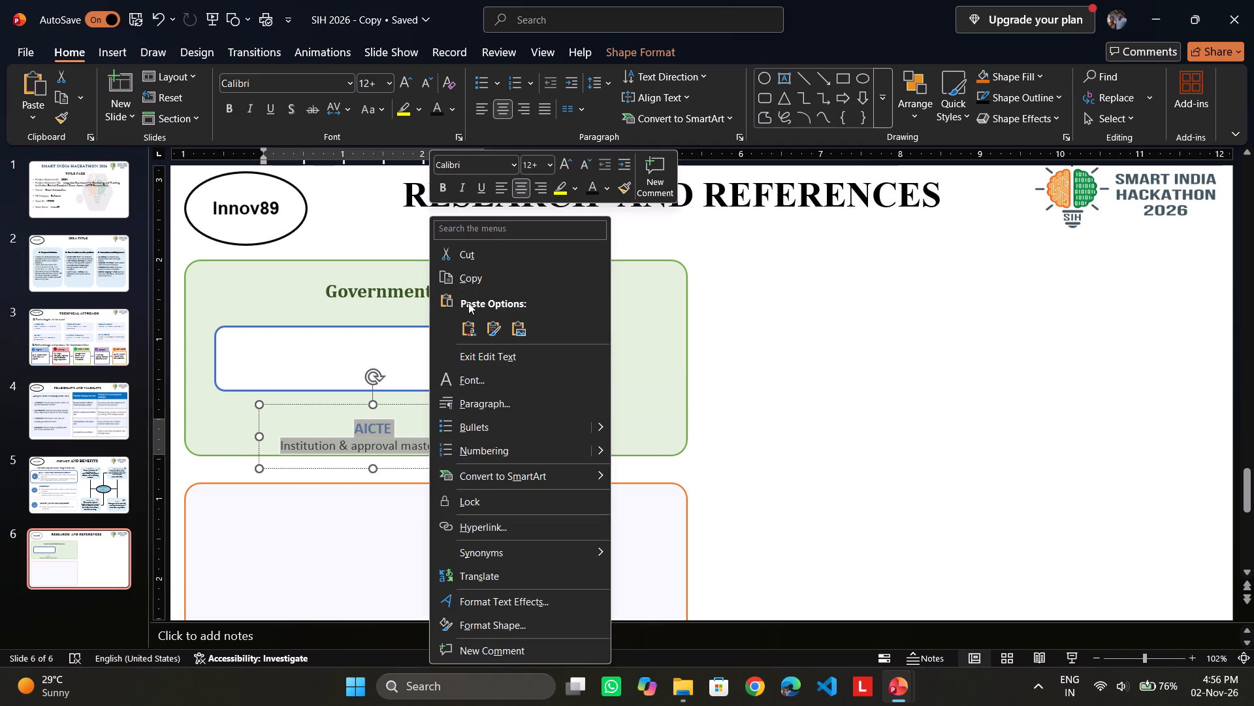
{"action": "left_click_drag", "start_coordinate": [465, 273], "coordinate": [460, 278]}
{"action": "right_click", "coordinate": [309, 346]}
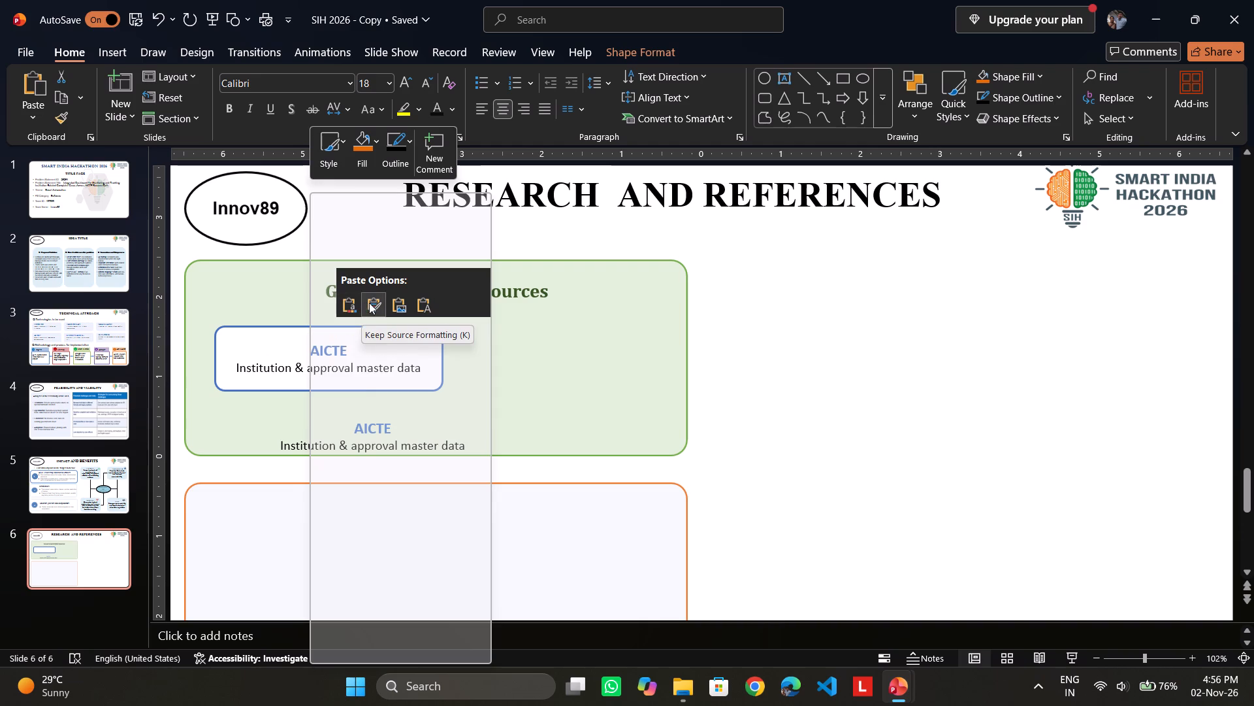
{"action": "left_click", "coordinate": [371, 303]}
{"action": "left_click", "coordinate": [835, 395]}
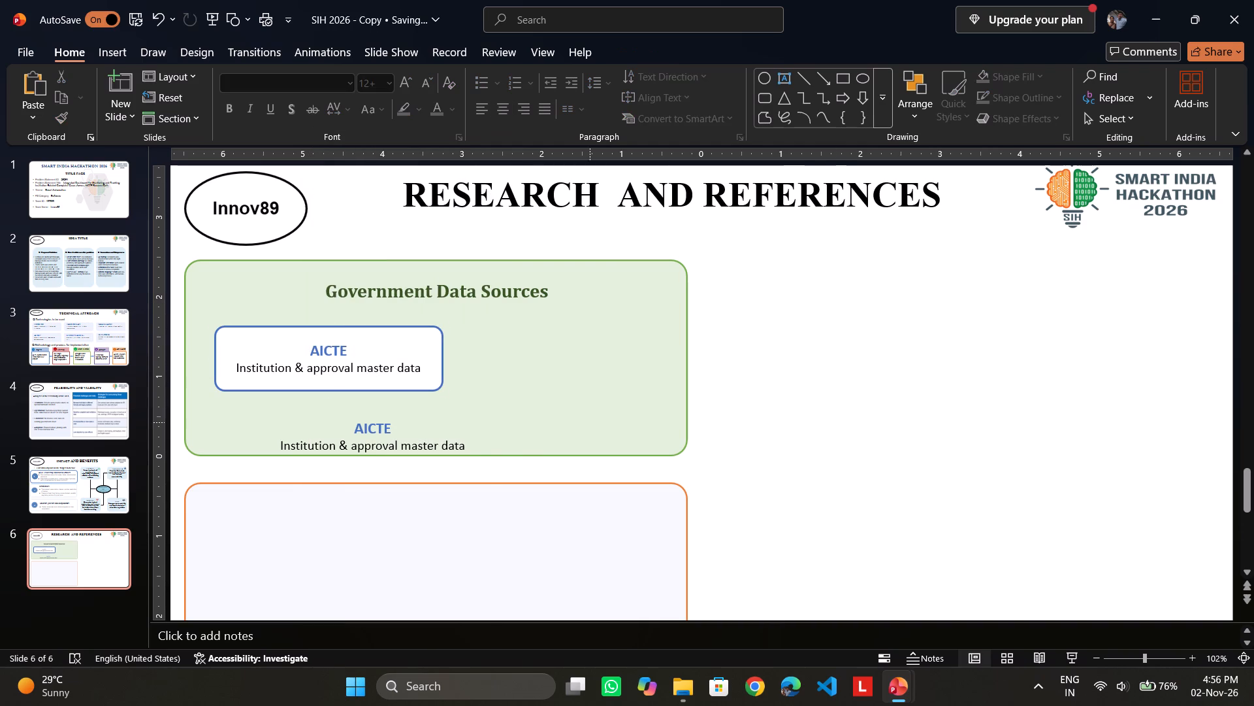
Cut the leftover AICTE text box below the blue-outlined box.
{"action": "right_click", "coordinate": [400, 428]}
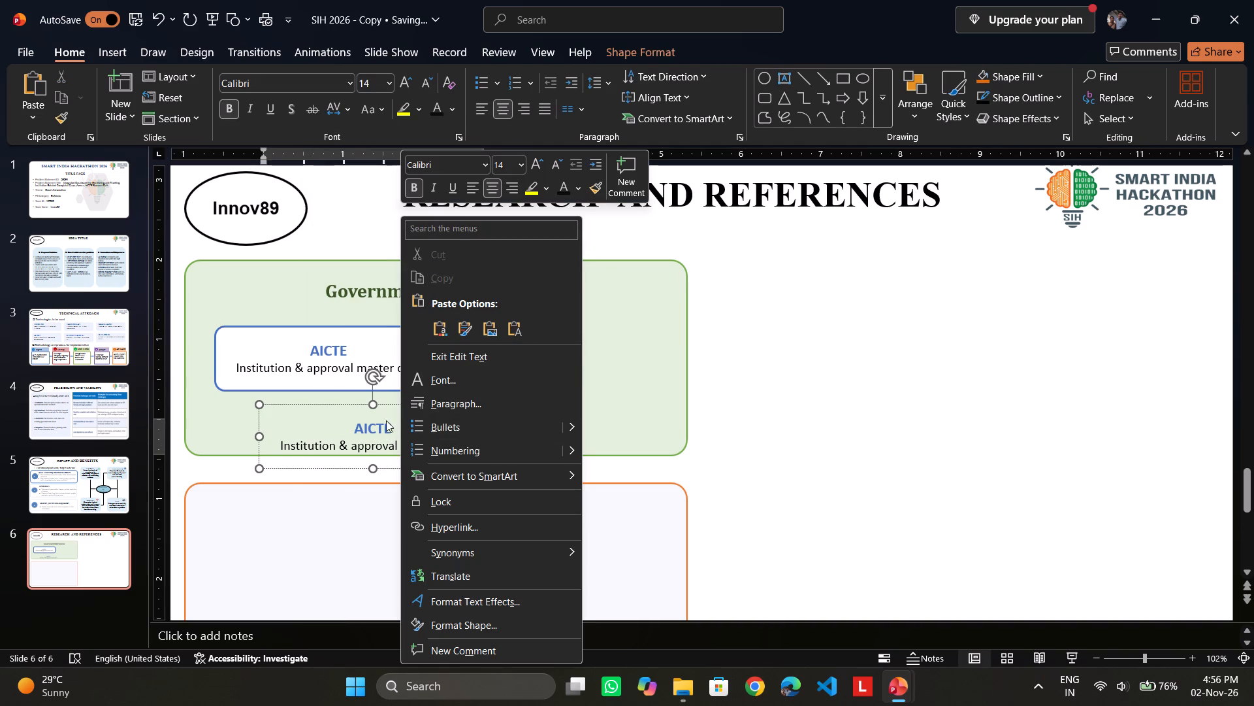
{"action": "left_click", "coordinate": [349, 422]}
{"action": "right_click", "coordinate": [349, 407]}
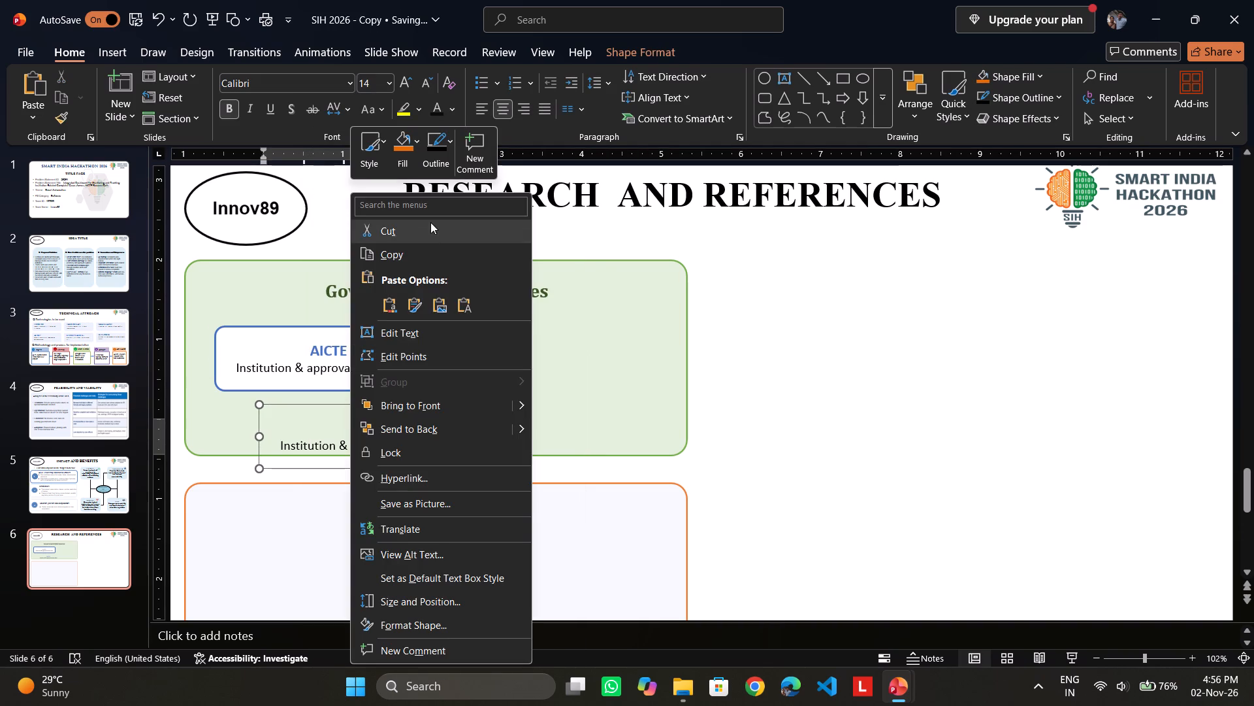
{"action": "left_click", "coordinate": [426, 224]}
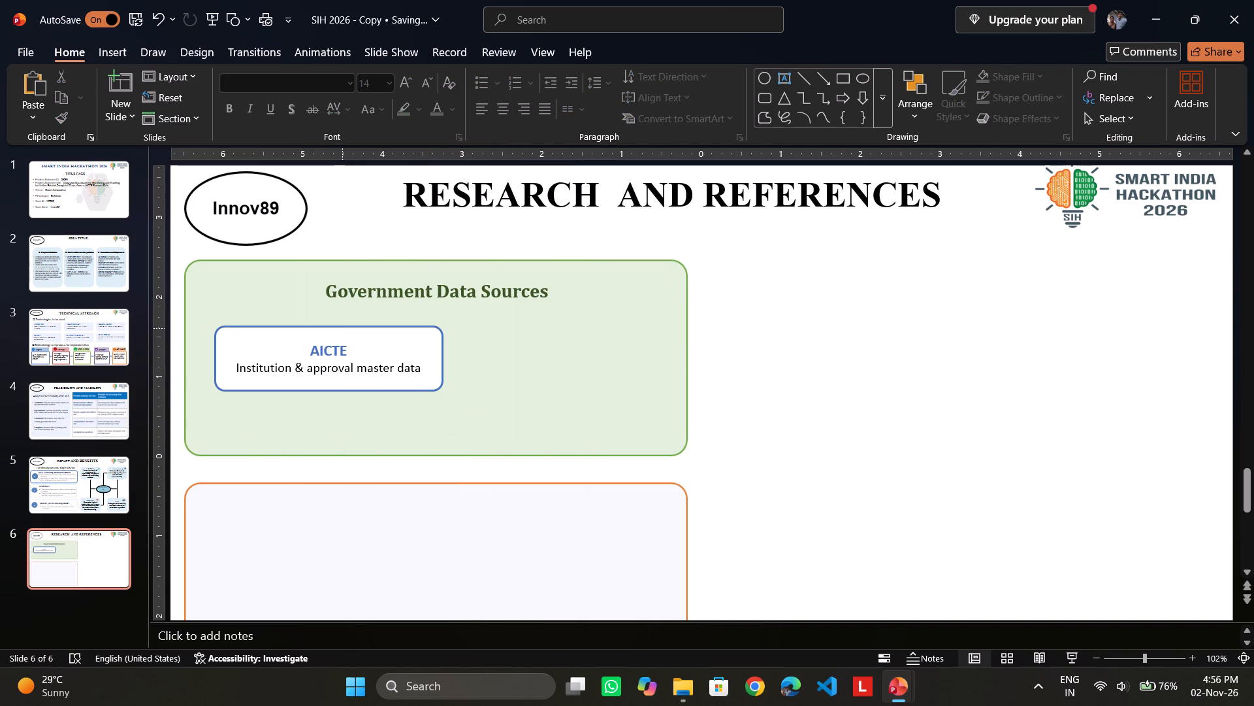
Move the blue-outlined AICTE box closer to the green box's left edge and slightly nearer the Government Data Sources heading.
{"action": "left_click_drag", "start_coordinate": [342, 328], "coordinate": [318, 327]}
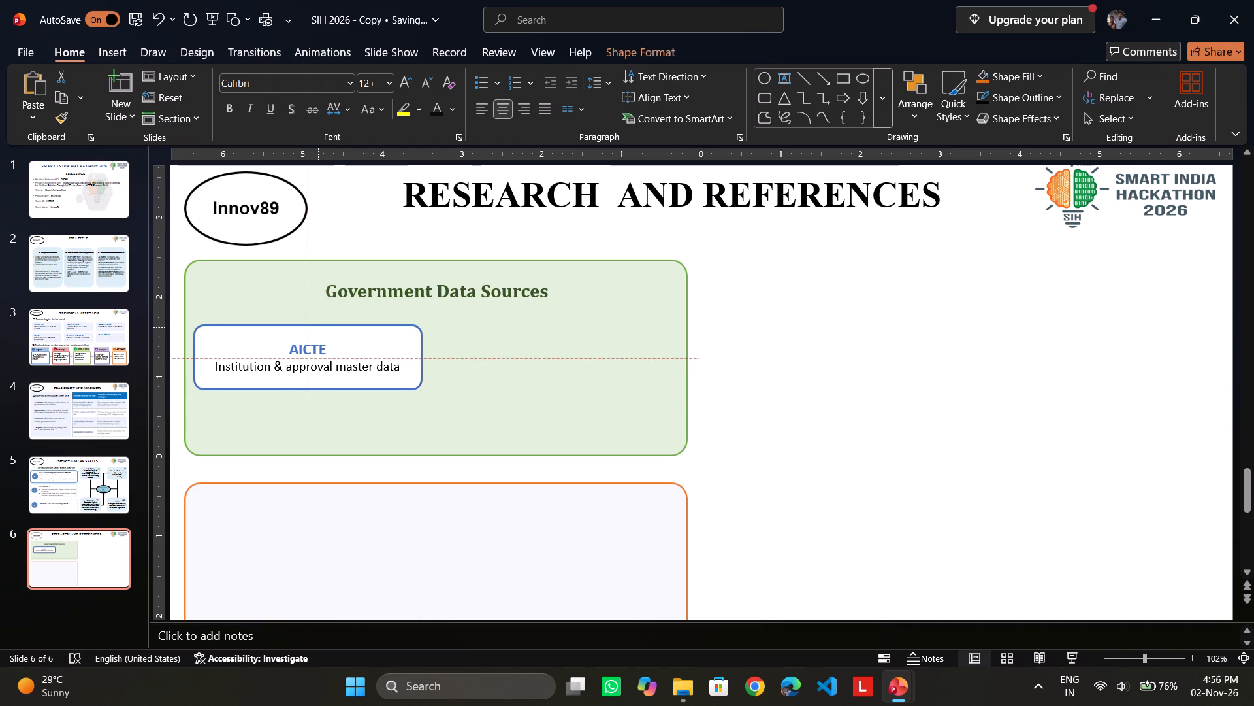
{"action": "left_click_drag", "start_coordinate": [318, 327], "coordinate": [321, 323]}
{"action": "left_click", "coordinate": [871, 507]}
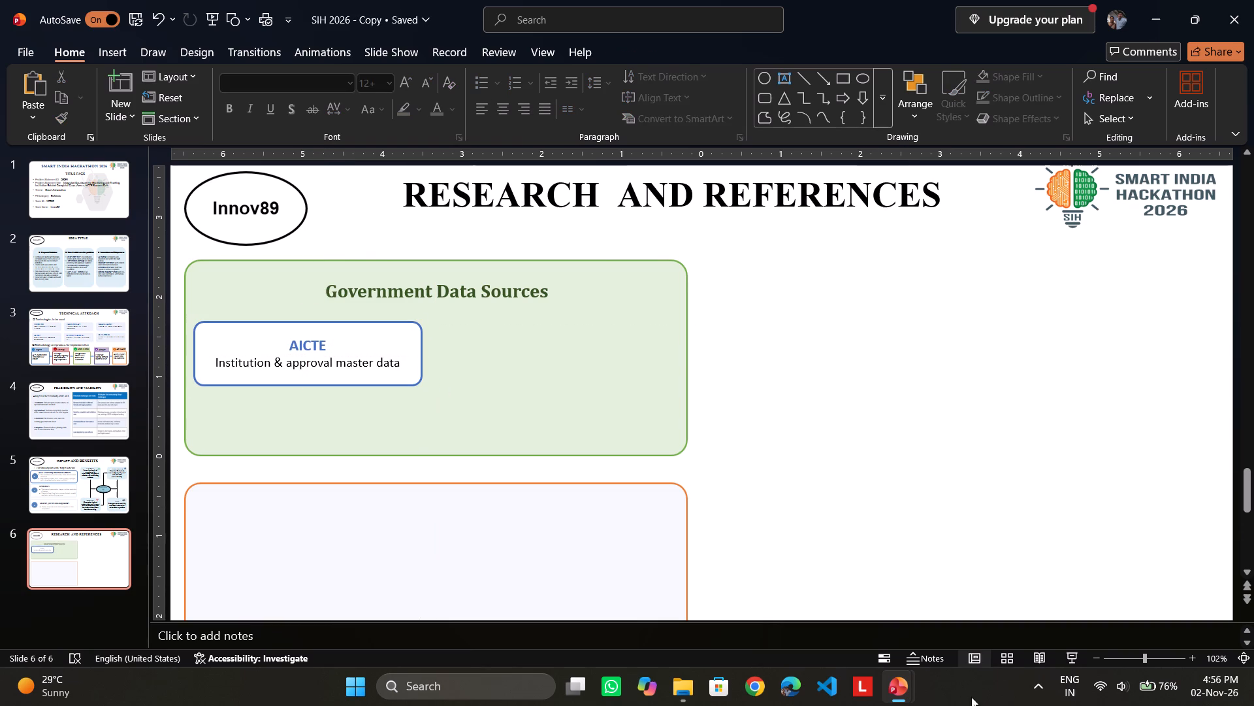
Switch to the Innov8 deck and undo the cuts of the AICTE text, green box and blue-outlined box on slide 6.
{"action": "left_click", "coordinate": [1061, 618]}
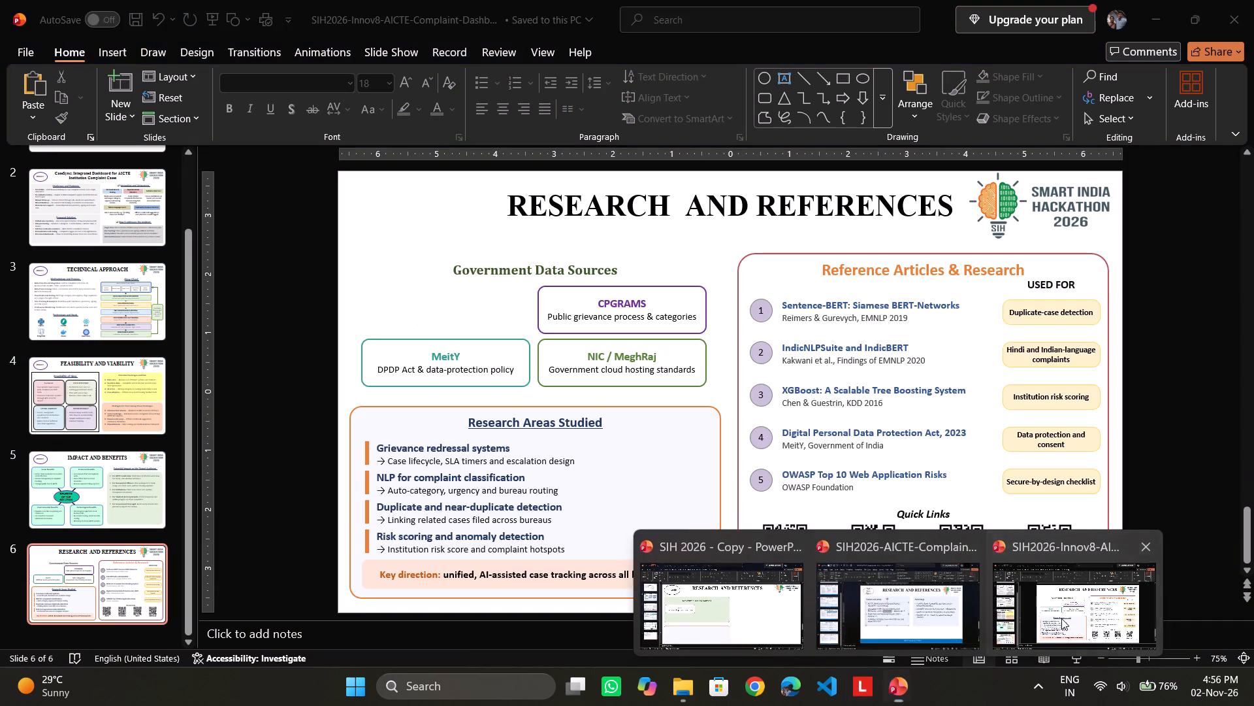
{"action": "triple_click", "coordinate": [162, 23]}
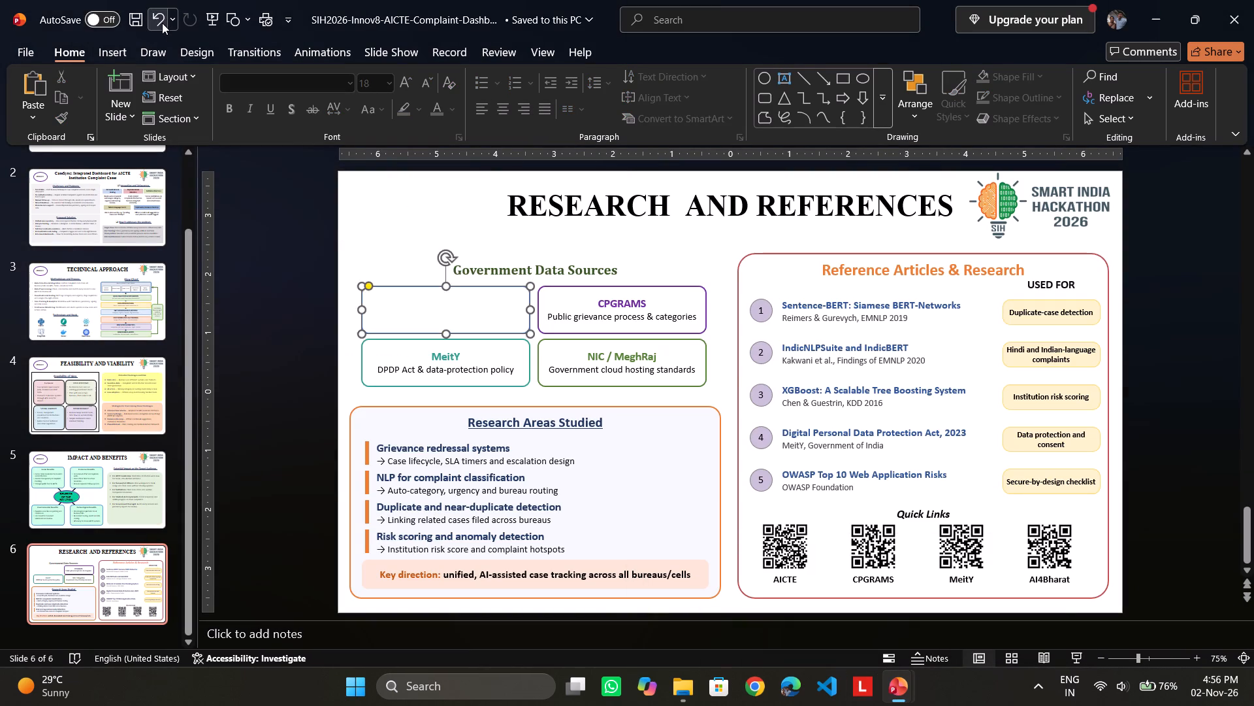
Cut the CPGRAMS text box from slide 6 of the Innov8 deck.
{"action": "left_click", "coordinate": [675, 237]}
{"action": "left_click", "coordinate": [686, 302]}
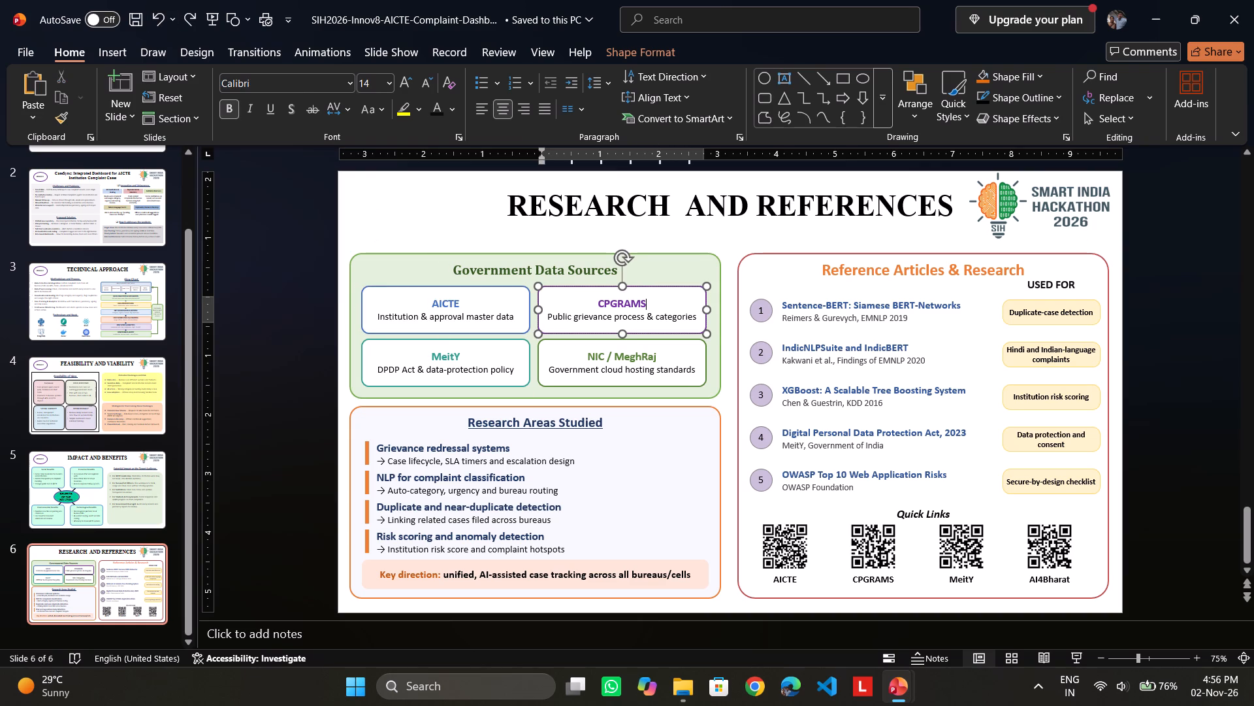
{"action": "right_click", "coordinate": [661, 284]}
{"action": "left_click", "coordinate": [711, 231]}
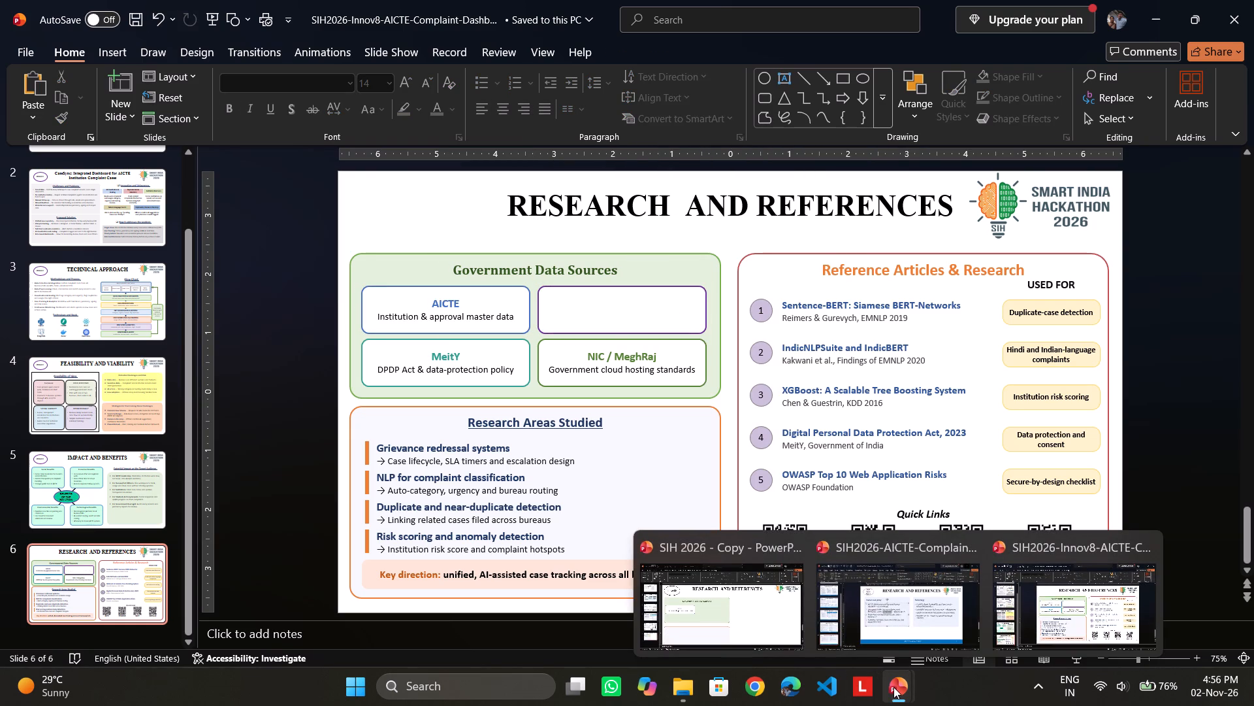
Cut the emptied purple-outlined box from the Innov8 deck and paste it with source formatting beside the AICTE box on SIH 2026 - Copy's slide 6.
{"action": "right_click", "coordinate": [675, 286]}
{"action": "left_click", "coordinate": [709, 227]}
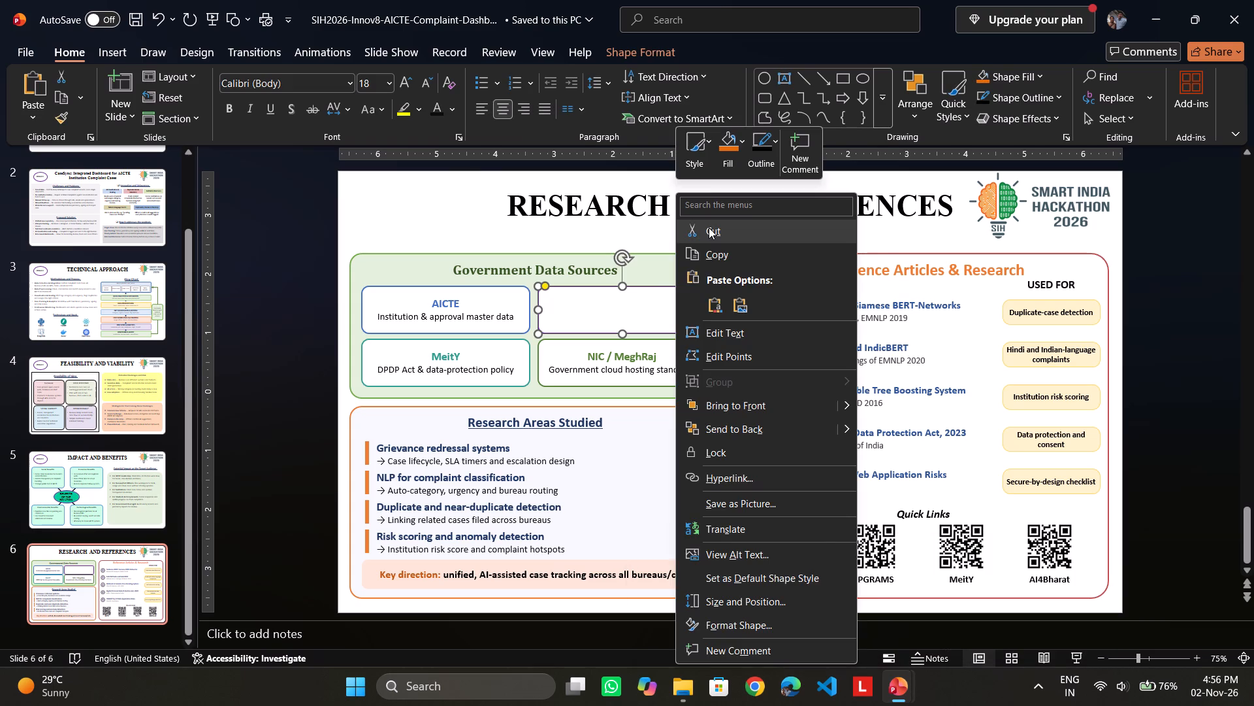
{"action": "left_click", "coordinate": [896, 684]}
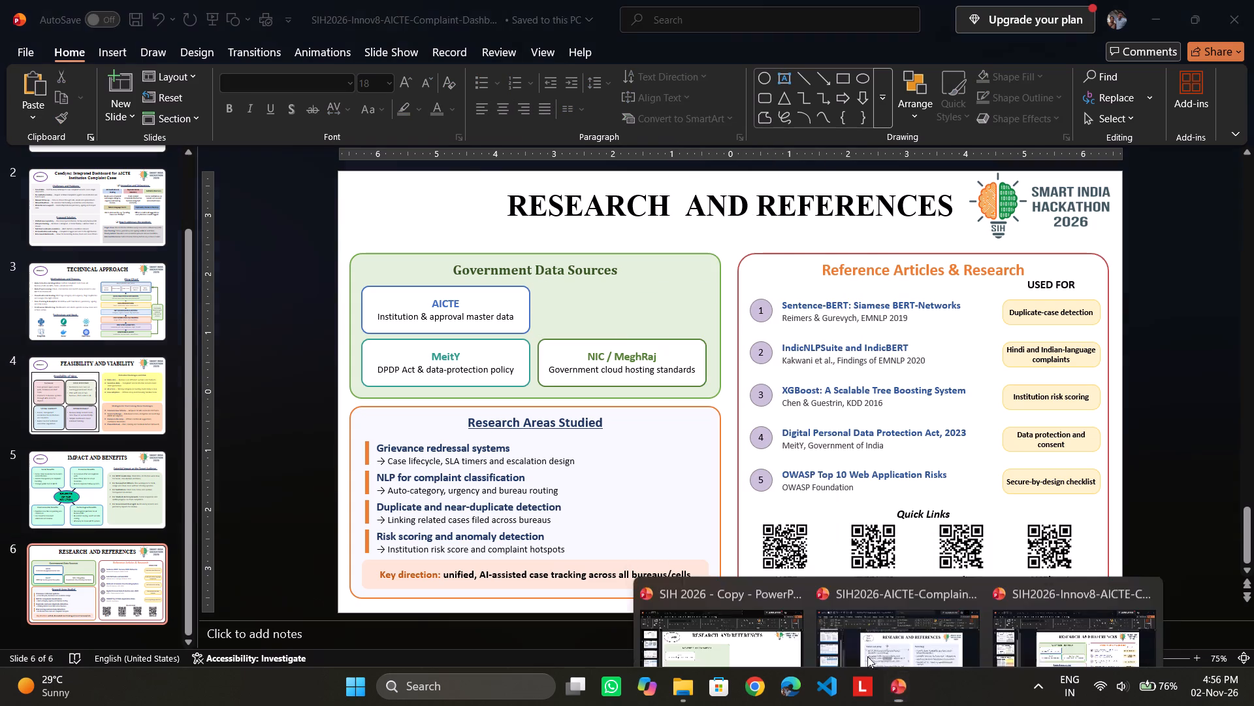
{"action": "left_click", "coordinate": [743, 585]}
{"action": "right_click", "coordinate": [526, 341]}
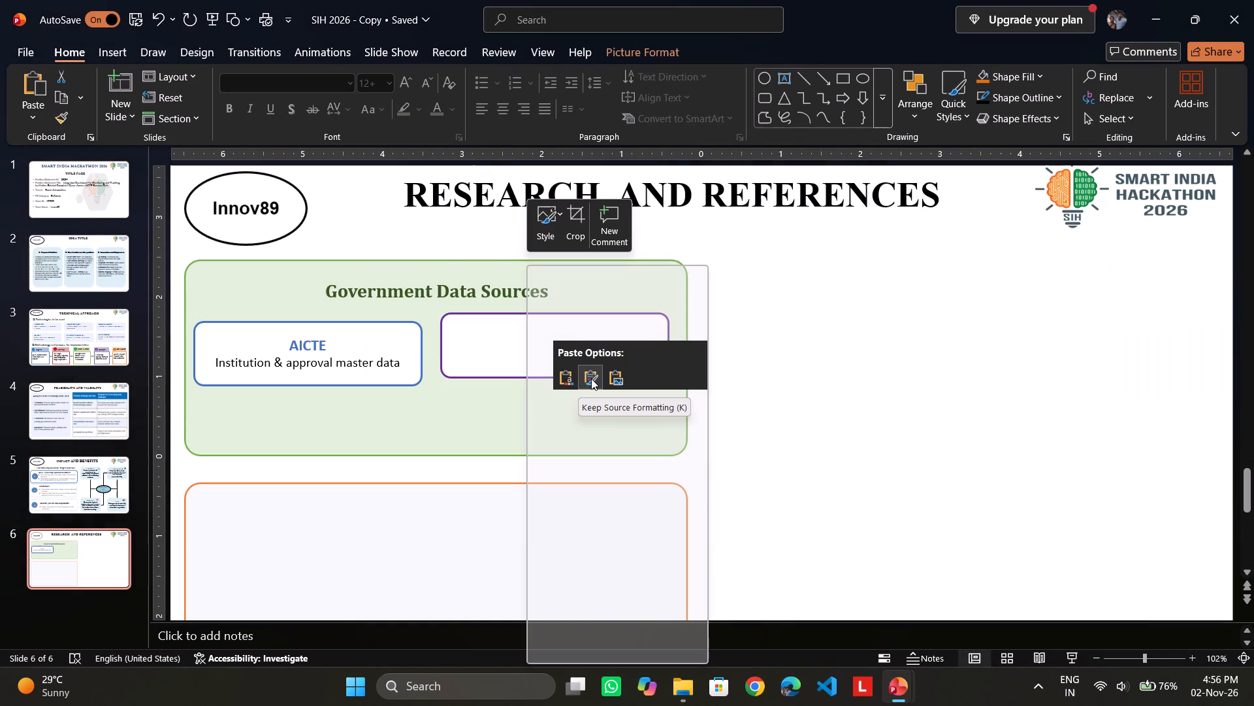
{"action": "left_click", "coordinate": [591, 378]}
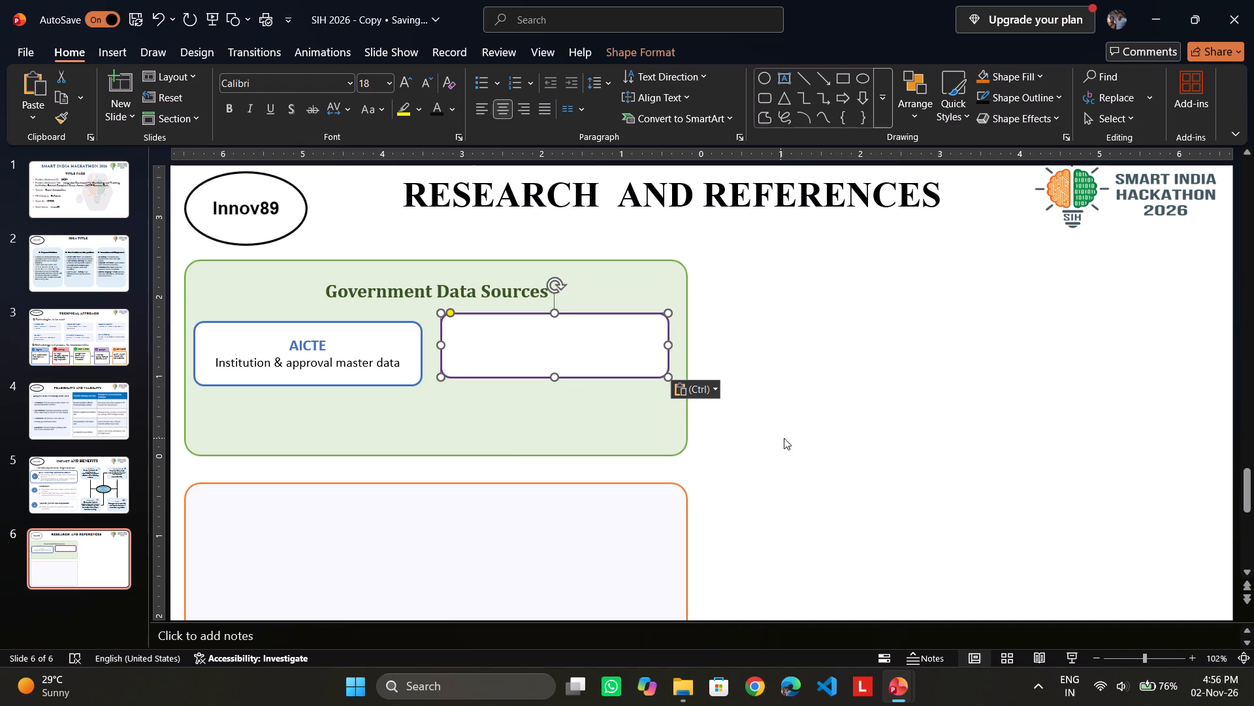
{"action": "left_click", "coordinate": [794, 439]}
Switch to the Innov8 deck and undo the cuts of the purple-outlined box and the CPGRAMS text box.
{"action": "left_click", "coordinate": [908, 681]}
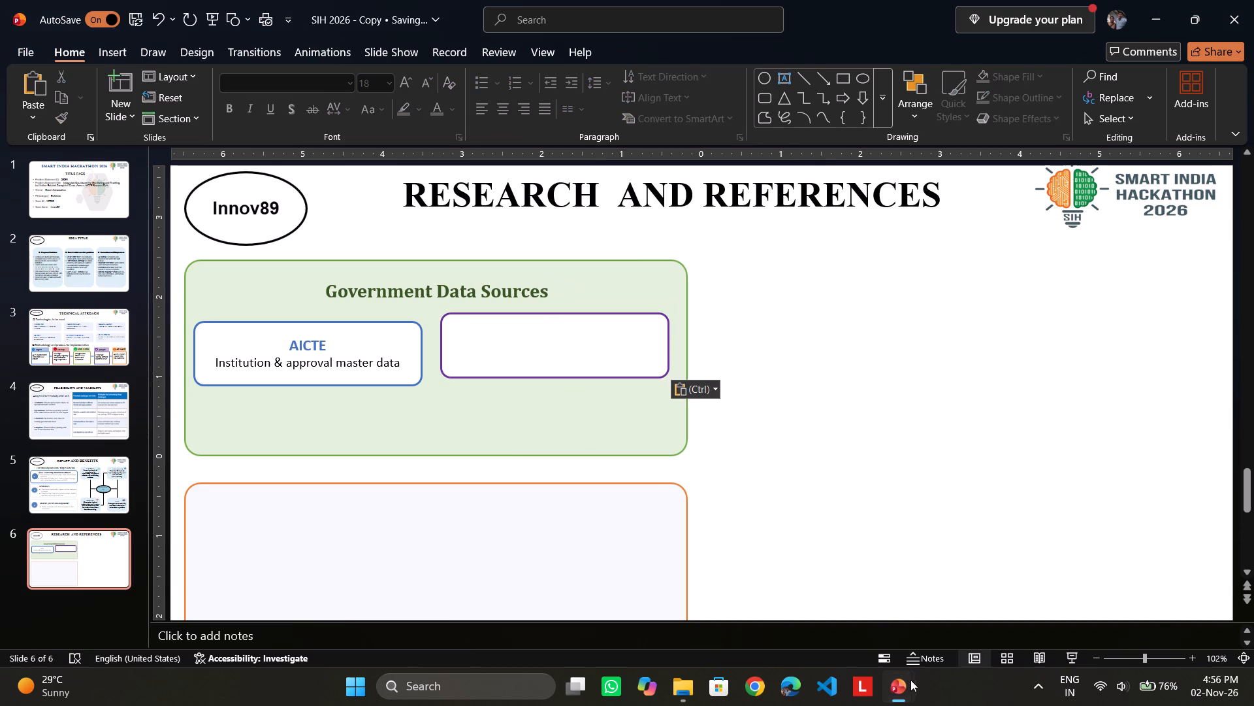
{"action": "left_click", "coordinate": [1046, 619]}
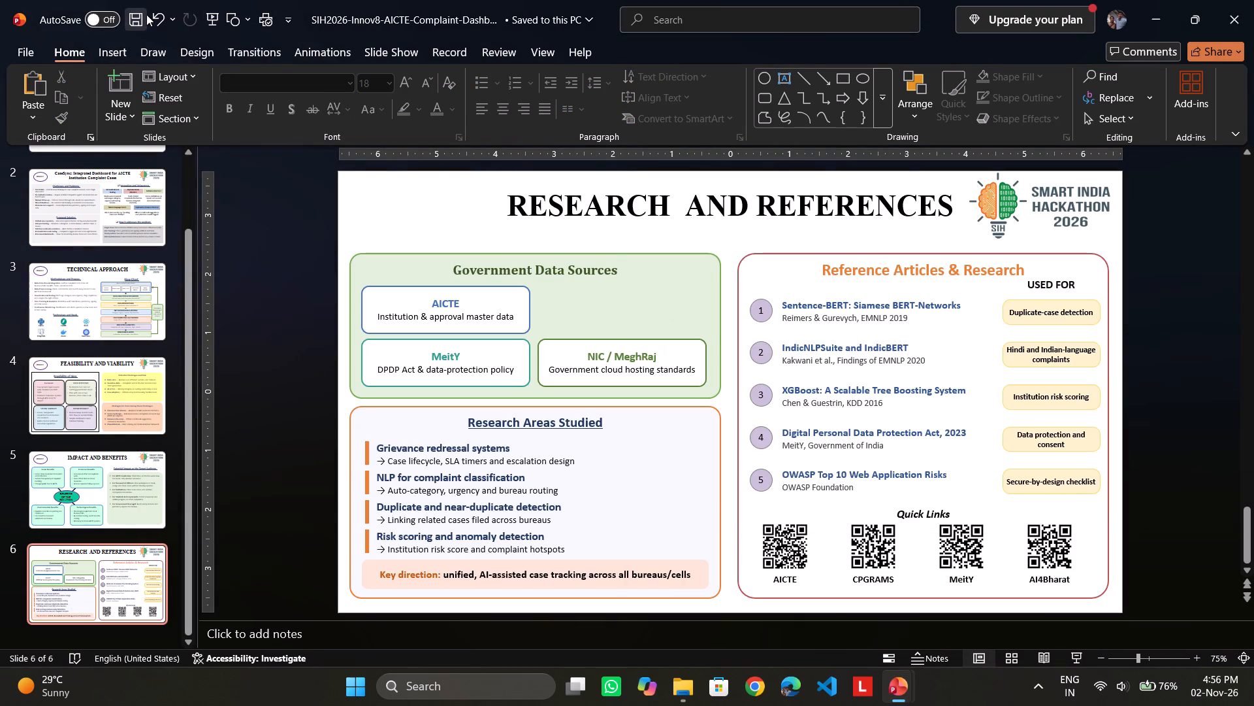
{"action": "left_click", "coordinate": [151, 15]}
{"action": "left_click", "coordinate": [151, 15]}
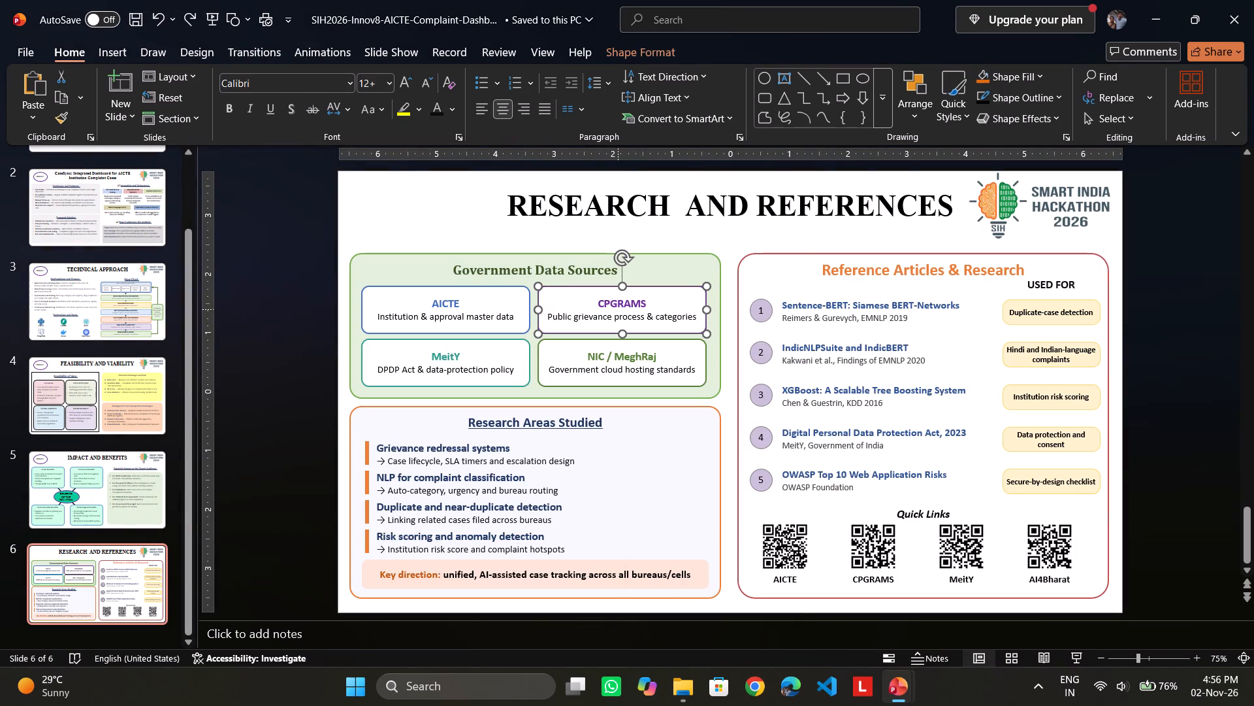
Cut the CPGRAMS text box from the Innov8 deck and paste it with source formatting over the purple-outlined box on SIH 2026 - Copy's slide 6.
{"action": "right_click", "coordinate": [617, 309]}
{"action": "left_click", "coordinate": [598, 301]}
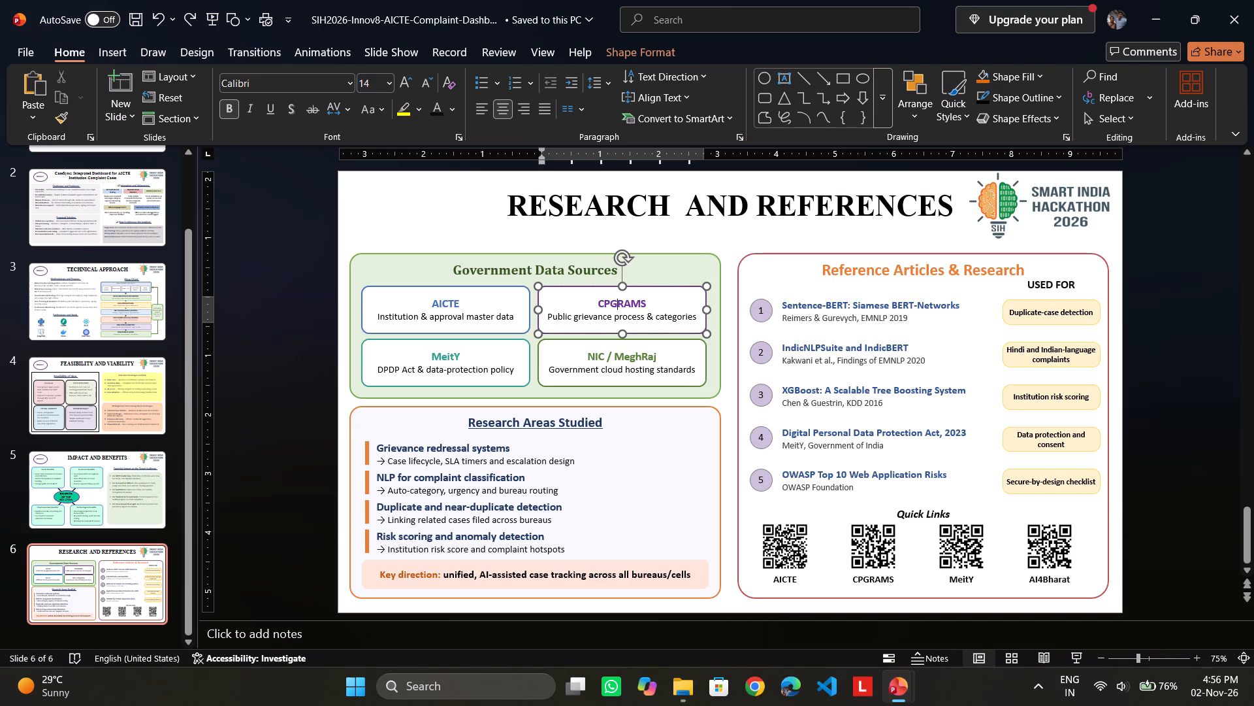
{"action": "right_click", "coordinate": [707, 286]}
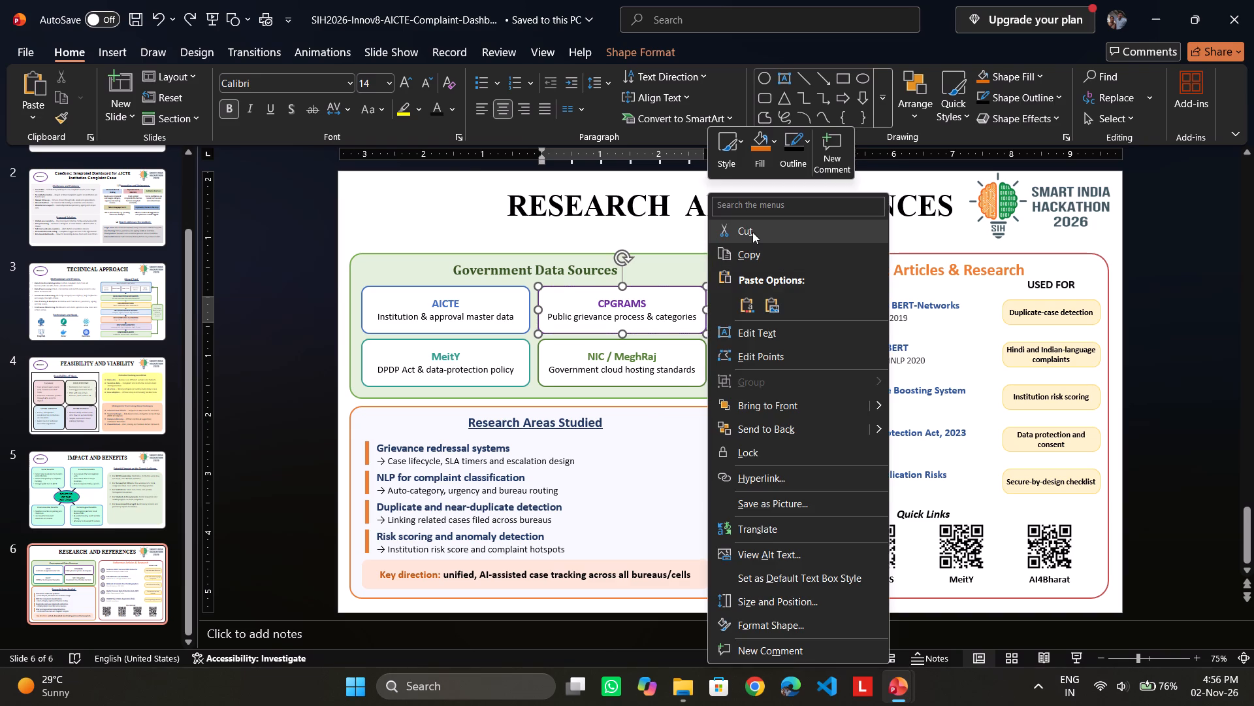
{"action": "left_click", "coordinate": [752, 254]}
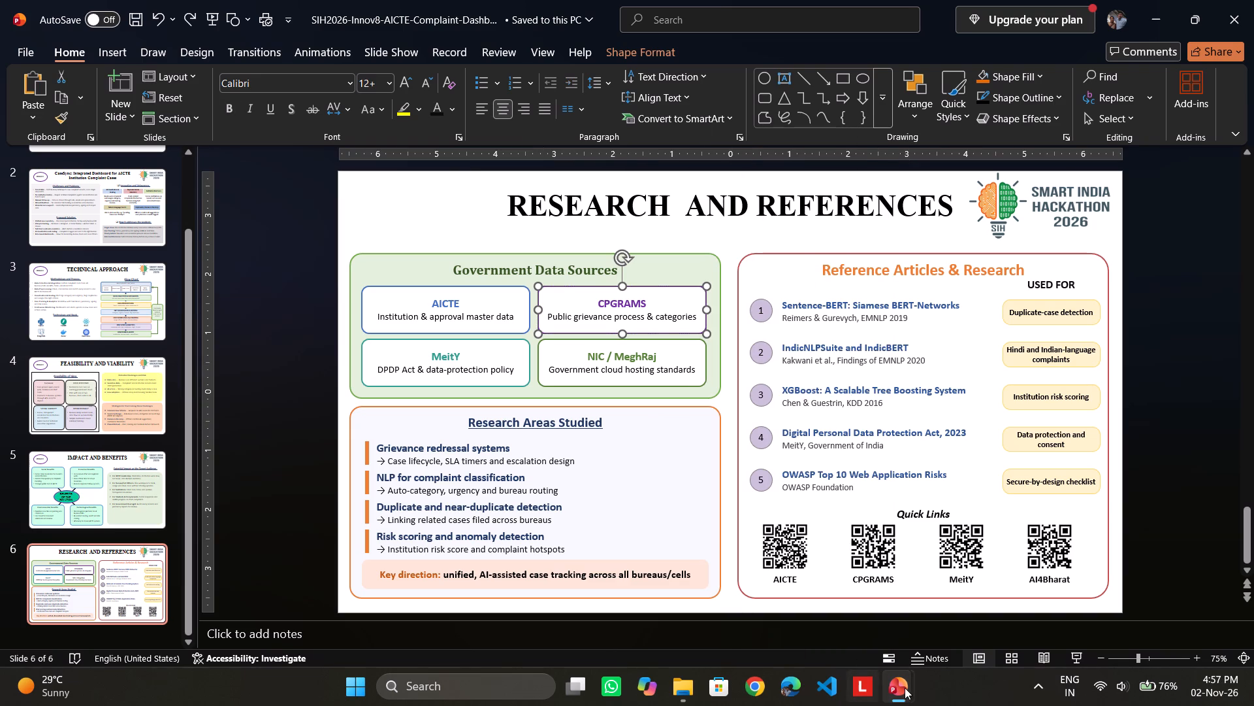
{"action": "right_click", "coordinate": [704, 286]}
{"action": "left_click", "coordinate": [747, 231]}
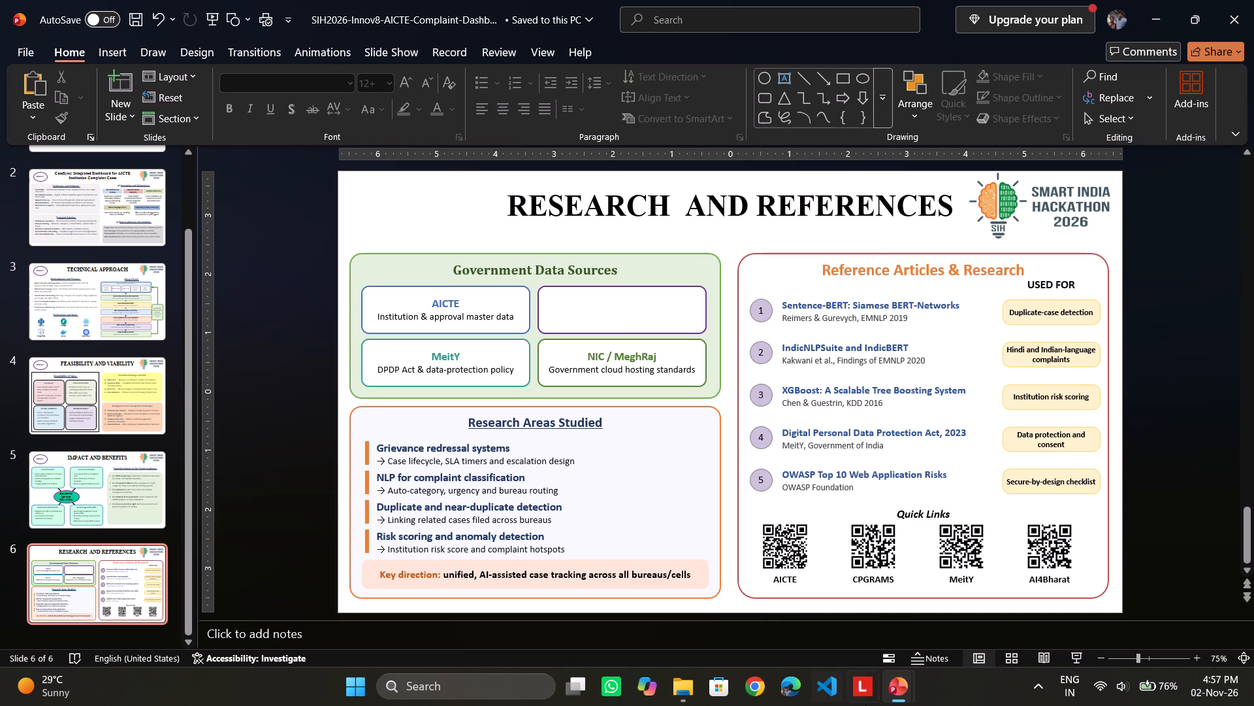
{"action": "left_click", "coordinate": [900, 679]}
{"action": "left_click", "coordinate": [740, 602]}
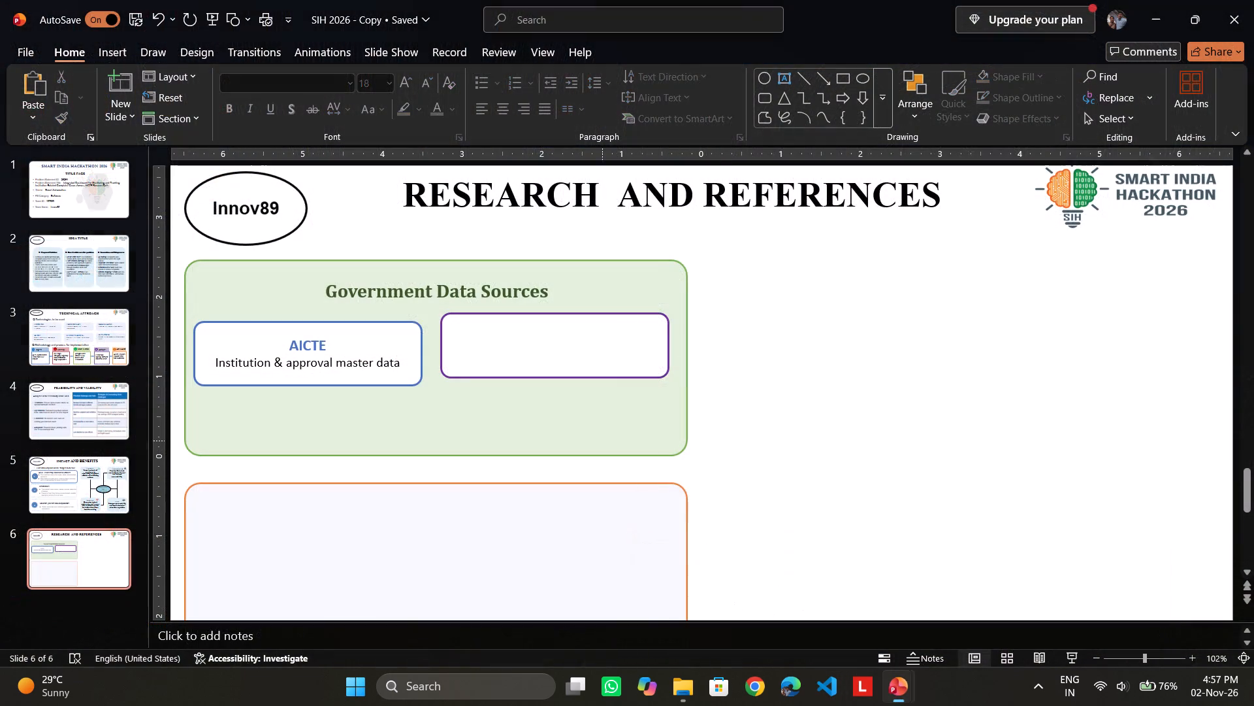
{"action": "right_click", "coordinate": [509, 334]}
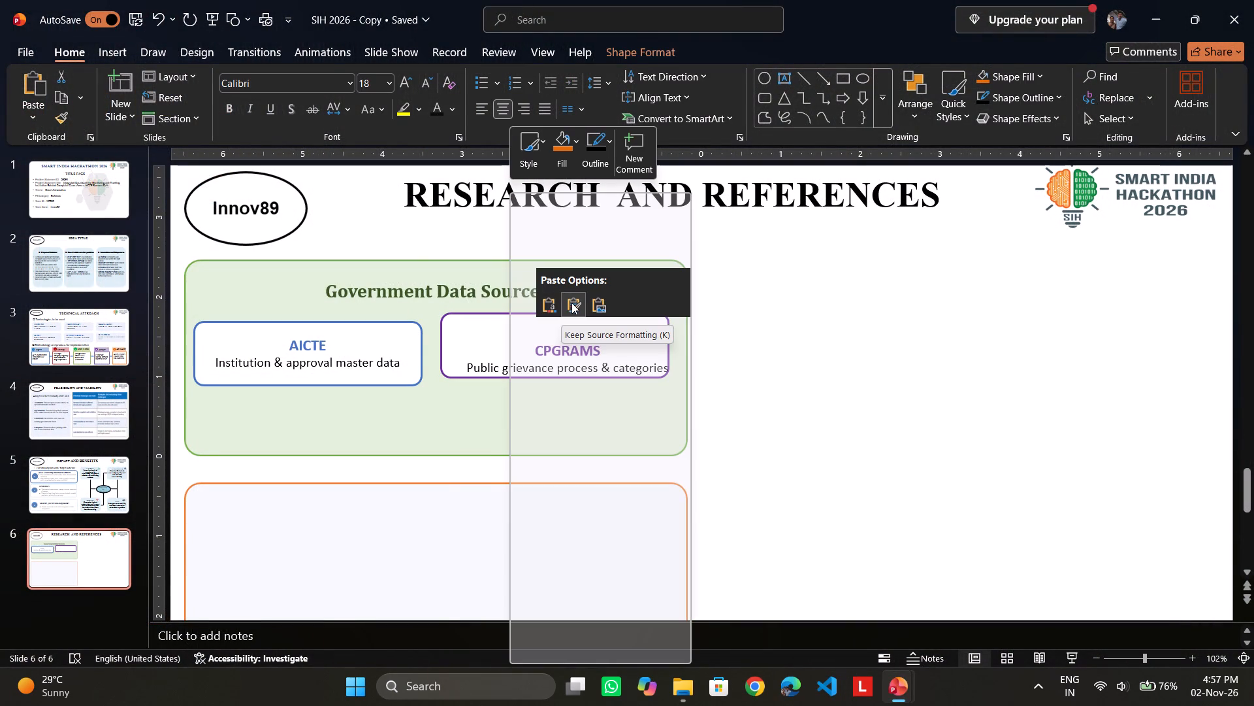
{"action": "left_click", "coordinate": [571, 303]}
{"action": "left_click", "coordinate": [849, 437]}
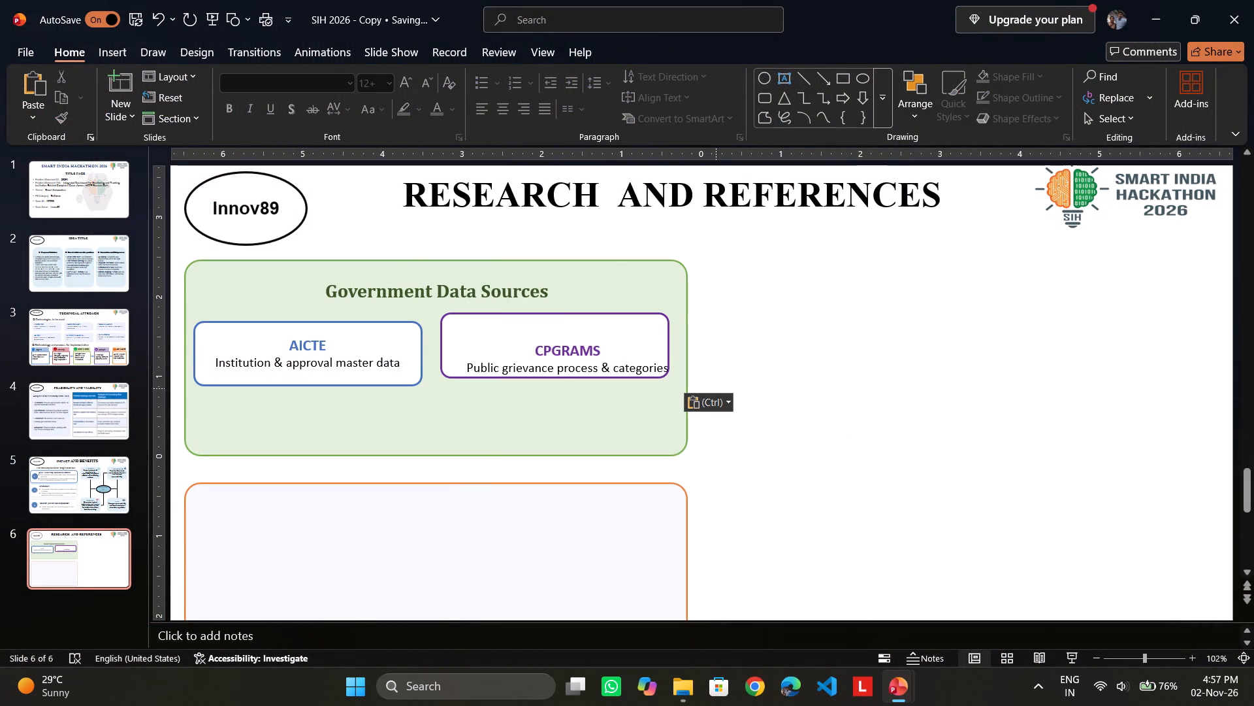
Line up the purple-outlined box with the AICTE box and fit the CPGRAMS text inside its outline.
{"action": "left_click_drag", "start_coordinate": [564, 315], "coordinate": [566, 322]}
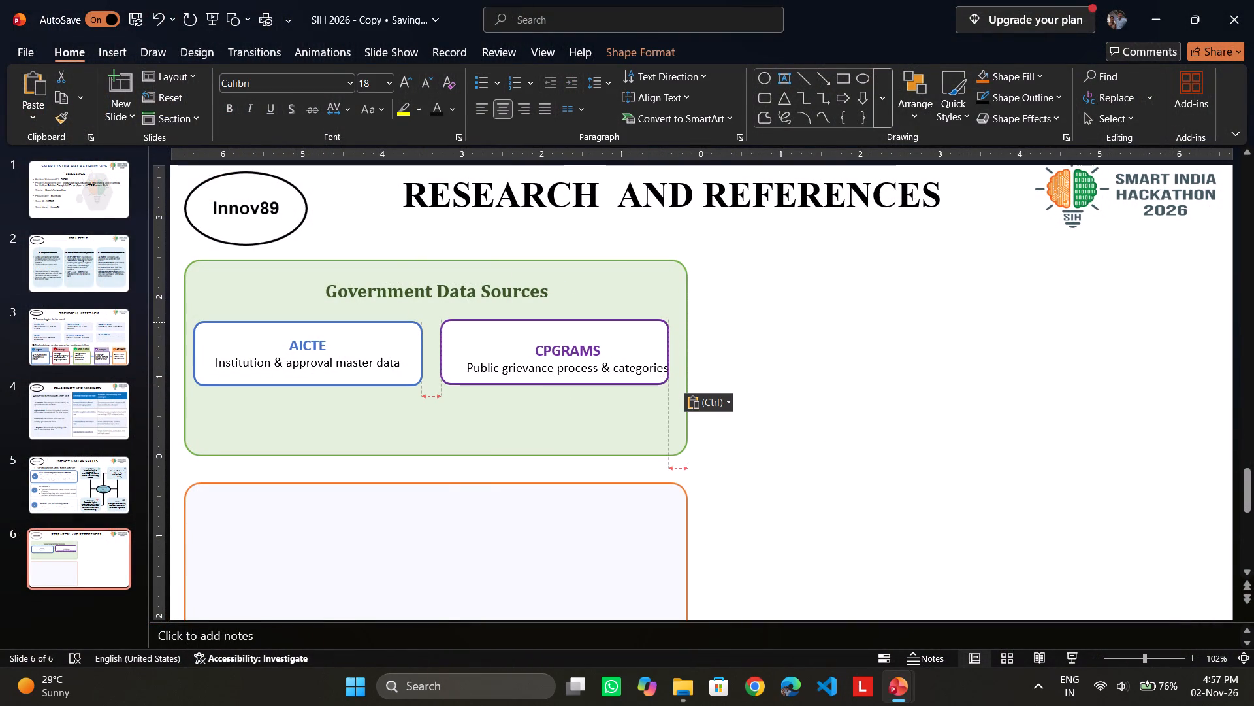
{"action": "left_click_drag", "start_coordinate": [566, 322], "coordinate": [578, 327]}
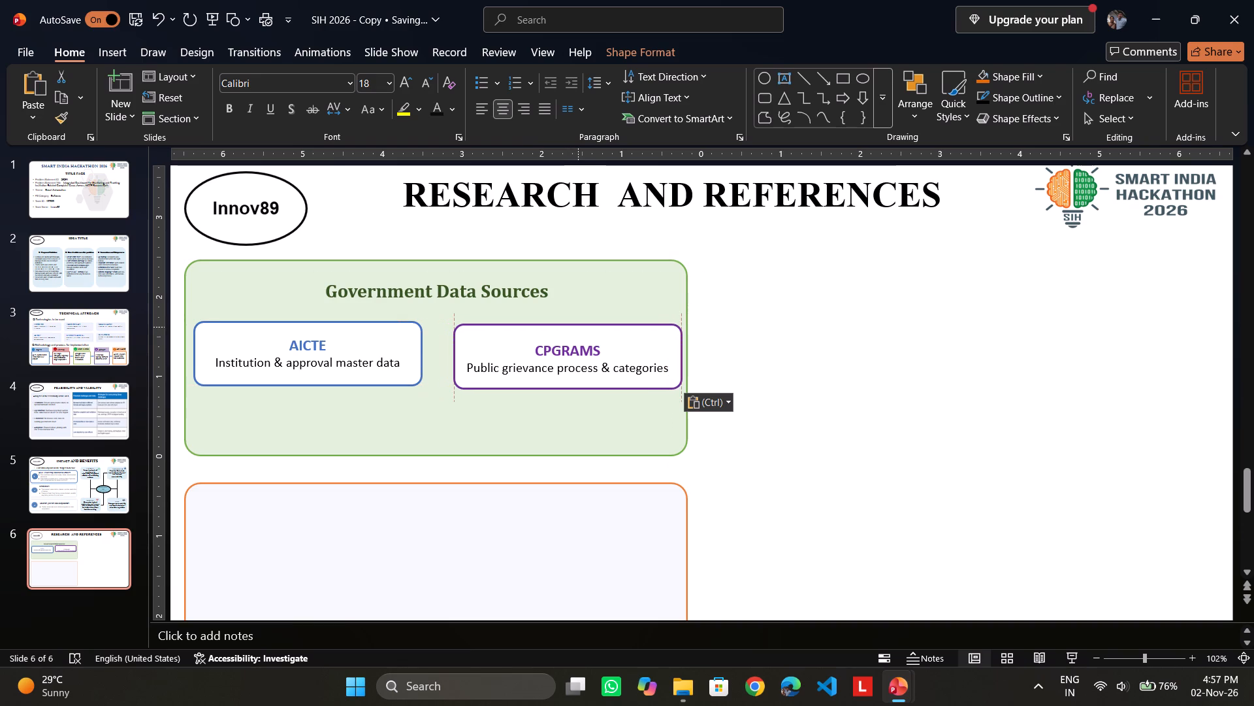
{"action": "left_click_drag", "start_coordinate": [578, 327], "coordinate": [565, 323]}
{"action": "left_click", "coordinate": [575, 347]}
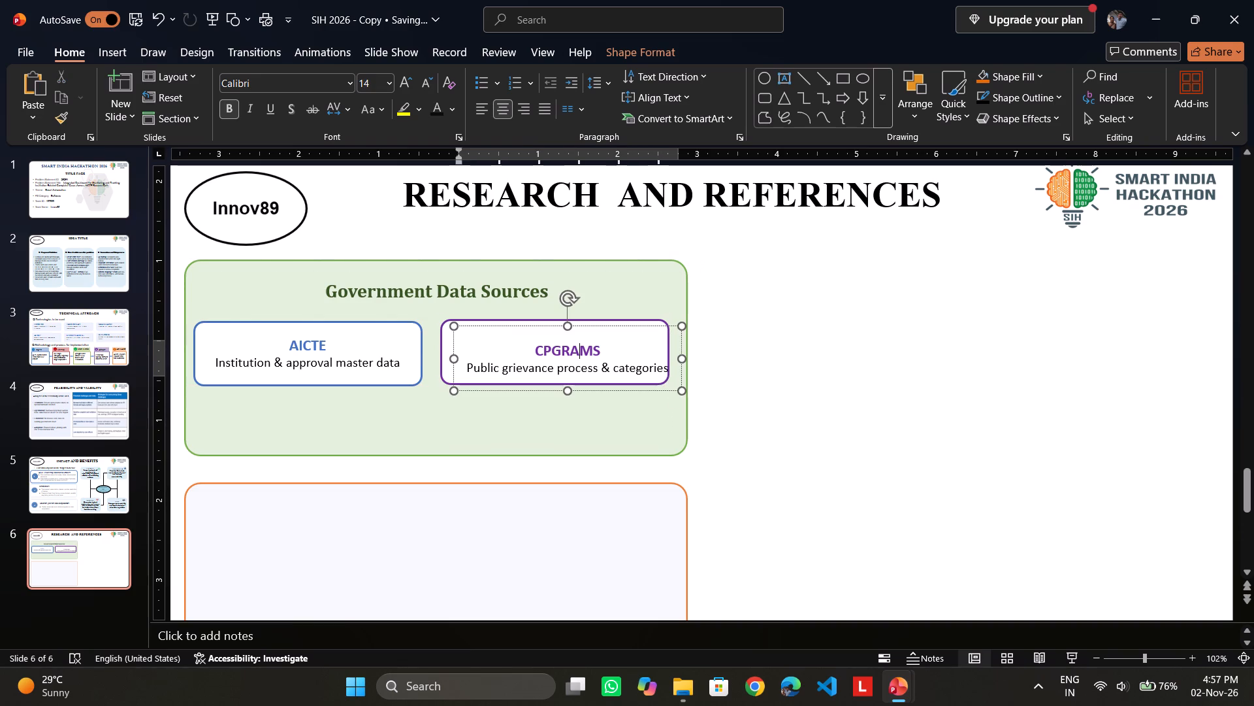
{"action": "left_click_drag", "start_coordinate": [536, 329], "coordinate": [520, 321]}
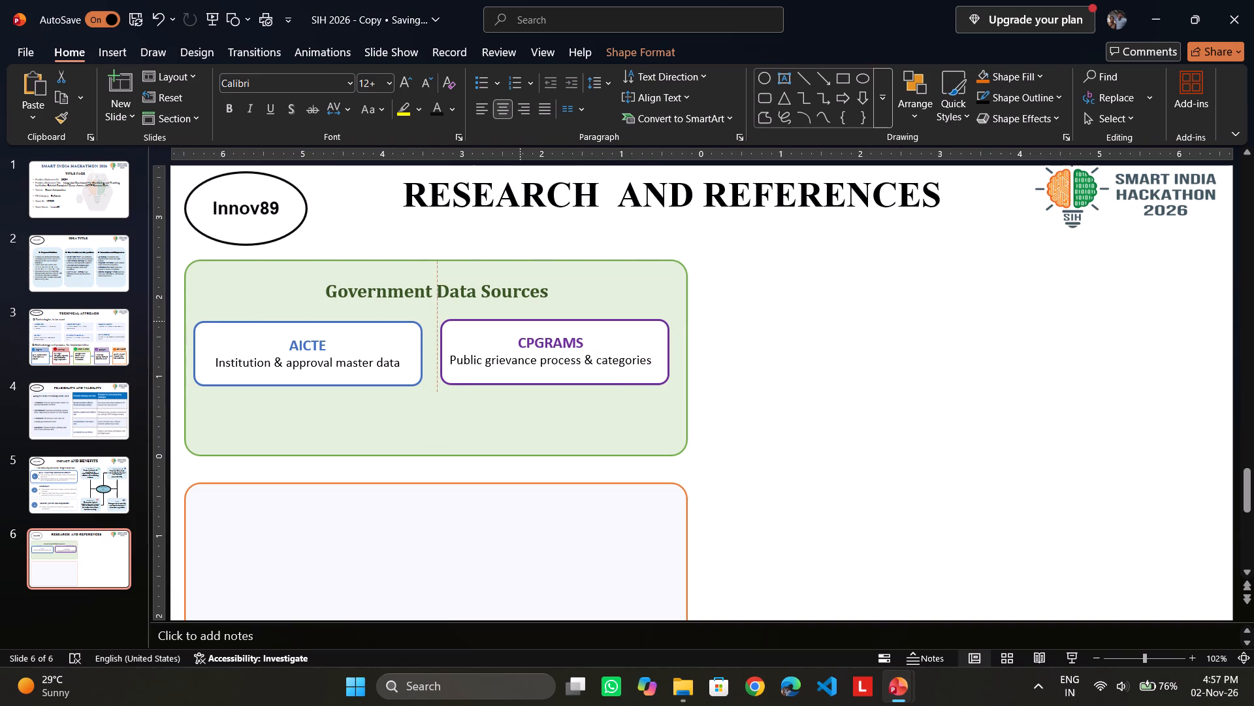
{"action": "left_click_drag", "start_coordinate": [520, 321], "coordinate": [519, 321]}
{"action": "left_click", "coordinate": [826, 396]}
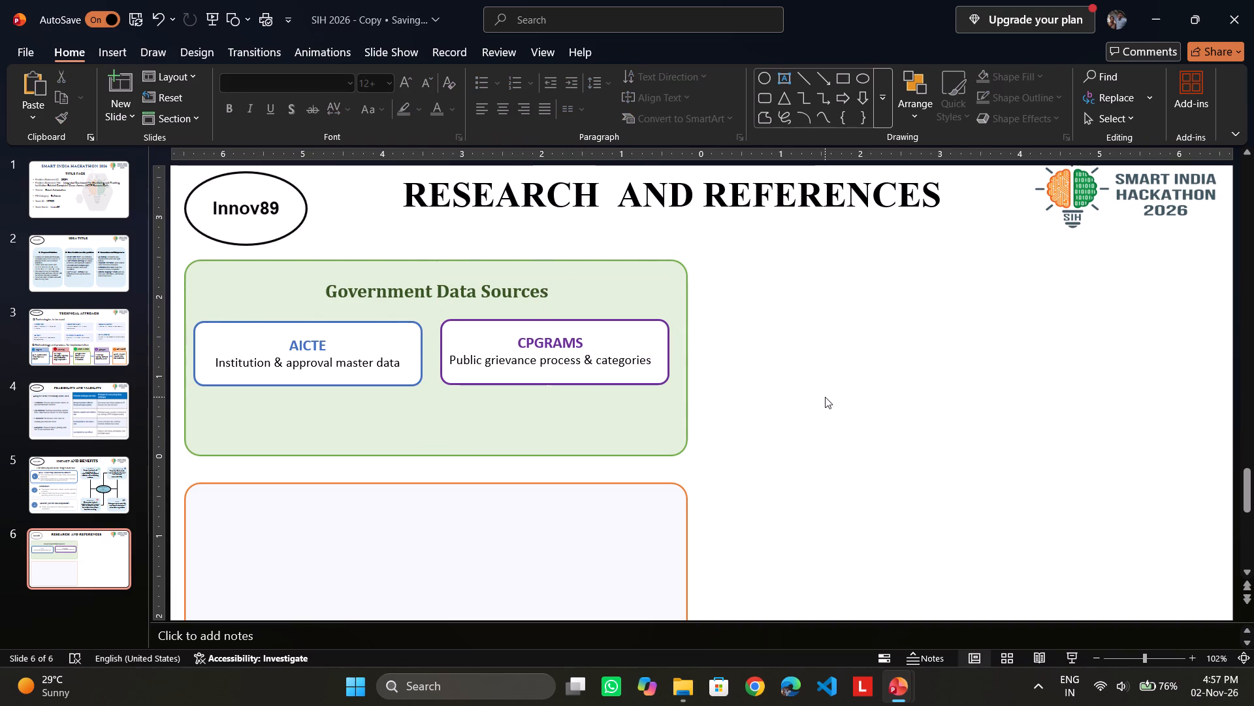
Switch to the Innov8 deck and undo the cuts of the CPGRAMS text box and the Innov89 oval on slide 6.
{"action": "scroll", "coordinate": [800, 443], "scroll_direction": "down", "scroll_amount": 1}
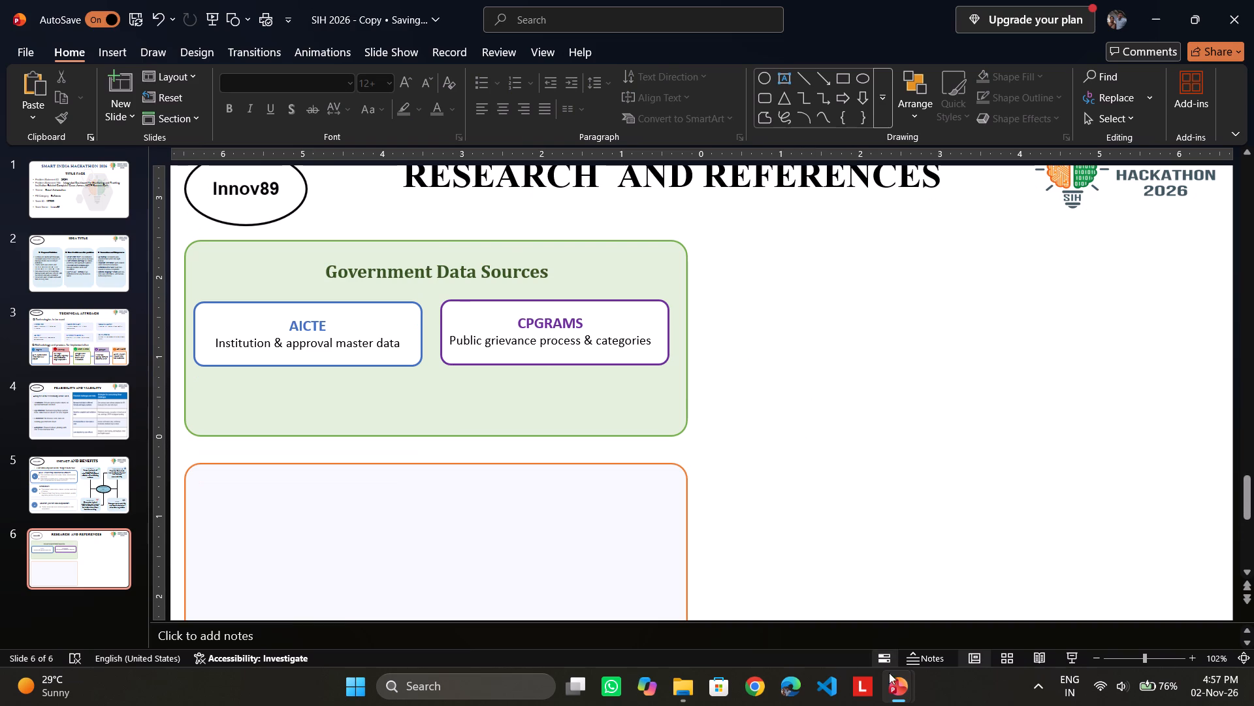
{"action": "left_click", "coordinate": [888, 693]}
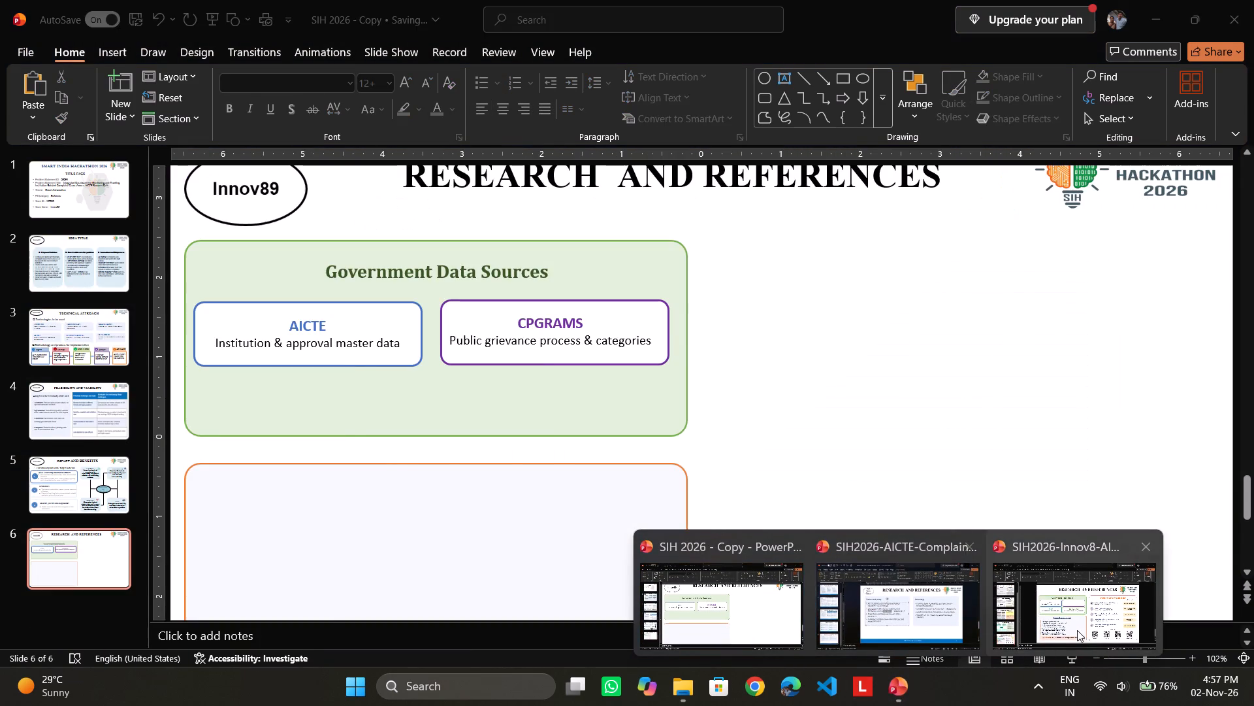
{"action": "left_click", "coordinate": [1077, 630]}
{"action": "double_click", "coordinate": [152, 20]}
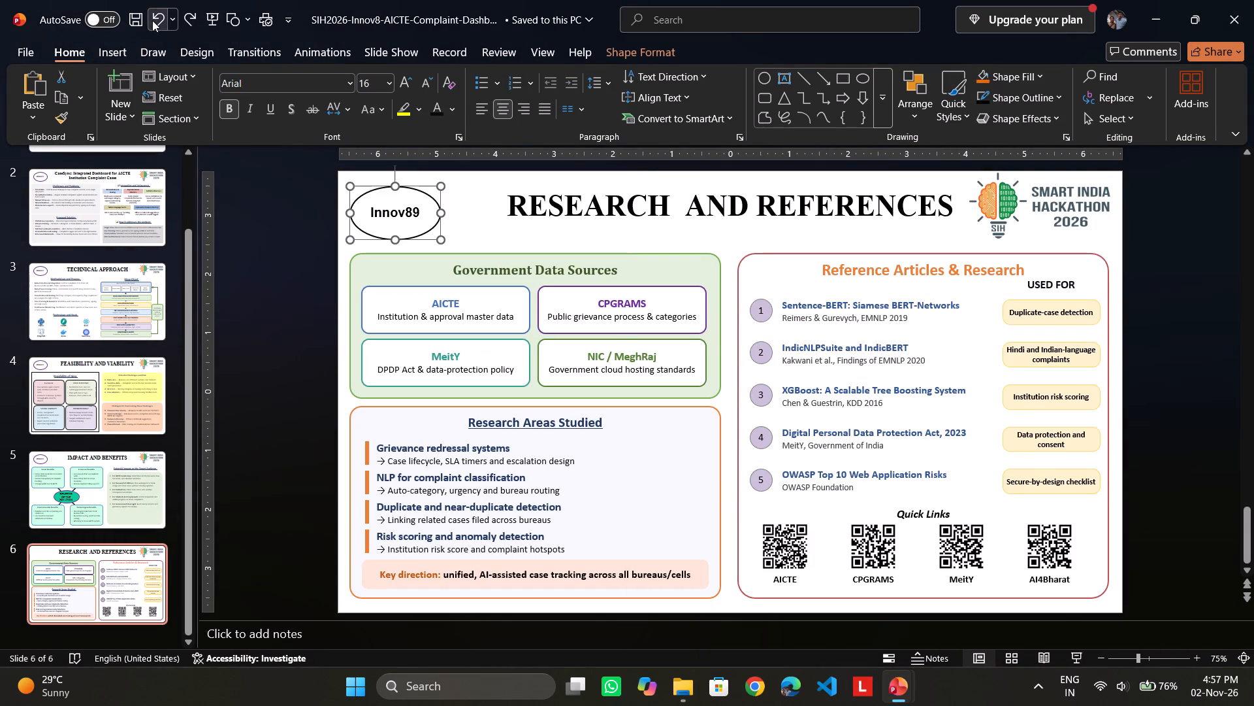
Cut the MeitY text box from slide 6 of the Innov8 deck.
{"action": "left_click", "coordinate": [370, 344]}
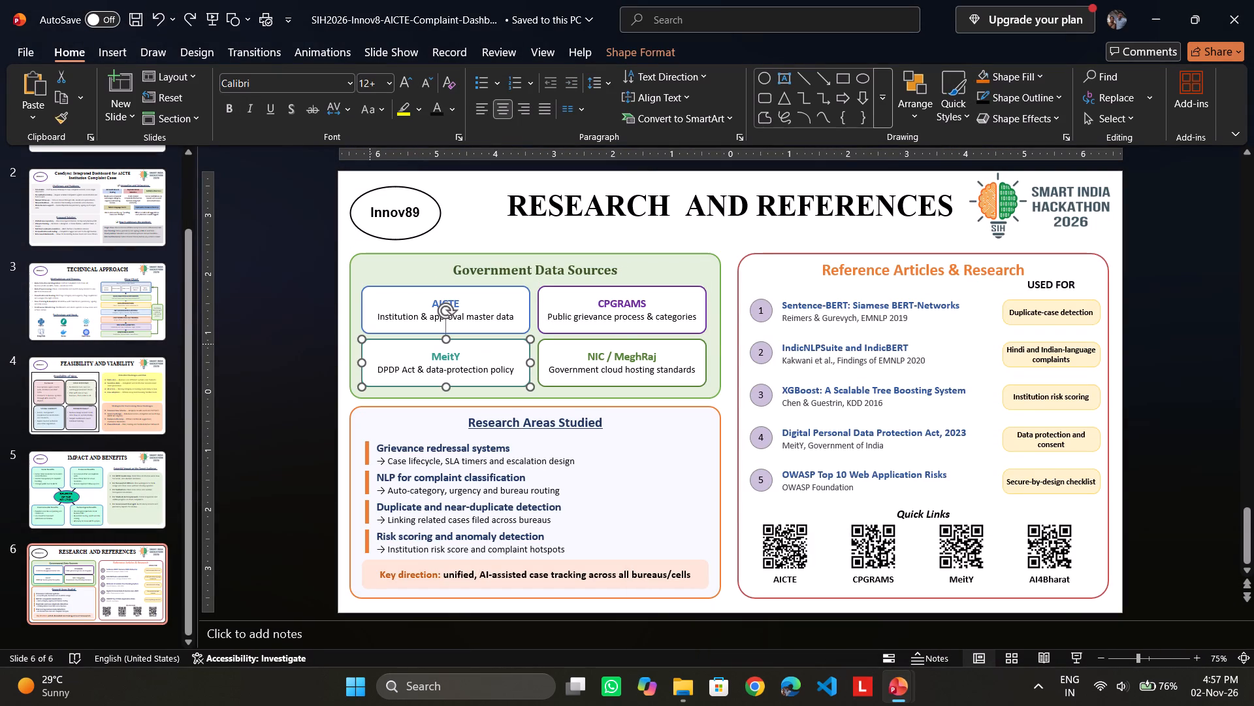
{"action": "right_click", "coordinate": [381, 337]}
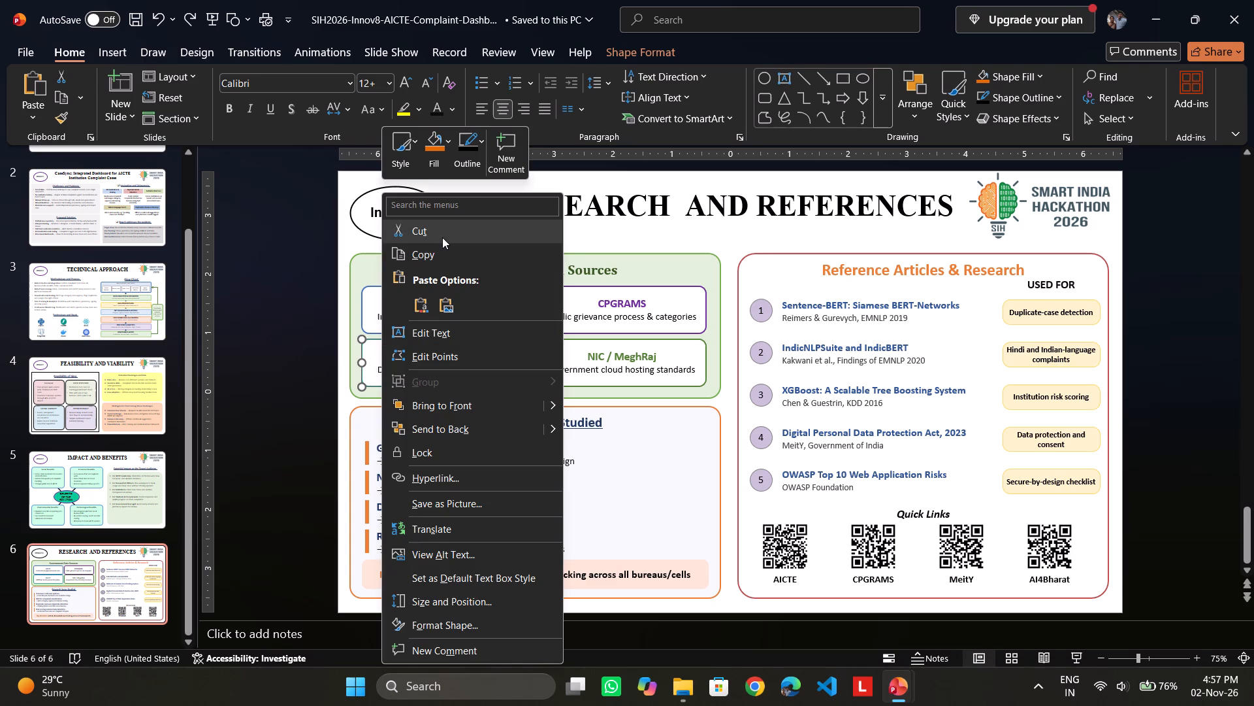
{"action": "left_click", "coordinate": [412, 256]}
{"action": "right_click", "coordinate": [360, 339]}
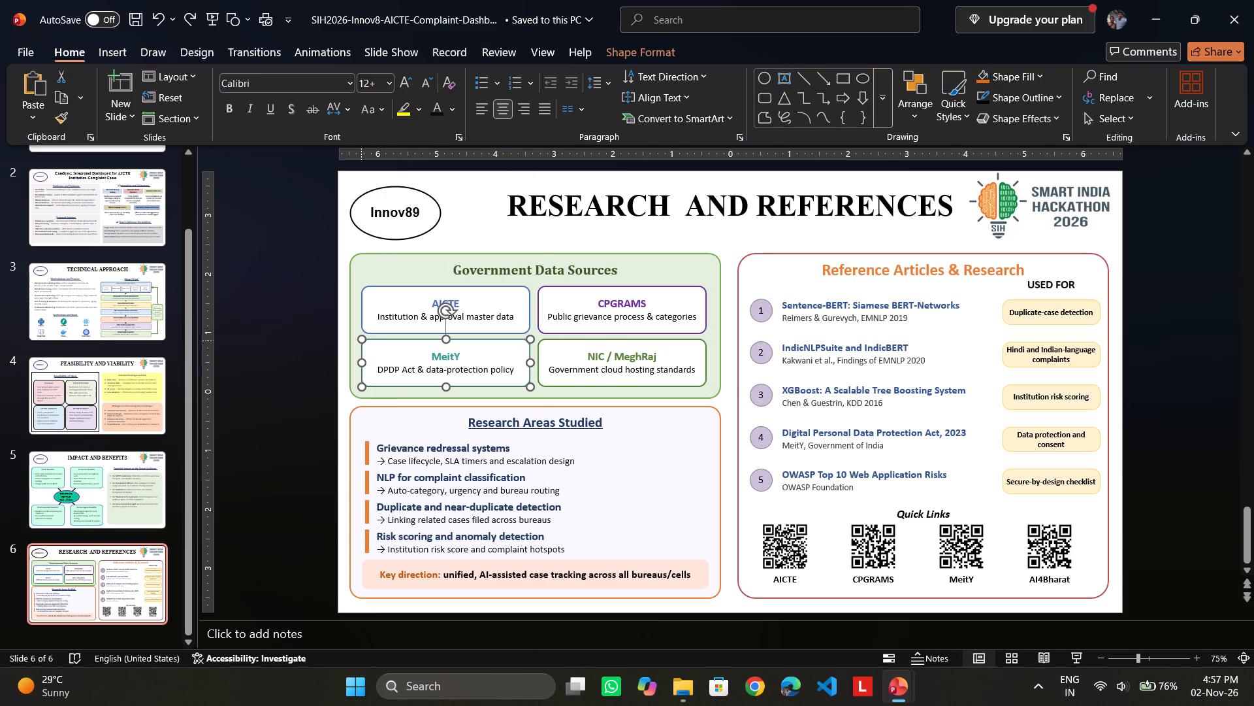
{"action": "left_click", "coordinate": [400, 229]}
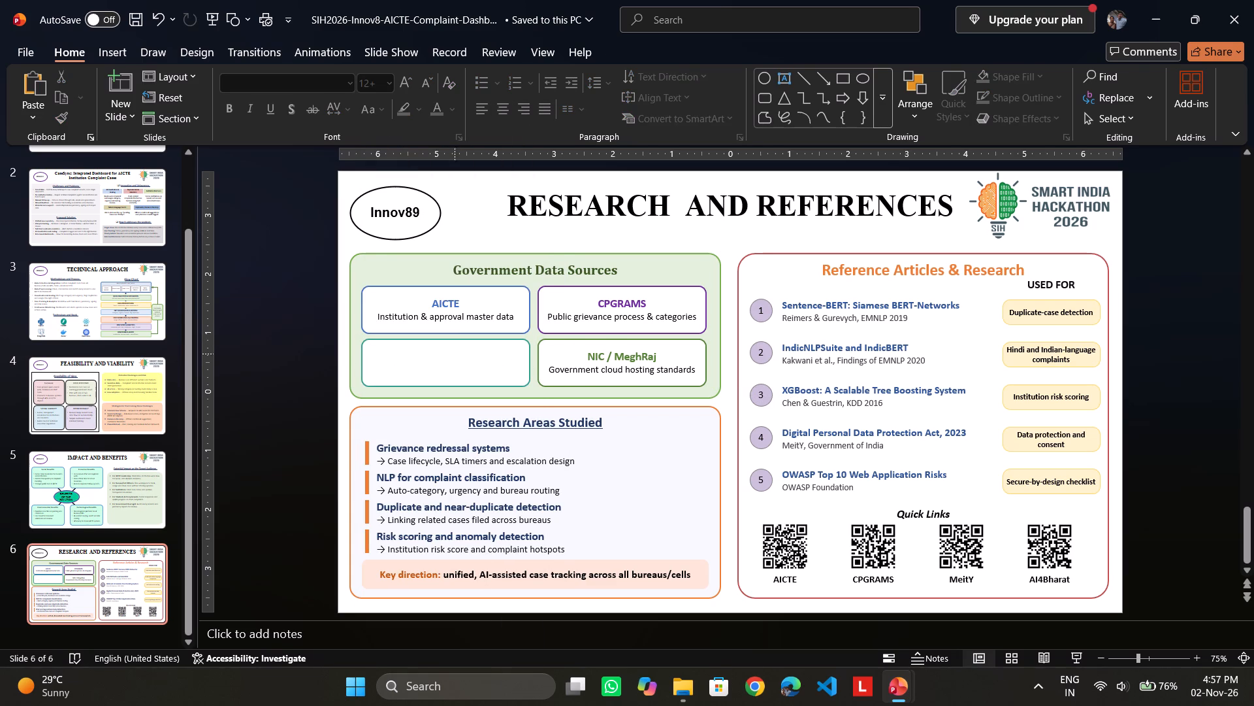
Cut the emptied teal-outlined box from the Innov8 deck and paste it with source formatting below the AICTE box on SIH 2026 - Copy's slide 6.
{"action": "right_click", "coordinate": [362, 345]}
{"action": "left_click", "coordinate": [410, 233]}
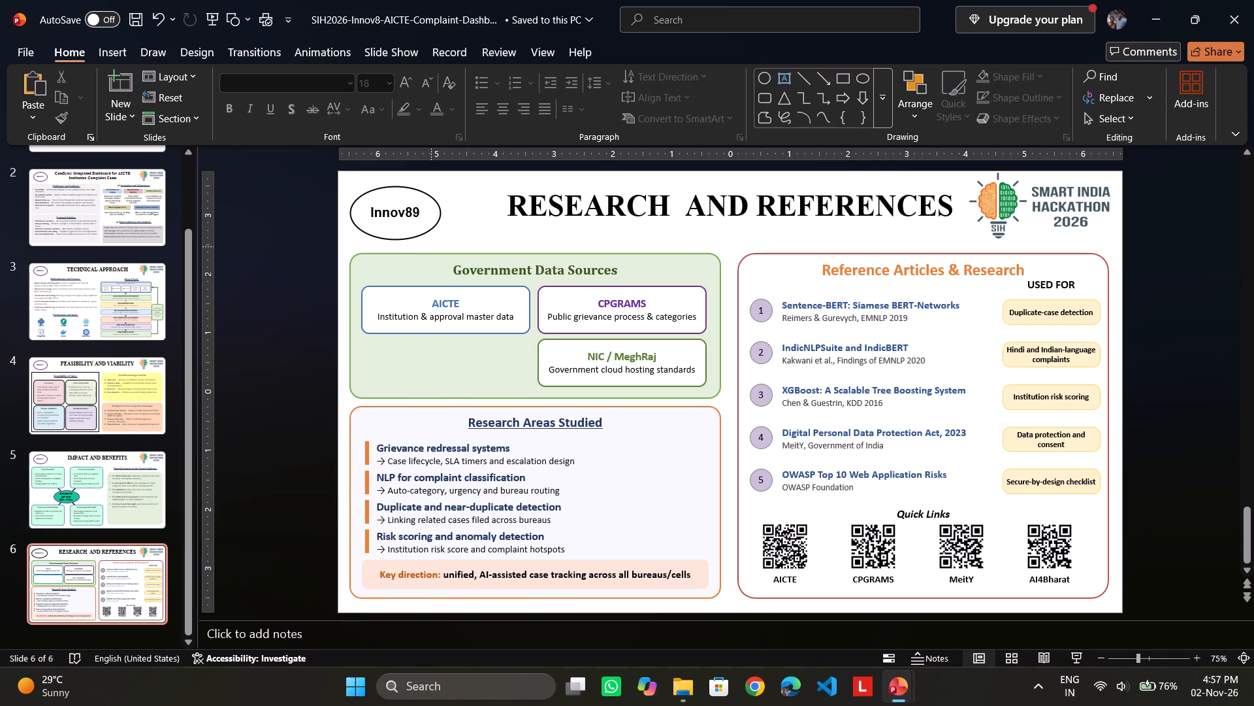
{"action": "left_click", "coordinate": [899, 692]}
{"action": "left_click_drag", "start_coordinate": [725, 618], "coordinate": [716, 618]}
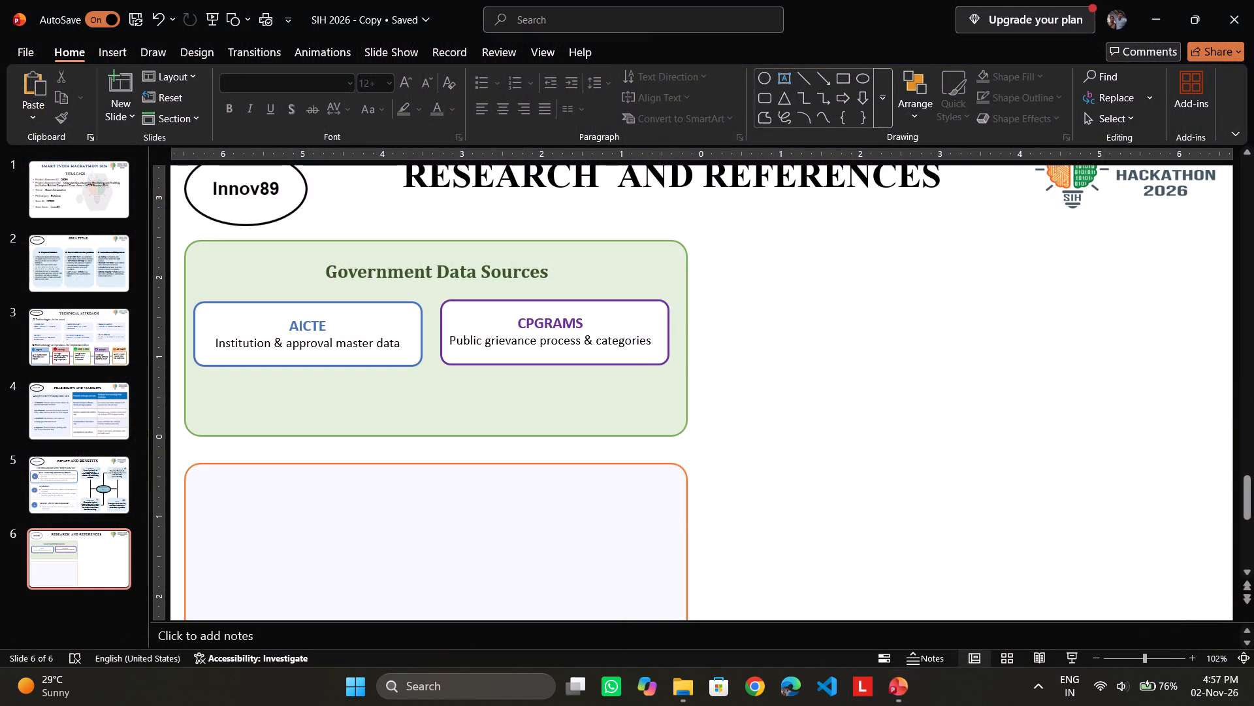
{"action": "right_click", "coordinate": [259, 392]}
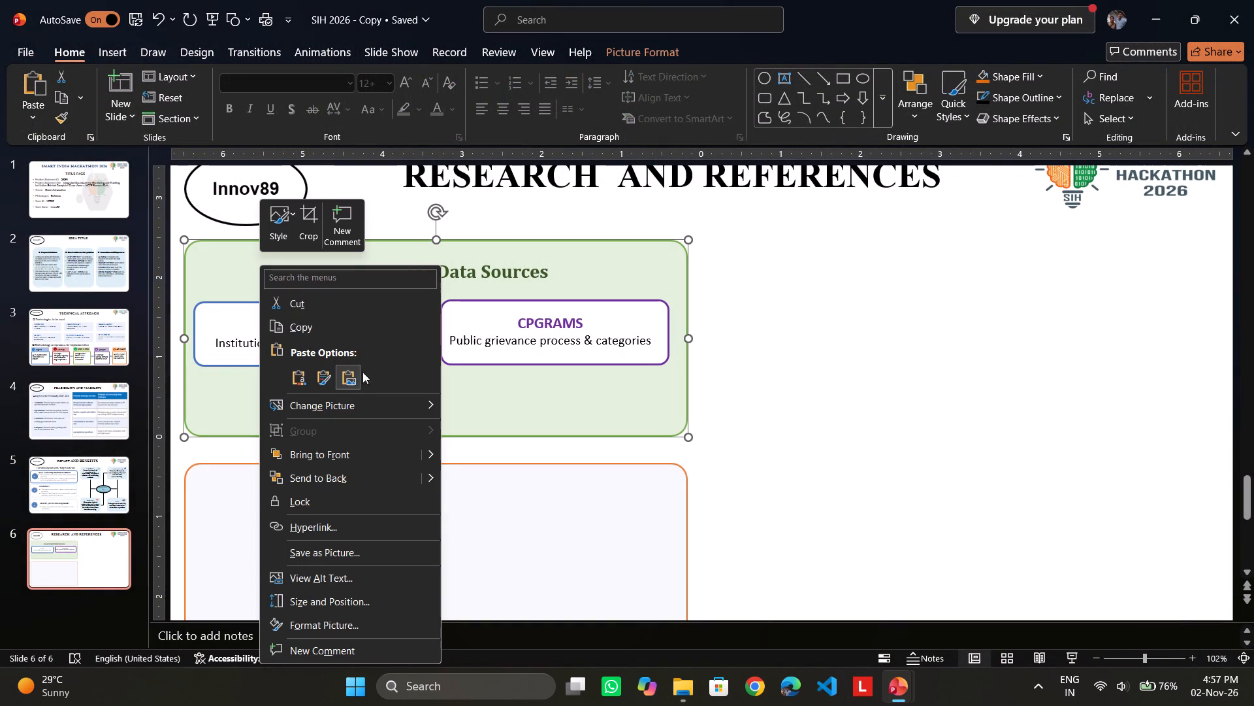
{"action": "left_click", "coordinate": [322, 378]}
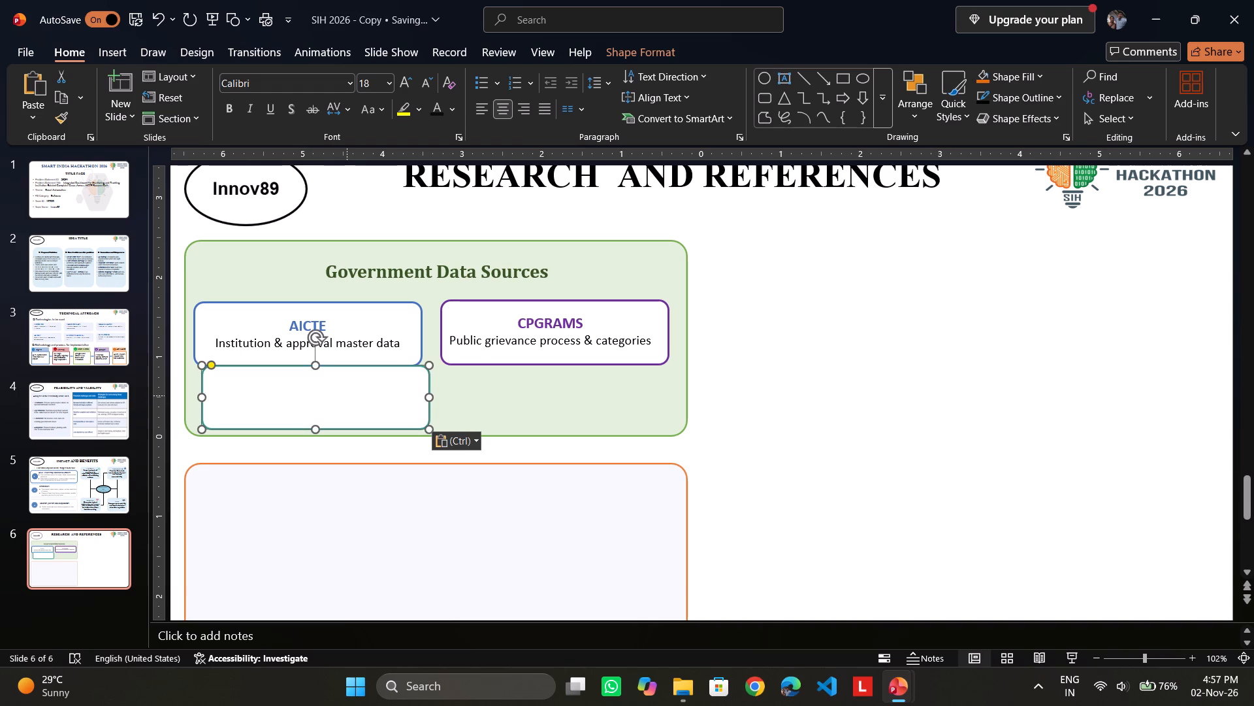
{"action": "left_click", "coordinate": [347, 395]}
Move the AICTE box up towards the Government Data Sources heading and align the teal-outlined box directly beneath it.
{"action": "left_click_drag", "start_coordinate": [325, 307], "coordinate": [328, 297]}
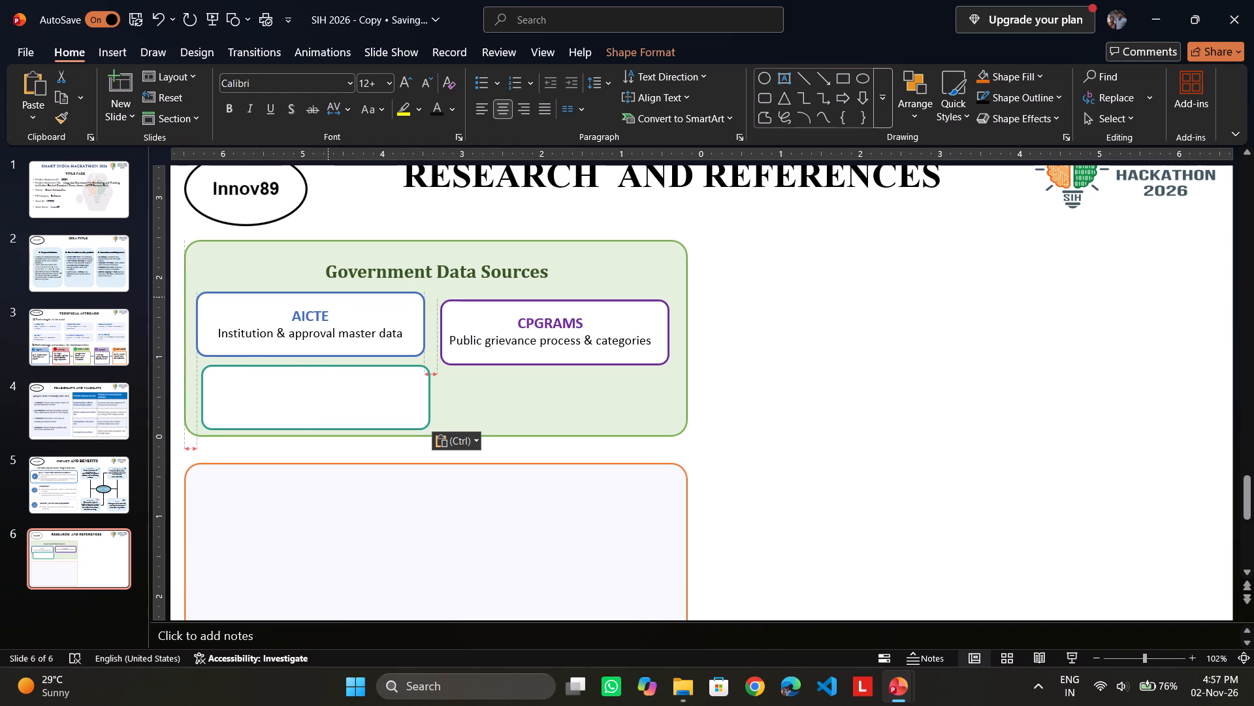
{"action": "left_click_drag", "start_coordinate": [328, 297], "coordinate": [327, 297]}
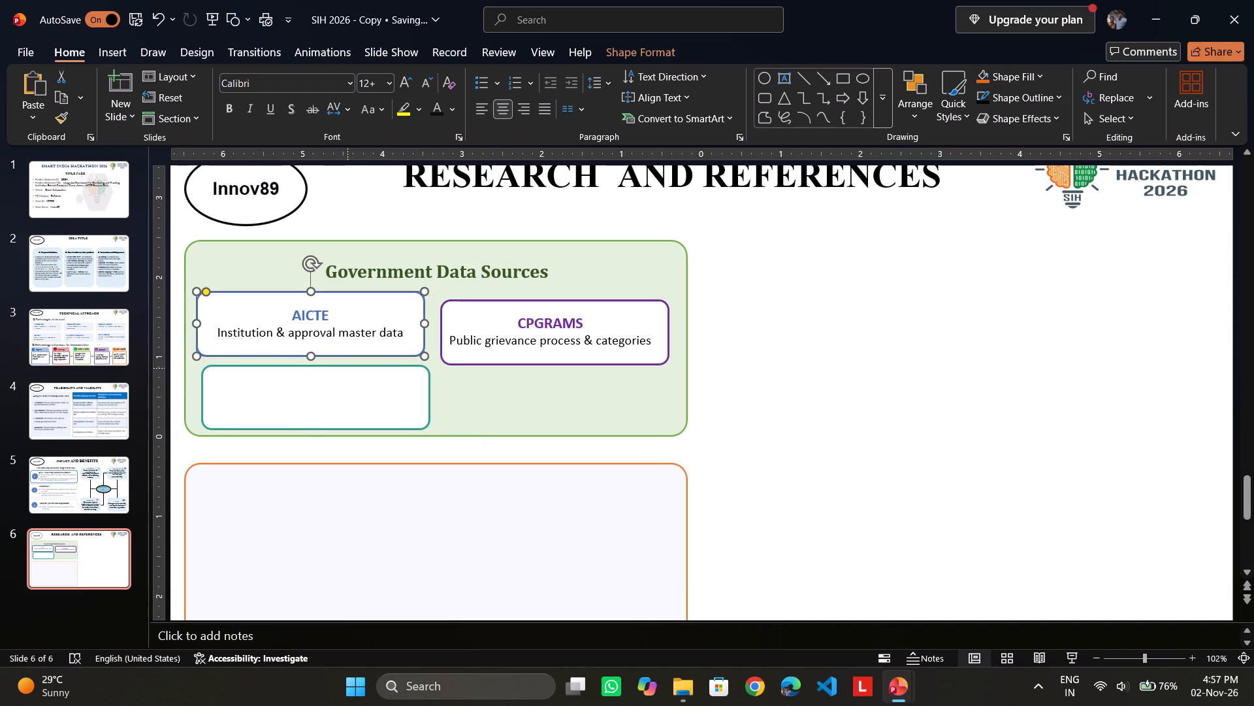
{"action": "left_click", "coordinate": [347, 369]}
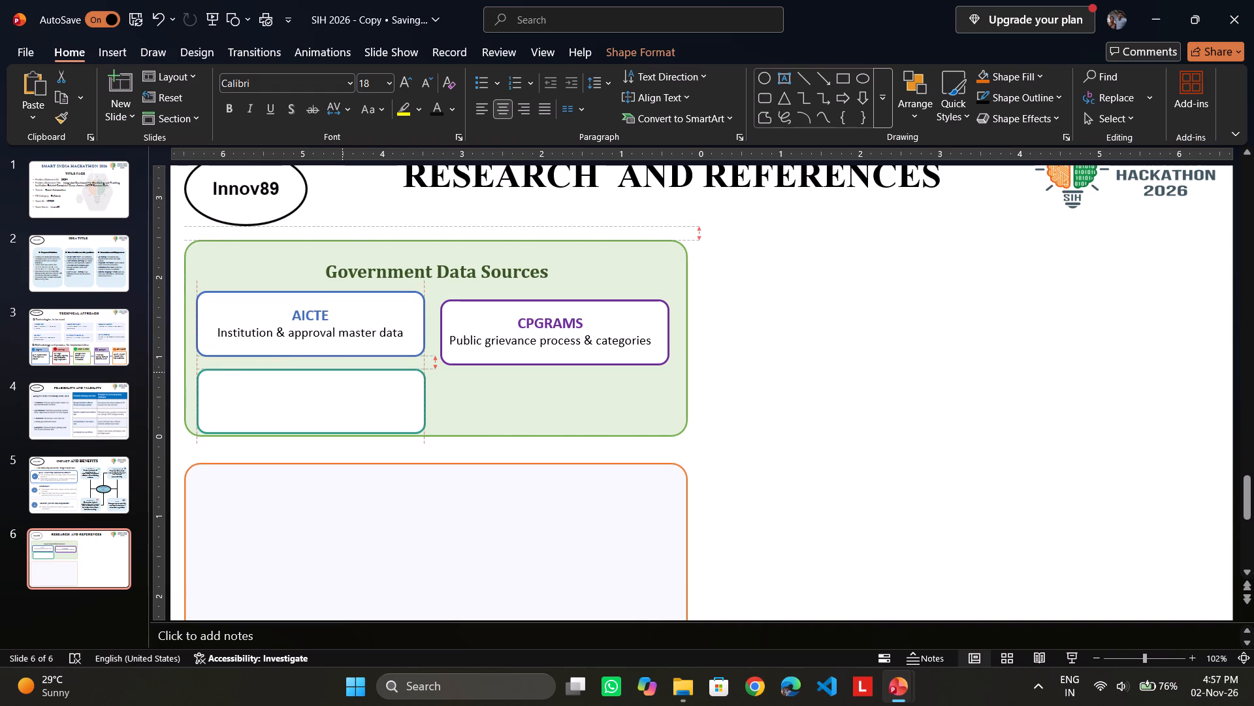
Resize the green Government Data Sources panel, extending its bottom edge downward and pulling its side edges slightly inward.
{"action": "left_click", "coordinate": [478, 390]}
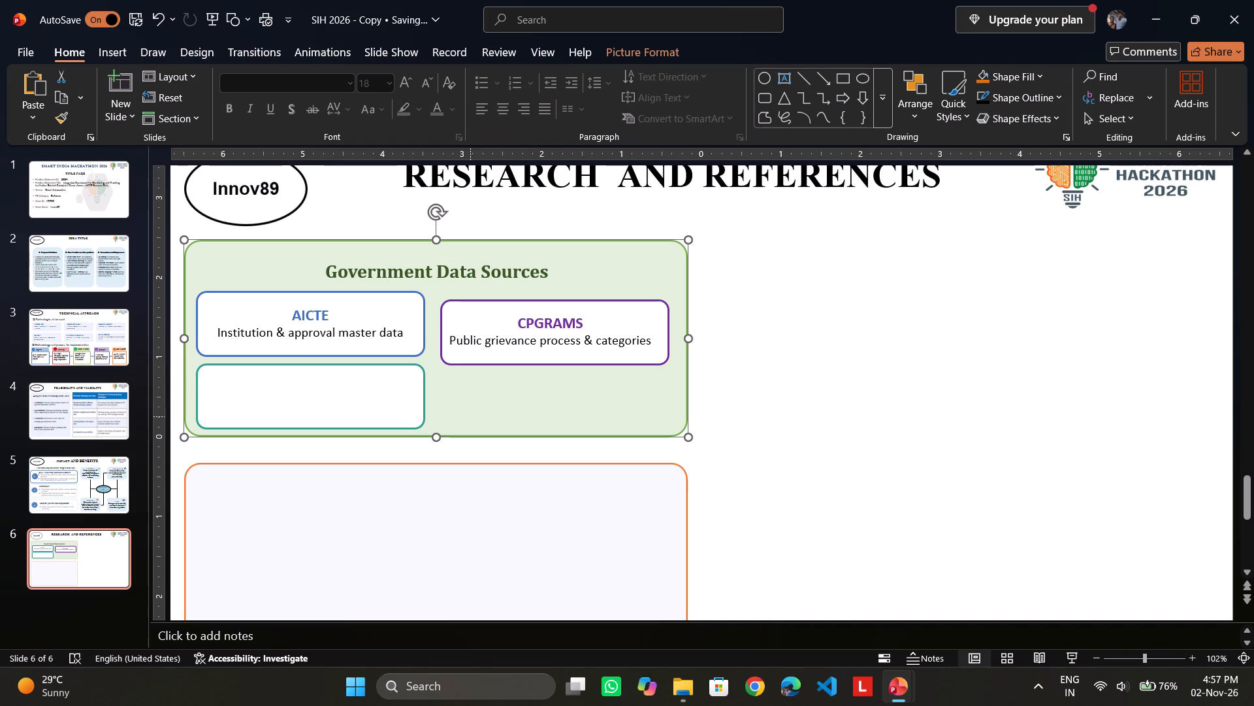
{"action": "left_click_drag", "start_coordinate": [434, 433], "coordinate": [434, 445]}
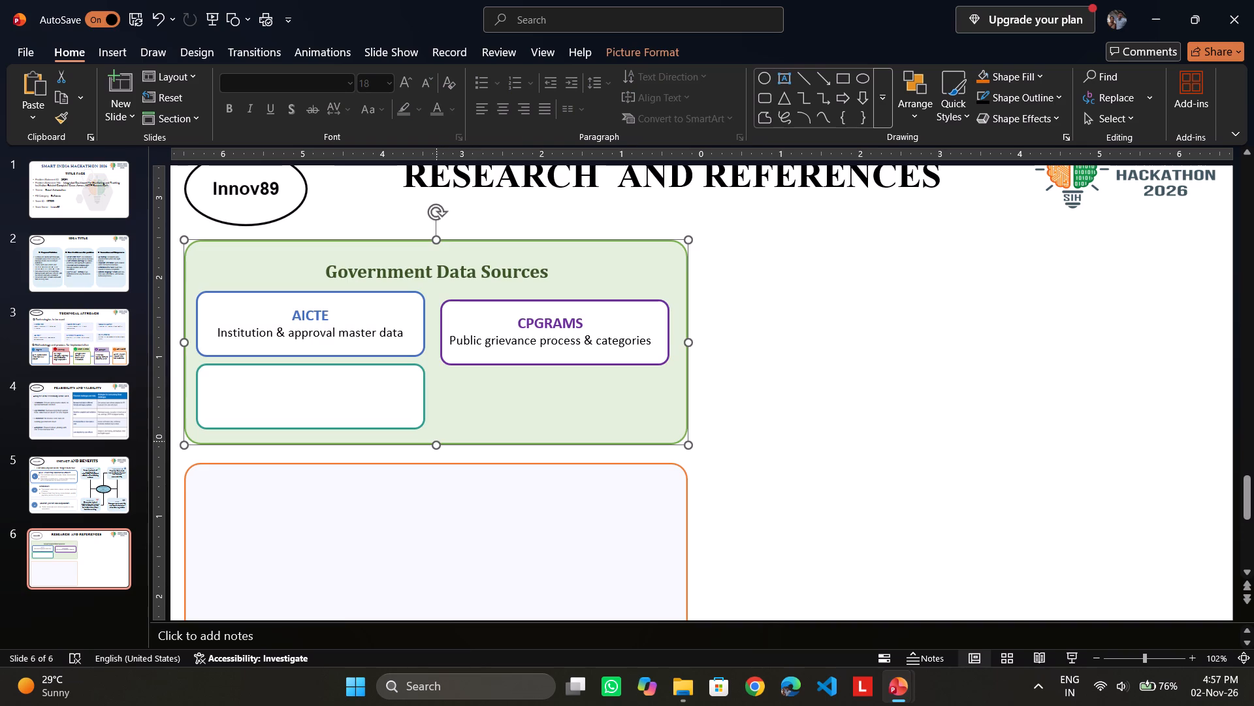
{"action": "left_click_drag", "start_coordinate": [686, 342], "coordinate": [679, 345]}
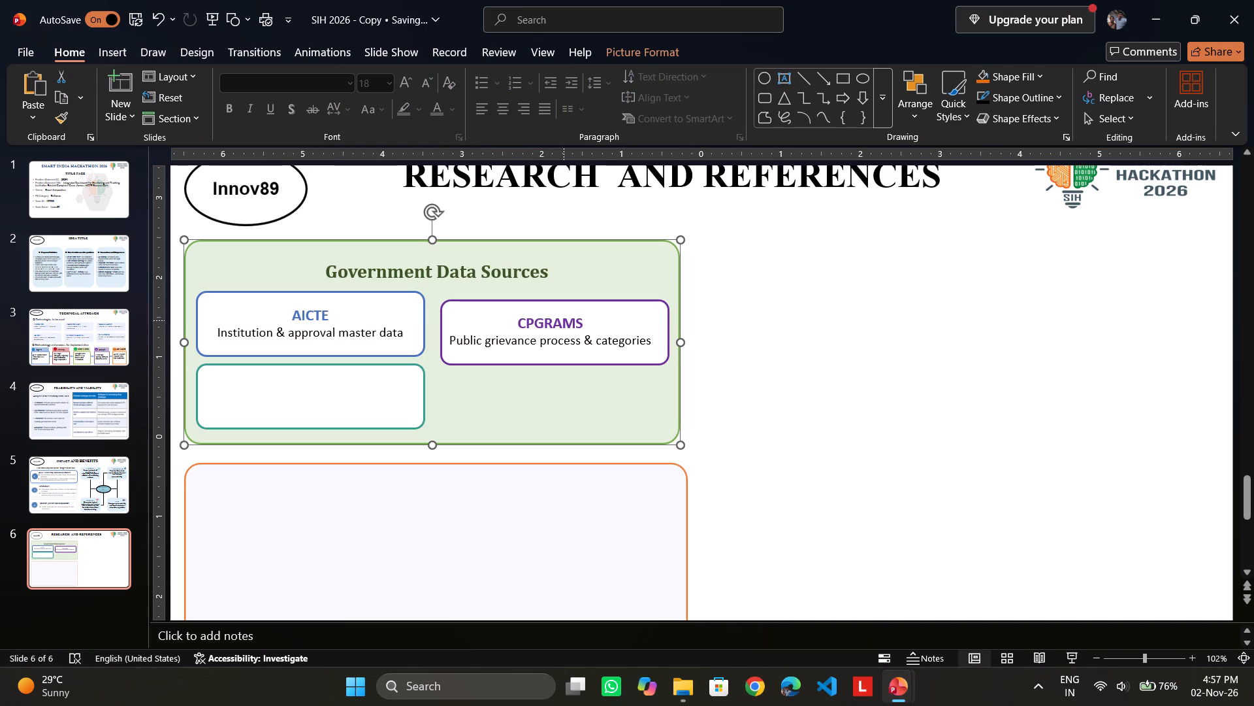
{"action": "left_click", "coordinate": [185, 339]}
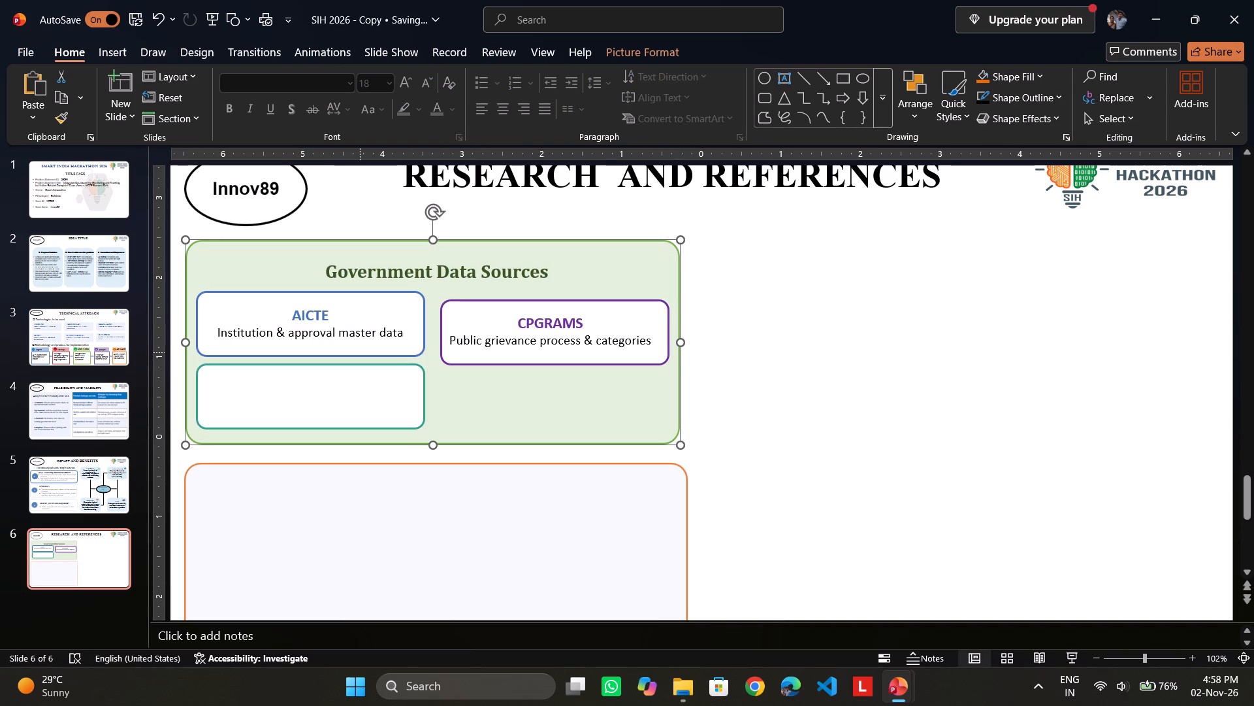
{"action": "left_click", "coordinate": [724, 392]}
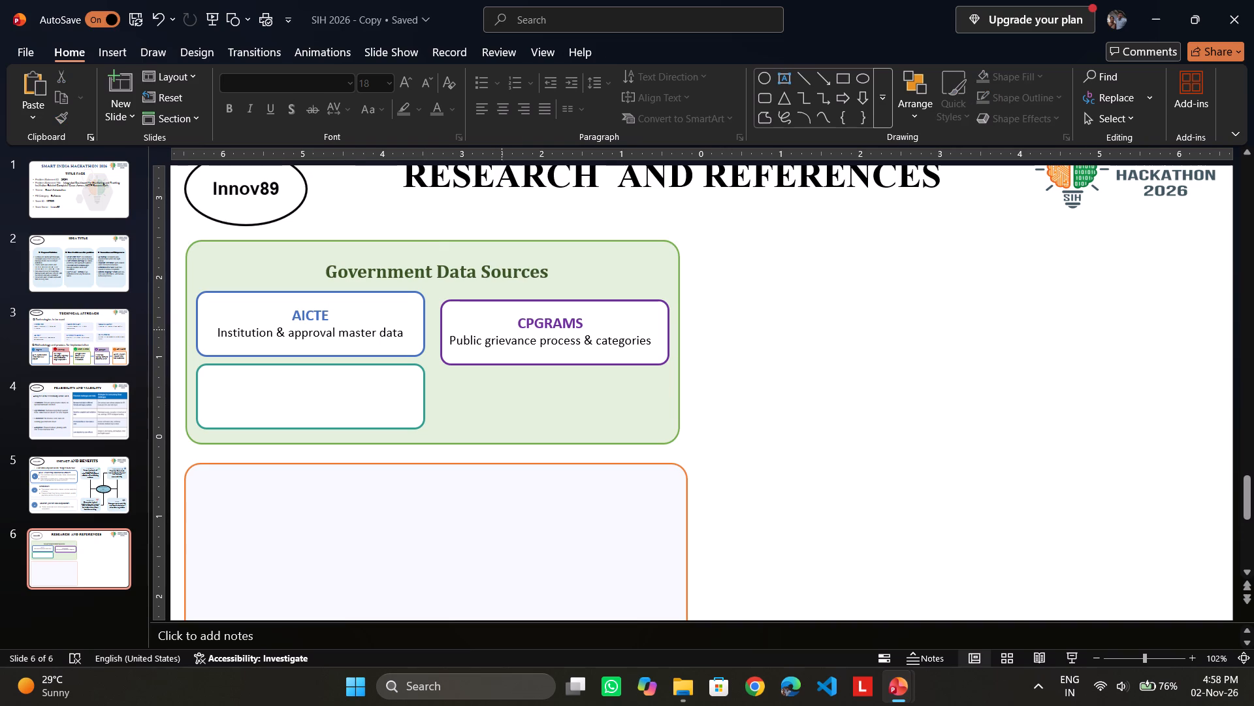
Shift the CPGRAMS text horizontally towards the AICTE box.
{"action": "left_click_drag", "start_coordinate": [521, 304], "coordinate": [507, 304]}
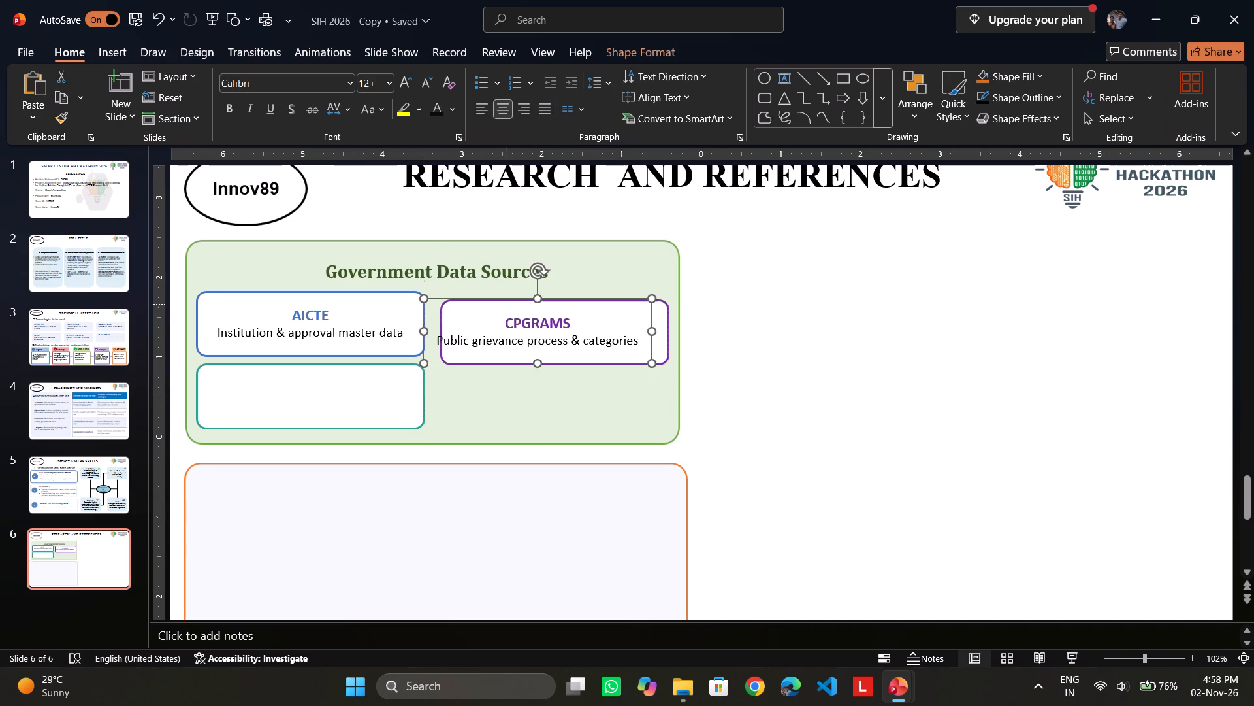
Move the Government Data Sources heading up near the green panel's top edge, centred across the panel.
{"action": "left_click", "coordinate": [478, 273]}
{"action": "left_click_drag", "start_coordinate": [451, 251], "coordinate": [448, 244]}
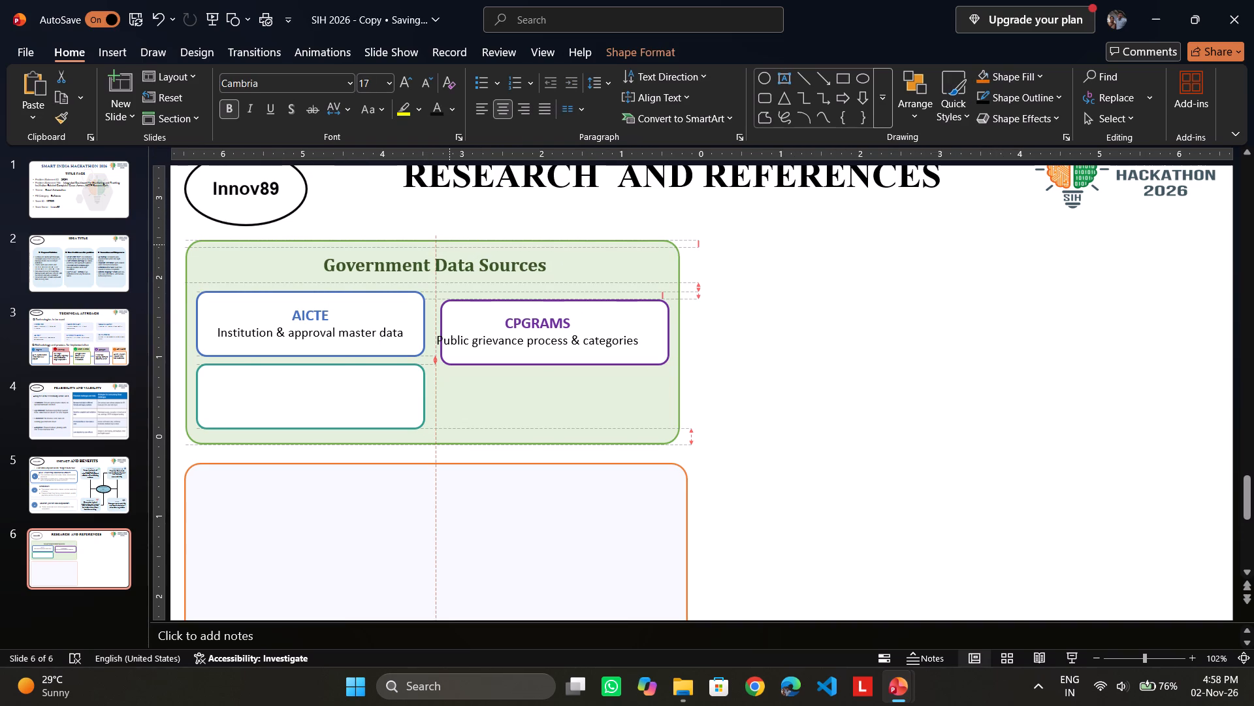
{"action": "left_click_drag", "start_coordinate": [448, 244], "coordinate": [449, 242]}
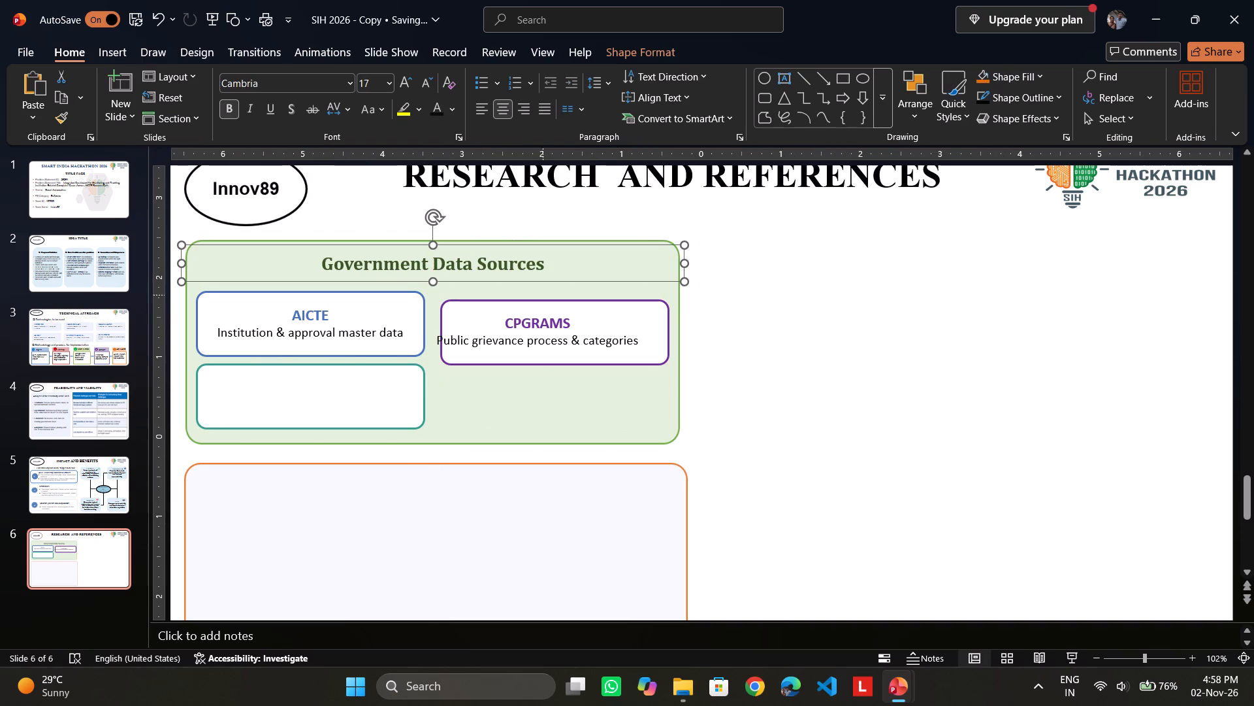
Shift the CPGRAMS text sideways, away from the AICTE box, so it fits between the purple-outlined box's side edges.
{"action": "left_click", "coordinate": [754, 306]}
{"action": "left_click_drag", "start_coordinate": [566, 301], "coordinate": [566, 293]}
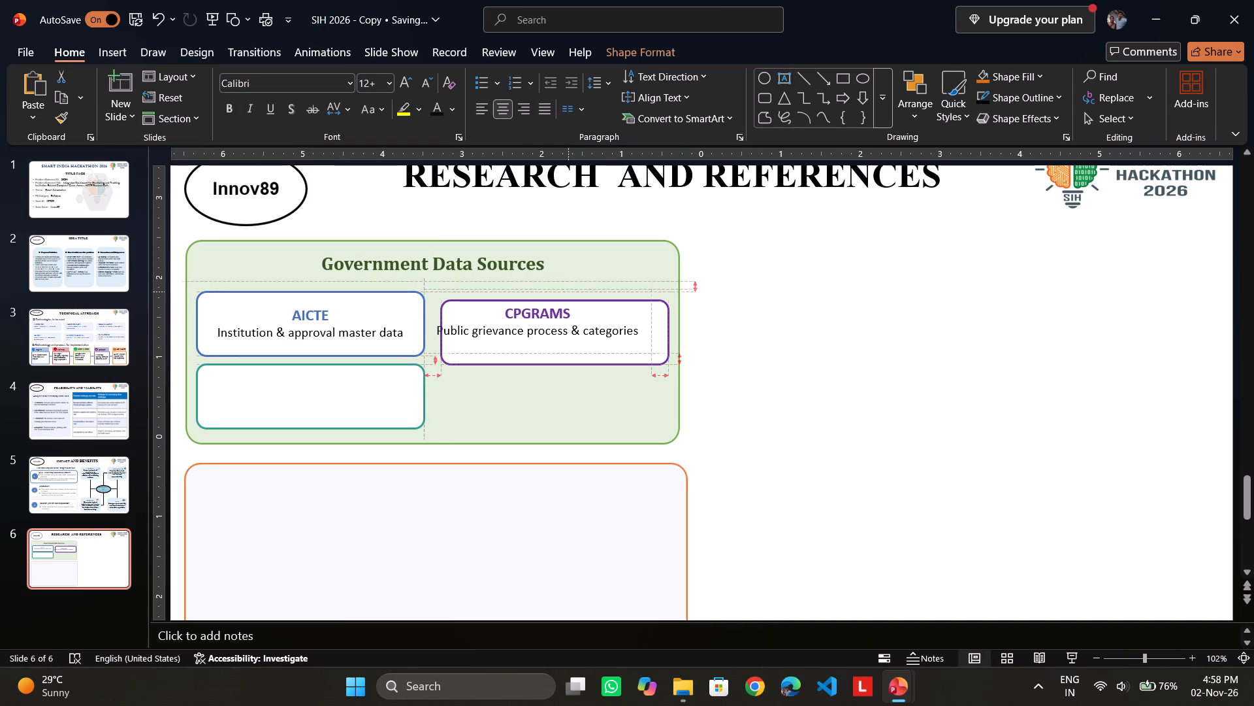
{"action": "left_click_drag", "start_coordinate": [566, 293], "coordinate": [575, 309]}
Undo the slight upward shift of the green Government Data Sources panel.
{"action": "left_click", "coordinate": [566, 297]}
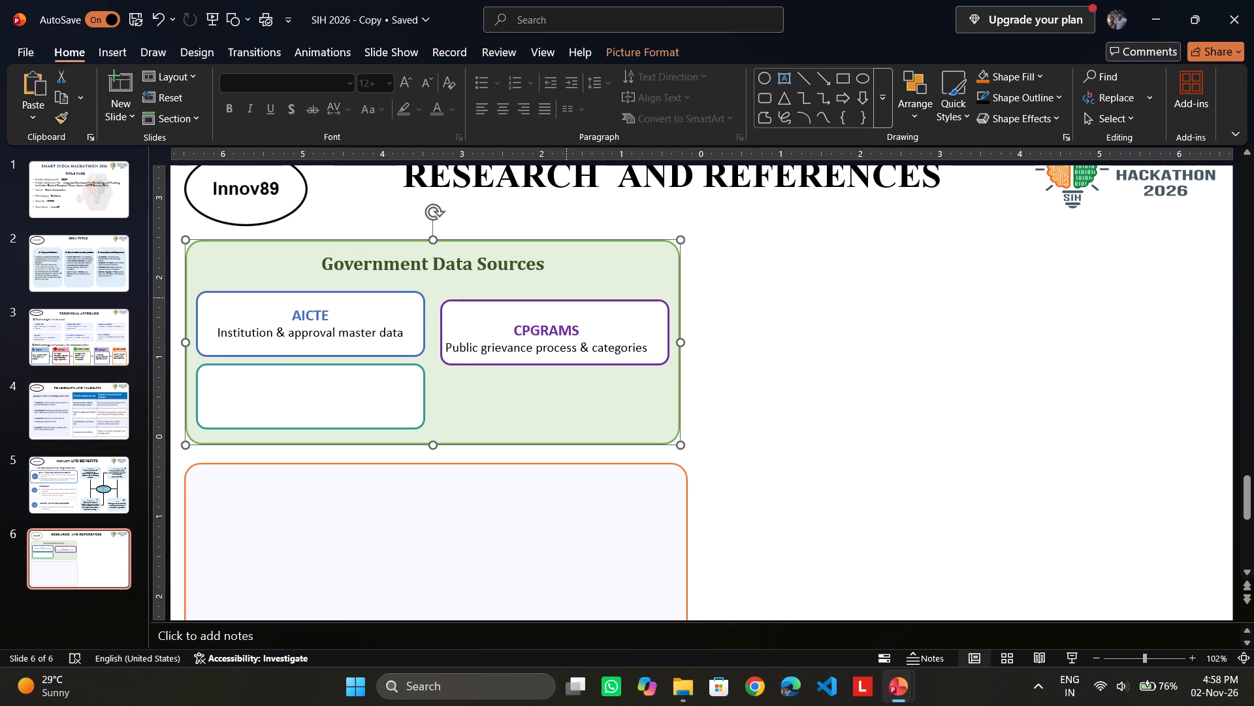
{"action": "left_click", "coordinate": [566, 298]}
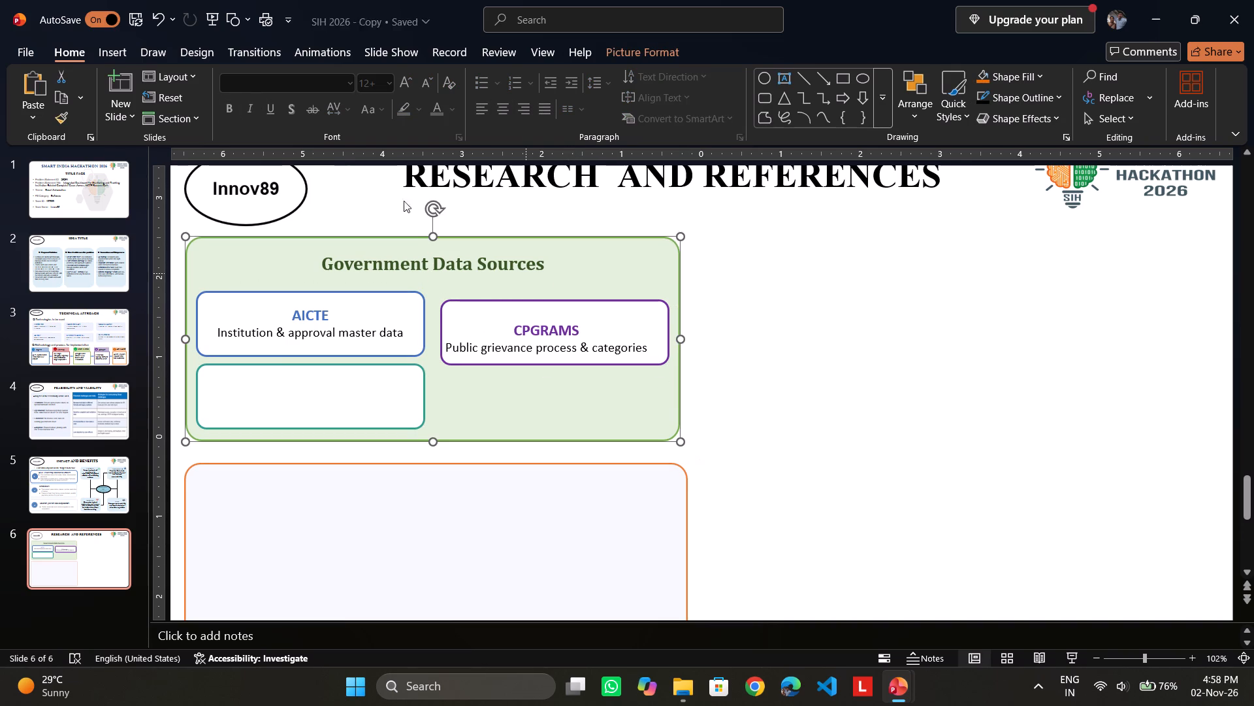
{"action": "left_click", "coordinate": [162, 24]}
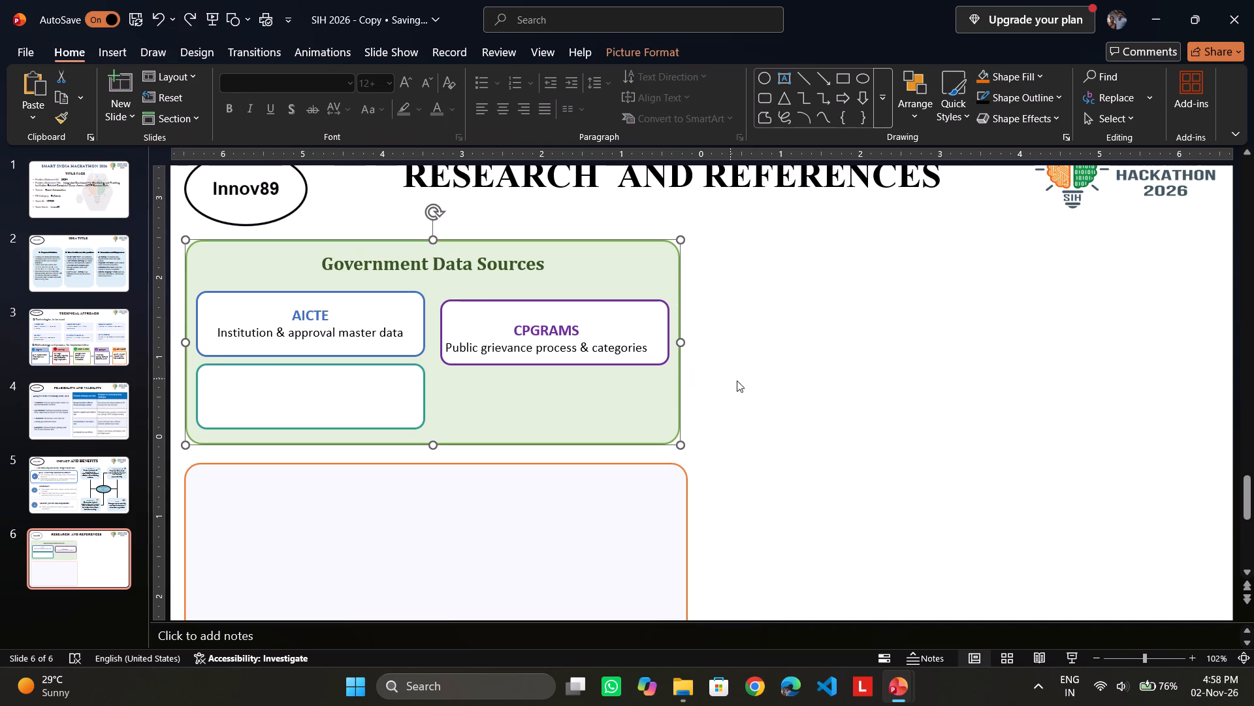
Move the purple-outlined box closer to the AICTE box and level with it.
{"action": "left_click", "coordinate": [738, 381]}
{"action": "left_click", "coordinate": [647, 360]}
{"action": "left_click", "coordinate": [671, 313]}
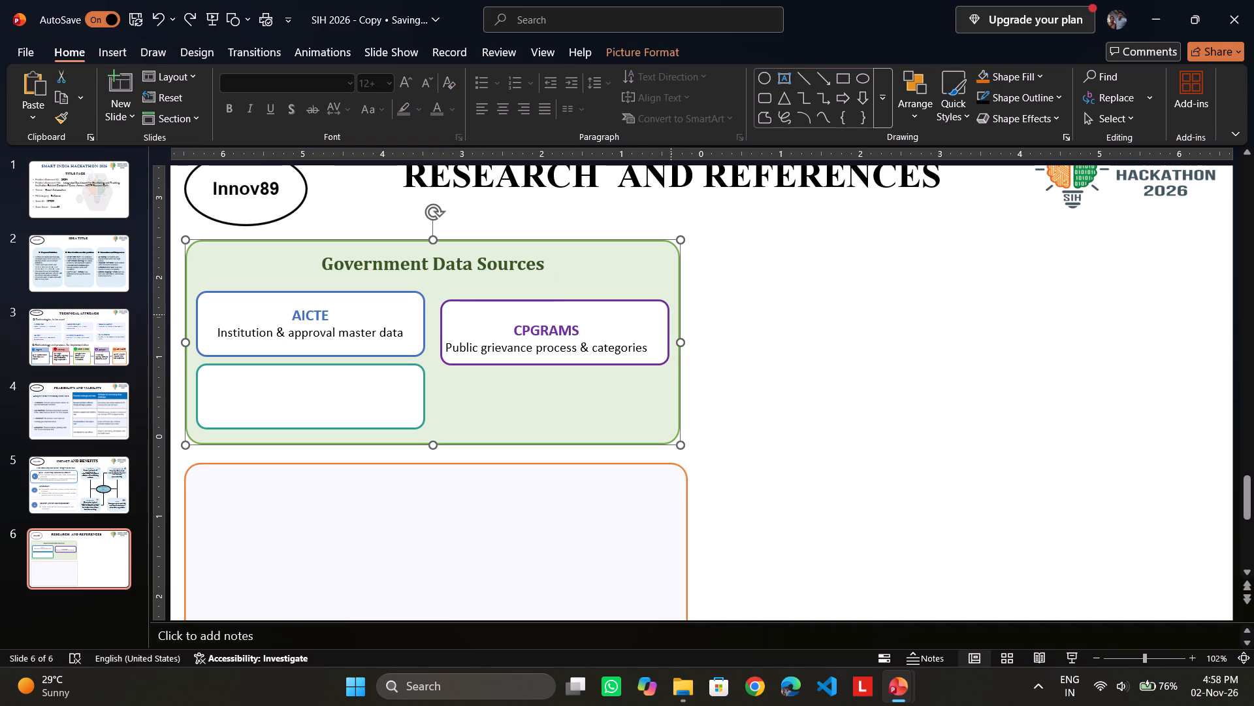
{"action": "left_click", "coordinate": [666, 306]}
{"action": "left_click_drag", "start_coordinate": [598, 299], "coordinate": [594, 299]}
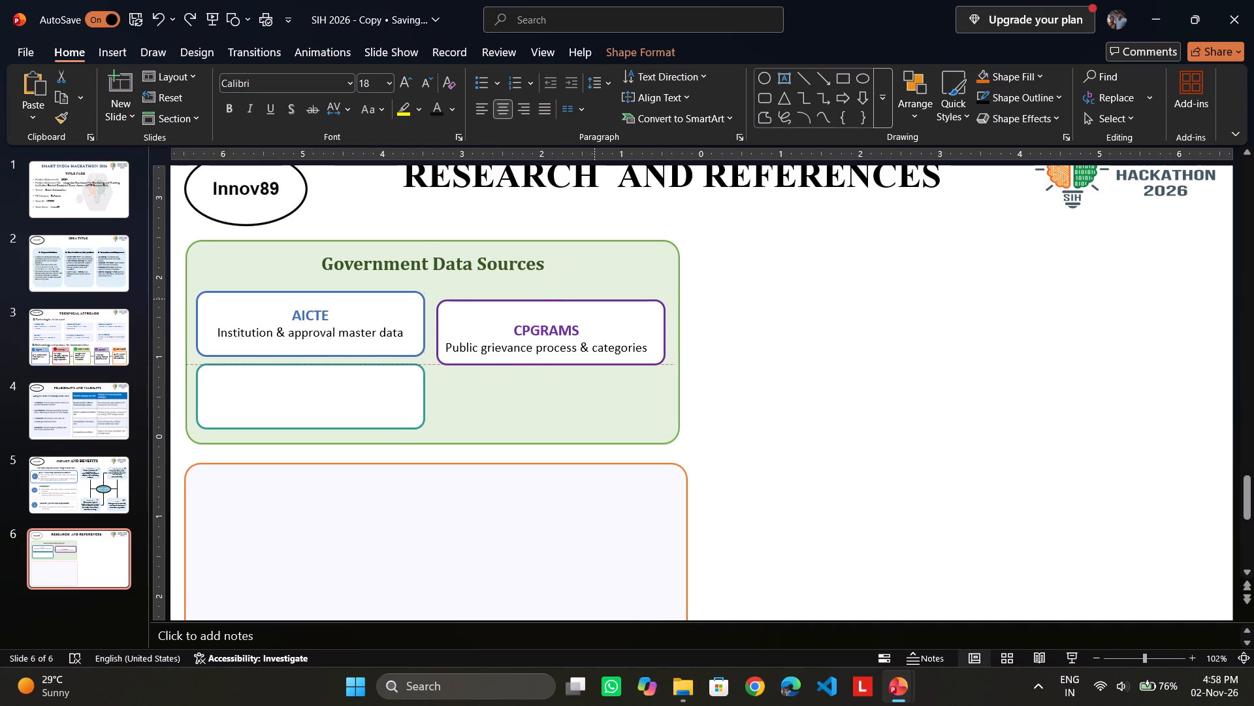
{"action": "left_click_drag", "start_coordinate": [594, 299], "coordinate": [590, 290]}
Move the CPGRAMS text up so it sits centred inside the purple-outlined box.
{"action": "left_click", "coordinate": [565, 329]}
{"action": "left_click_drag", "start_coordinate": [556, 309], "coordinate": [558, 308]}
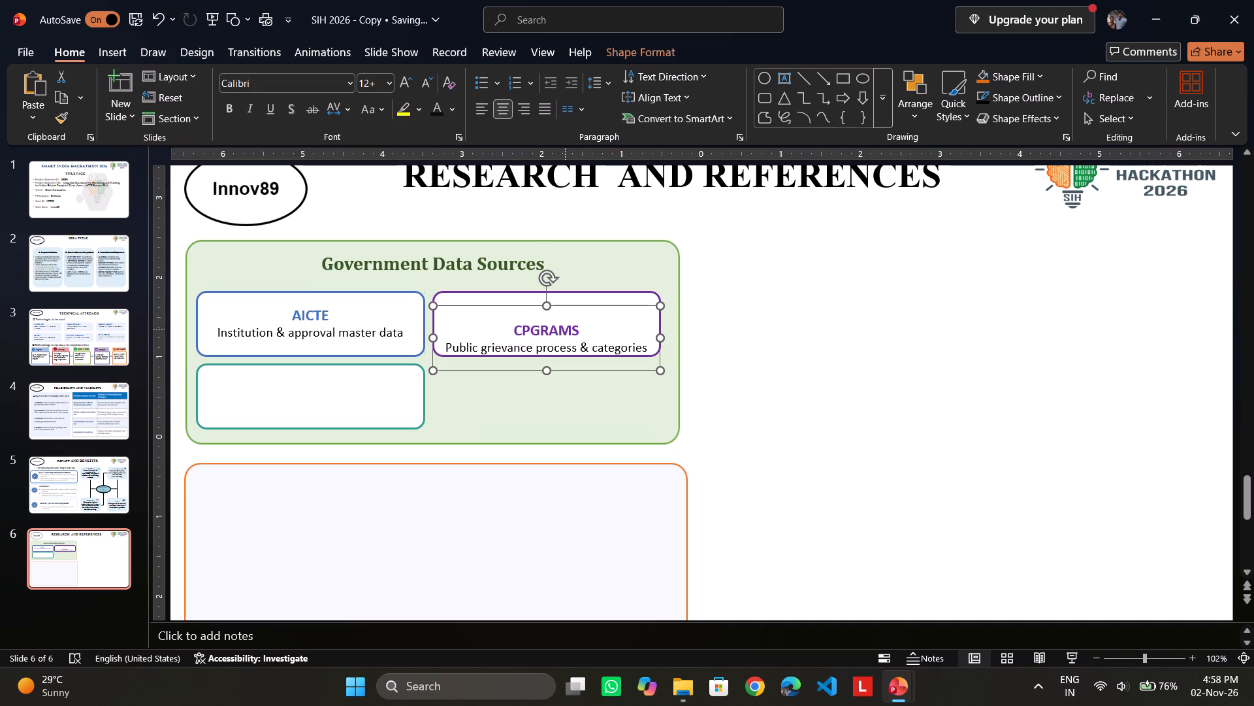
{"action": "left_click_drag", "start_coordinate": [558, 308], "coordinate": [557, 297]}
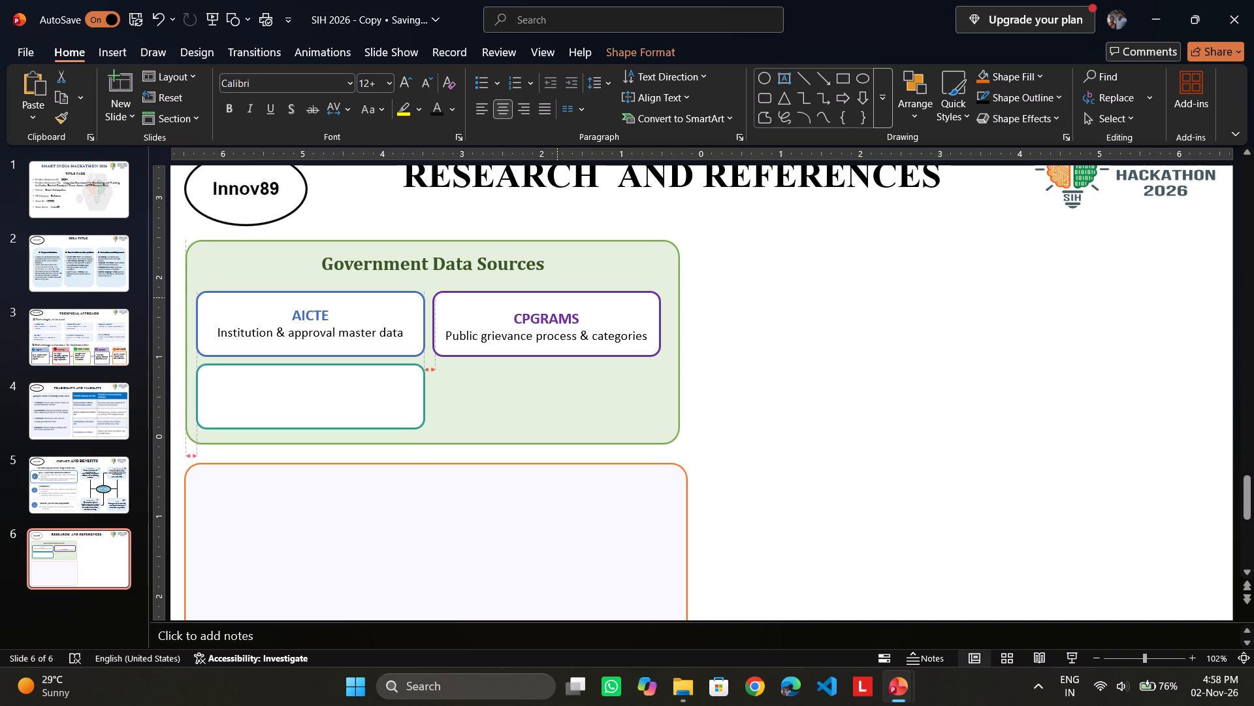
{"action": "left_click_drag", "start_coordinate": [557, 297], "coordinate": [556, 297]}
{"action": "left_click", "coordinate": [843, 365]}
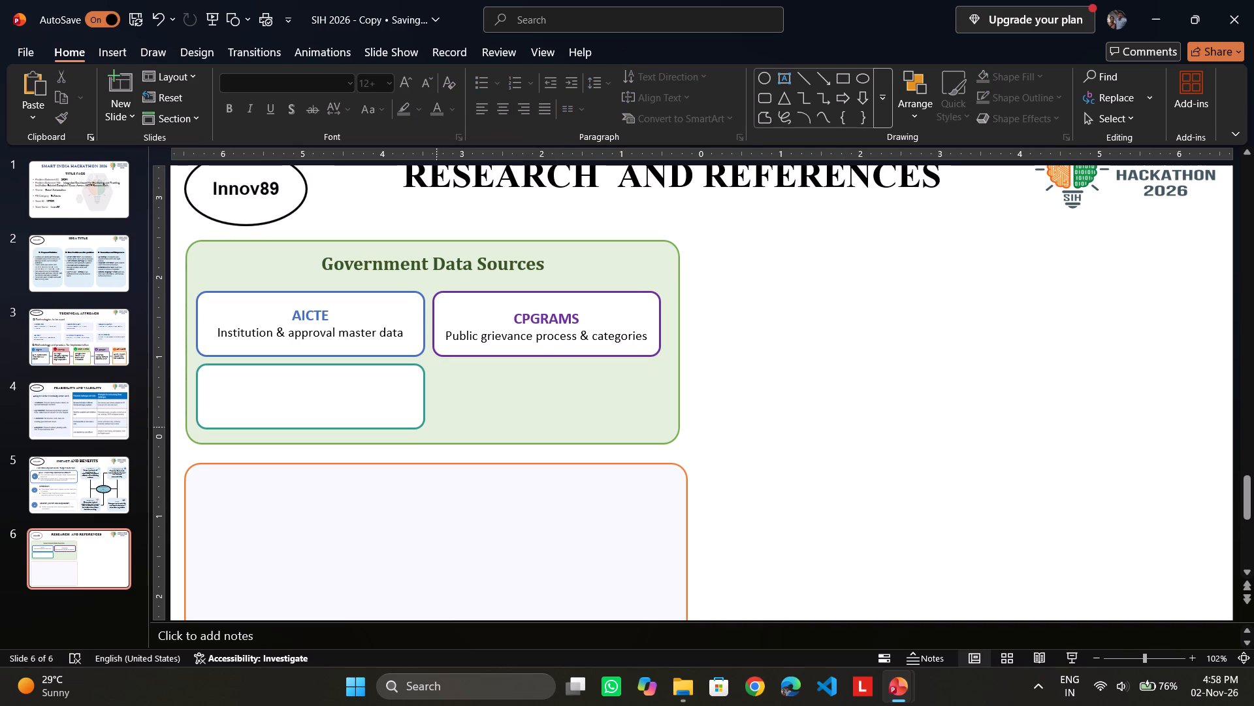
Switch to the Innov8 deck and undo the removal of the teal-outlined box and its MeitY text.
{"action": "left_click", "coordinate": [897, 691]}
{"action": "left_click", "coordinate": [1062, 592]}
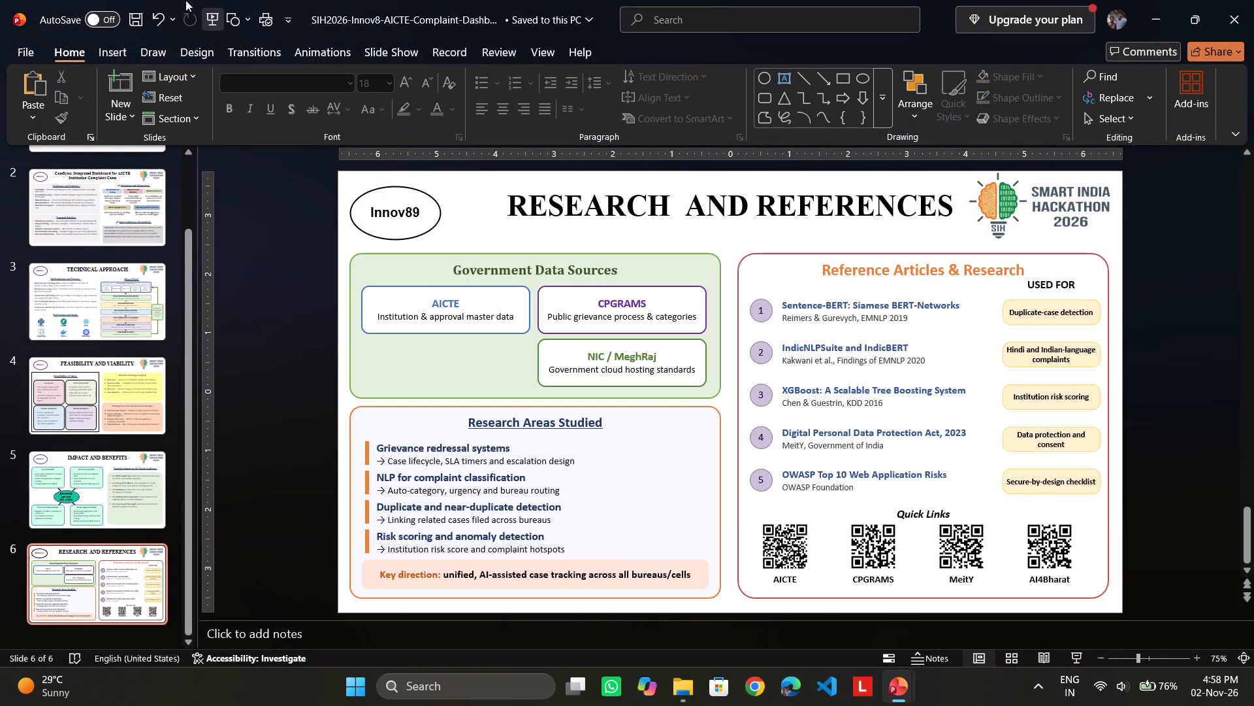
{"action": "left_click", "coordinate": [161, 18]}
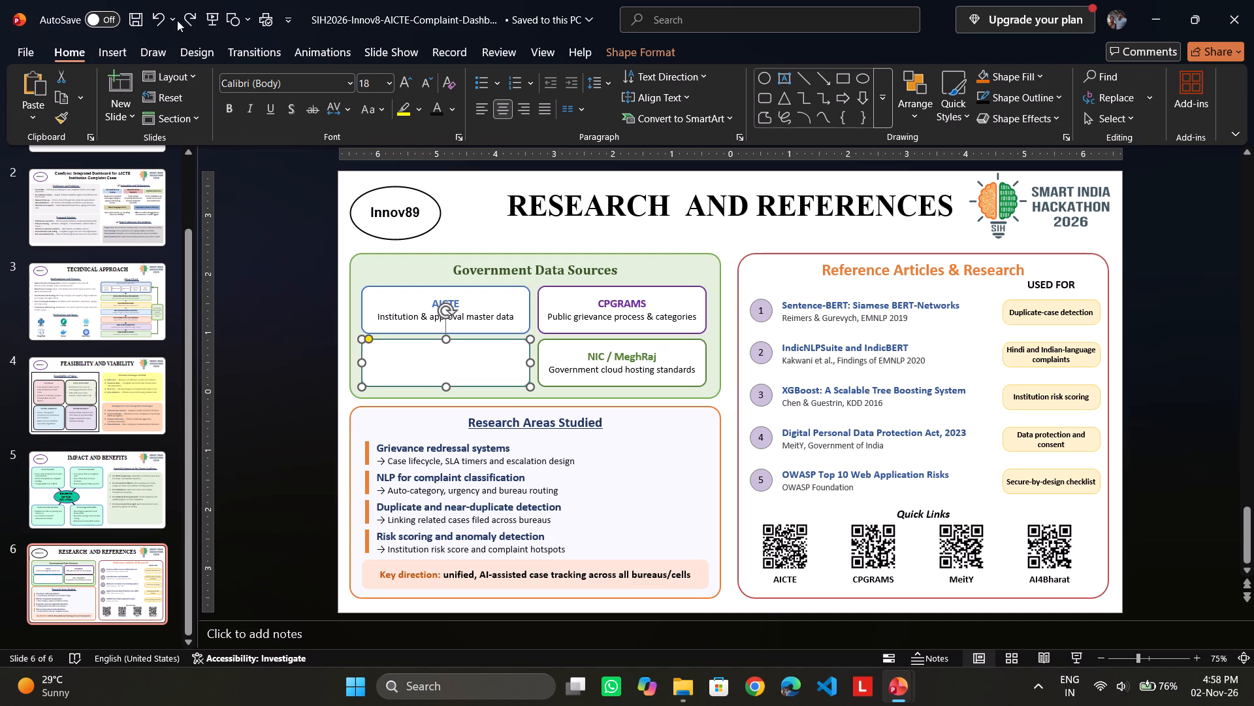
{"action": "left_click", "coordinate": [149, 16]}
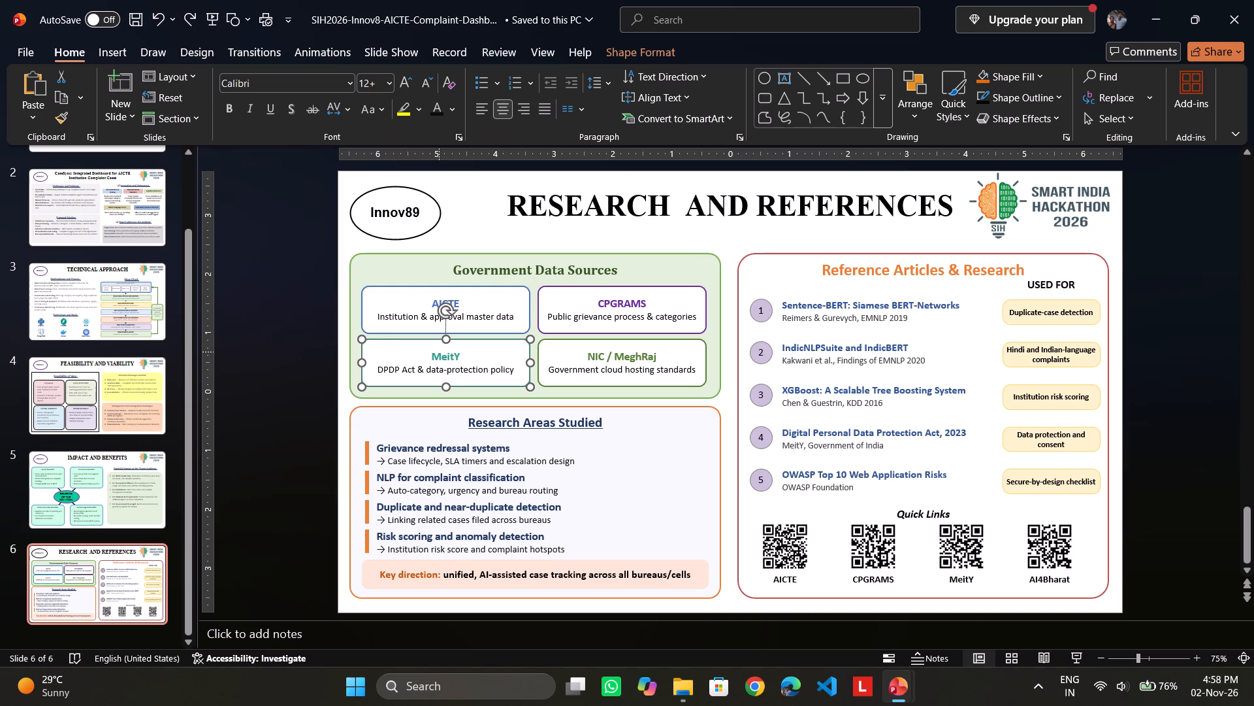
Copy the MeitY text box with its DPDP Act & data-protection policy line from the Innov8 deck.
{"action": "right_click", "coordinate": [439, 352]}
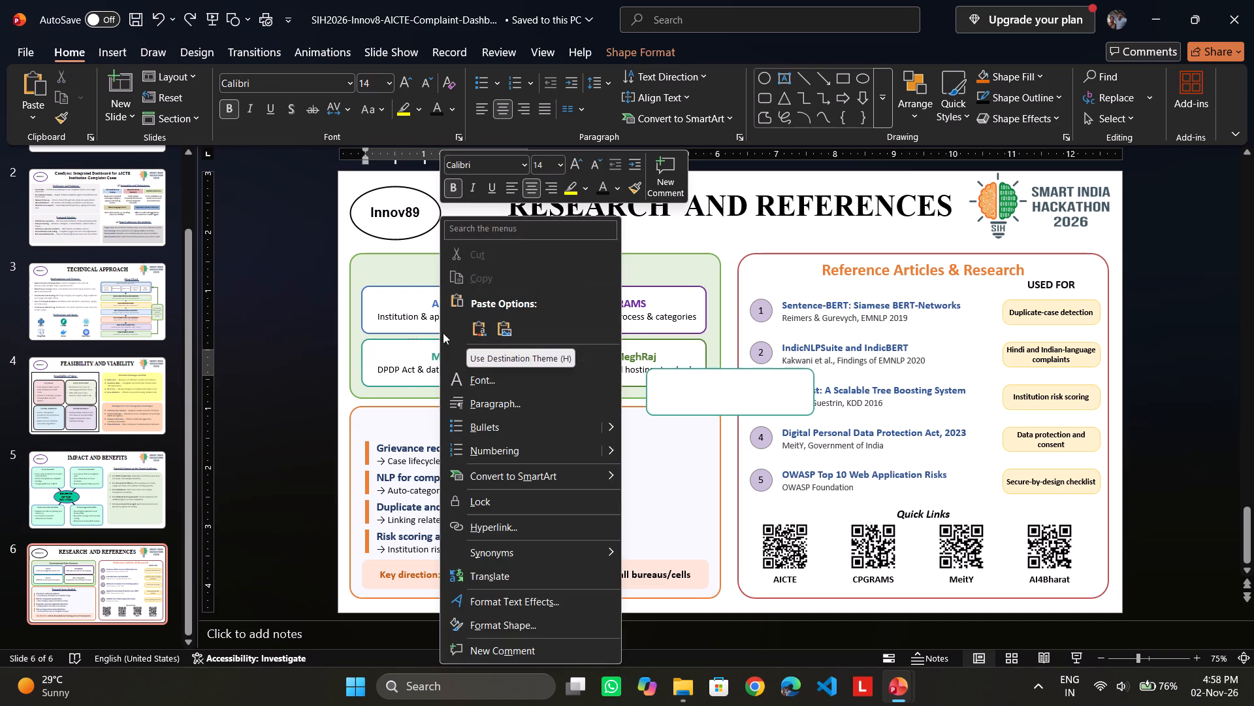
{"action": "left_click_drag", "start_coordinate": [406, 359], "coordinate": [408, 366]}
{"action": "right_click", "coordinate": [416, 368]}
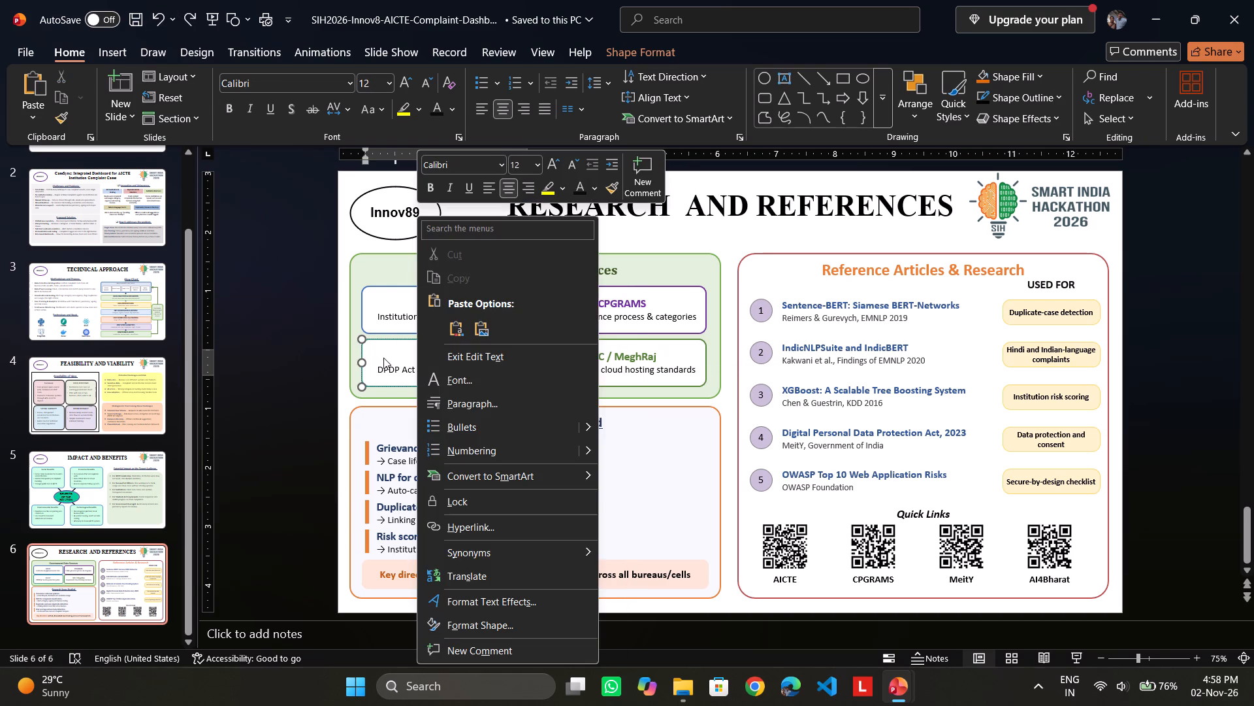
{"action": "left_click", "coordinate": [385, 360]}
{"action": "left_click", "coordinate": [310, 361]}
{"action": "left_click", "coordinate": [386, 368]}
{"action": "right_click", "coordinate": [404, 365]}
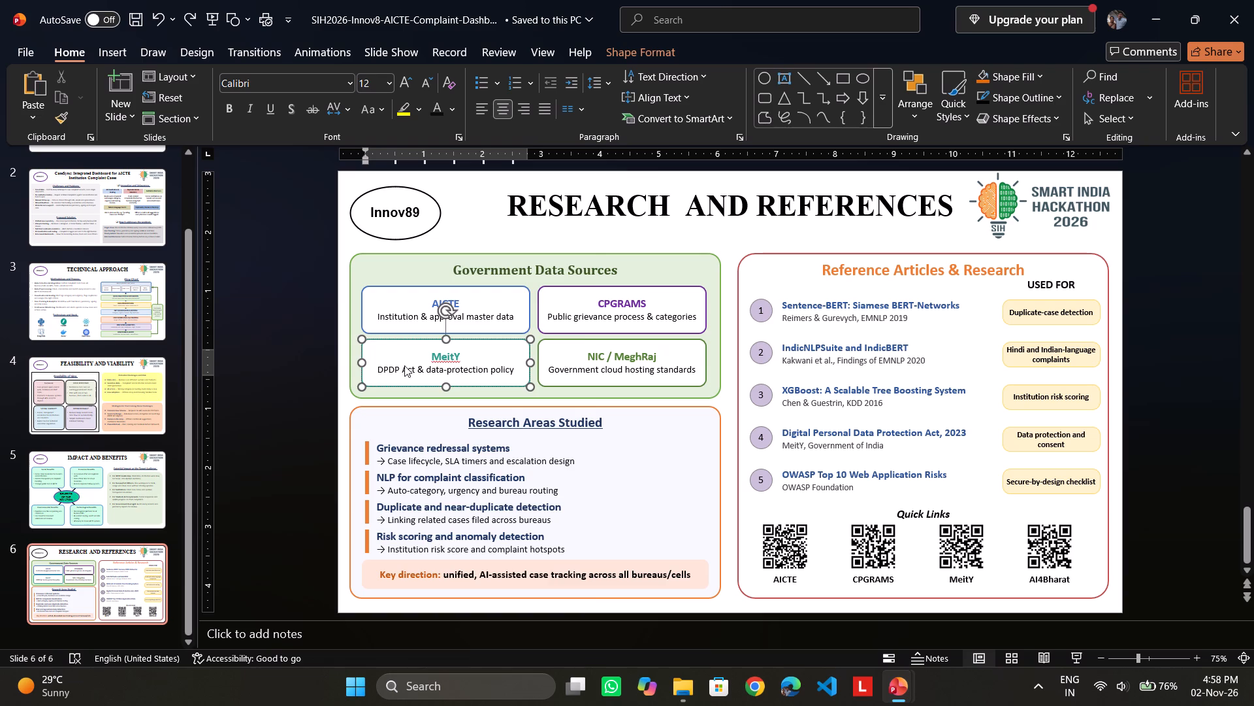
{"action": "left_click", "coordinate": [391, 350]}
{"action": "left_click_drag", "start_coordinate": [423, 355], "coordinate": [519, 377]}
{"action": "right_click", "coordinate": [475, 369]}
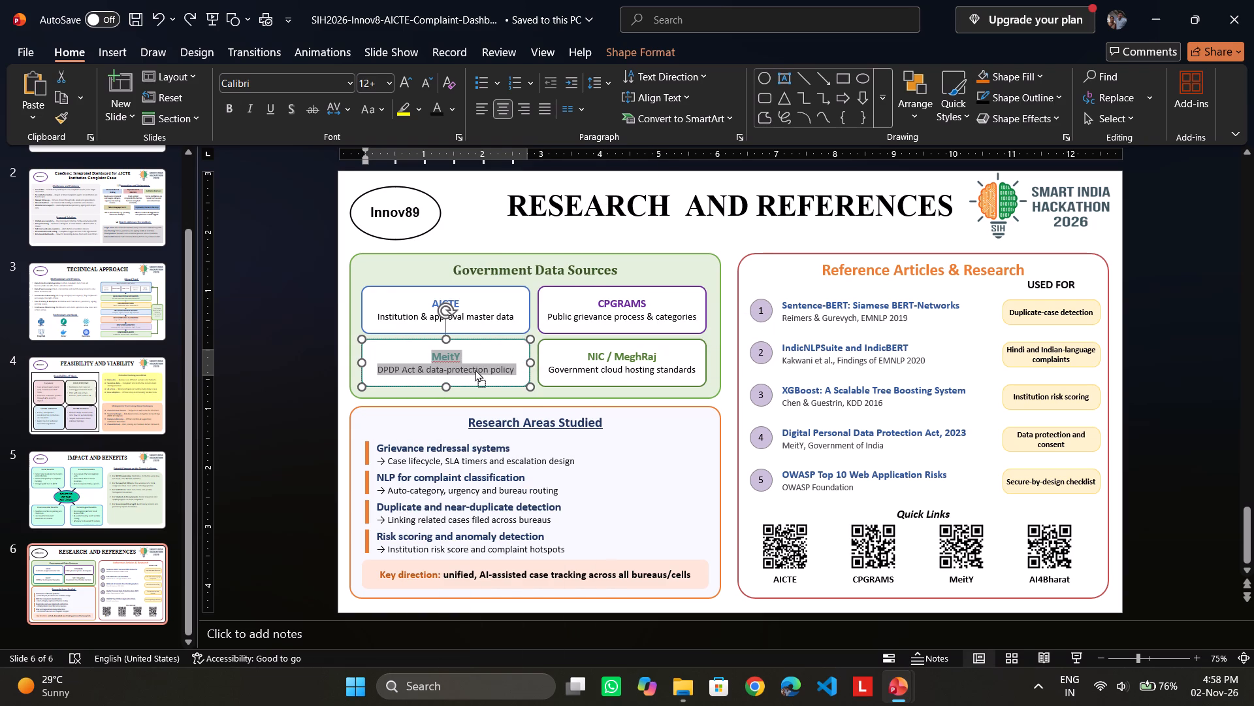
{"action": "right_click", "coordinate": [407, 365]}
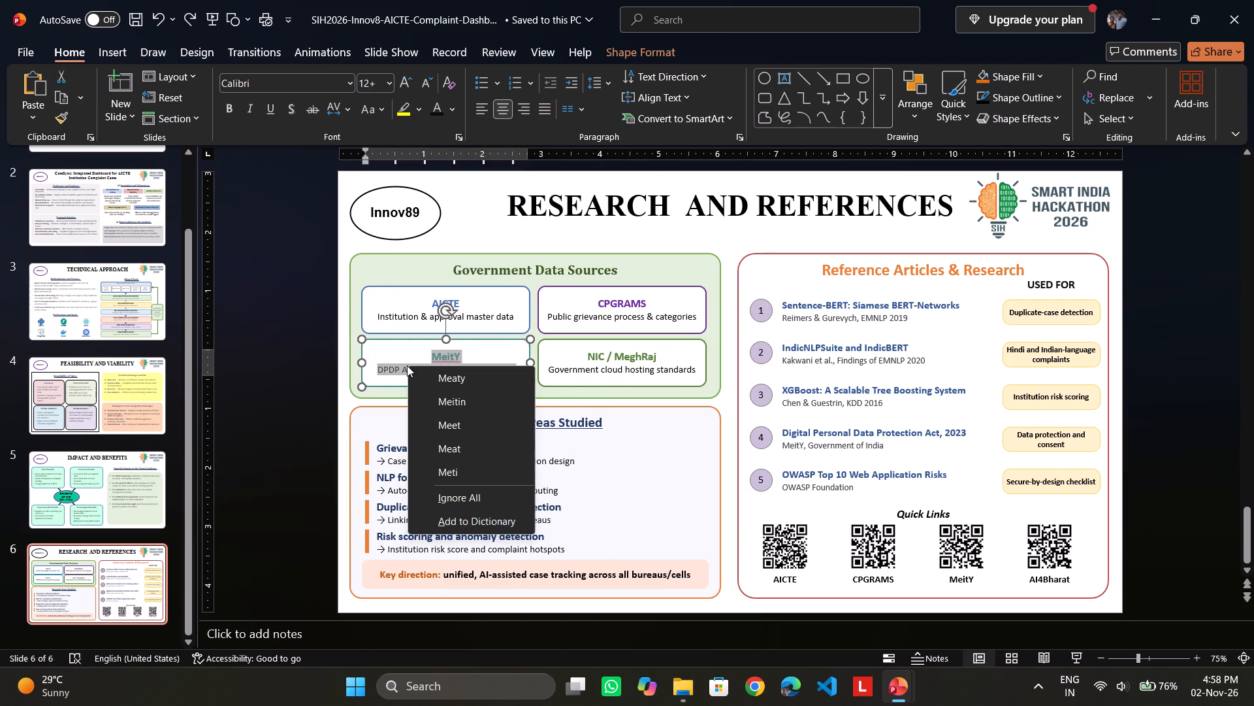
{"action": "left_click", "coordinate": [391, 356]}
{"action": "right_click", "coordinate": [384, 344]}
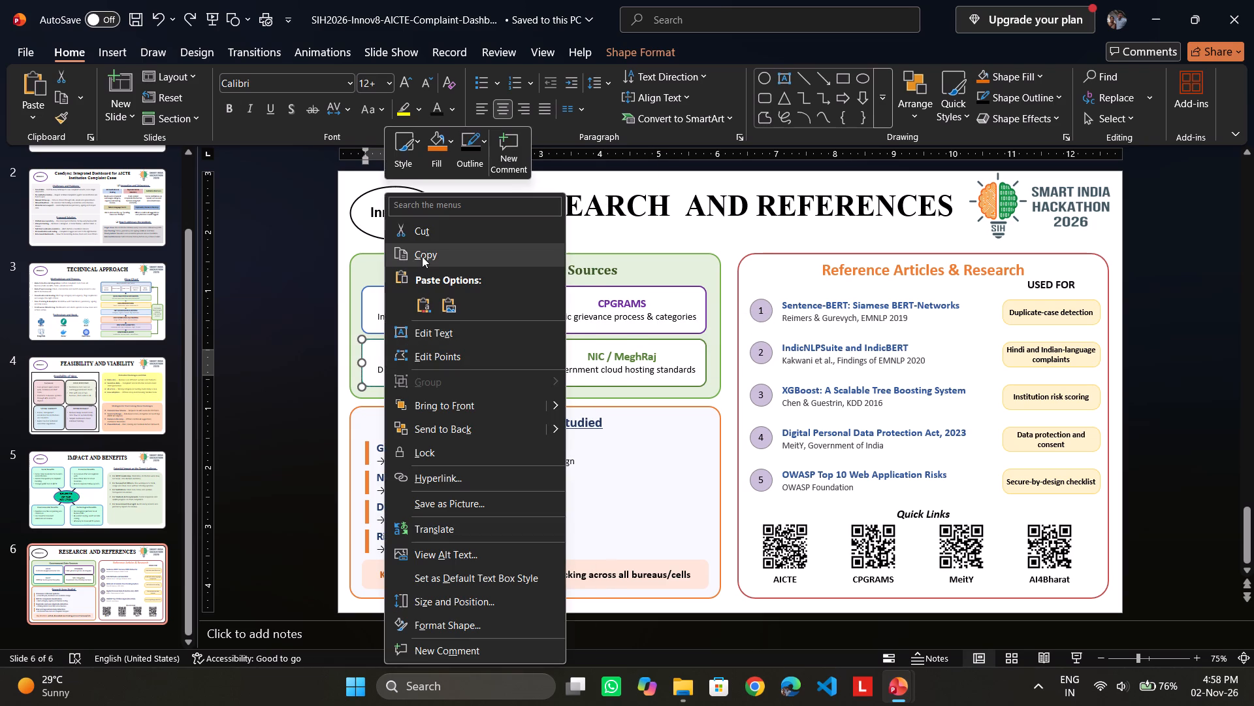
{"action": "left_click", "coordinate": [421, 258]}
Switch to SIH 2026 - Copy and paste the MeitY text over the empty teal-outlined box on slide 6.
{"action": "left_click", "coordinate": [888, 692]}
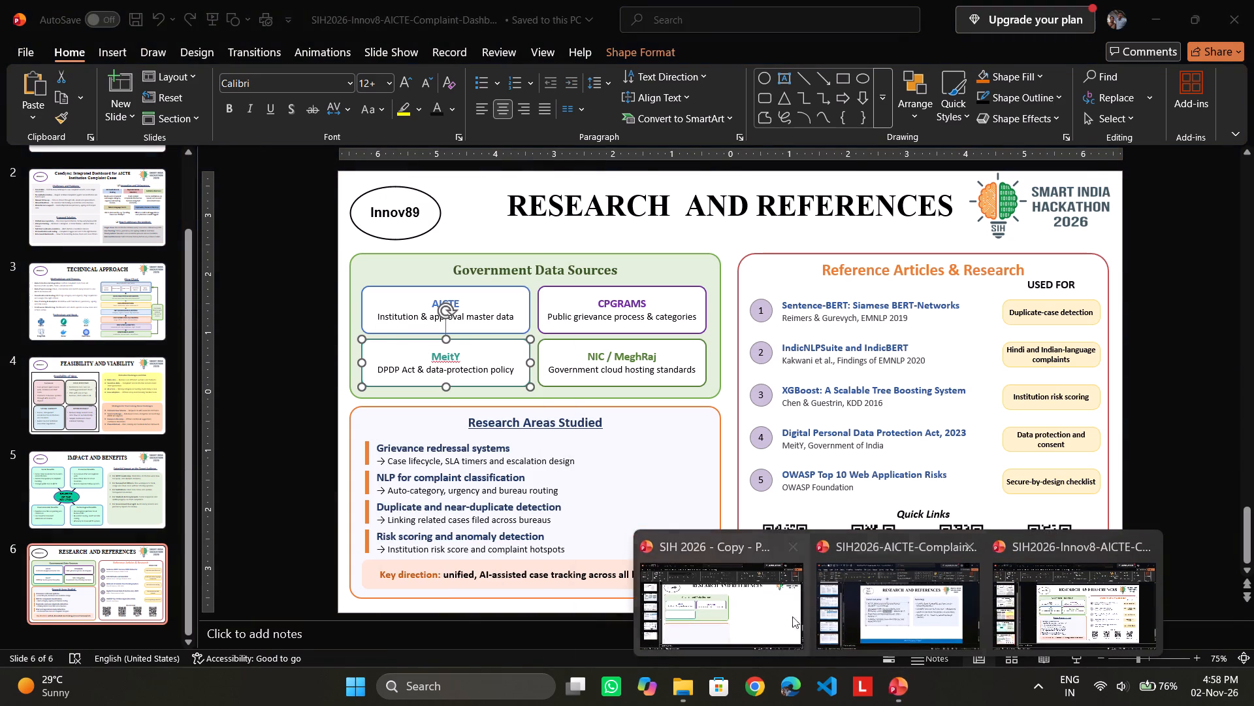
{"action": "left_click_drag", "start_coordinate": [741, 614], "coordinate": [735, 613]}
{"action": "right_click", "coordinate": [285, 376]}
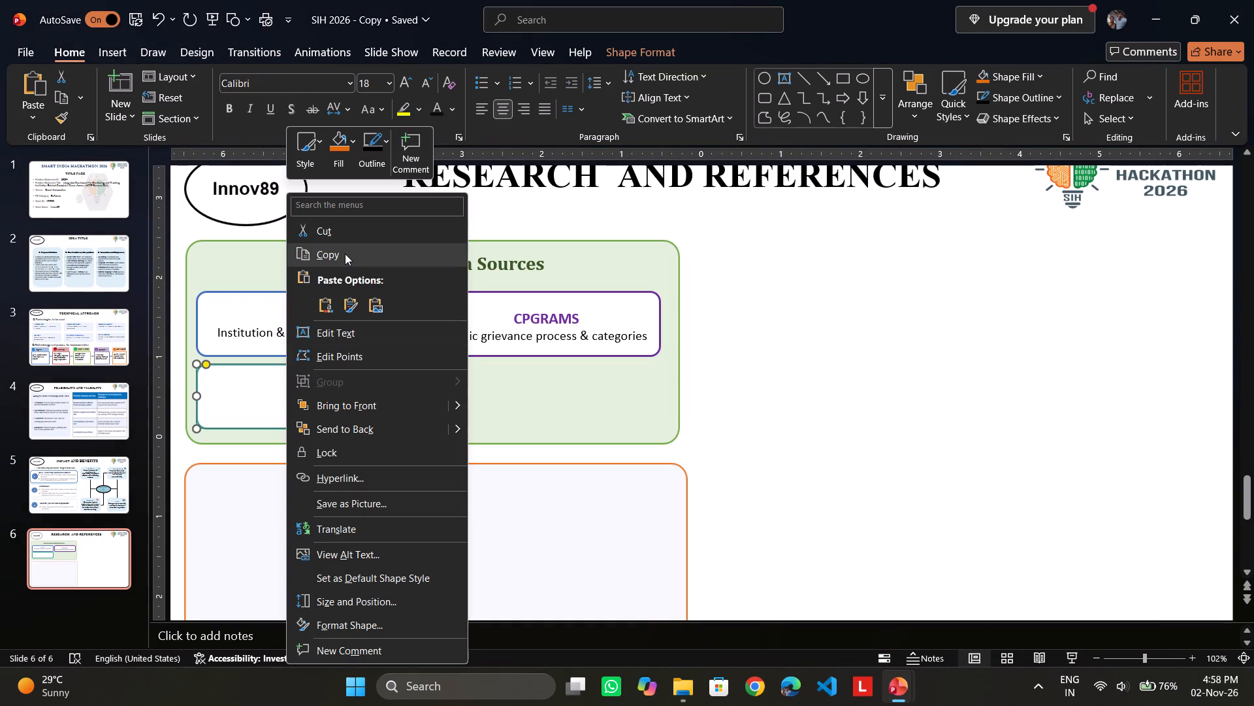
{"action": "left_click", "coordinate": [348, 301]}
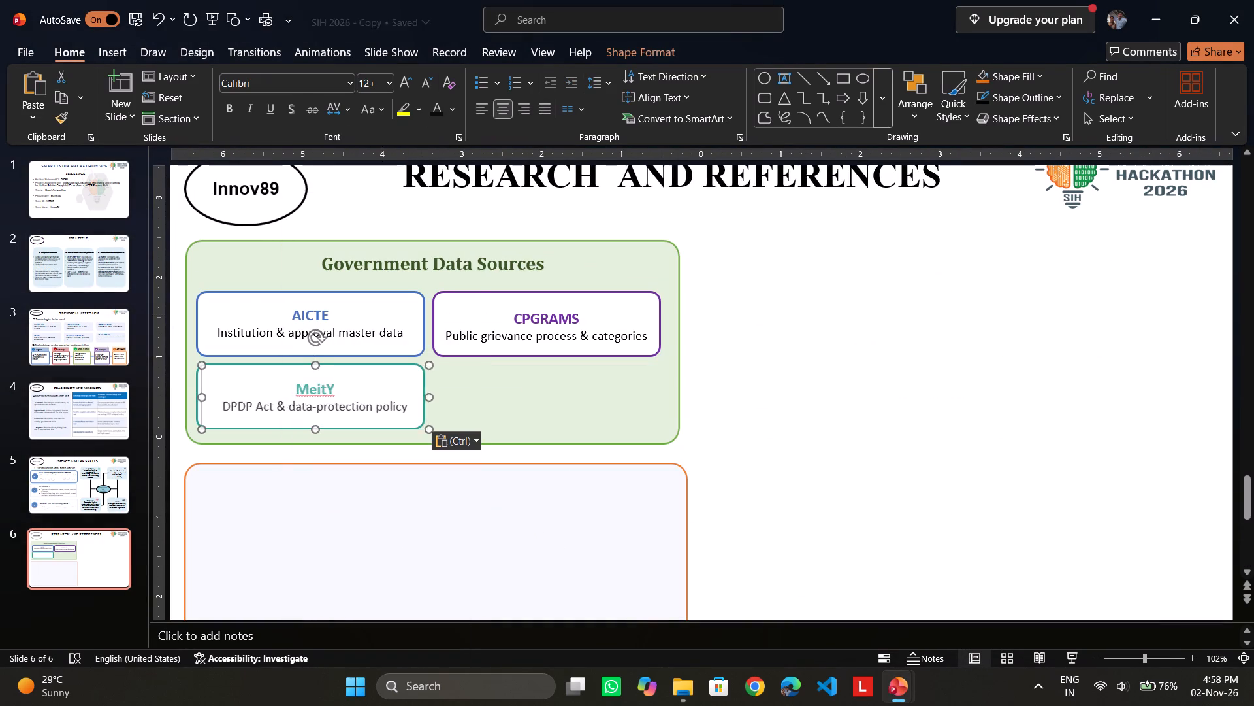
{"action": "left_click", "coordinate": [506, 394]}
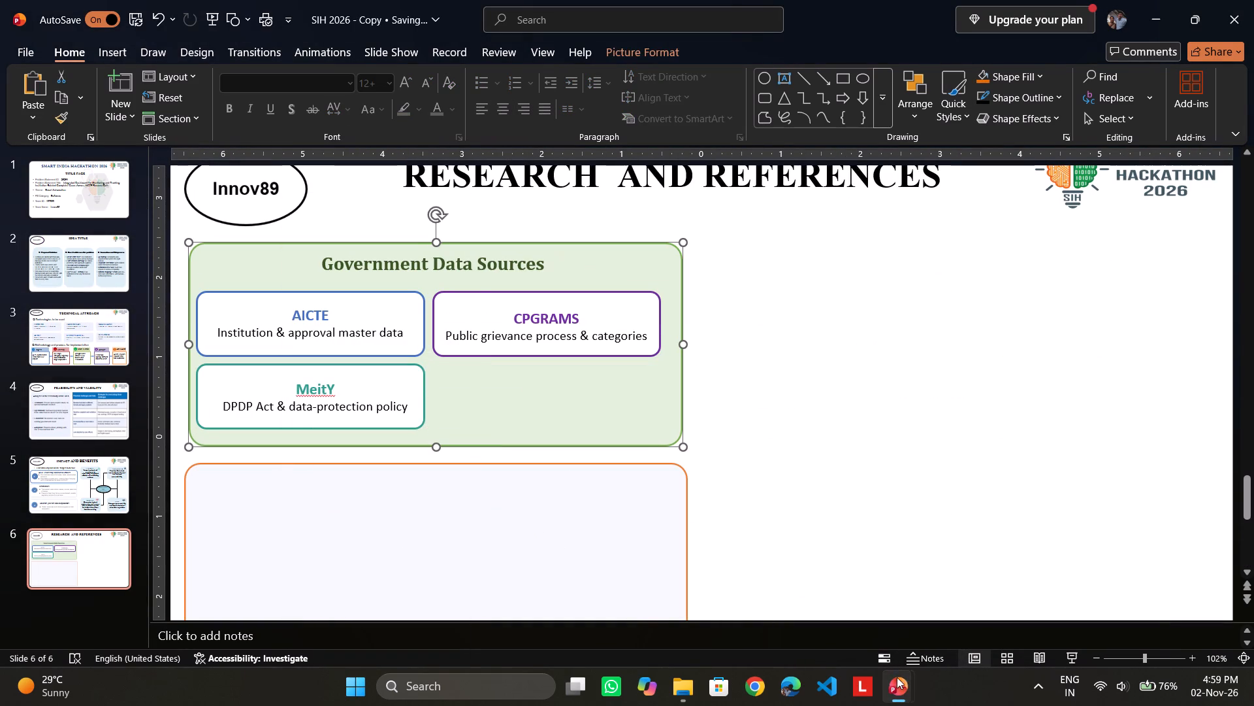
Return to the Innov8 deck, undo its last change, and cut the NIC / MeghRaj text out of its green-outlined box.
{"action": "left_click", "coordinate": [902, 694]}
{"action": "left_click", "coordinate": [1072, 622]}
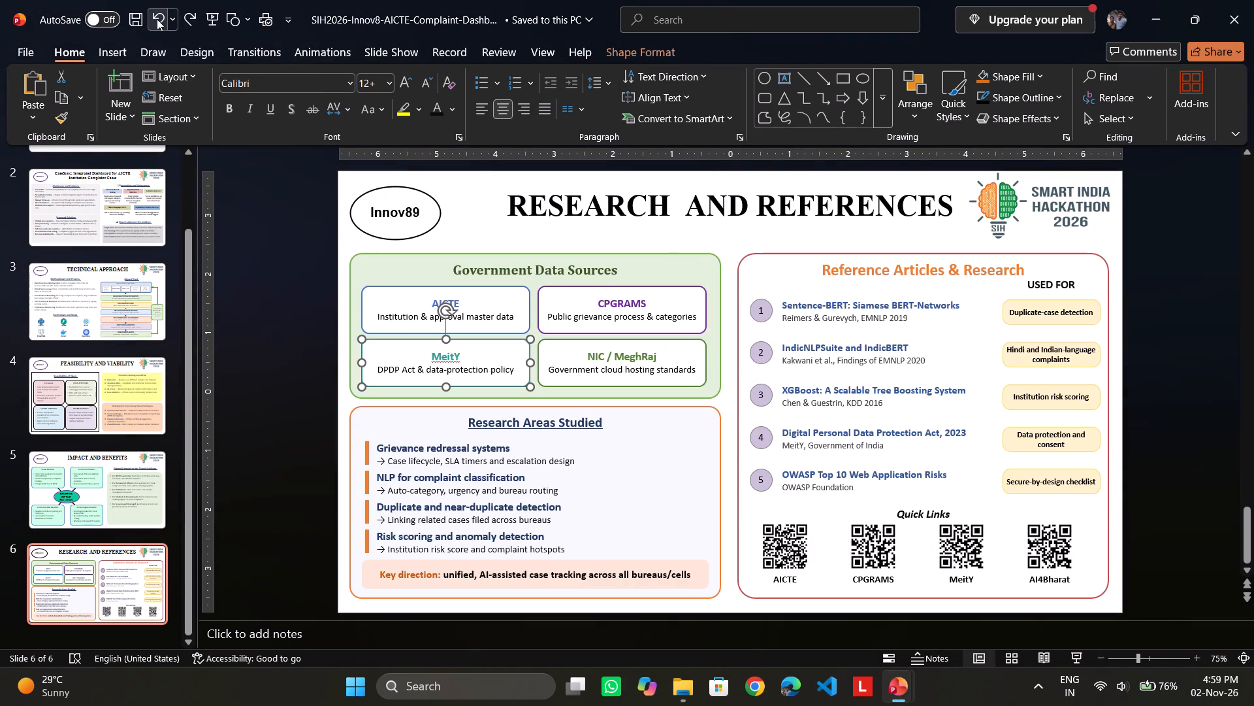
{"action": "left_click", "coordinate": [150, 19]}
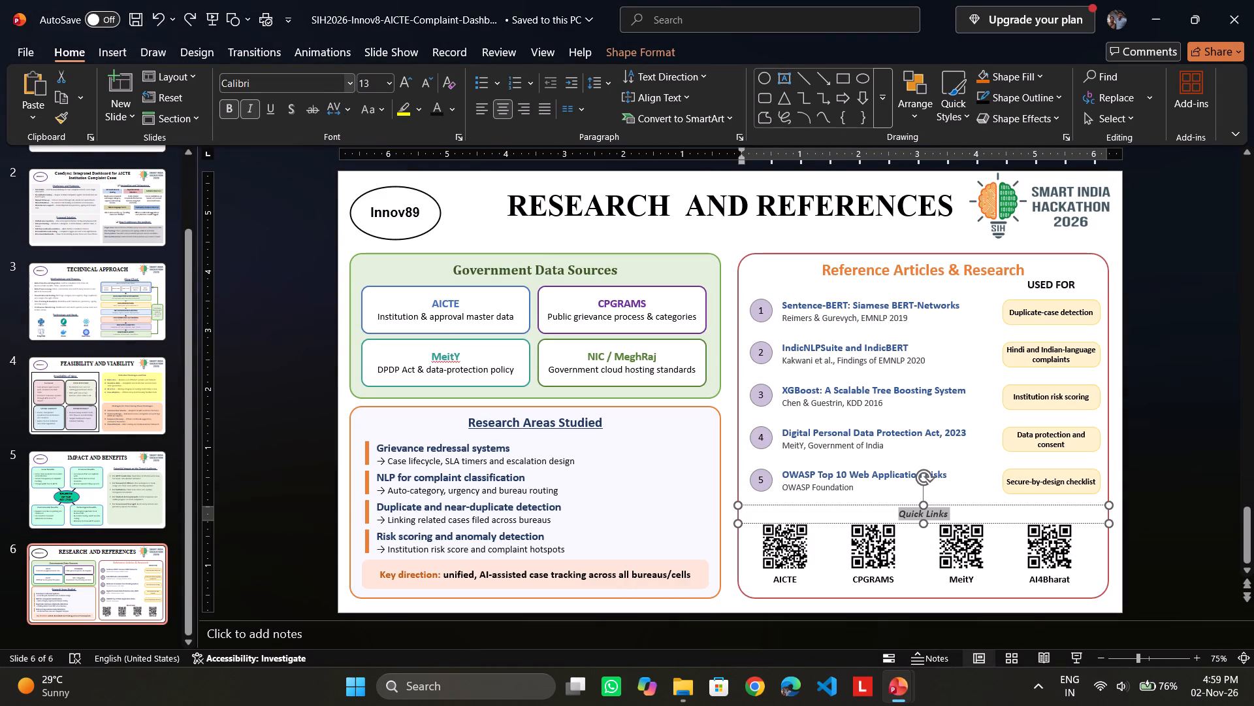
{"action": "right_click", "coordinate": [539, 358]}
{"action": "left_click", "coordinate": [600, 227]}
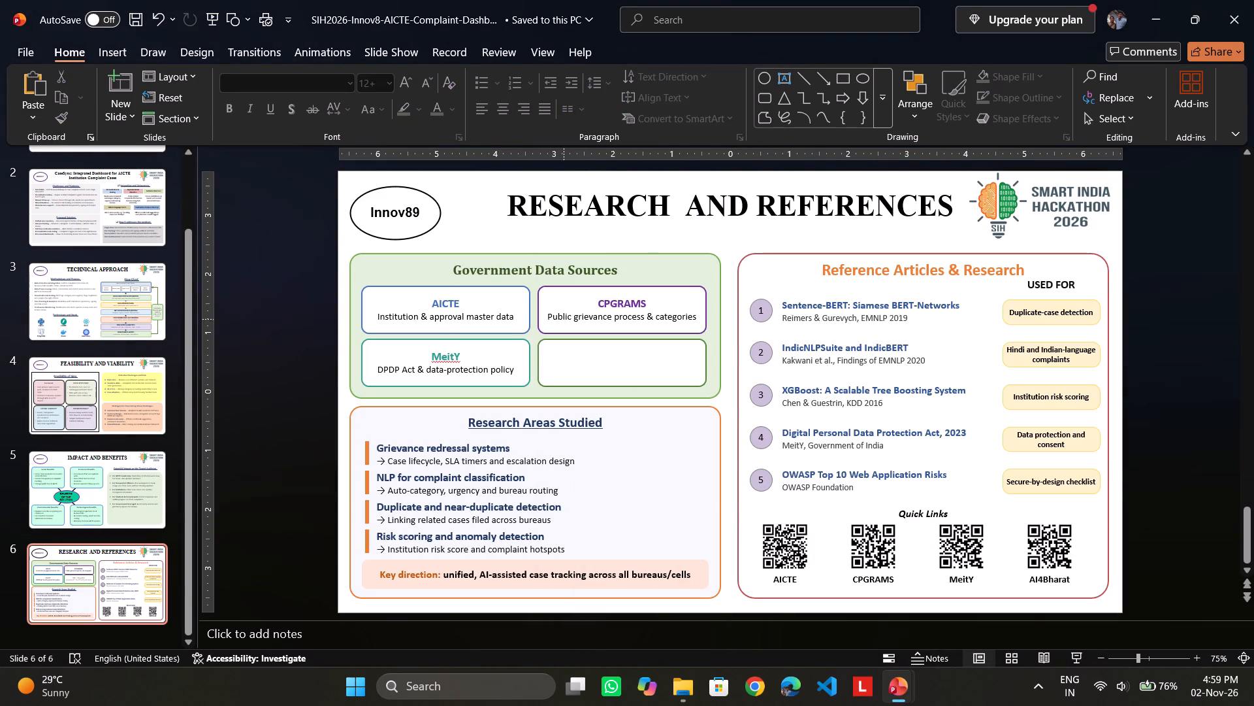
Cut the emptied green-outlined box from the Innov8 deck and paste it into the Government Data Sources panel in SIH 2026 - Copy.
{"action": "right_click", "coordinate": [539, 363]}
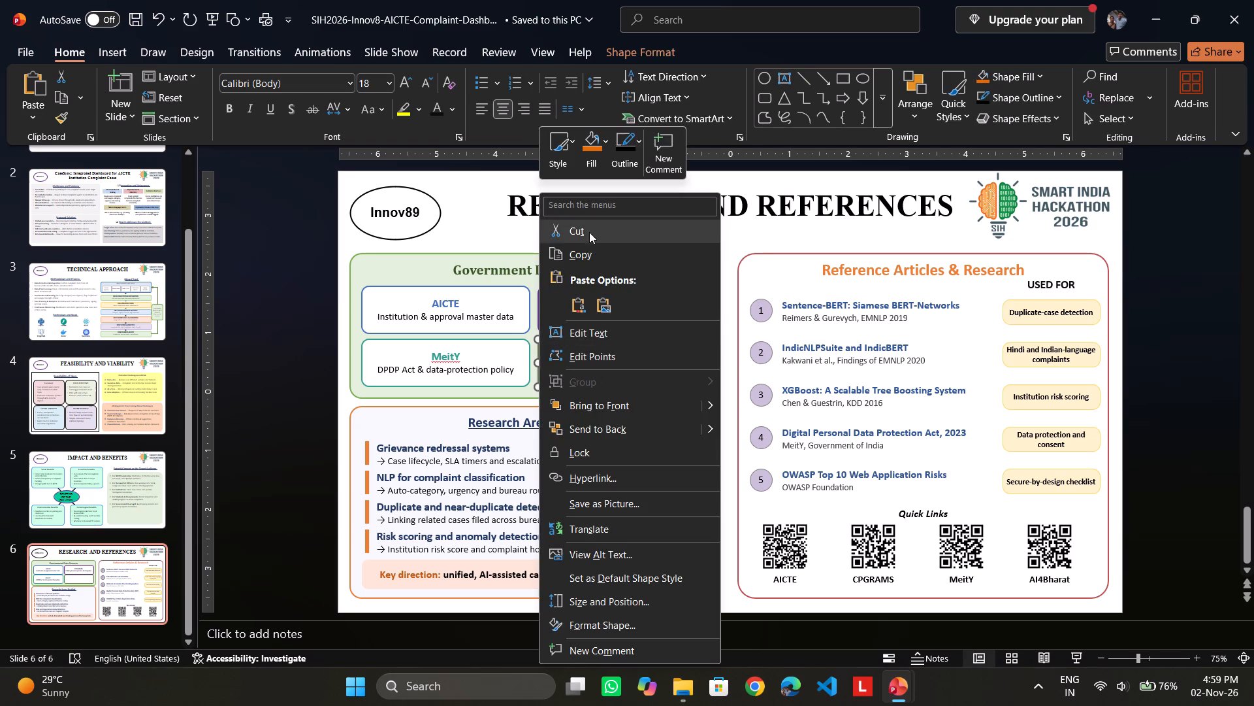
{"action": "left_click", "coordinate": [589, 231]}
{"action": "left_click", "coordinate": [895, 688]}
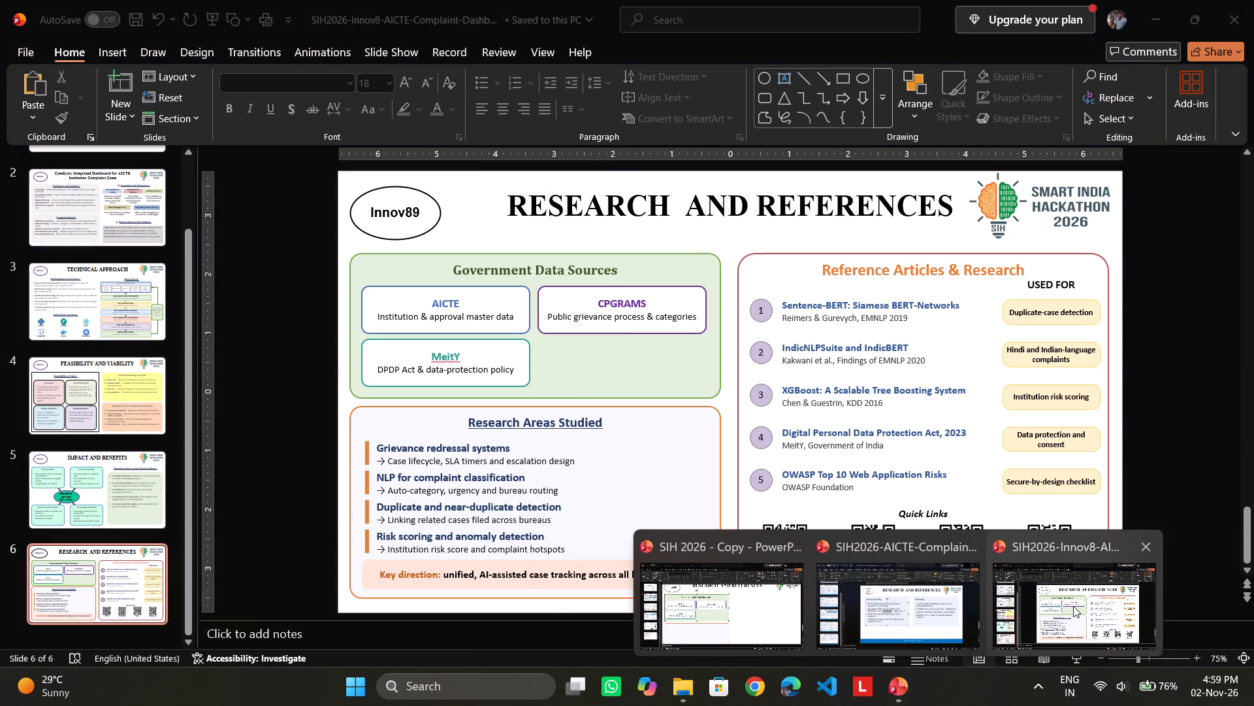
{"action": "left_click", "coordinate": [1078, 605]}
{"action": "left_click", "coordinate": [904, 690]}
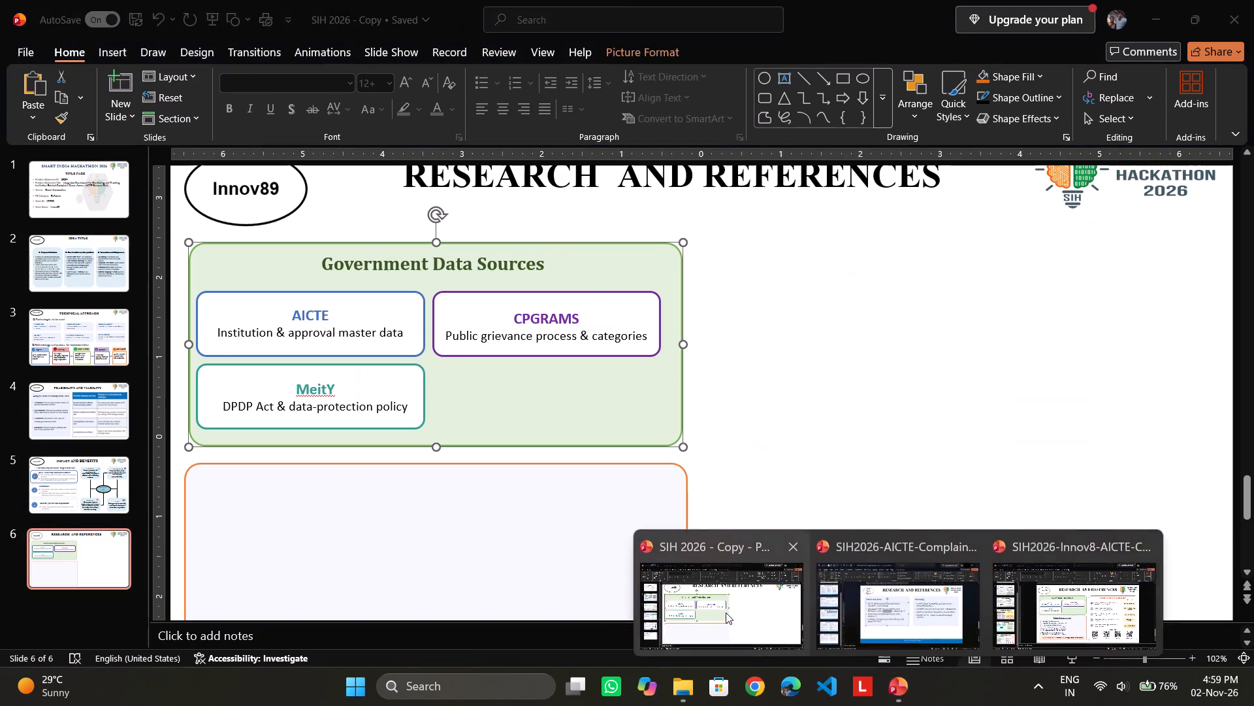
{"action": "left_click", "coordinate": [726, 613]}
{"action": "right_click", "coordinate": [469, 372]}
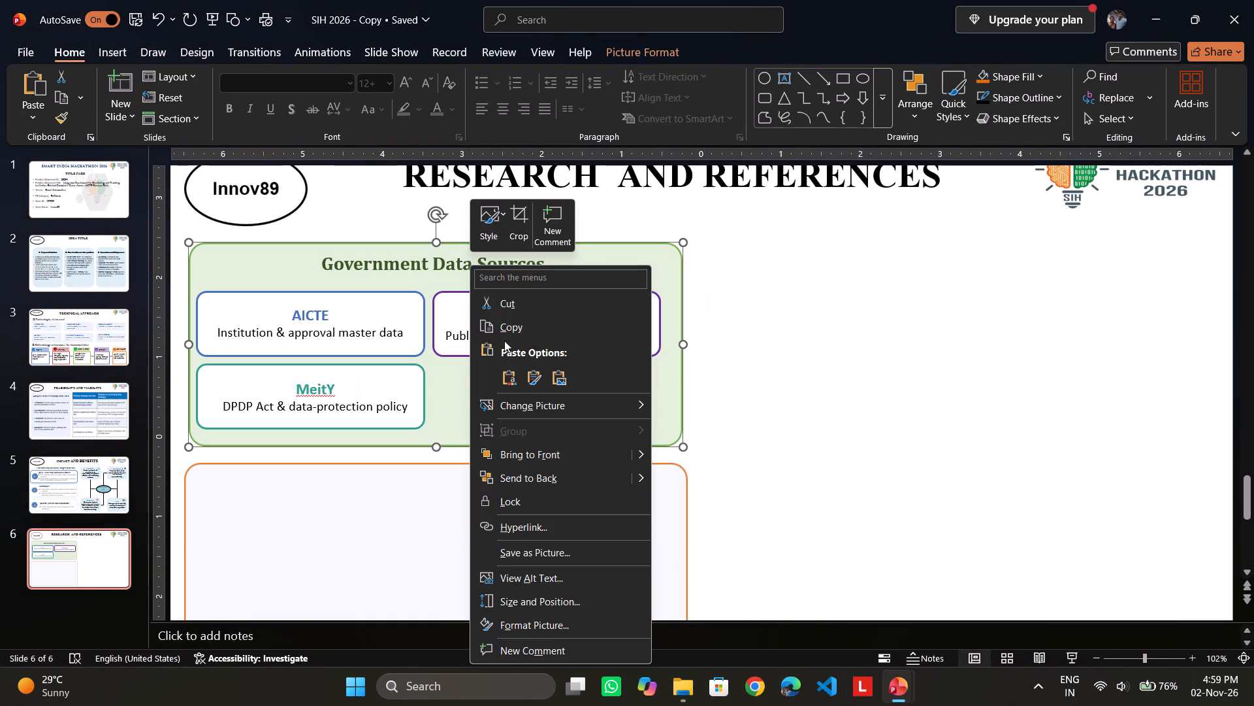
{"action": "left_click", "coordinate": [527, 373]}
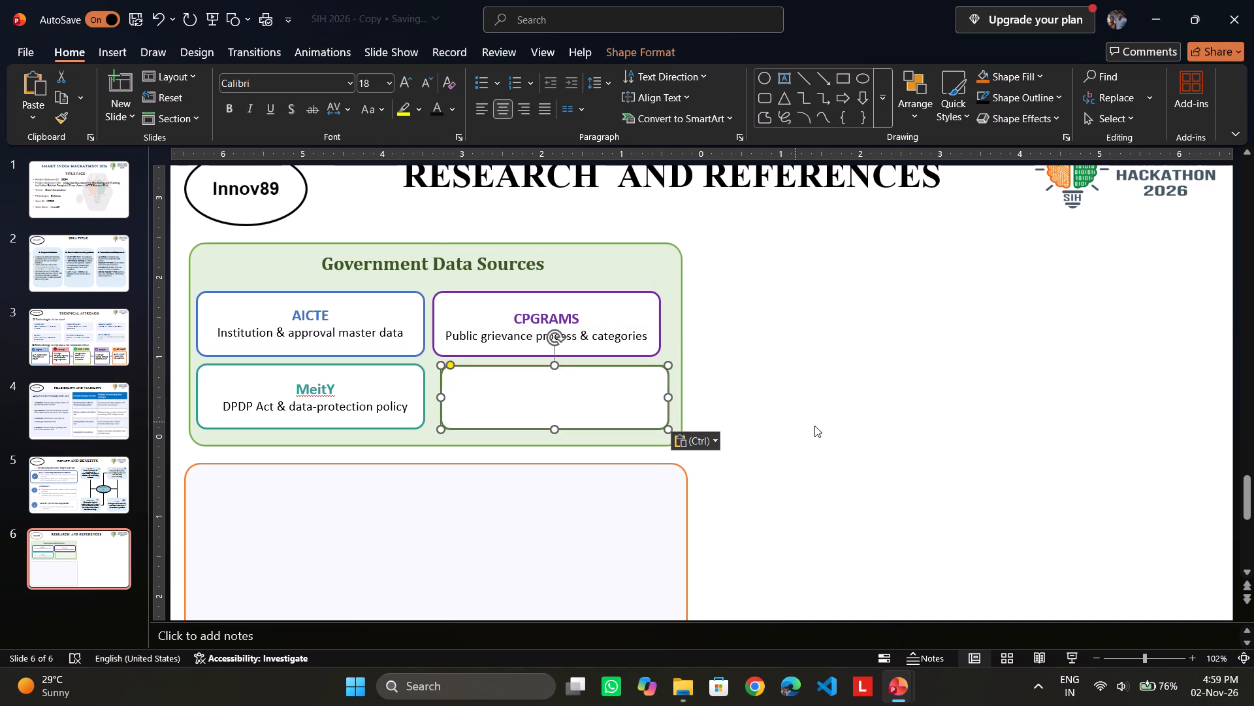
Align the pasted green-outlined box directly beneath the CPGRAMS box and level with the MeitY box.
{"action": "left_click", "coordinate": [843, 432]}
{"action": "left_click_drag", "start_coordinate": [583, 392], "coordinate": [574, 393]}
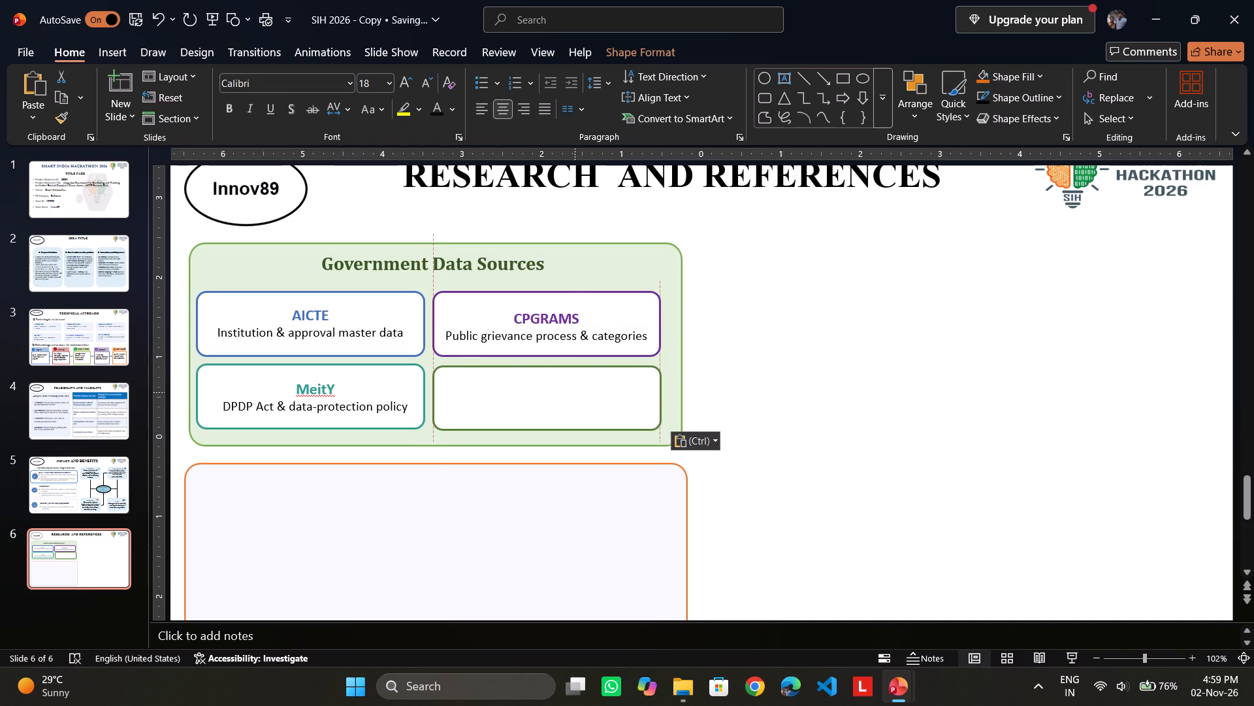
{"action": "left_click_drag", "start_coordinate": [574, 393], "coordinate": [575, 391]}
{"action": "left_click", "coordinate": [820, 430]}
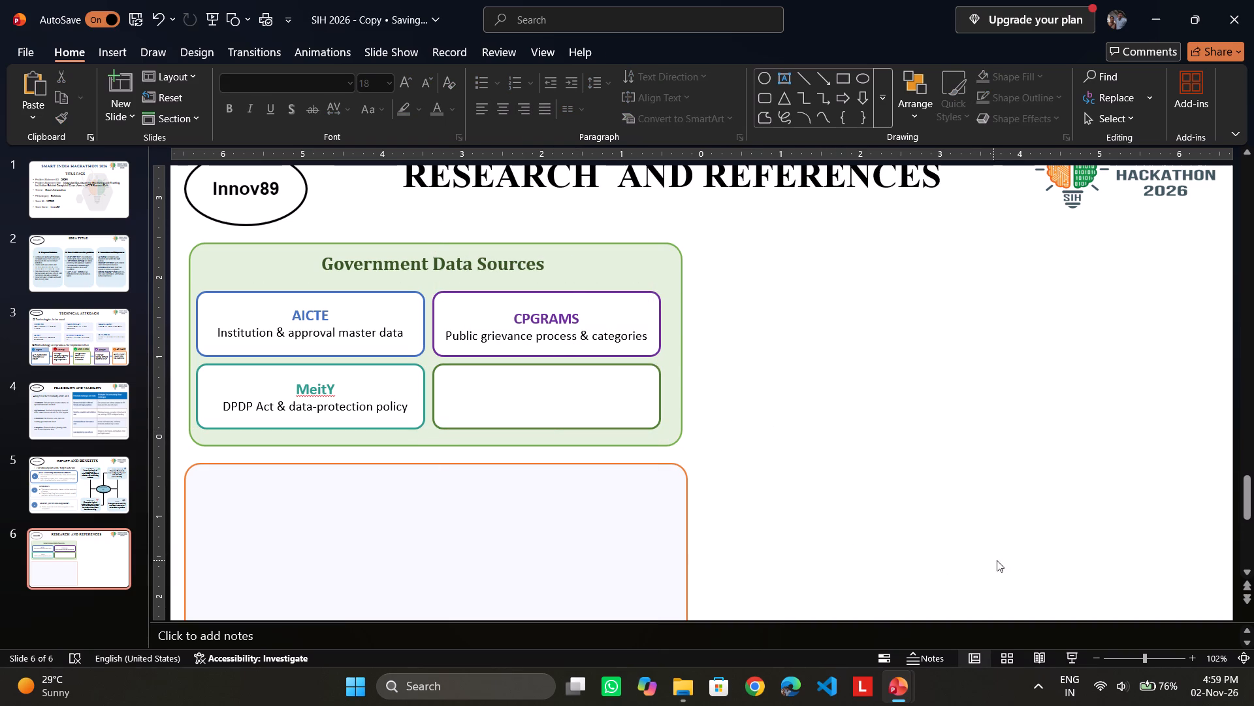
Return to the Innov8 deck and undo the cuts of the green-outlined box and its NIC / MeghRaj text.
{"action": "left_click", "coordinate": [1087, 624]}
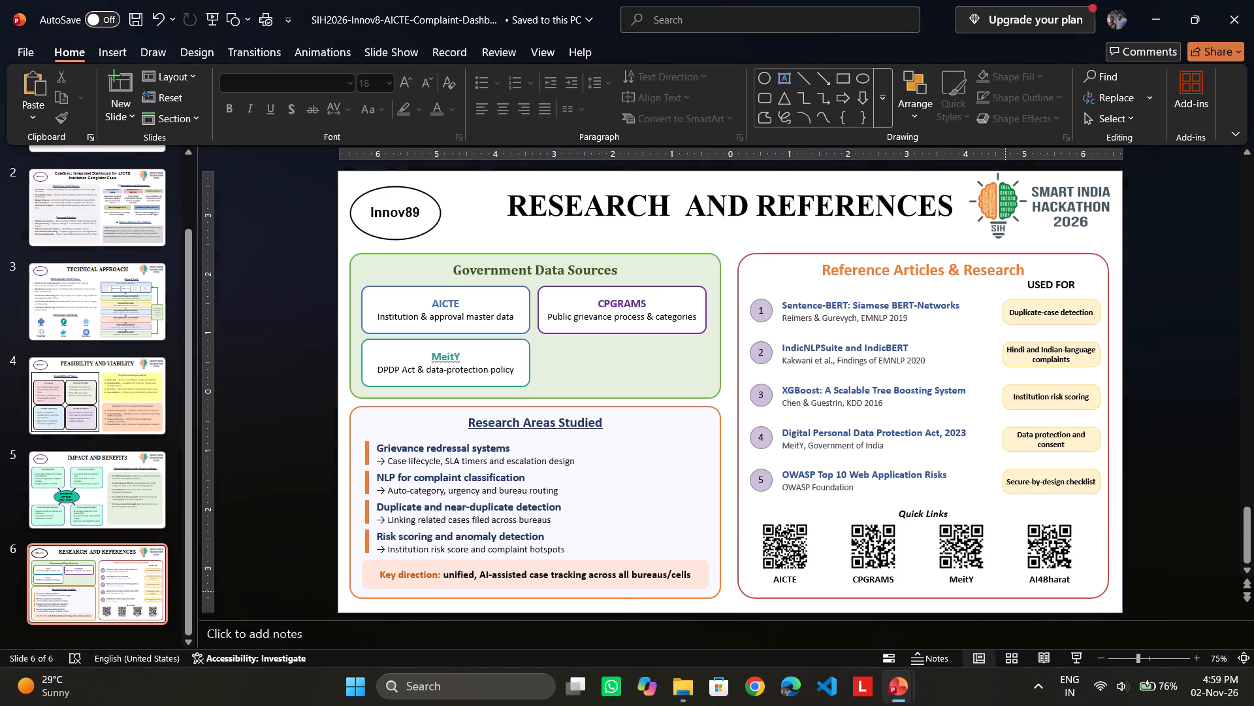
{"action": "right_click", "coordinate": [583, 373]}
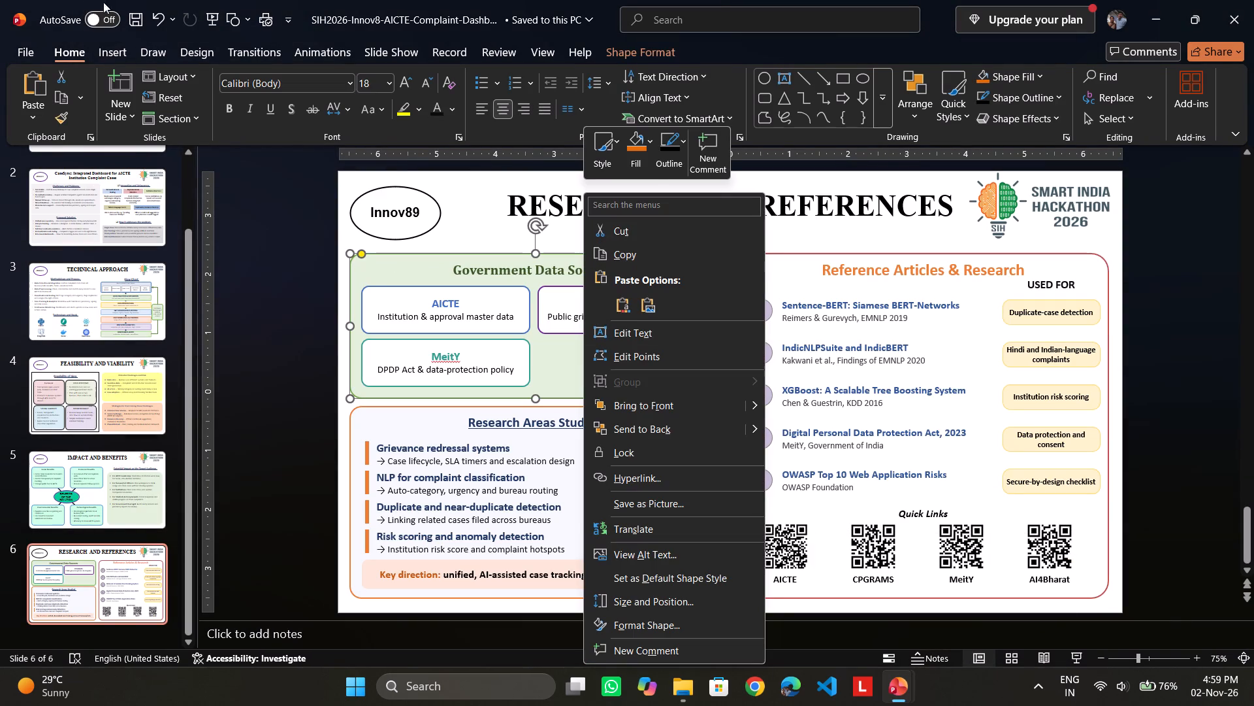
{"action": "left_click", "coordinate": [152, 17]}
{"action": "left_click", "coordinate": [153, 16]}
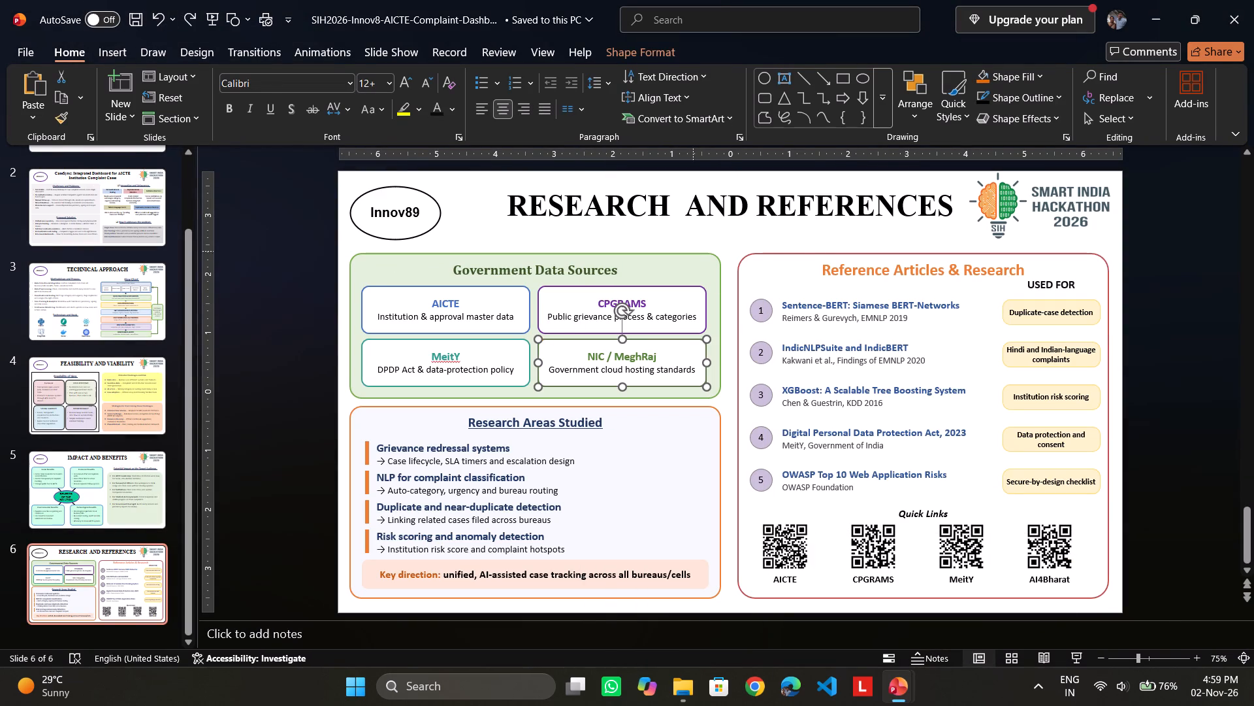
Copy the NIC / MeghRaj text from its box and paste it with source formatting over the empty green-outlined box in SIH 2026 - Copy.
{"action": "left_click_drag", "start_coordinate": [583, 354], "coordinate": [672, 372]}
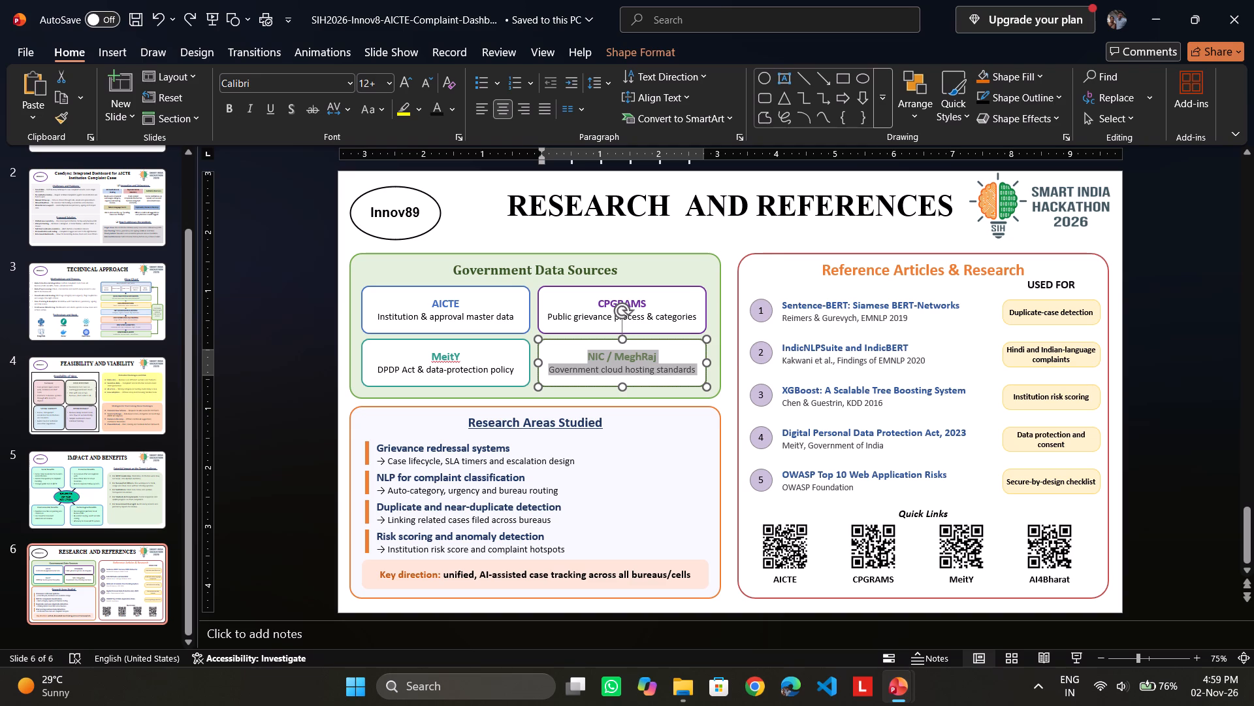
{"action": "left_click_drag", "start_coordinate": [672, 372], "coordinate": [676, 373]}
{"action": "right_click", "coordinate": [667, 369]}
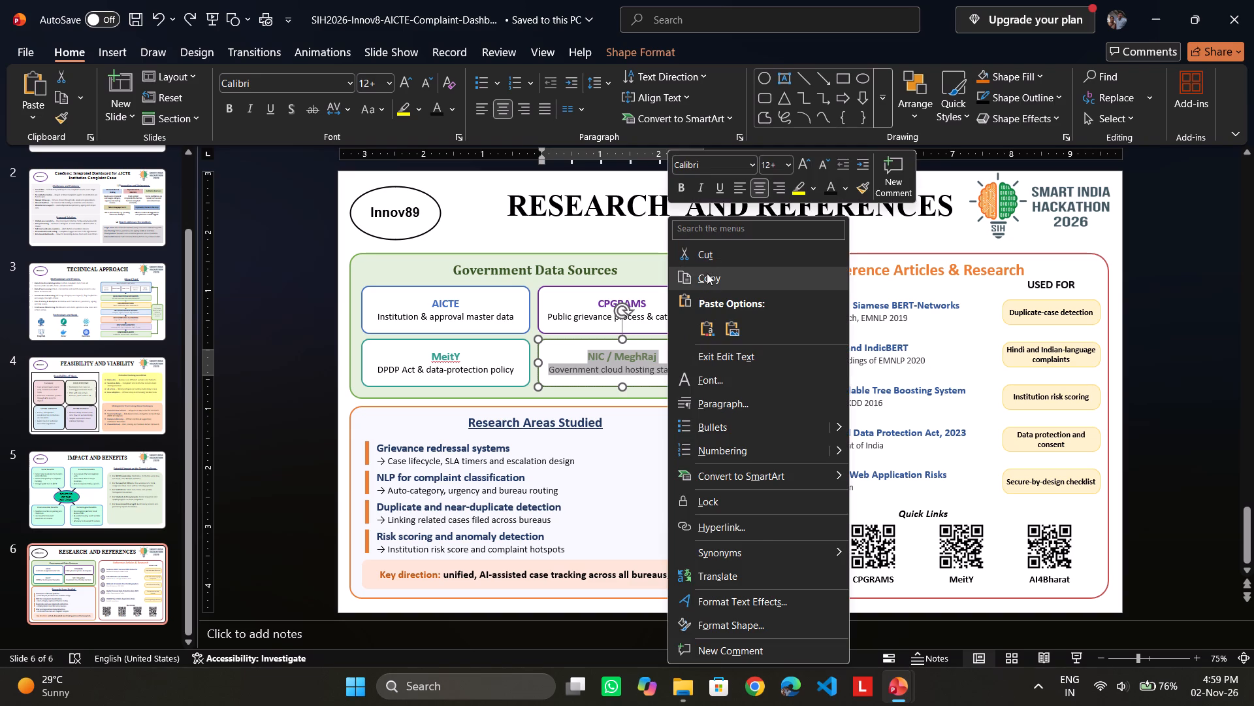
{"action": "left_click", "coordinate": [707, 273]}
{"action": "left_click", "coordinate": [900, 703]}
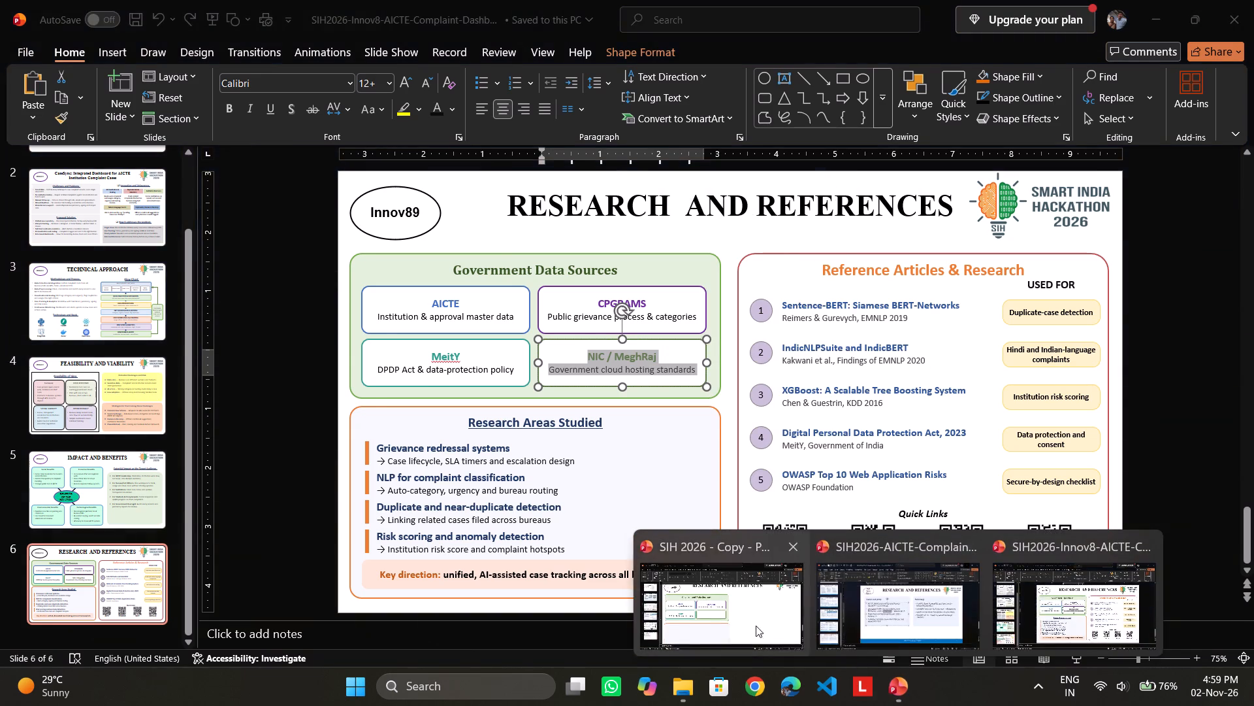
{"action": "left_click", "coordinate": [755, 626]}
{"action": "right_click", "coordinate": [476, 380]}
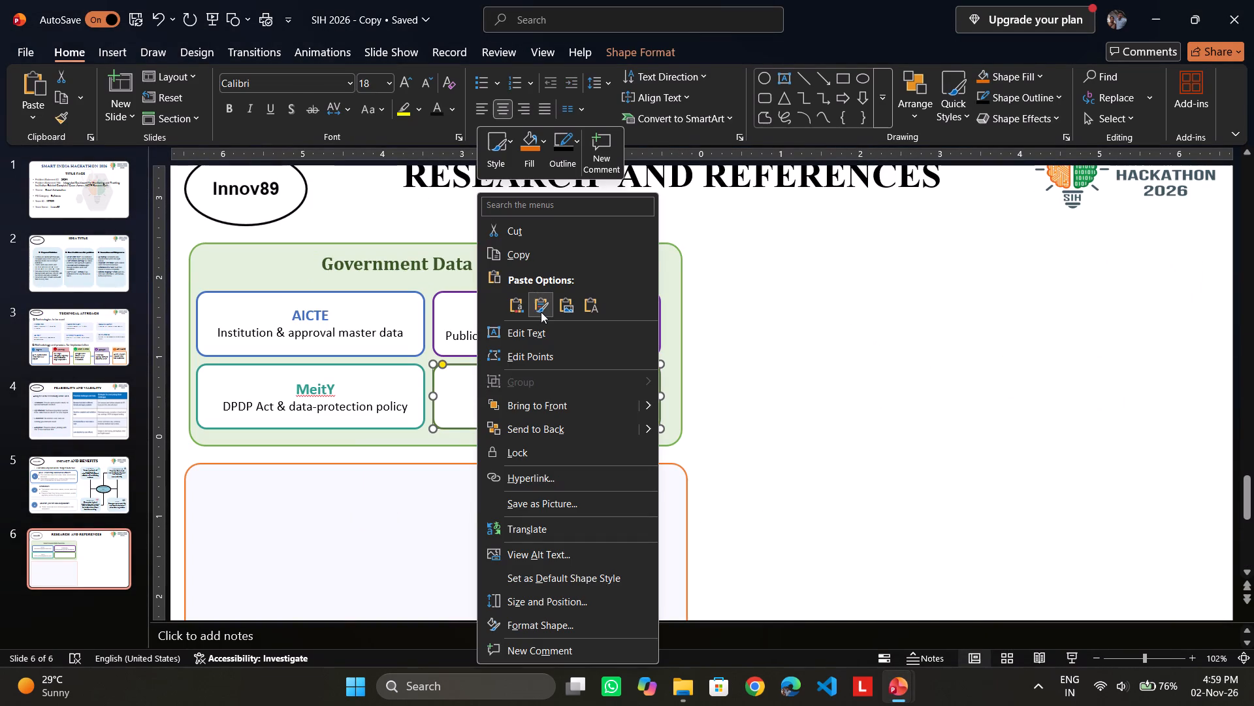
{"action": "left_click", "coordinate": [541, 312]}
{"action": "left_click", "coordinate": [880, 384]}
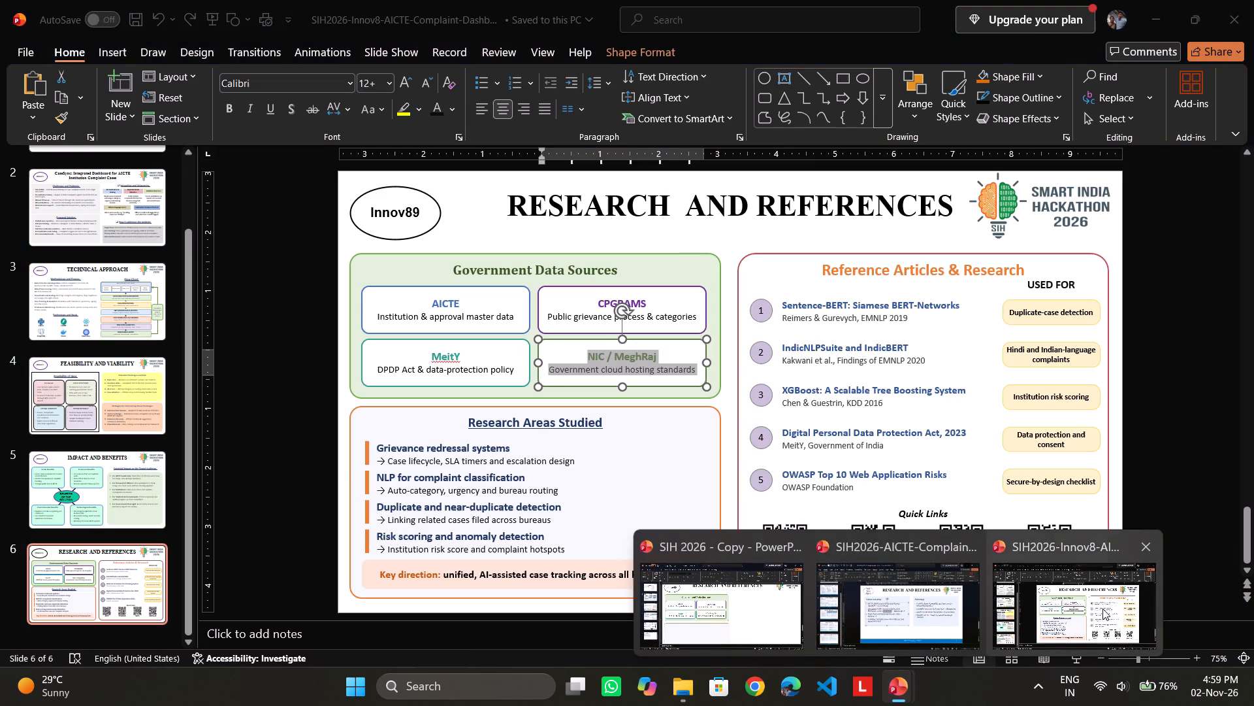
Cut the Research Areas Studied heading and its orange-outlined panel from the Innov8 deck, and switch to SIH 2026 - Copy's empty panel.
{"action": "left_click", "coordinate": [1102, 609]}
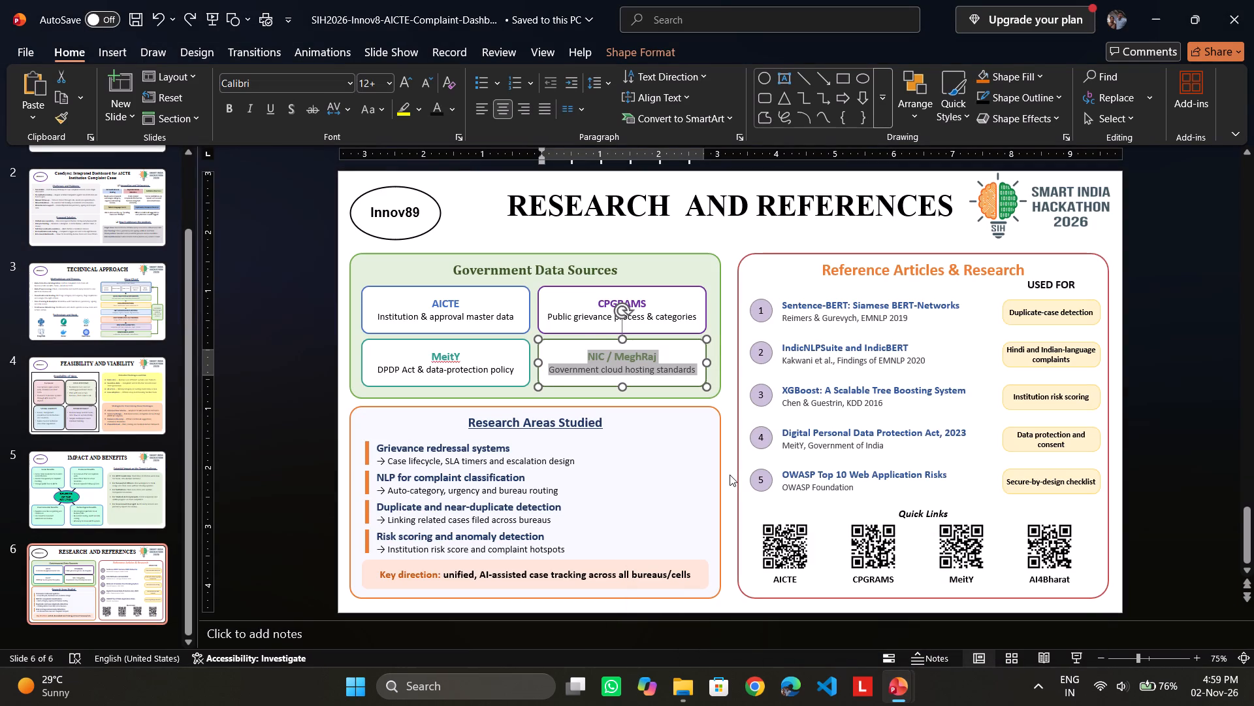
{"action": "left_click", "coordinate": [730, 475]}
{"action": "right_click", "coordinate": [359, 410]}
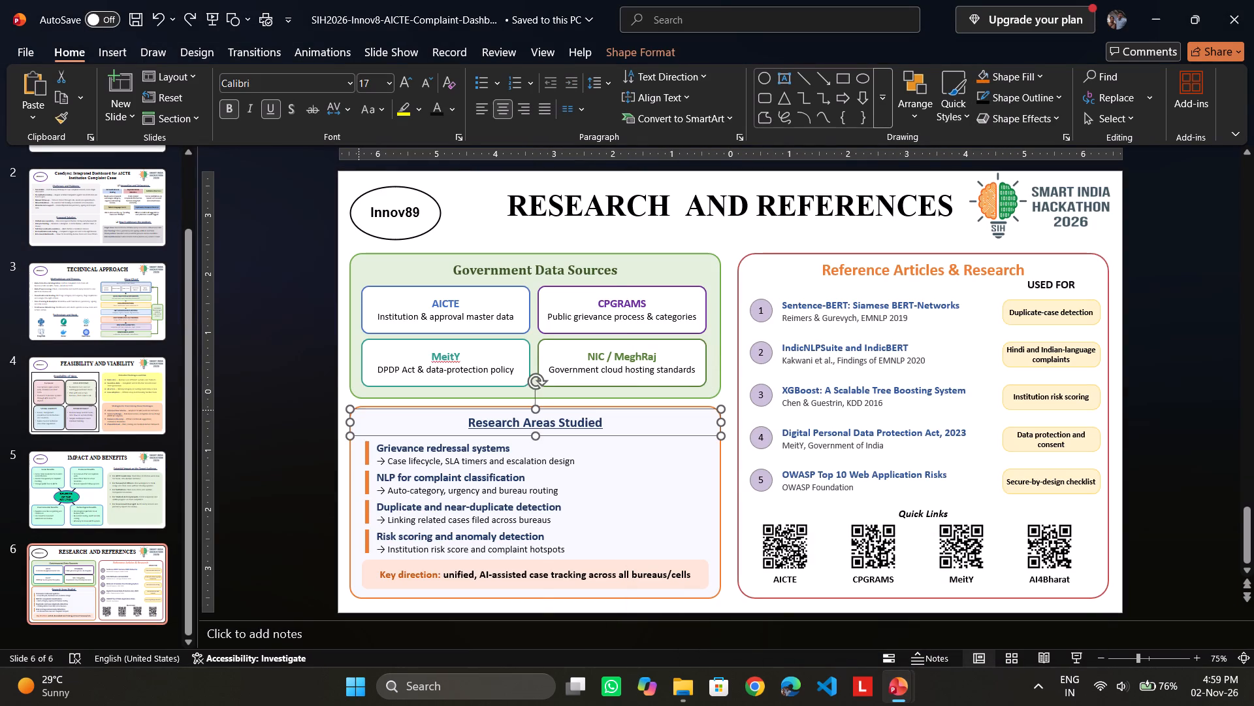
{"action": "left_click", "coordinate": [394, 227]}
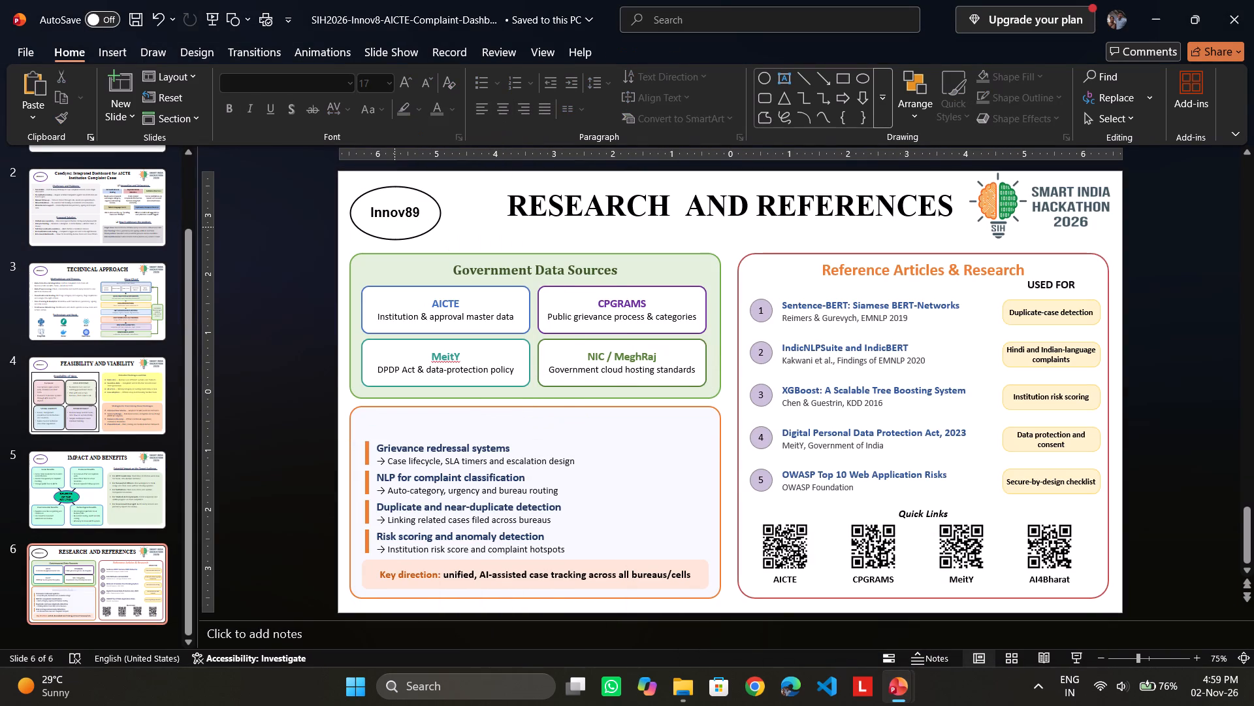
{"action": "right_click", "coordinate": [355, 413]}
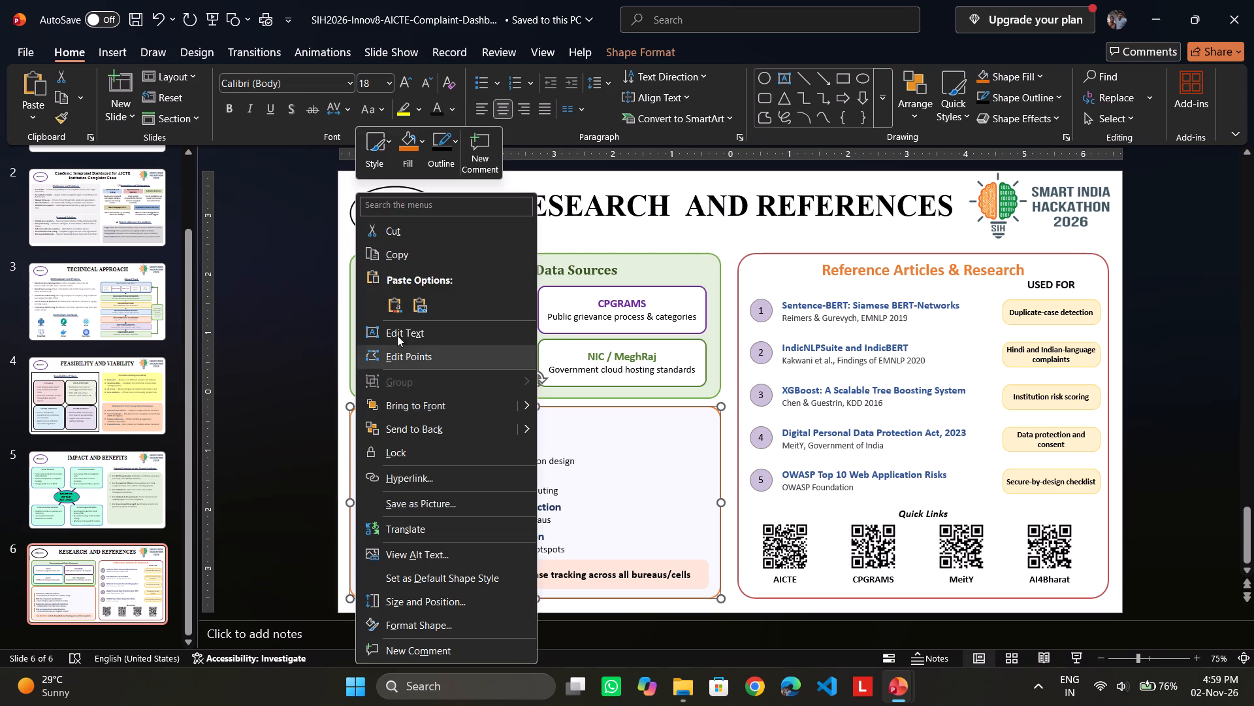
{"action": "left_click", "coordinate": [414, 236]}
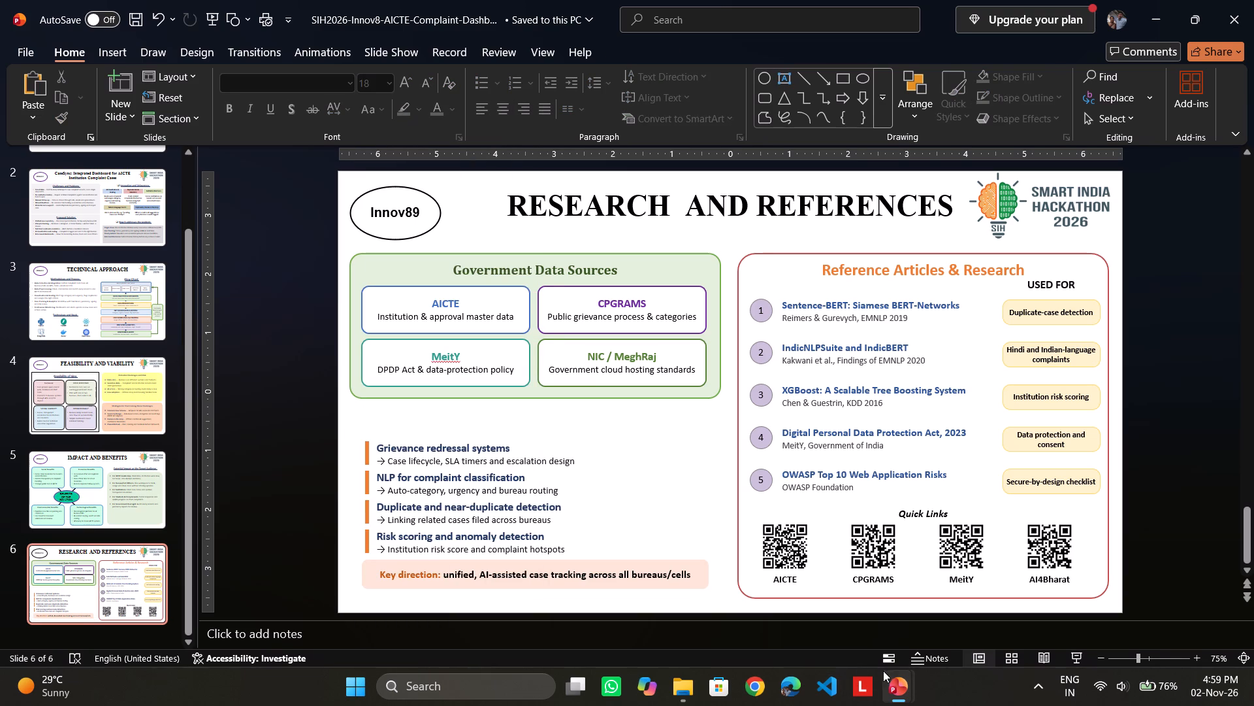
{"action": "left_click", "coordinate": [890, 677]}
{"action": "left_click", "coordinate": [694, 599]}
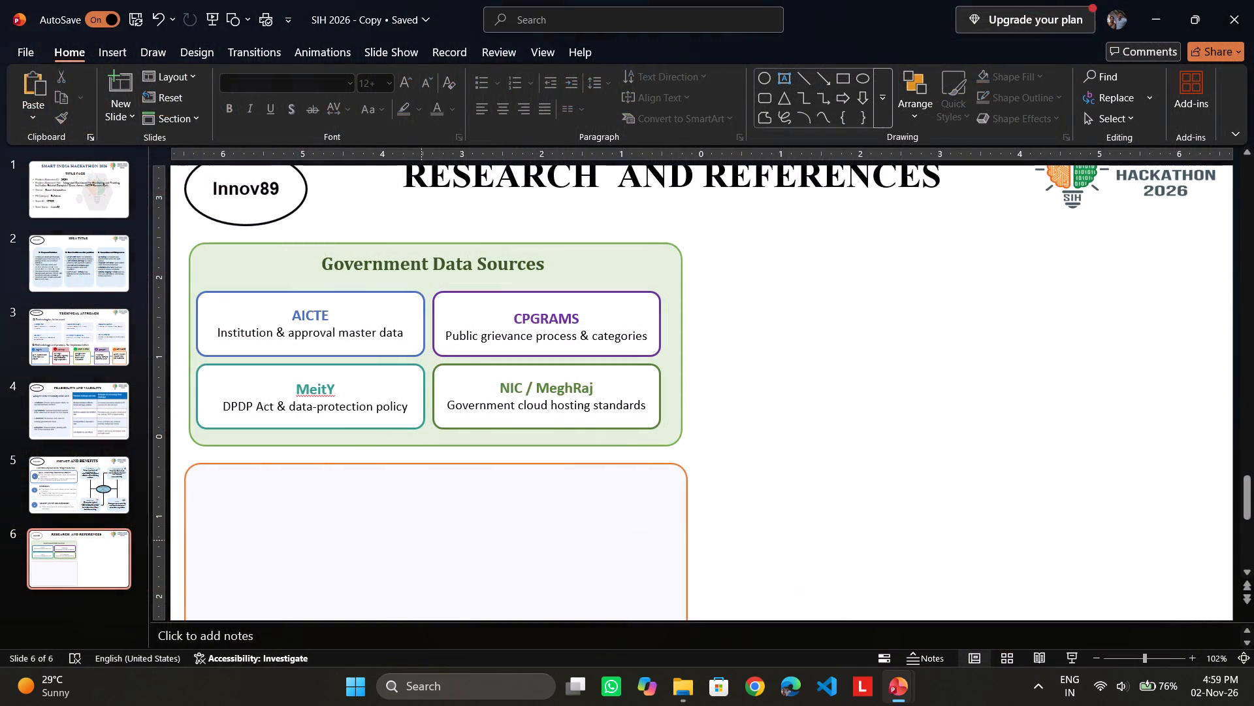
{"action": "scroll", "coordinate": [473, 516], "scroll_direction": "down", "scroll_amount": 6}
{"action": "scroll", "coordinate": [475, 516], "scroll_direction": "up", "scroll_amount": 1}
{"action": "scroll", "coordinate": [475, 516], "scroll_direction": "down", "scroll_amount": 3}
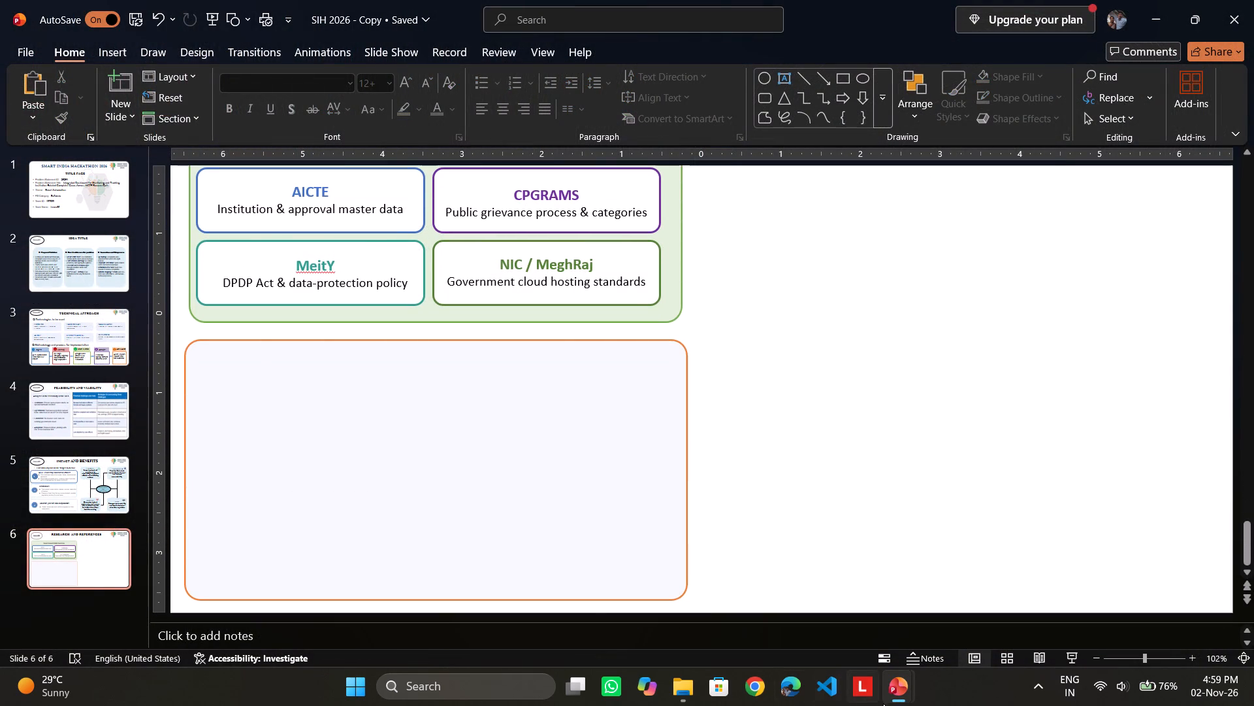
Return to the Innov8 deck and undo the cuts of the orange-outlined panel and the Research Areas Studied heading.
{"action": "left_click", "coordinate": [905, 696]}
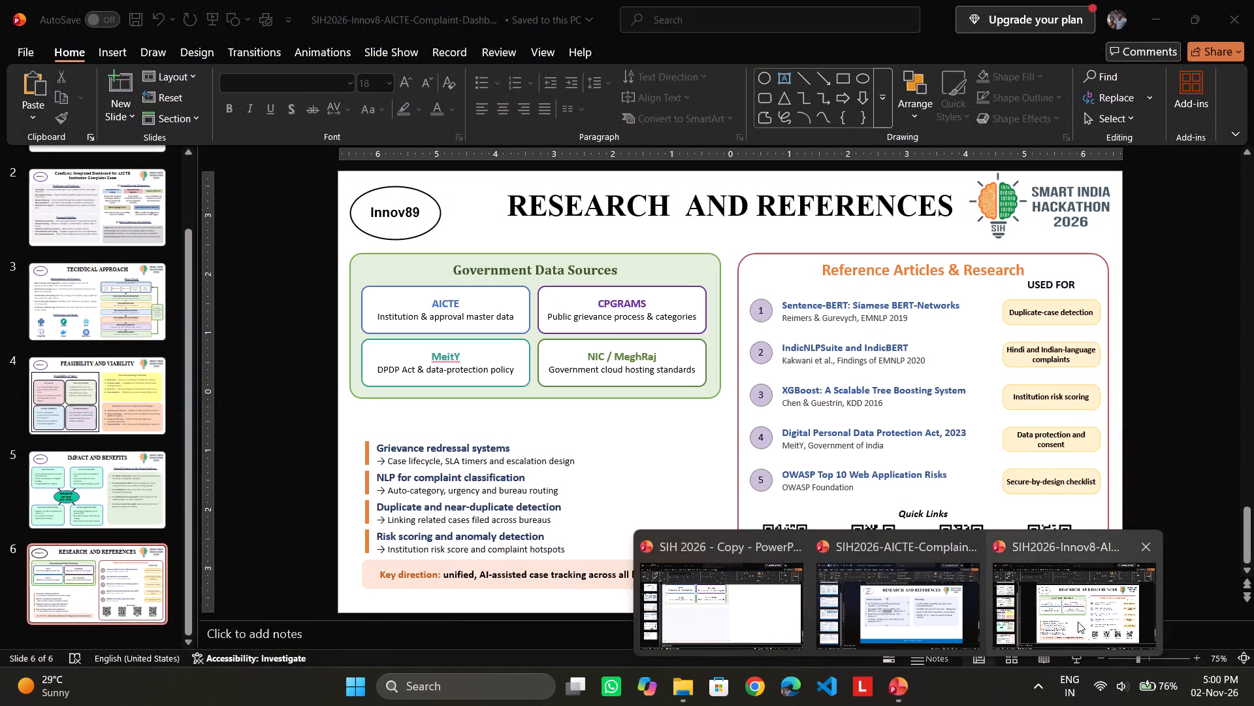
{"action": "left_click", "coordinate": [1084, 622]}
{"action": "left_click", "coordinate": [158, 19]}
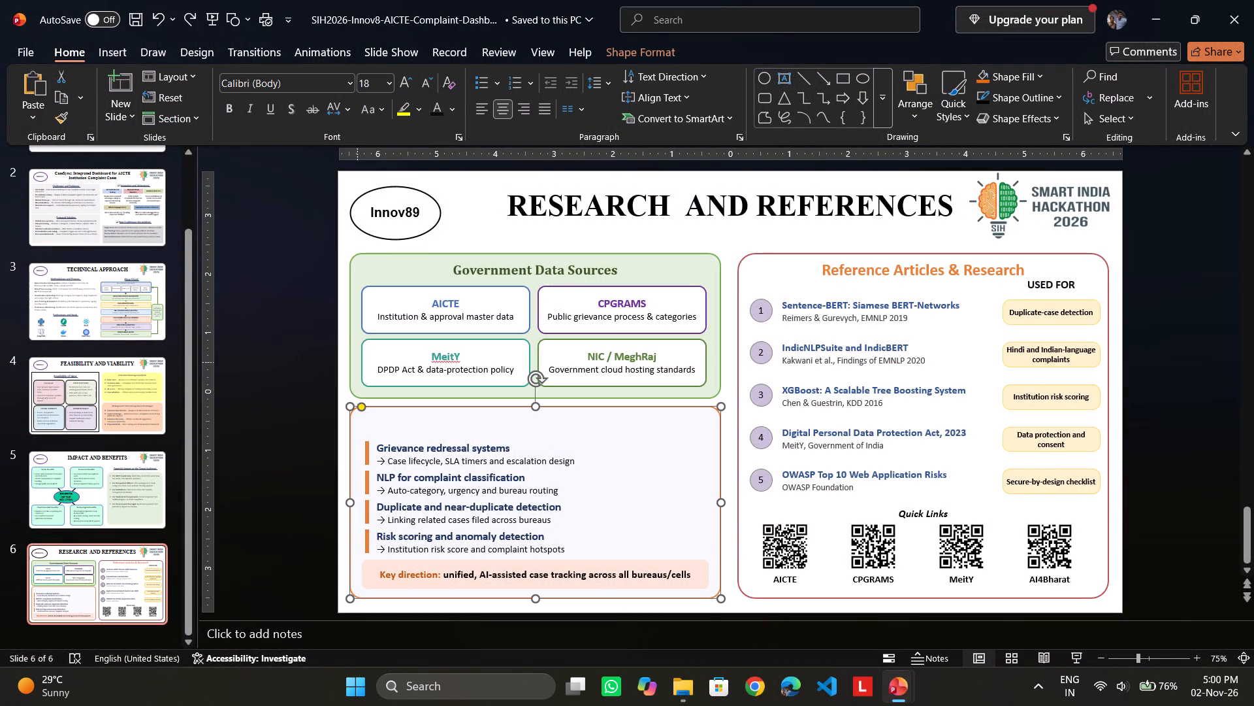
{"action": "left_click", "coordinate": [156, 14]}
Copy the Research Areas Studied heading box and paste it with source formatting into the orange-outlined panel in SIH 2026 - Copy.
{"action": "right_click", "coordinate": [502, 423]}
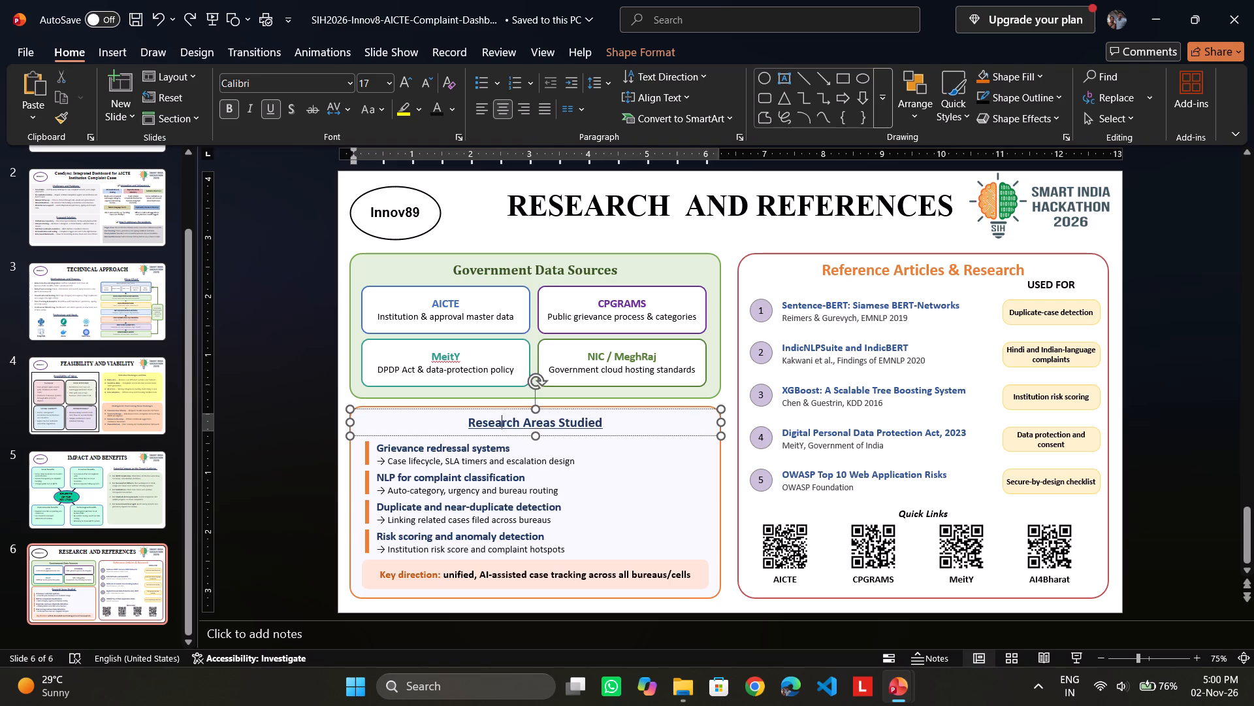
{"action": "left_click", "coordinate": [471, 423]}
{"action": "right_click", "coordinate": [396, 409]}
{"action": "left_click", "coordinate": [423, 256]}
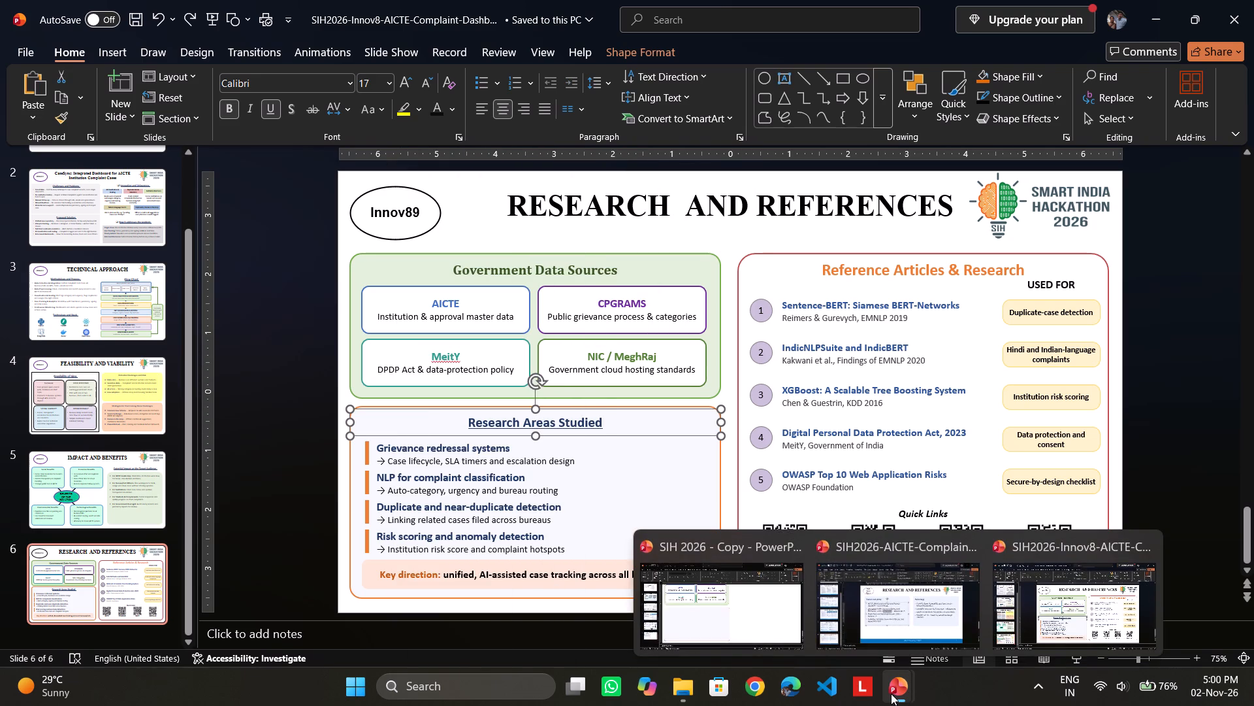
{"action": "left_click", "coordinate": [748, 622]}
{"action": "right_click", "coordinate": [378, 378]}
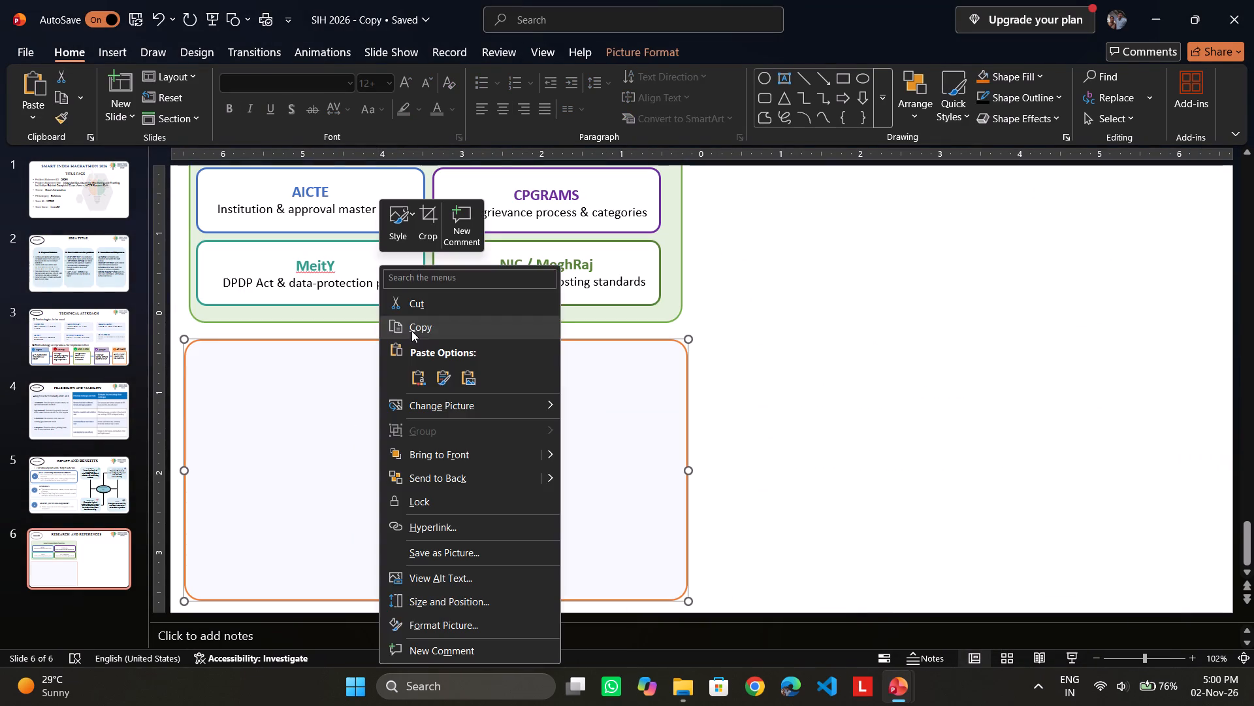
{"action": "left_click", "coordinate": [438, 379]}
{"action": "left_click", "coordinate": [1118, 472]}
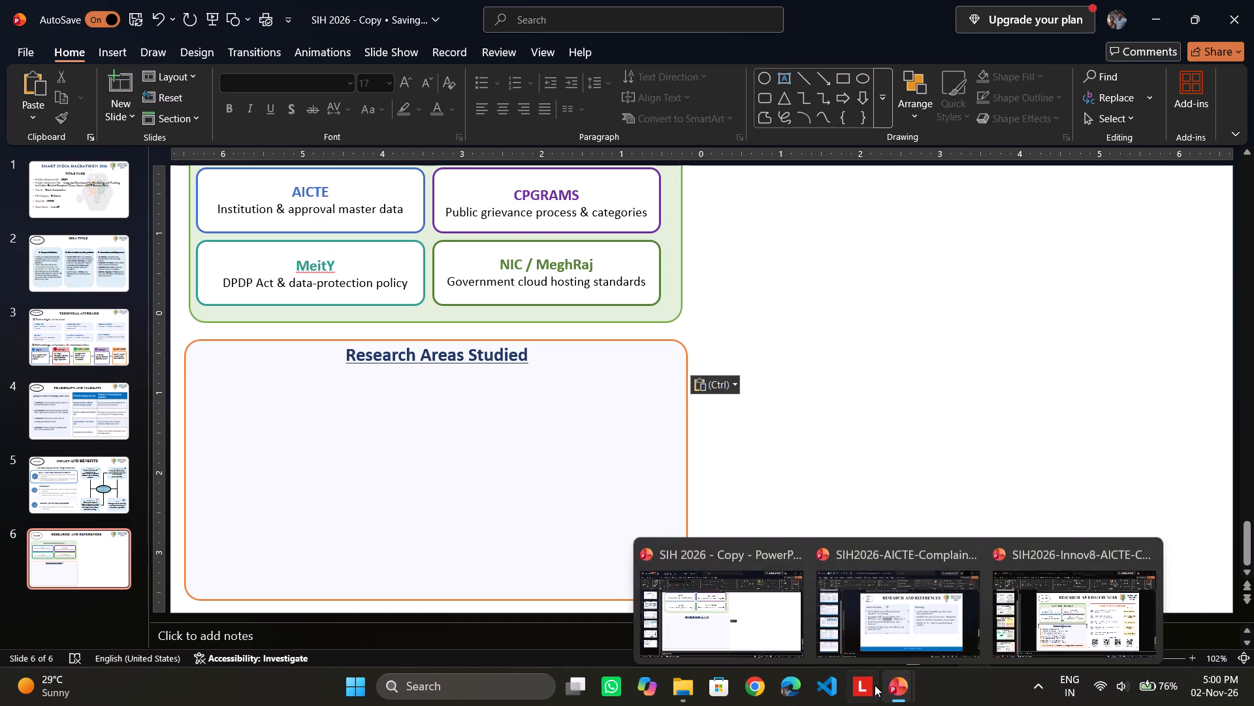
Return to the Innov8 deck and cut the Research Areas Studied heading and the orange-outlined panel behind the list.
{"action": "left_click", "coordinate": [1054, 600]}
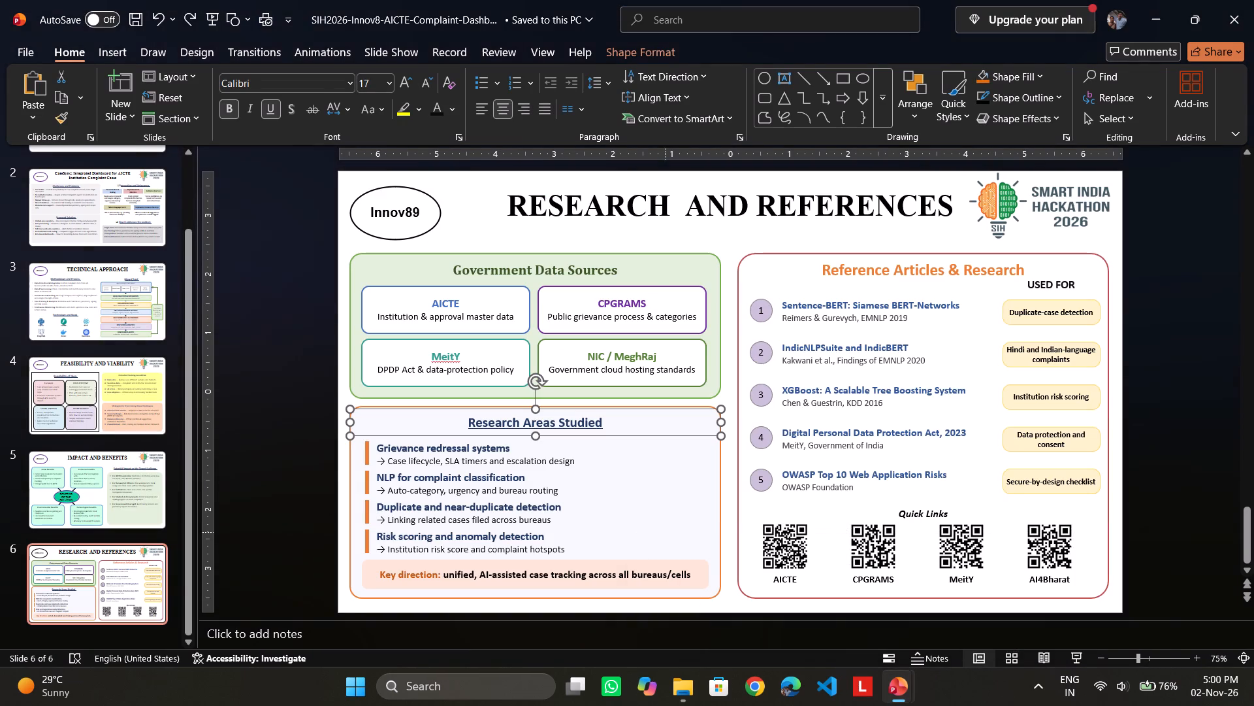
{"action": "left_click", "coordinate": [364, 452]}
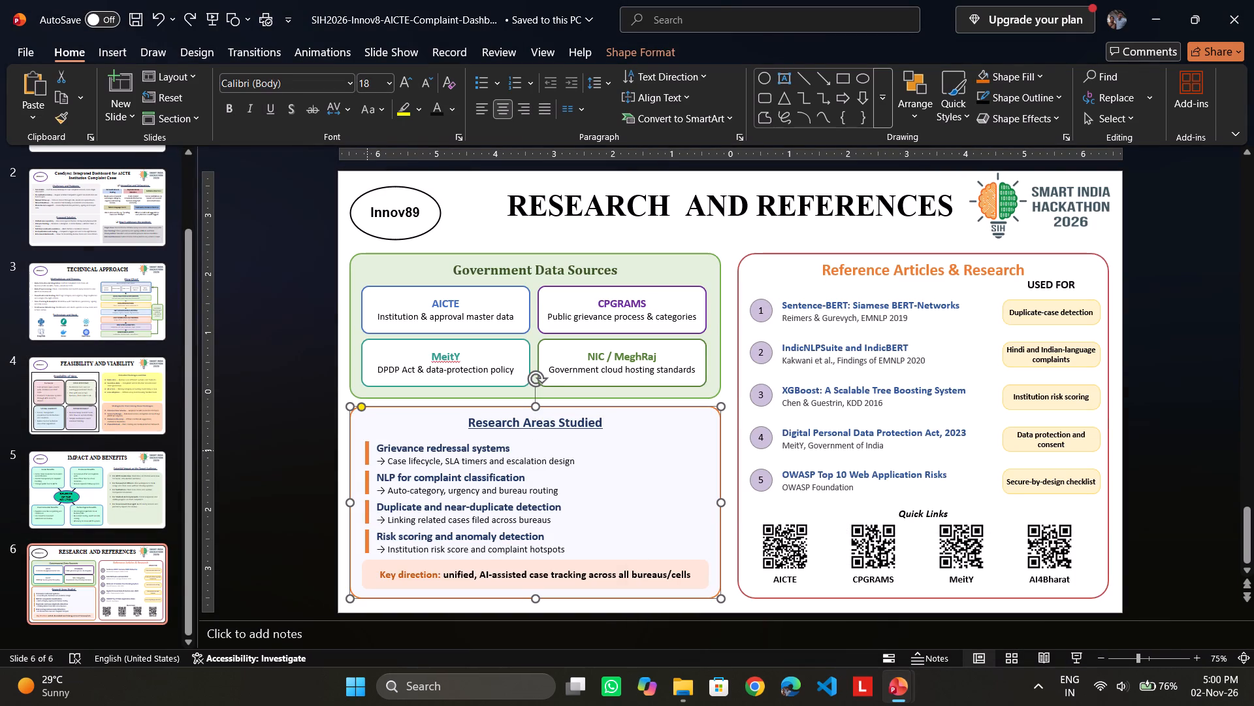
{"action": "left_click", "coordinate": [372, 444]}
{"action": "right_click", "coordinate": [368, 446]}
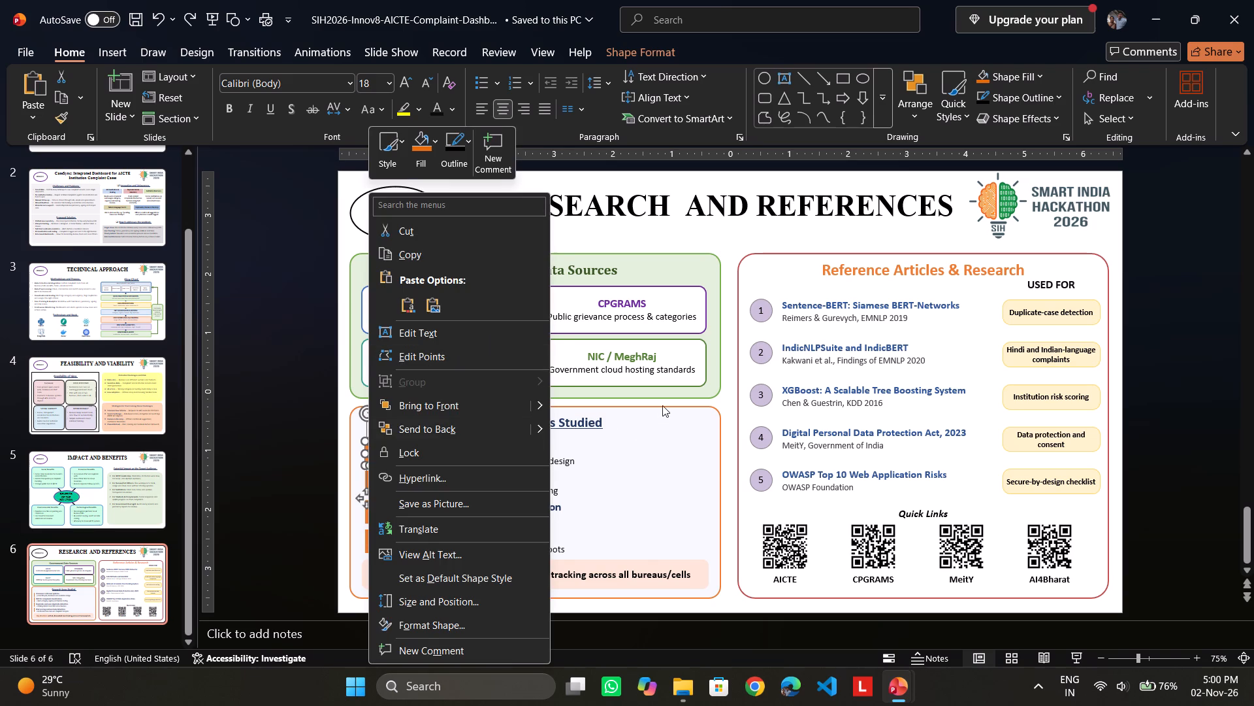
{"action": "left_click", "coordinate": [682, 414]}
{"action": "right_click", "coordinate": [686, 410]}
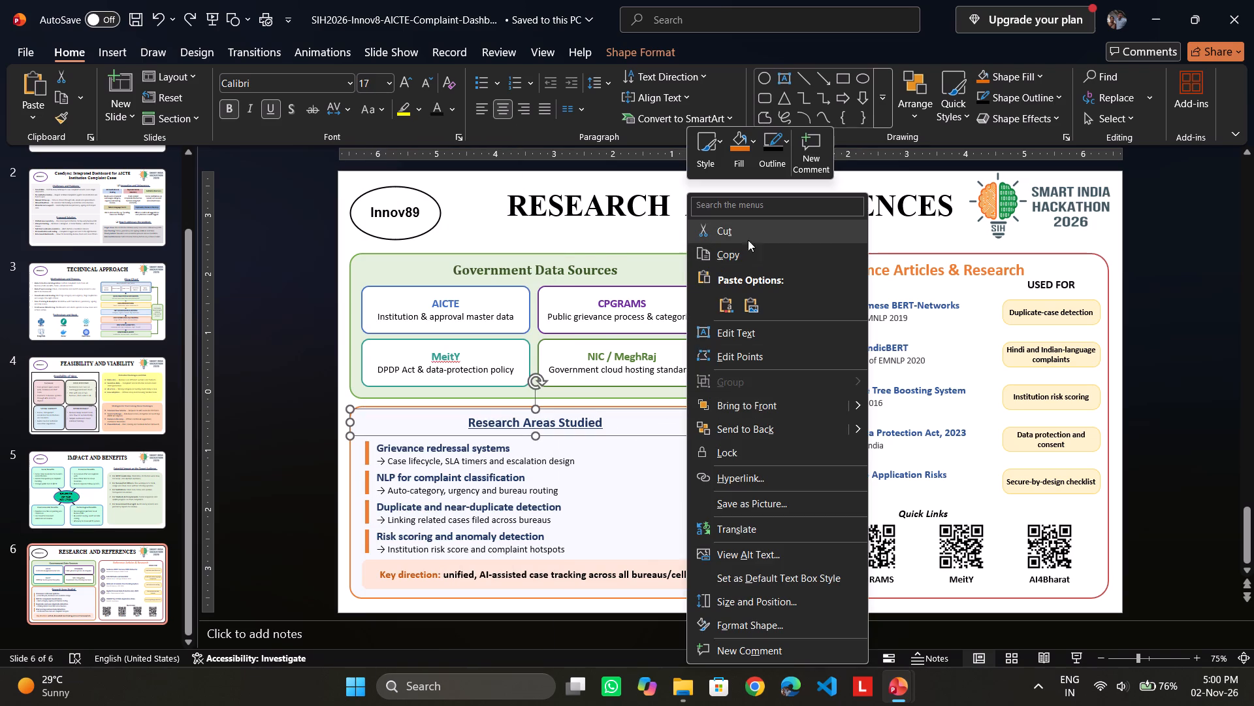
{"action": "left_click", "coordinate": [747, 231]}
{"action": "right_click", "coordinate": [677, 409]}
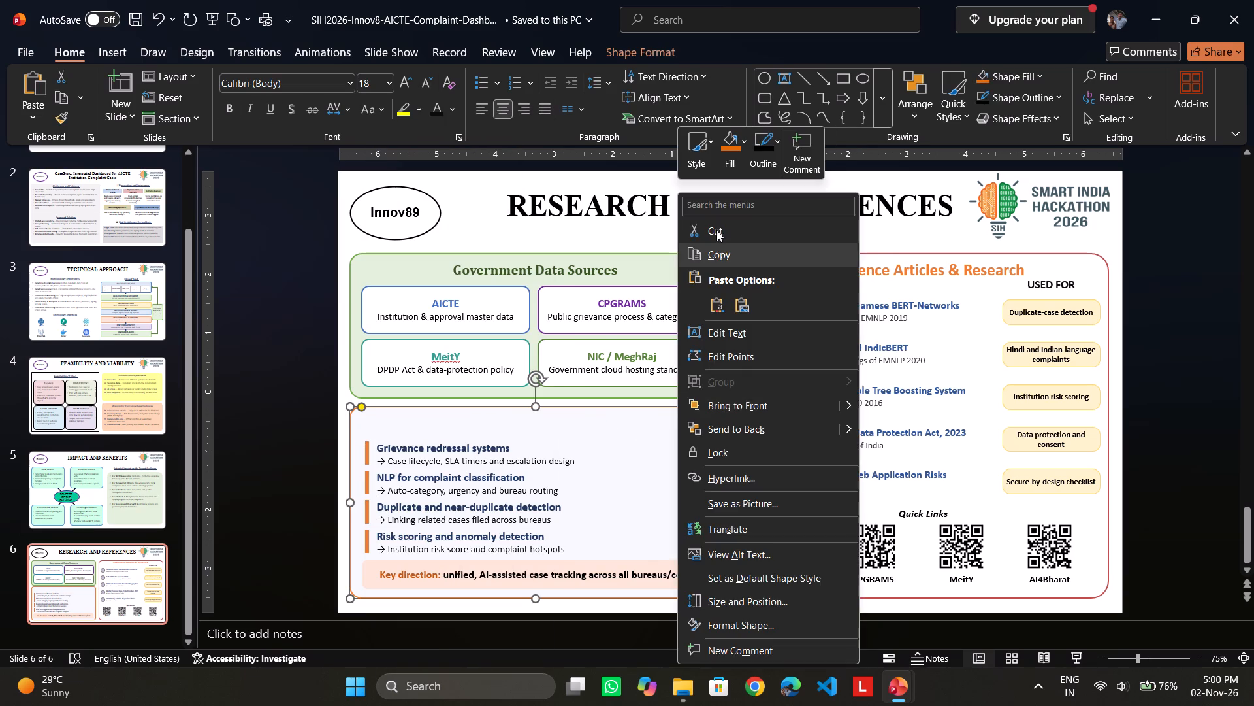
{"action": "left_click", "coordinate": [716, 227]}
Copy the Grievance redressal systems text box from the Innov8 deck into SIH 2026 - Copy's Research Areas Studied panel, keeping source formatting.
{"action": "left_click", "coordinate": [378, 452]}
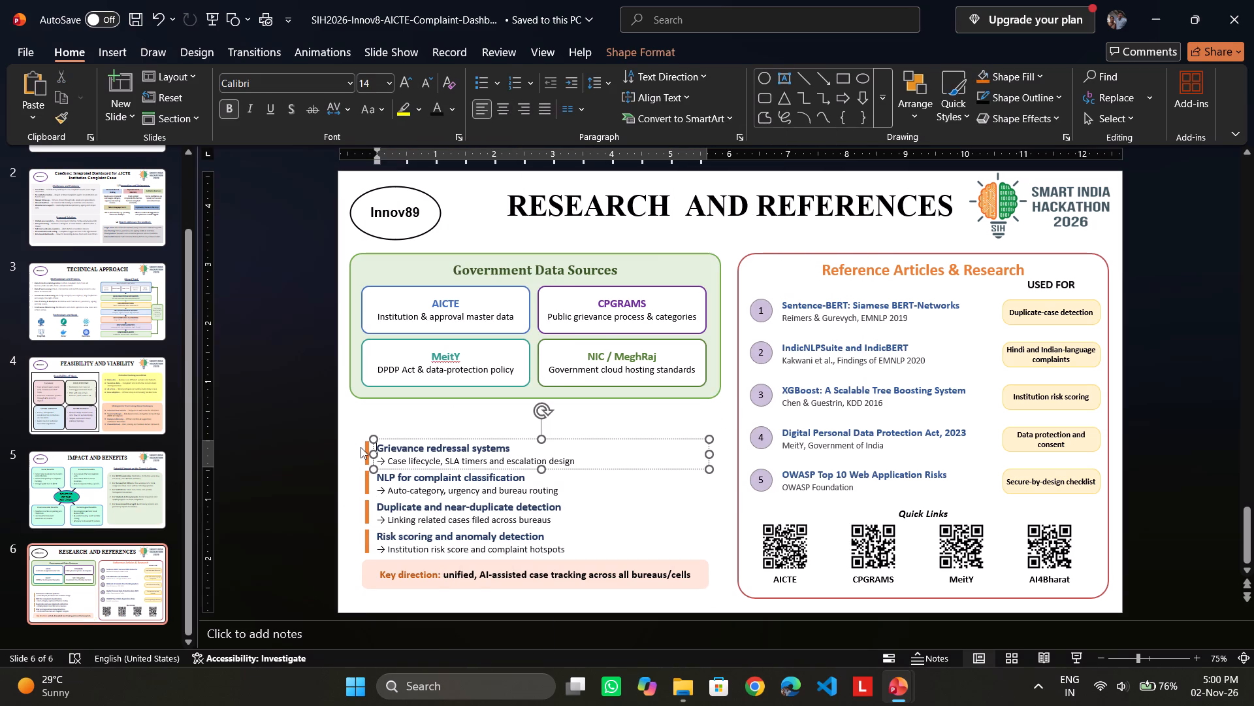
{"action": "left_click", "coordinate": [367, 449]}
{"action": "left_click", "coordinate": [385, 442]}
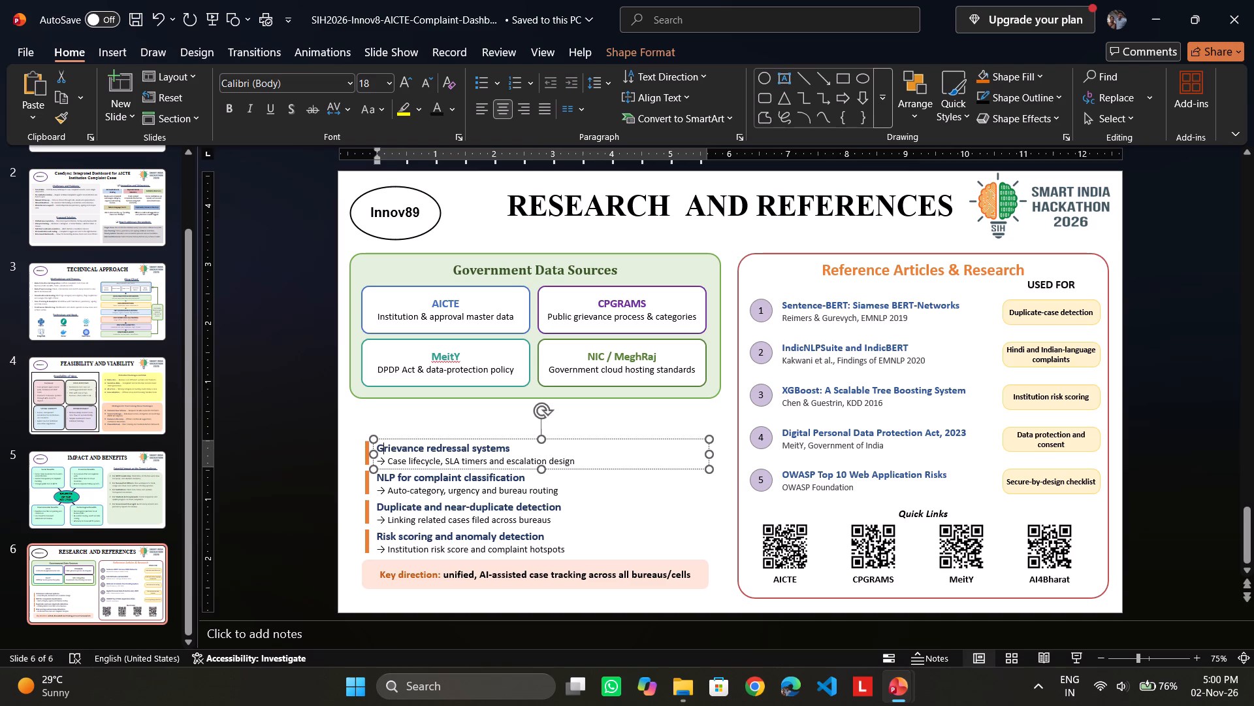
{"action": "left_click", "coordinate": [361, 441]}
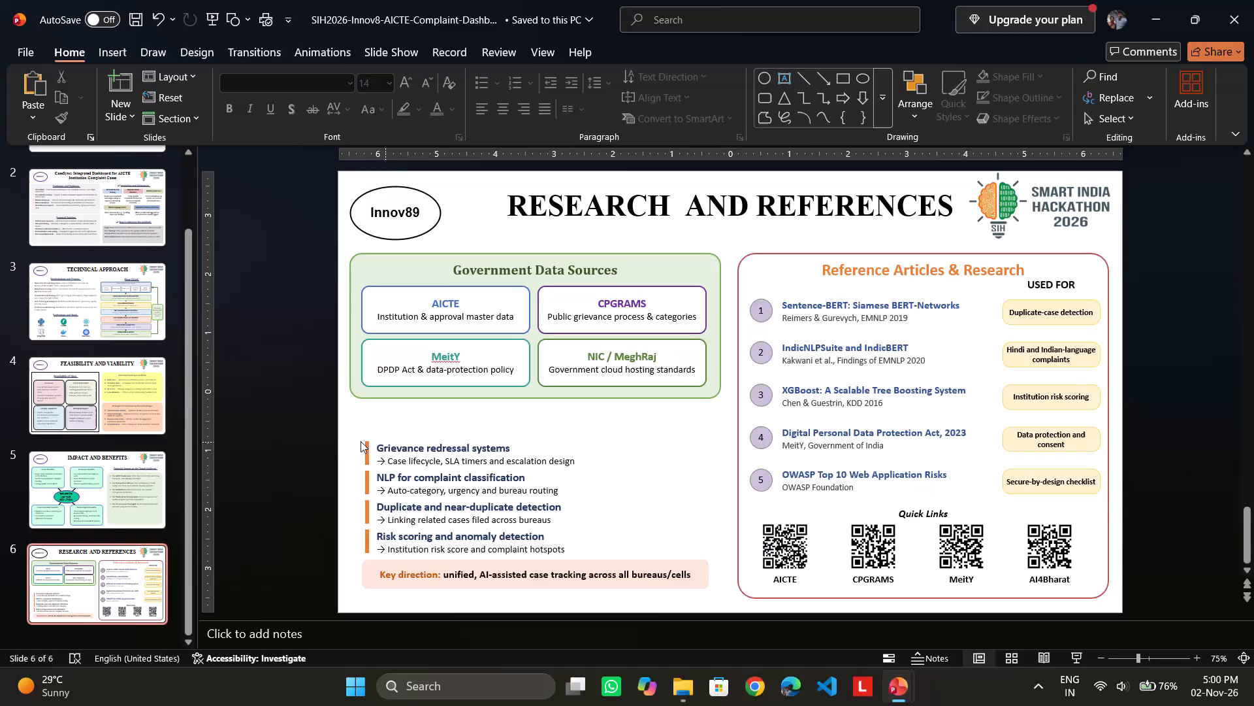
{"action": "left_click_drag", "start_coordinate": [357, 440], "coordinate": [366, 445]}
{"action": "left_click", "coordinate": [368, 441]}
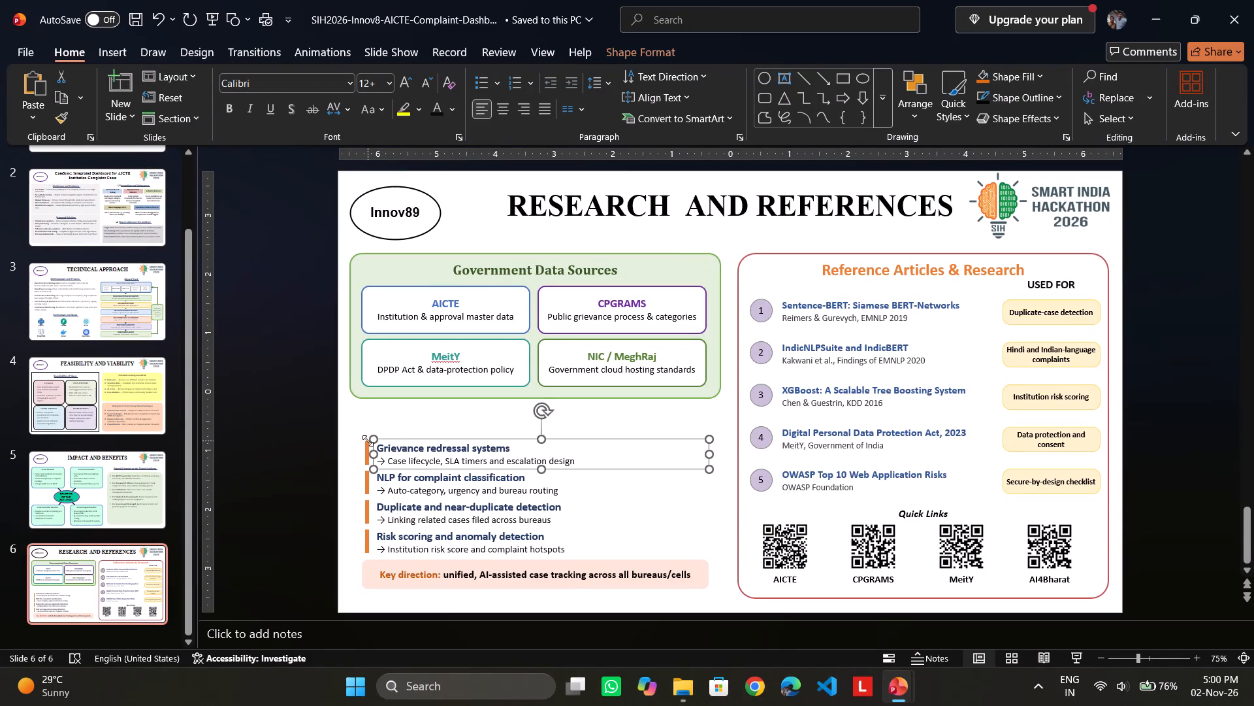
{"action": "right_click", "coordinate": [406, 448]}
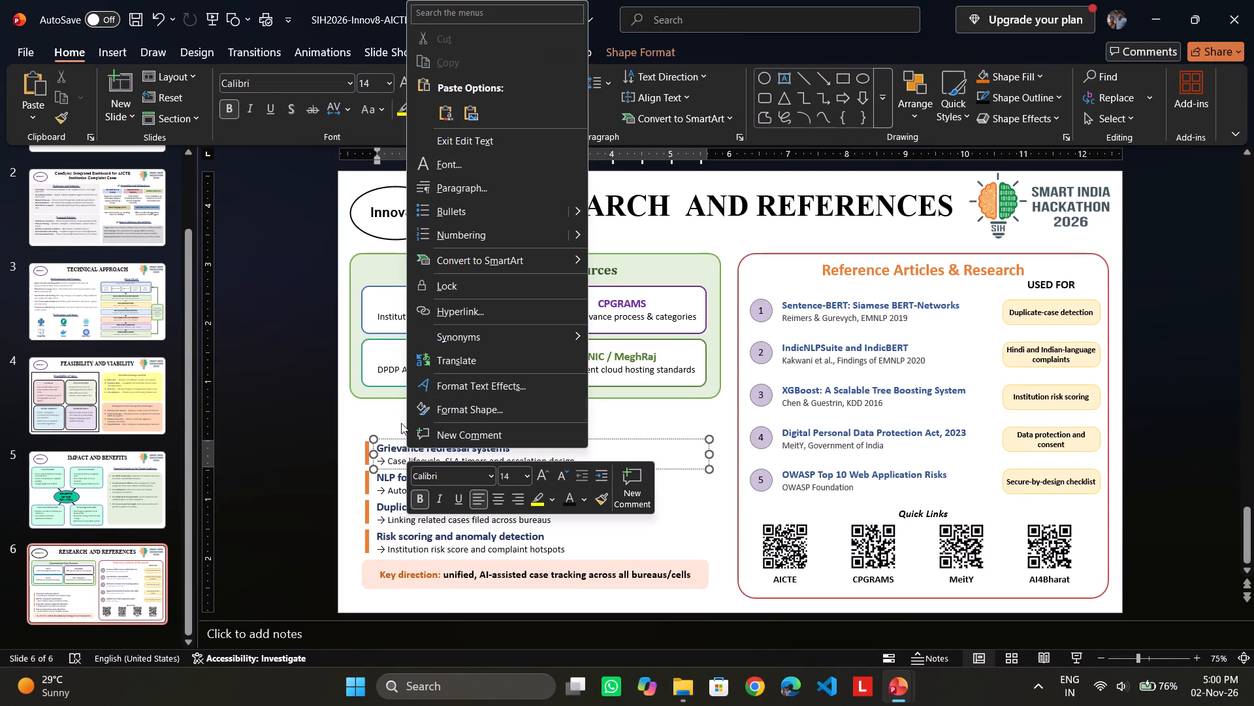
{"action": "right_click", "coordinate": [388, 436]}
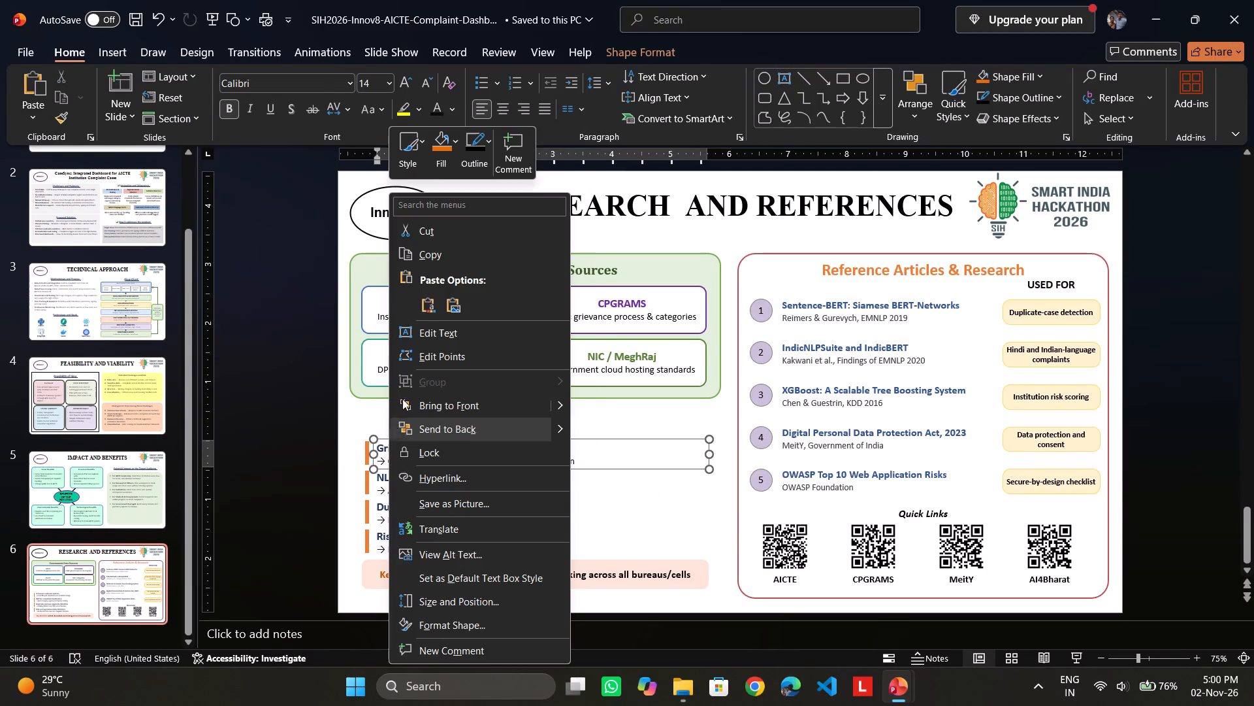
{"action": "left_click", "coordinate": [442, 259]}
{"action": "left_click", "coordinate": [901, 684]}
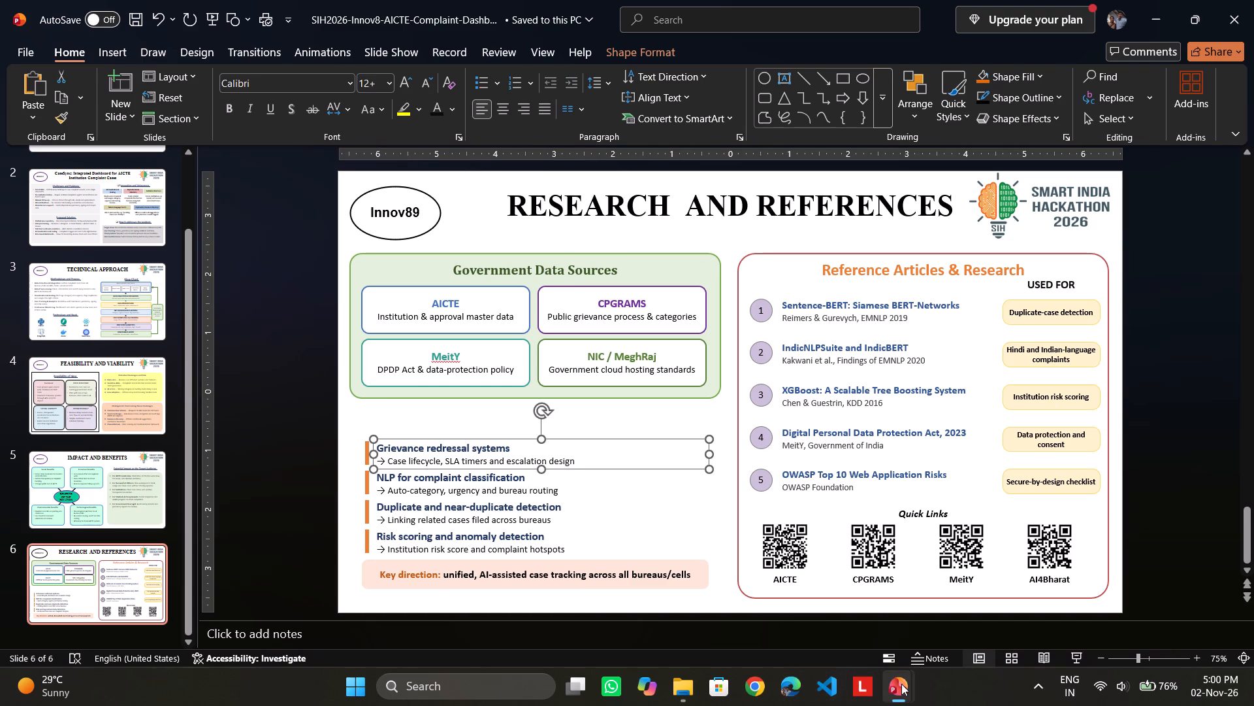
{"action": "left_click", "coordinate": [712, 596]}
{"action": "right_click", "coordinate": [234, 397]}
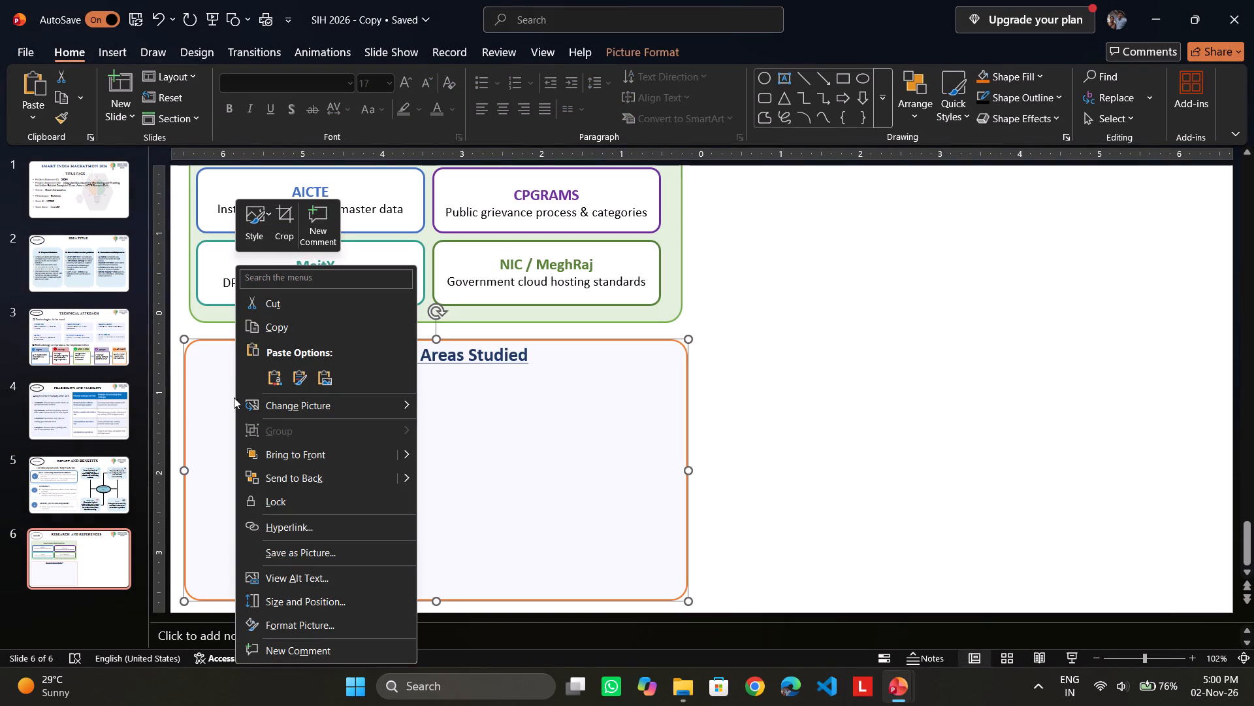
{"action": "left_click", "coordinate": [297, 377]}
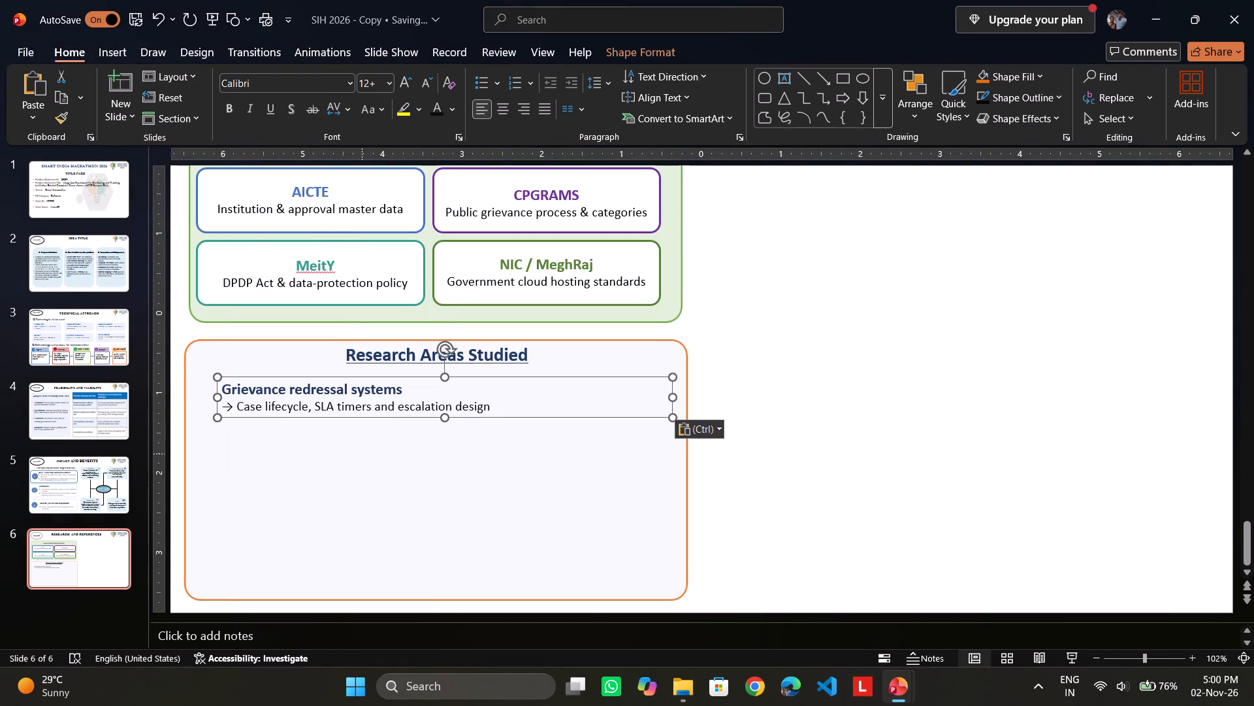
{"action": "left_click", "coordinate": [908, 564]}
Copy the NLP for complaint classification text box from the Innov8 deck into SIH 2026 - Copy's Research Areas Studied panel, keeping source formatting.
{"action": "left_click", "coordinate": [899, 691]}
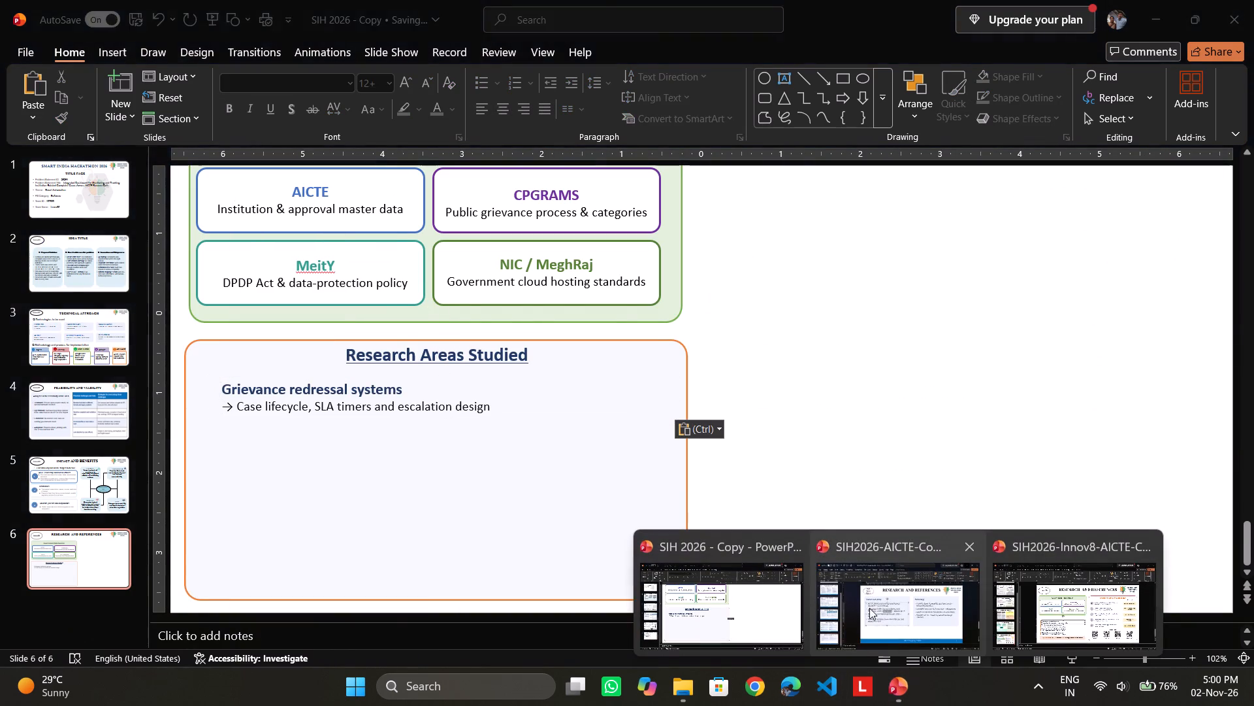
{"action": "left_click", "coordinate": [1061, 614]}
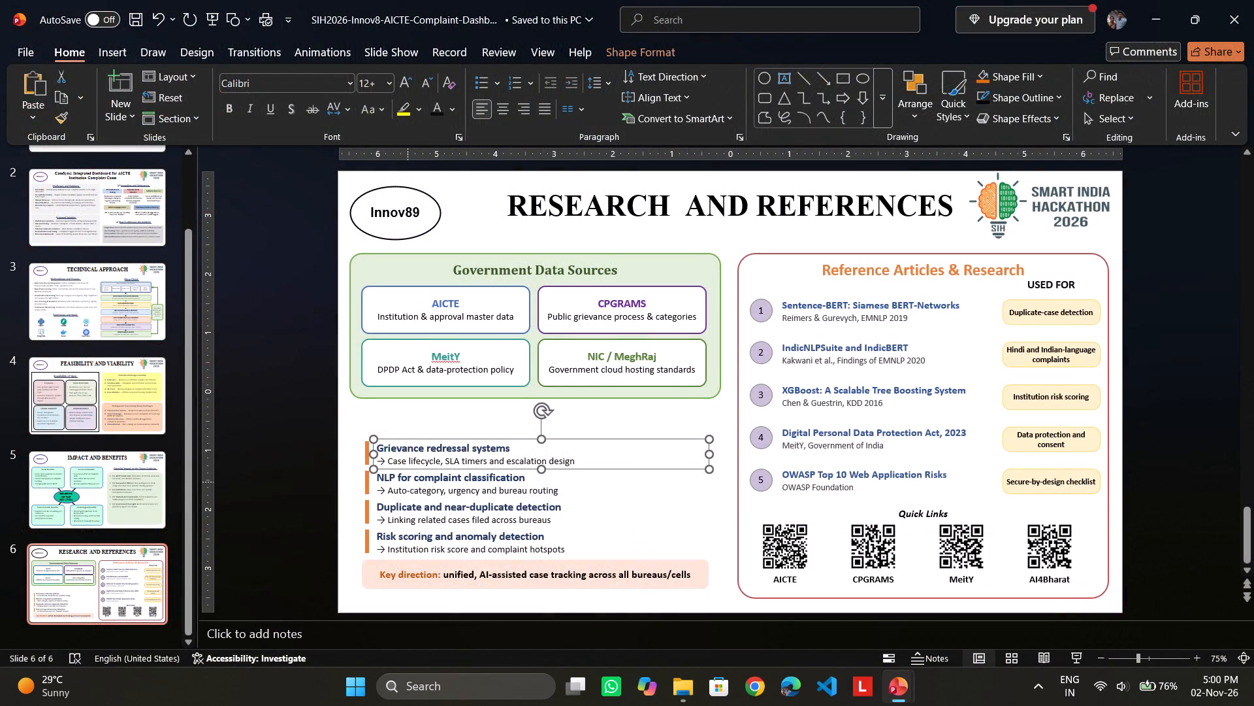
{"action": "right_click", "coordinate": [410, 483]}
{"action": "left_click", "coordinate": [385, 469]}
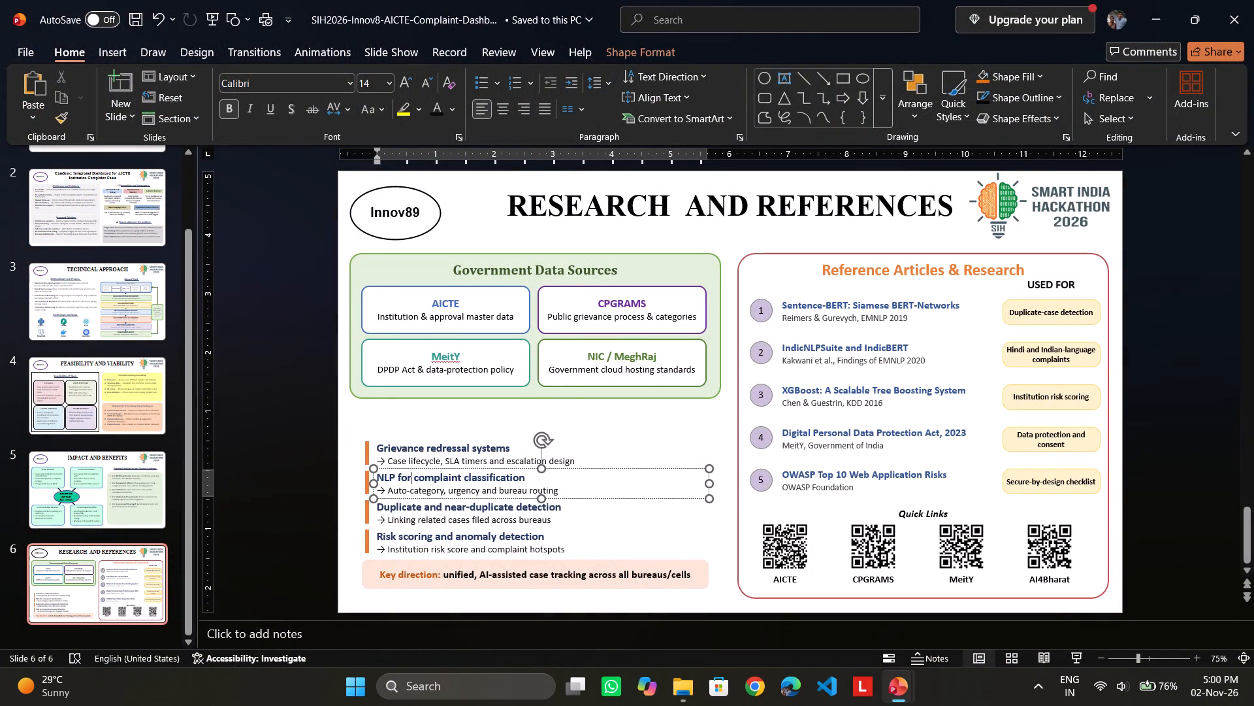
{"action": "right_click", "coordinate": [385, 468]}
{"action": "left_click", "coordinate": [433, 249]}
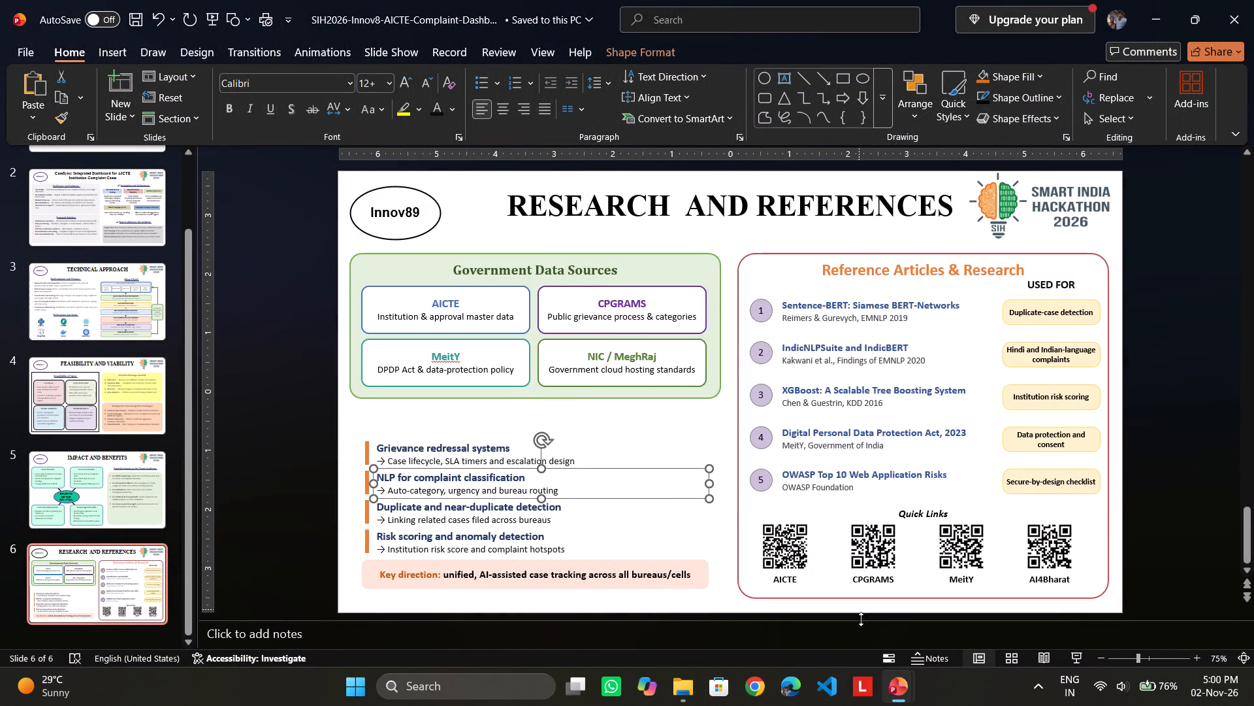
{"action": "left_click", "coordinate": [892, 682]}
{"action": "left_click", "coordinate": [711, 613]}
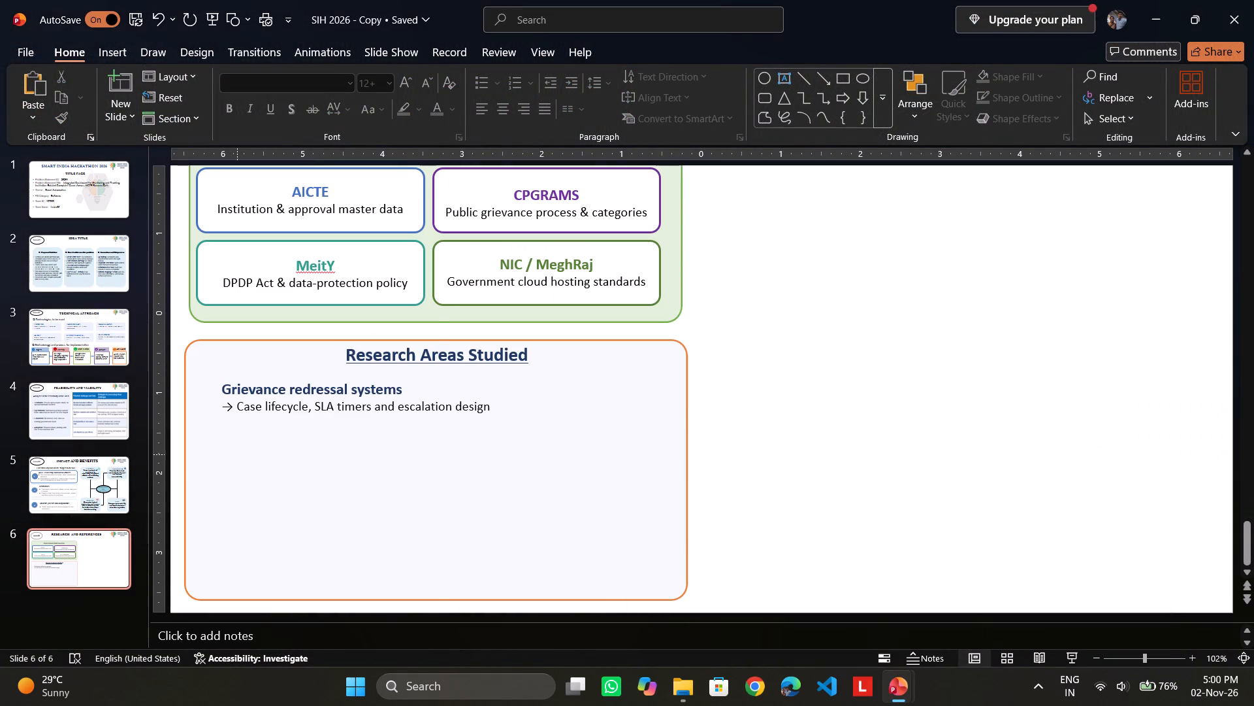
{"action": "right_click", "coordinate": [236, 454]}
{"action": "left_click", "coordinate": [292, 171]}
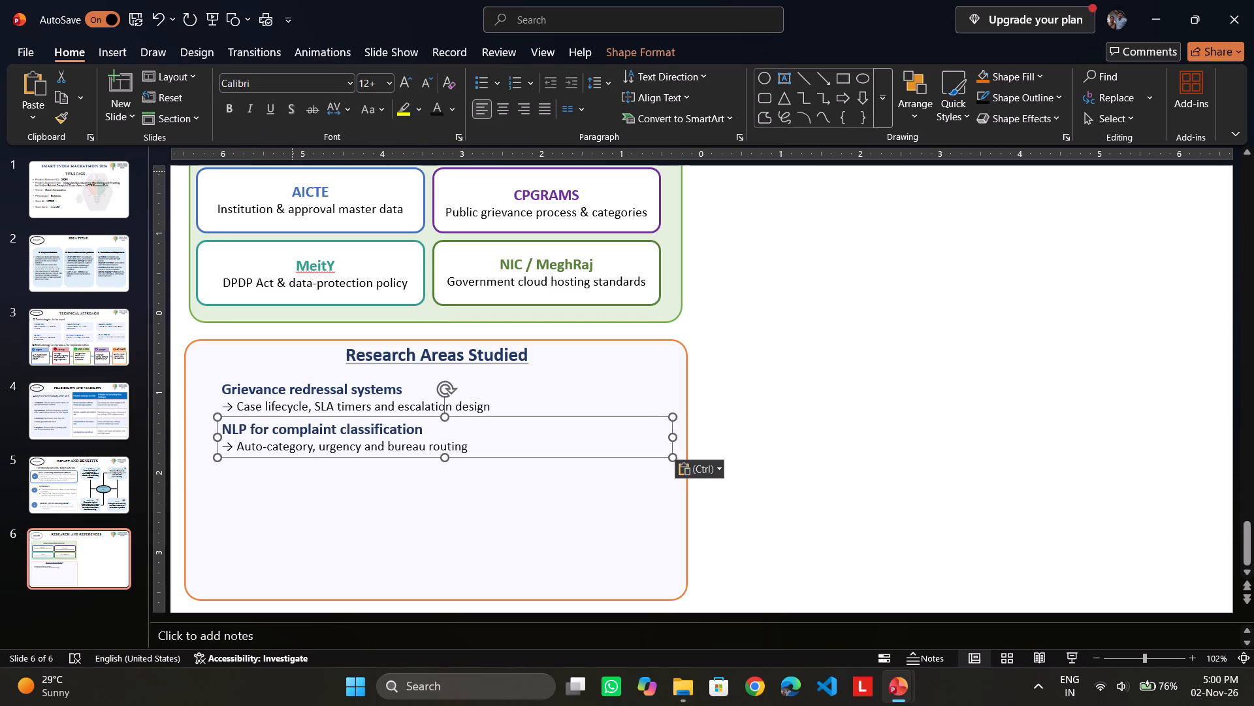
{"action": "left_click", "coordinate": [1002, 634]}
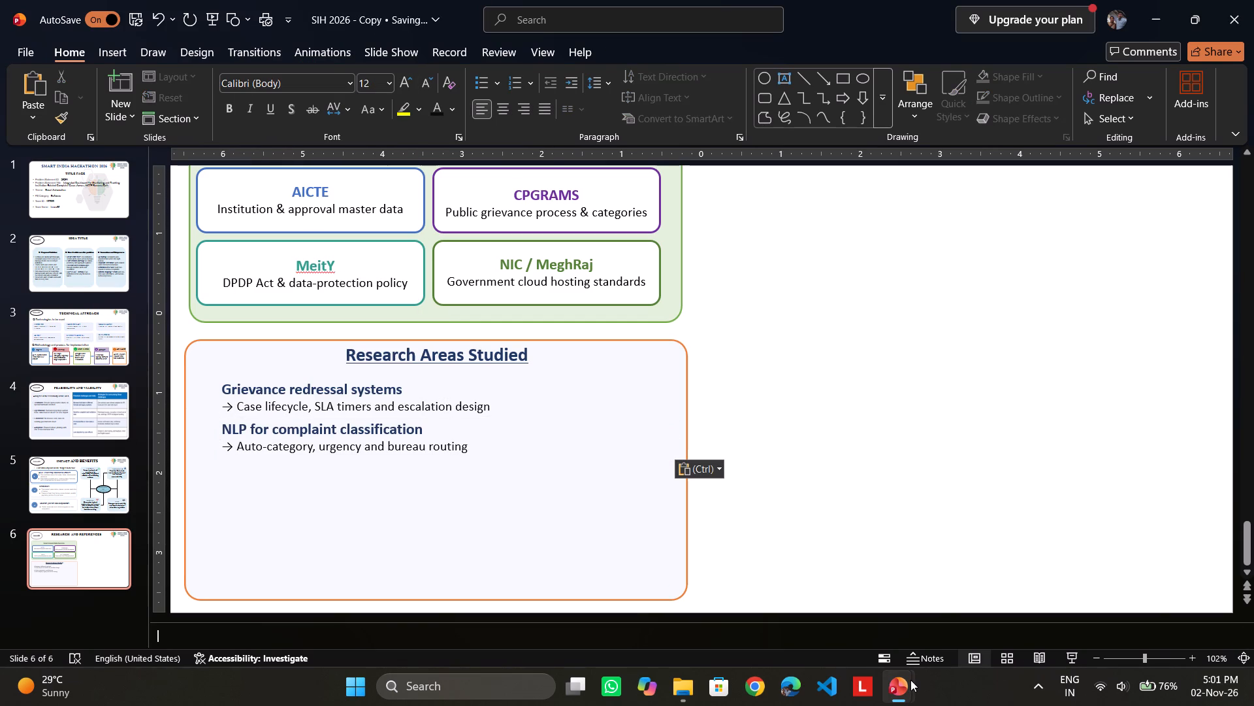
Copy the Duplicate and near-duplicate detection text box from the Innov8 deck into SIH 2026 - Copy's Research Areas Studied panel, keeping source formatting.
{"action": "left_click", "coordinate": [910, 680]}
{"action": "left_click", "coordinate": [1033, 613]}
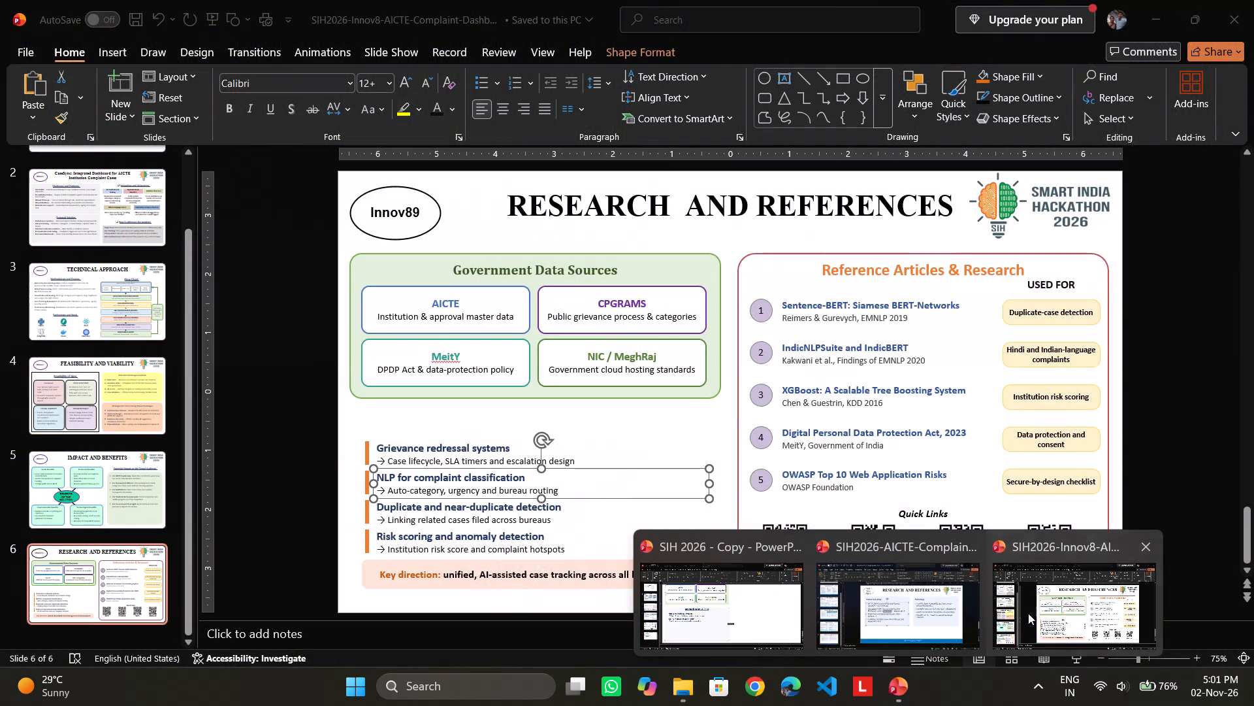
{"action": "left_click", "coordinate": [486, 521]}
{"action": "right_click", "coordinate": [485, 497]}
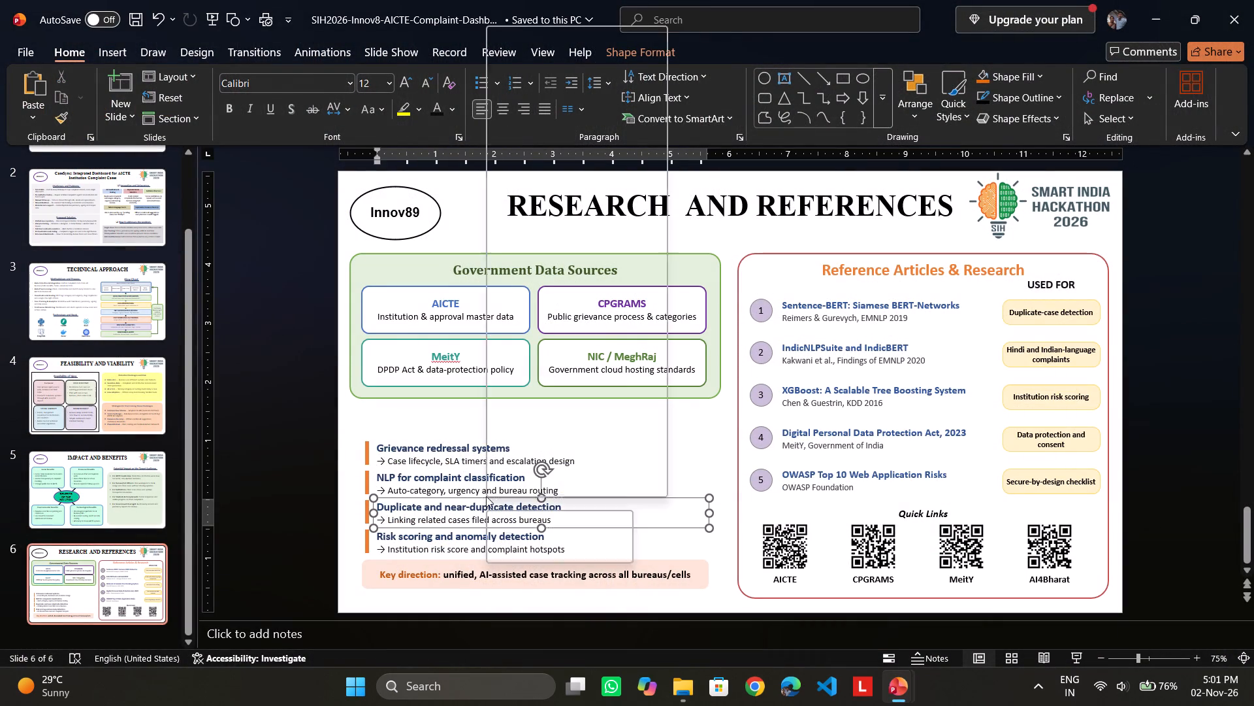
{"action": "left_click", "coordinate": [507, 82]}
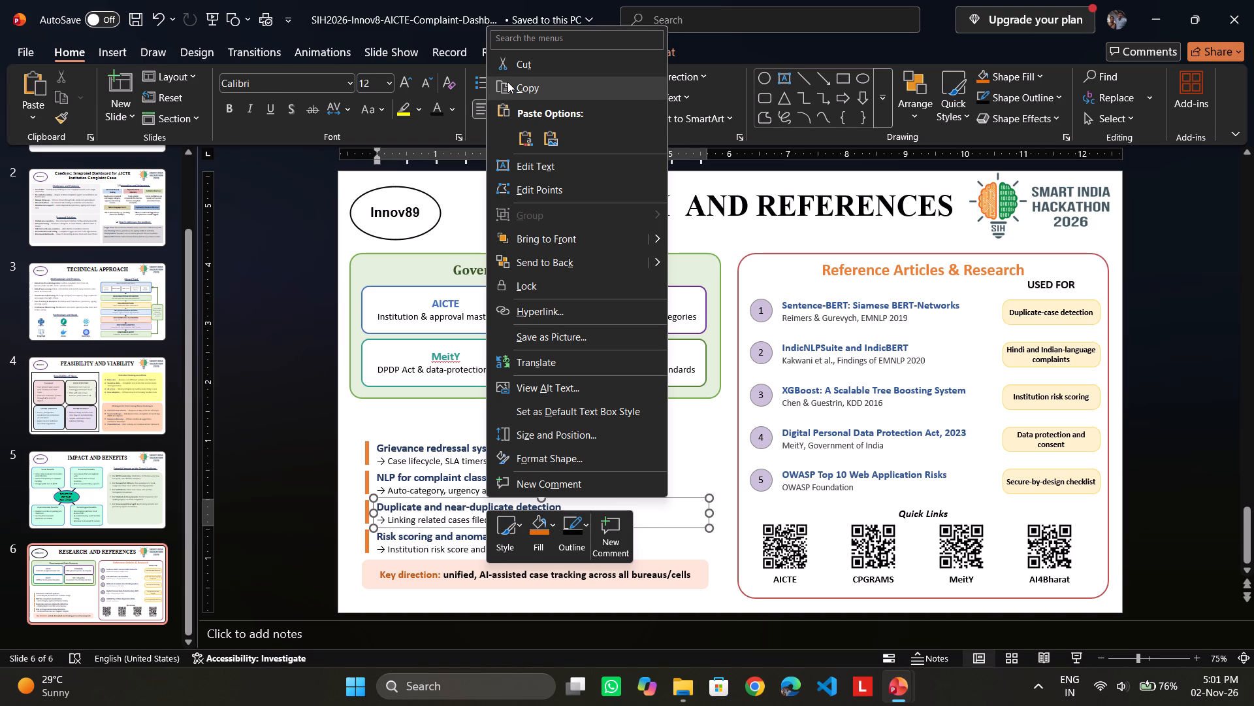
{"action": "left_click", "coordinate": [901, 695]}
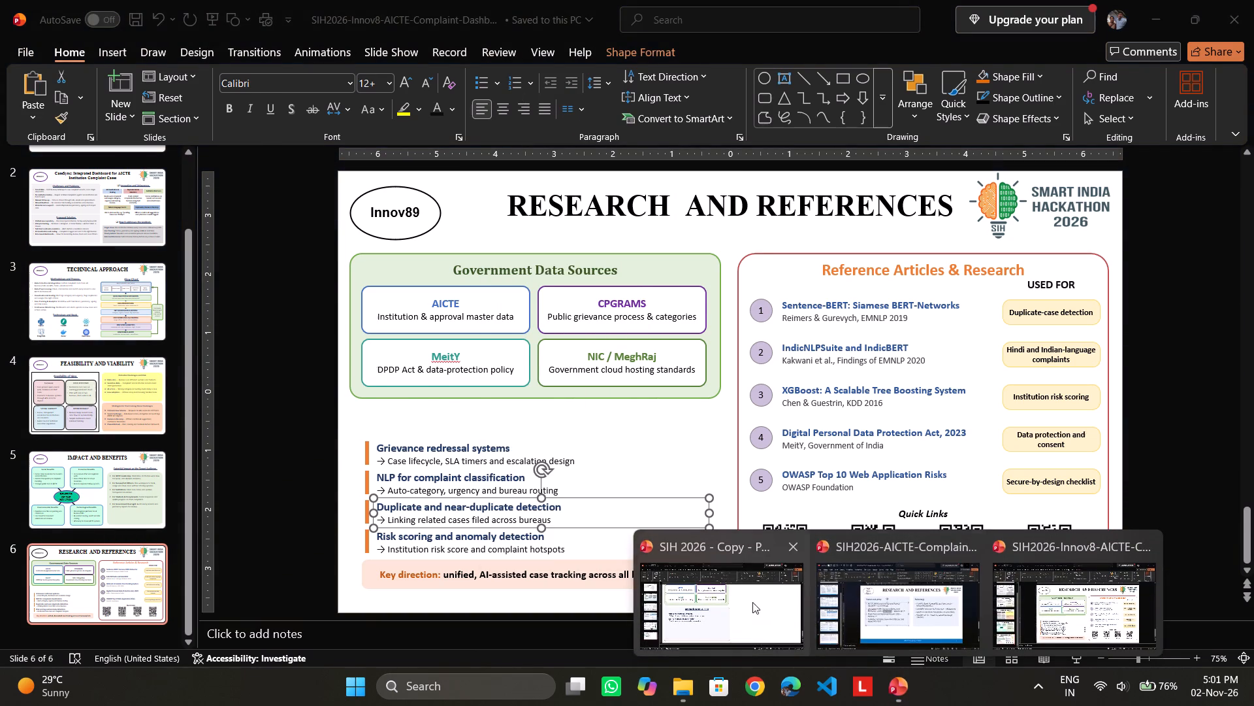
{"action": "left_click", "coordinate": [752, 604]}
{"action": "right_click", "coordinate": [249, 484]}
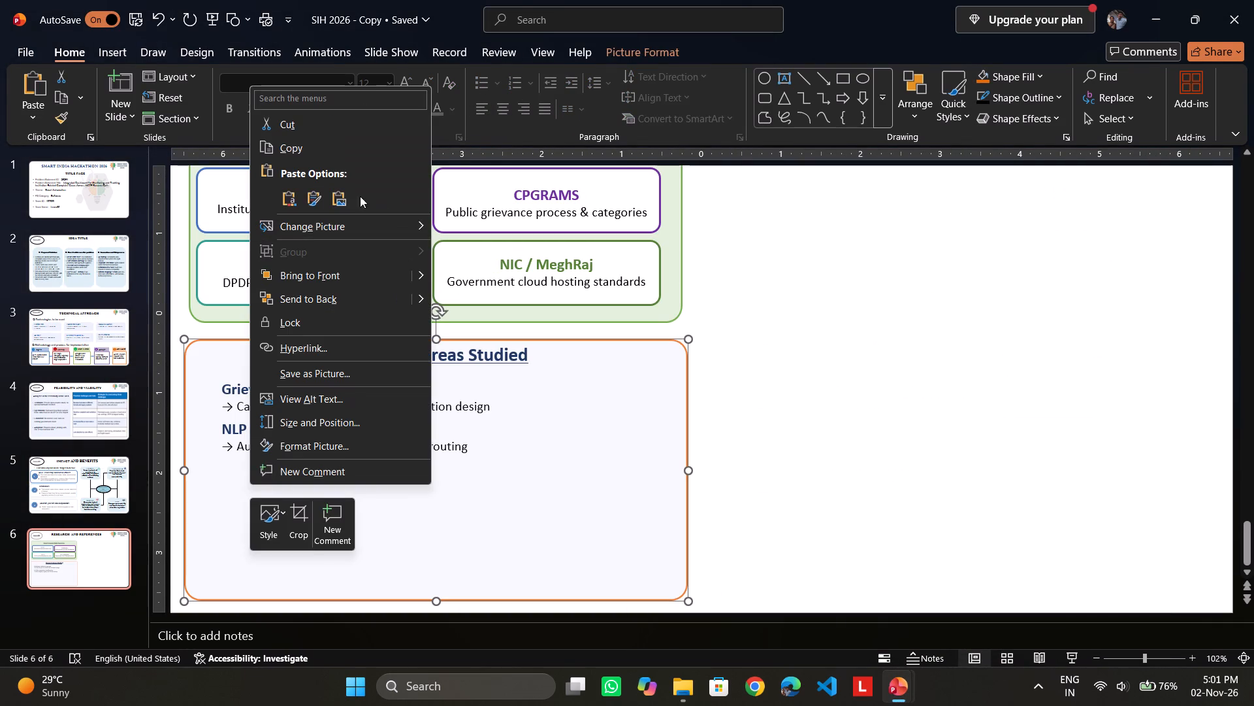
{"action": "left_click", "coordinate": [308, 199]}
{"action": "left_click", "coordinate": [974, 627]}
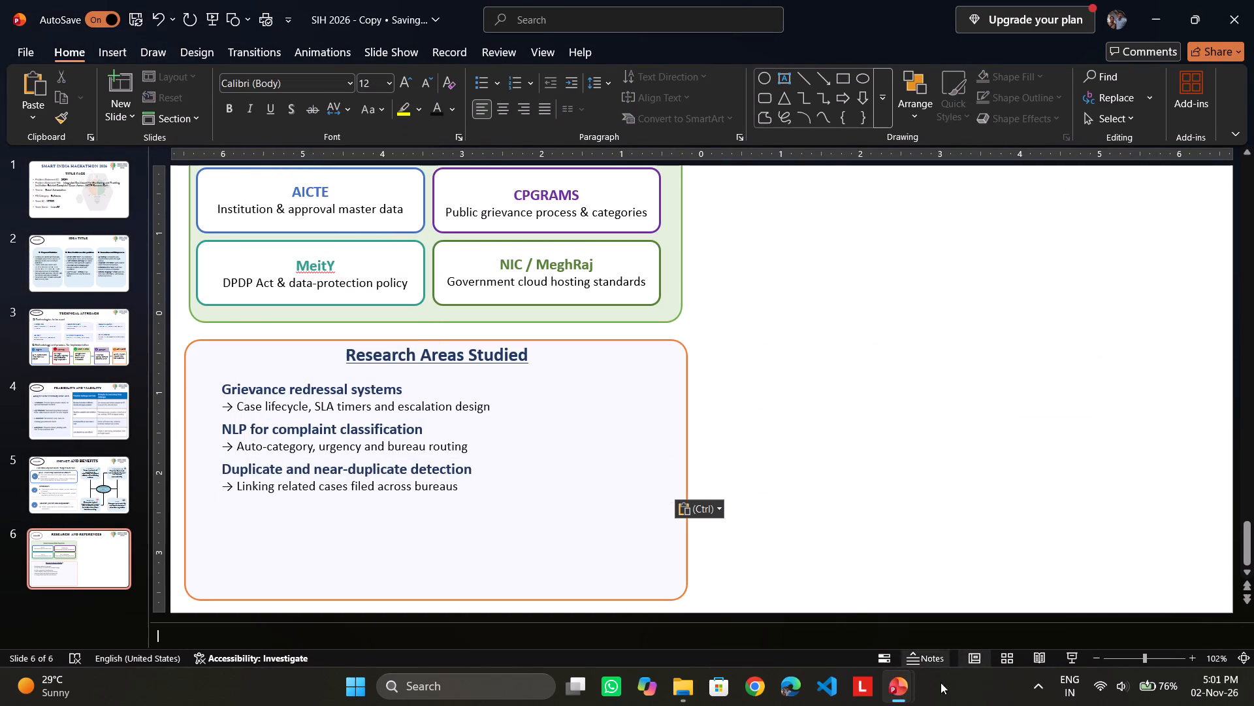
Copy the Risk scoring and anomaly detection text box from the Innov8 deck into SIH 2026 - Copy's Research Areas Studied panel, keeping source formatting.
{"action": "left_click", "coordinate": [896, 696]}
{"action": "left_click", "coordinate": [1073, 609]}
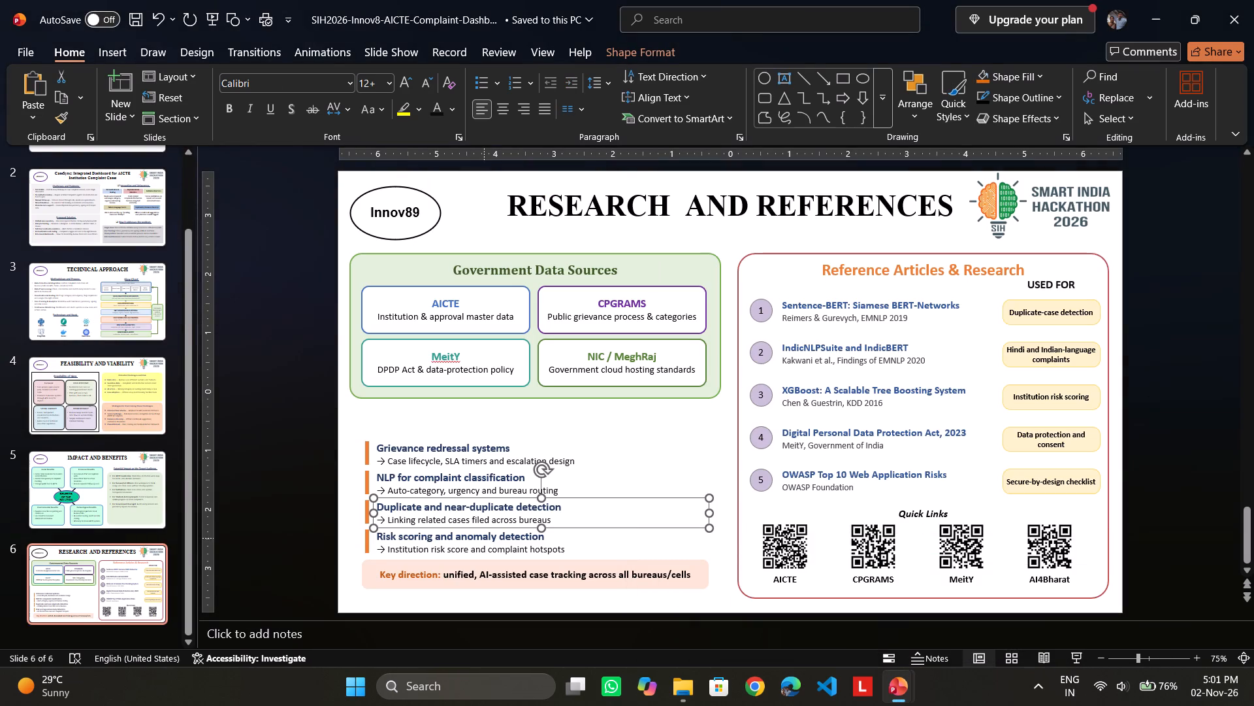
{"action": "left_click", "coordinate": [484, 538]}
{"action": "right_click", "coordinate": [454, 529]}
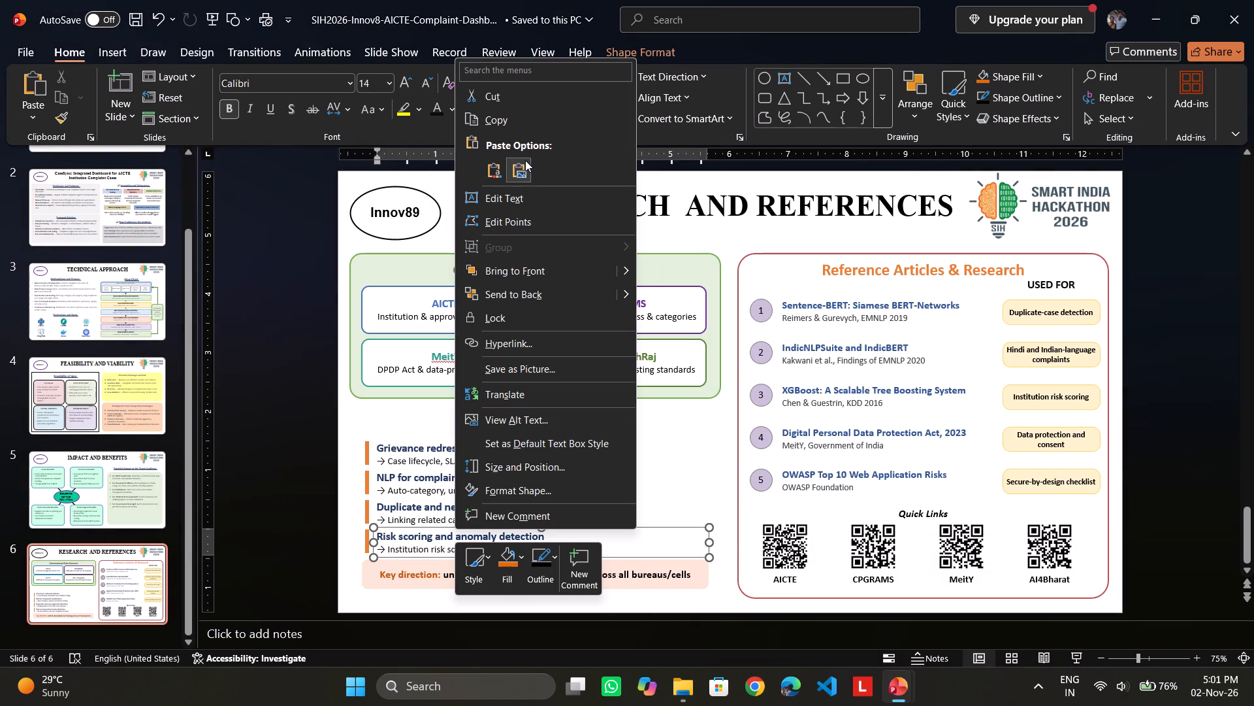
{"action": "left_click", "coordinate": [500, 118]}
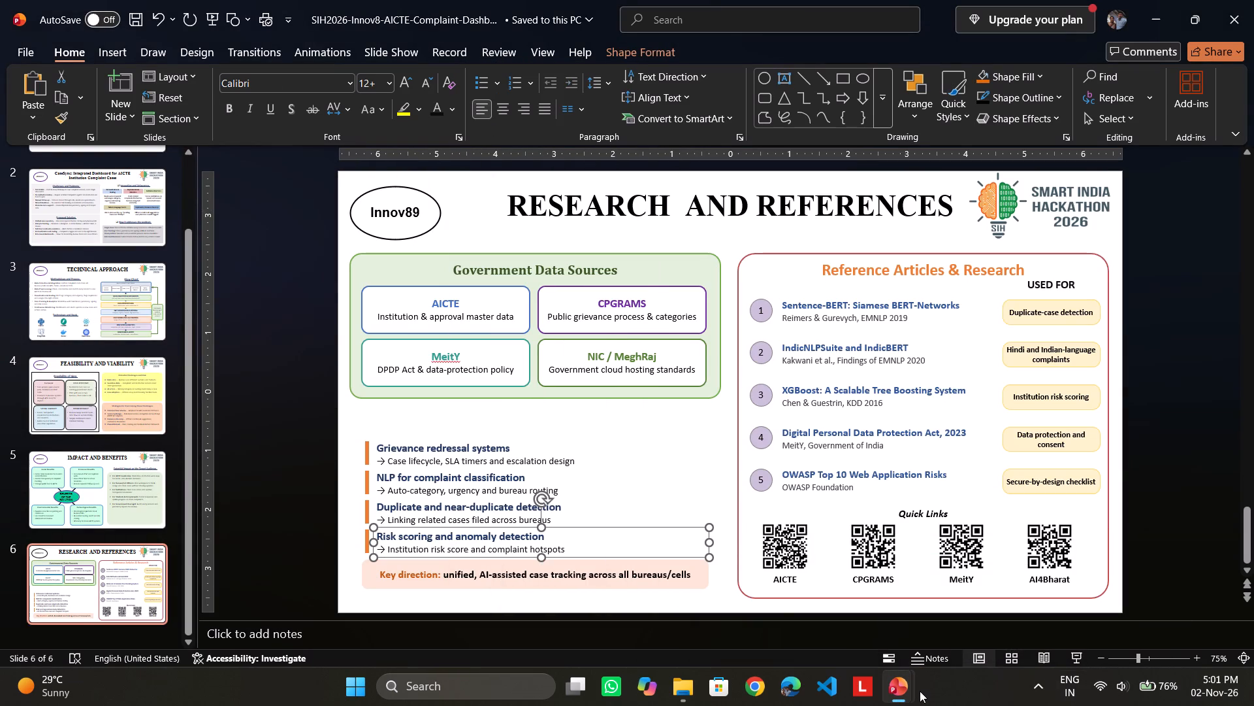
{"action": "left_click", "coordinate": [919, 690]}
{"action": "left_click", "coordinate": [892, 676]}
{"action": "left_click", "coordinate": [801, 603]}
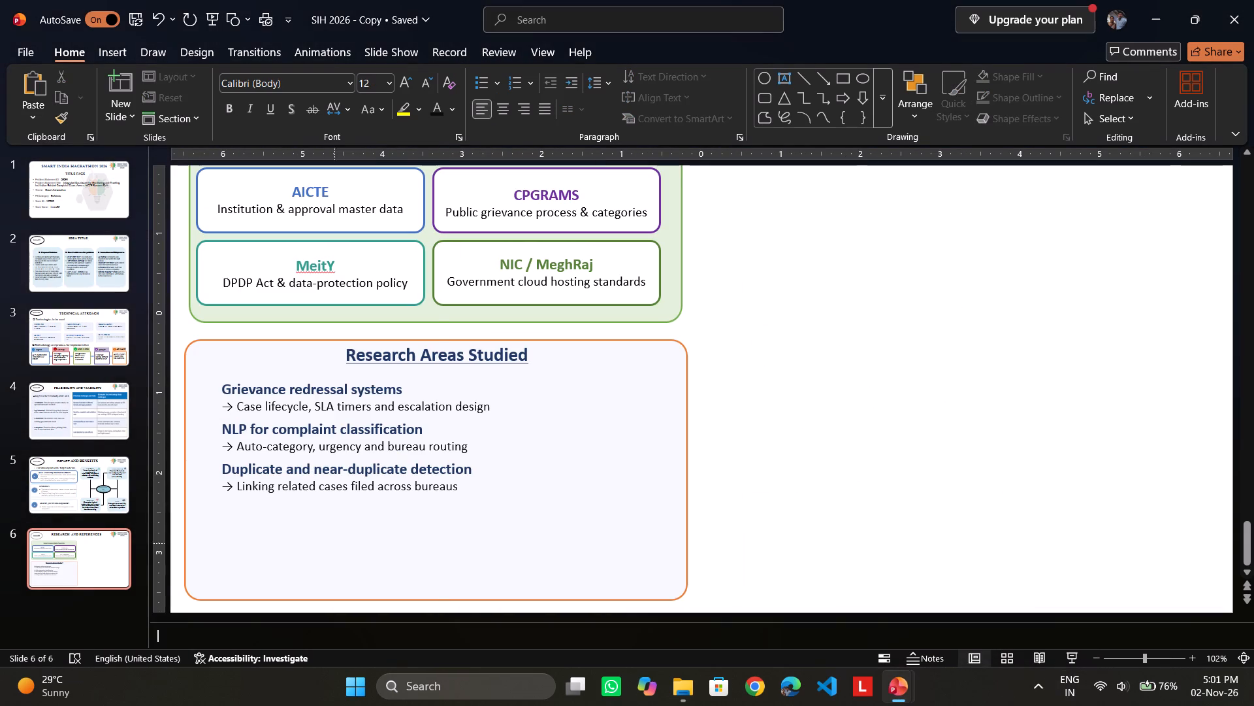
{"action": "right_click", "coordinate": [256, 509]}
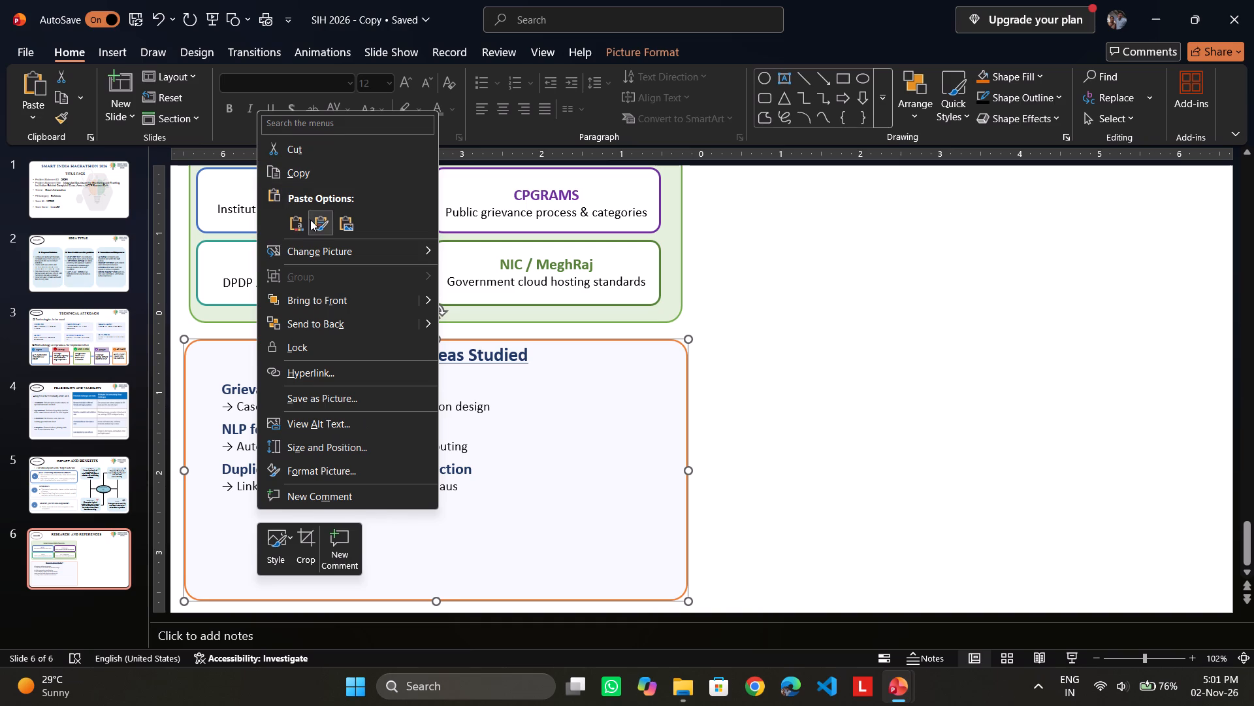
{"action": "left_click", "coordinate": [310, 220]}
{"action": "left_click", "coordinate": [940, 564]}
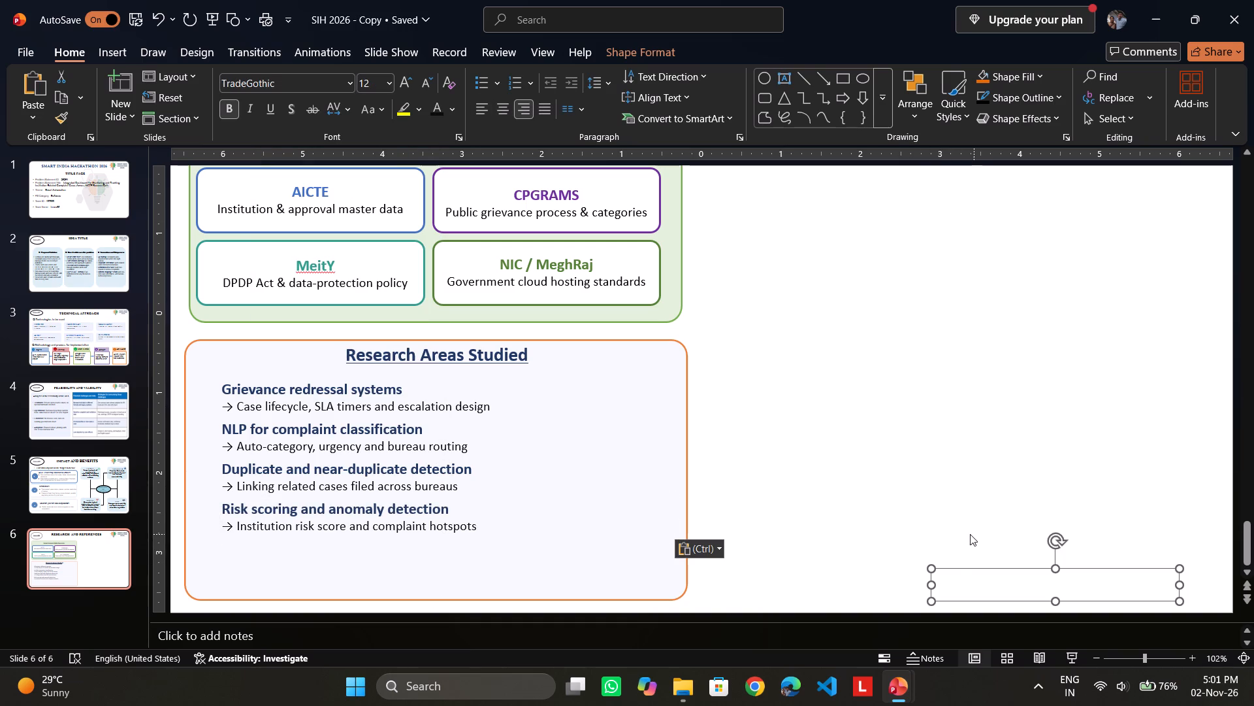
Return to the Innov8 deck's Research and References slide for the next element to copy.
{"action": "left_click", "coordinate": [887, 688]}
{"action": "left_click", "coordinate": [1088, 583]}
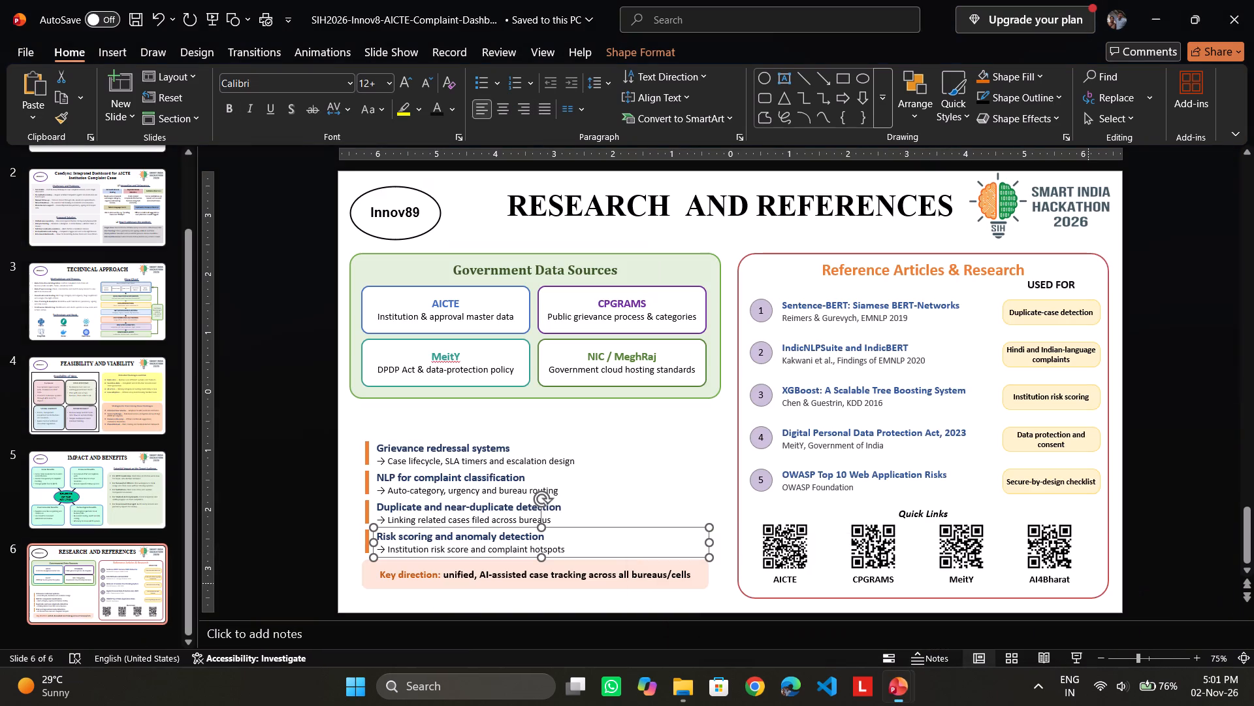
Cut the Key direction text box off the peach bar below the research list in the Innov8 deck.
{"action": "left_click", "coordinate": [367, 577]}
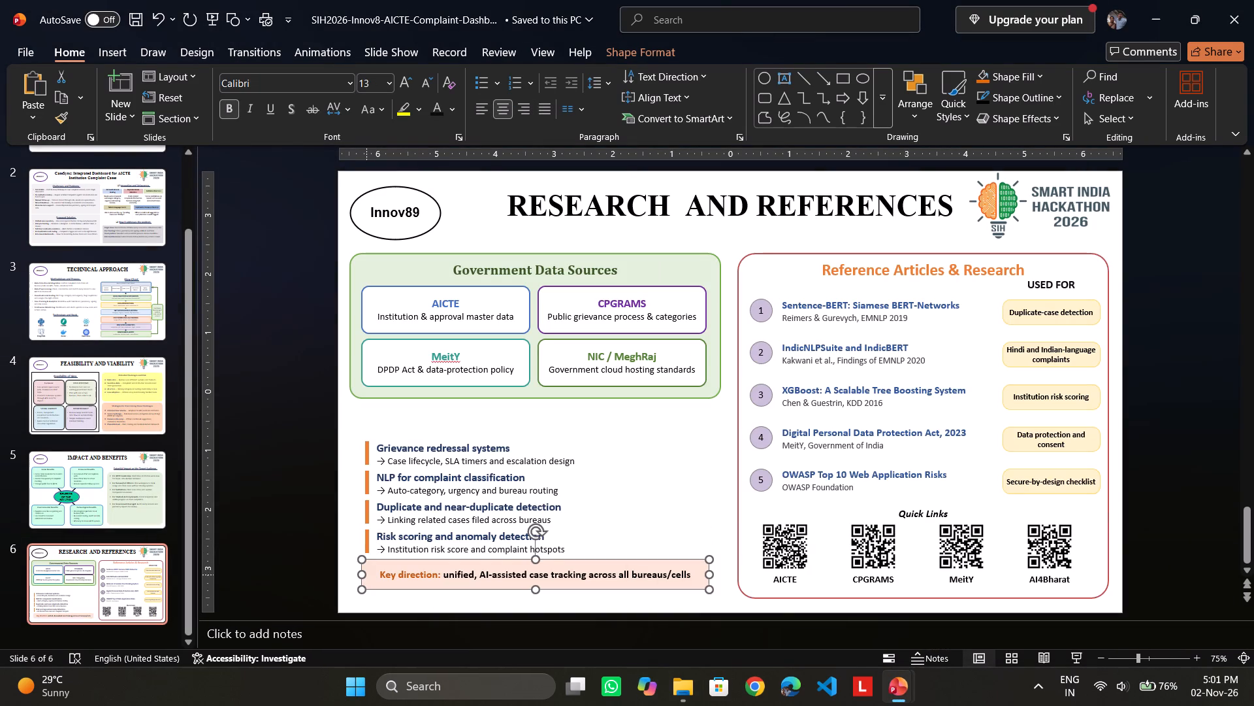
{"action": "right_click", "coordinate": [365, 566]}
{"action": "left_click", "coordinate": [413, 154]}
{"action": "right_click", "coordinate": [372, 589]}
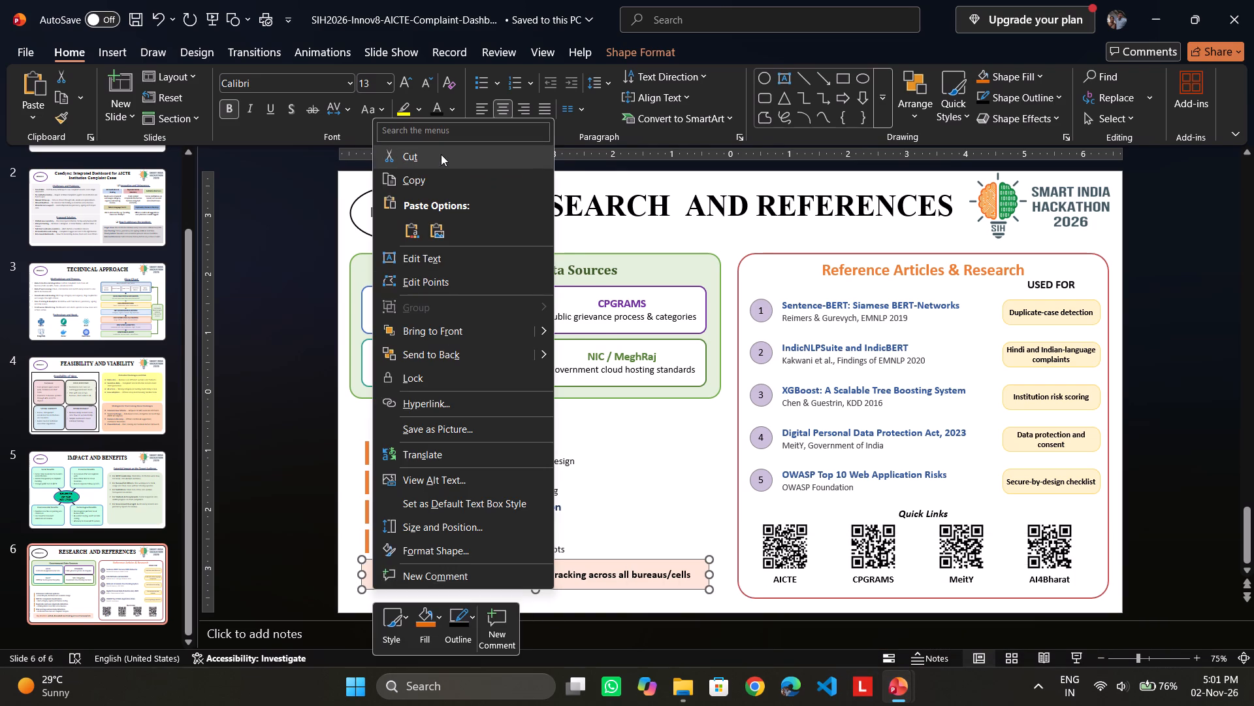
{"action": "left_click", "coordinate": [441, 154]}
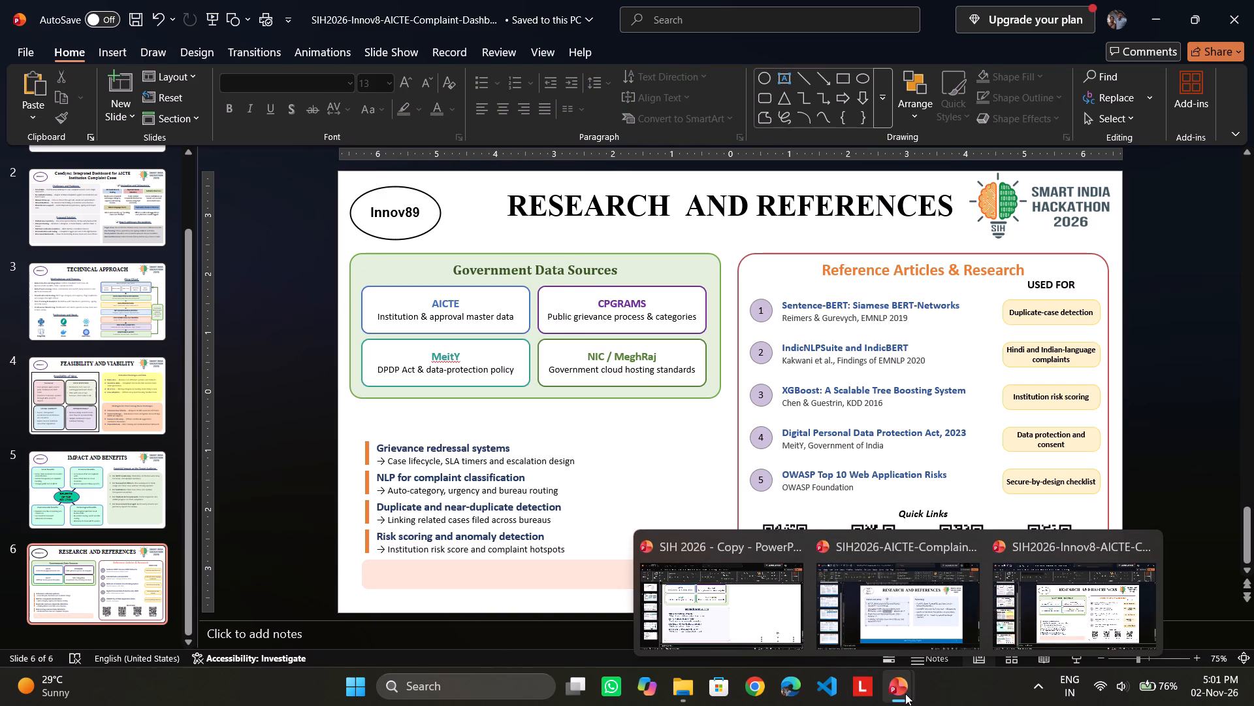
Cut the empty peach bar from the Innov8 deck and paste it with source formatting into SIH 2026 - Copy's Research Areas Studied panel.
{"action": "right_click", "coordinate": [362, 577]}
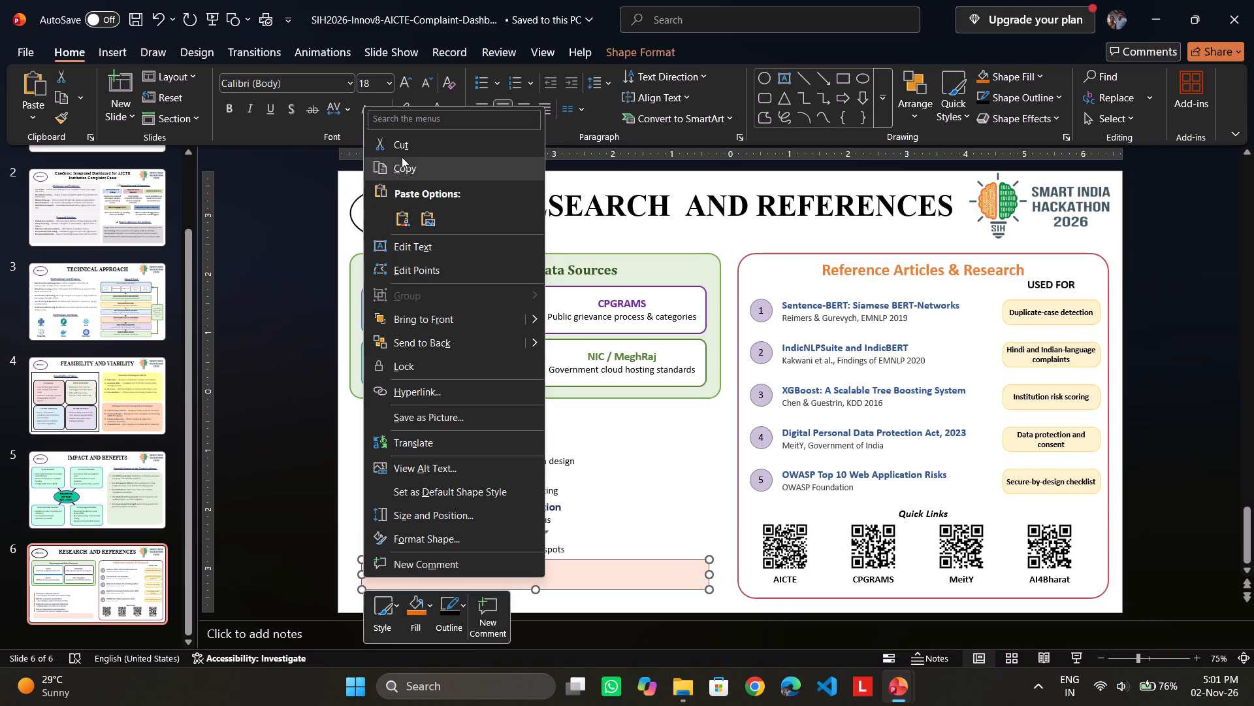
{"action": "left_click", "coordinate": [408, 147]}
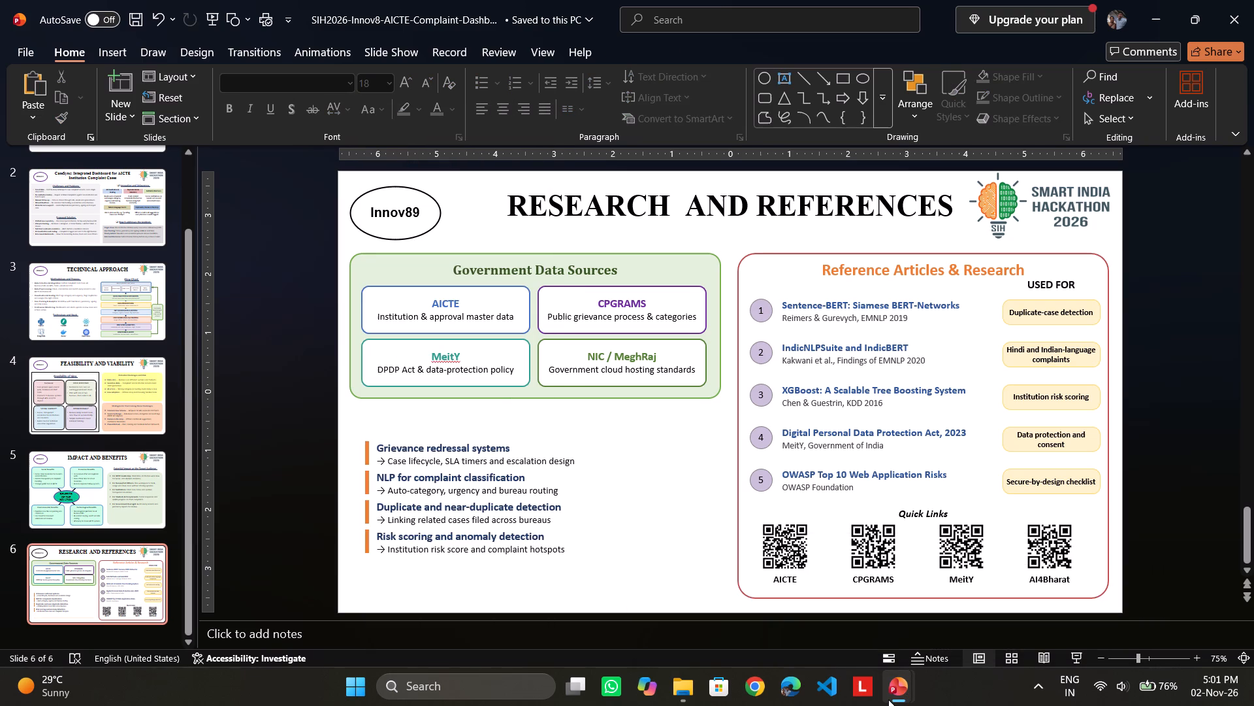
{"action": "left_click", "coordinate": [888, 698]}
{"action": "left_click", "coordinate": [732, 601]}
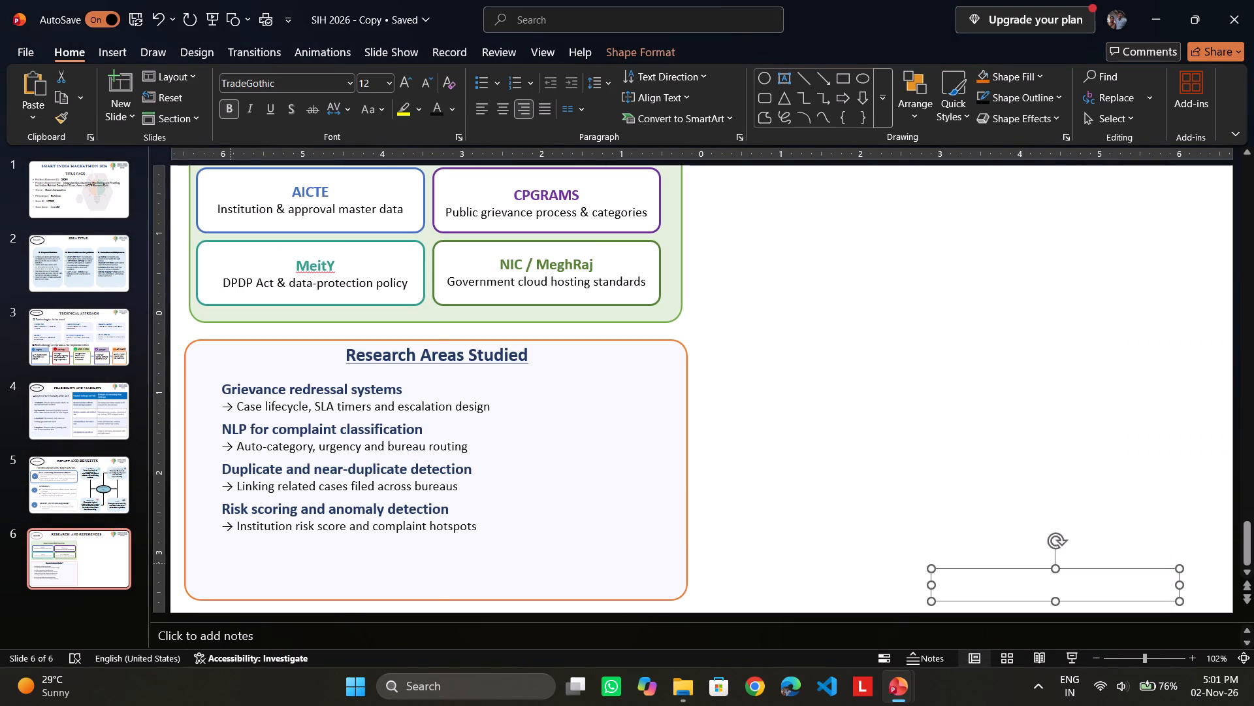
{"action": "right_click", "coordinate": [229, 569]}
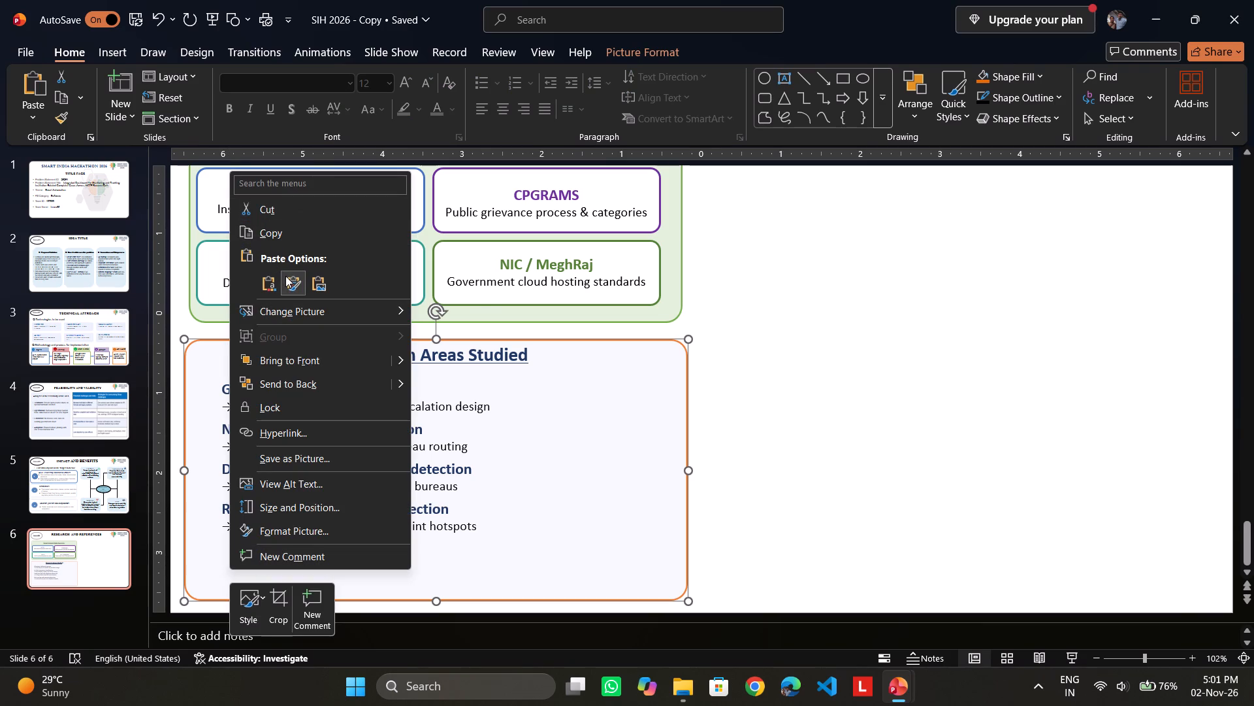
{"action": "left_click", "coordinate": [285, 276]}
{"action": "left_click", "coordinate": [897, 550]}
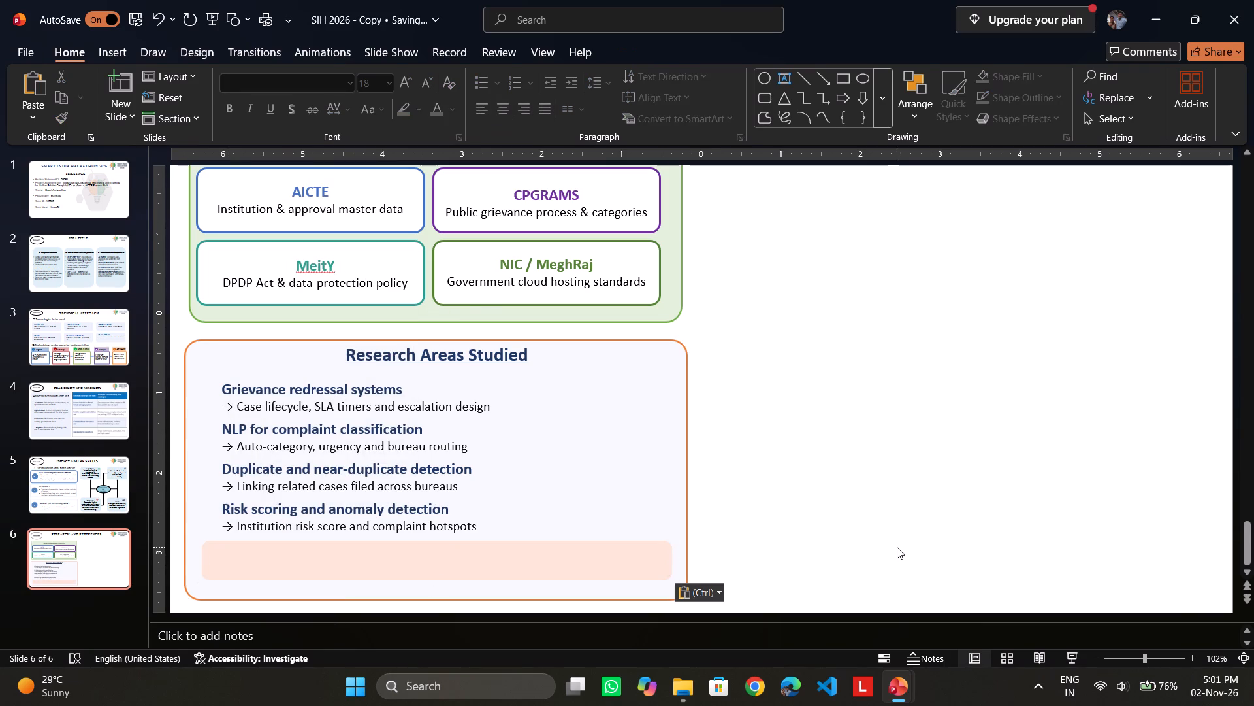
Return to the Innov8 deck and undo the cuts of the peach bar and the Key direction text box.
{"action": "left_click", "coordinate": [905, 691]}
{"action": "left_click", "coordinate": [1074, 609]}
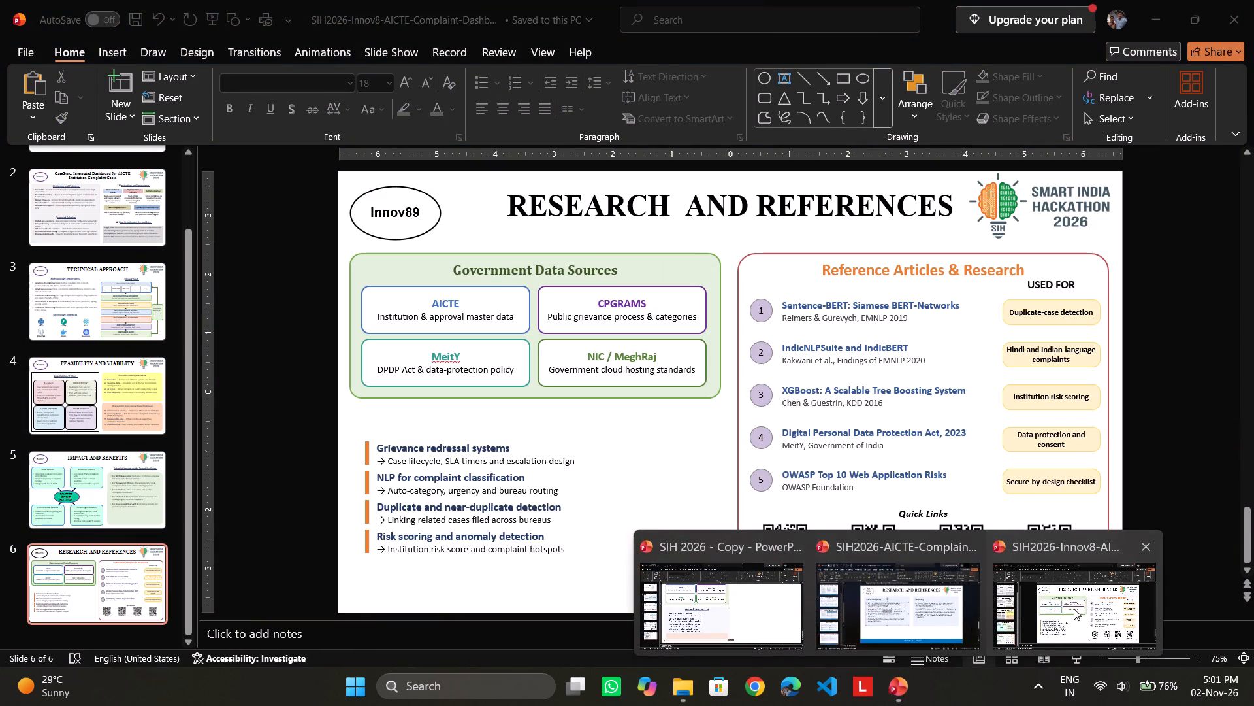
{"action": "double_click", "coordinate": [161, 24]}
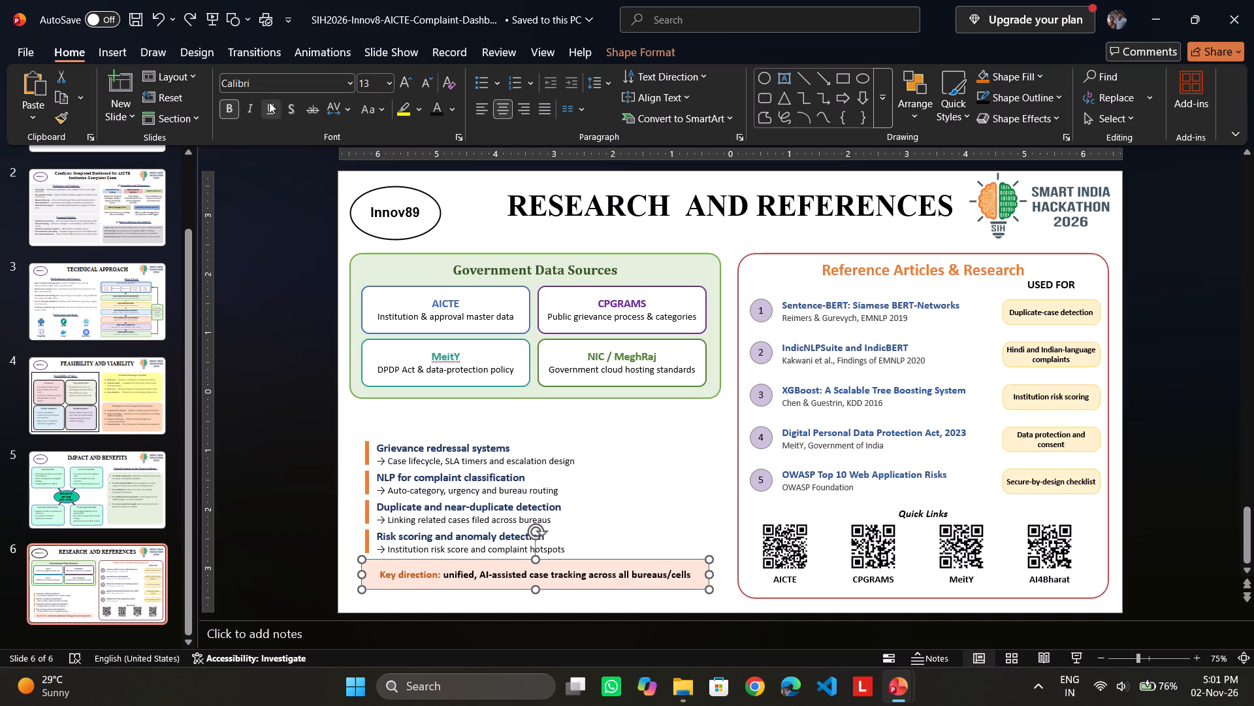
{"action": "left_click", "coordinate": [150, 20]}
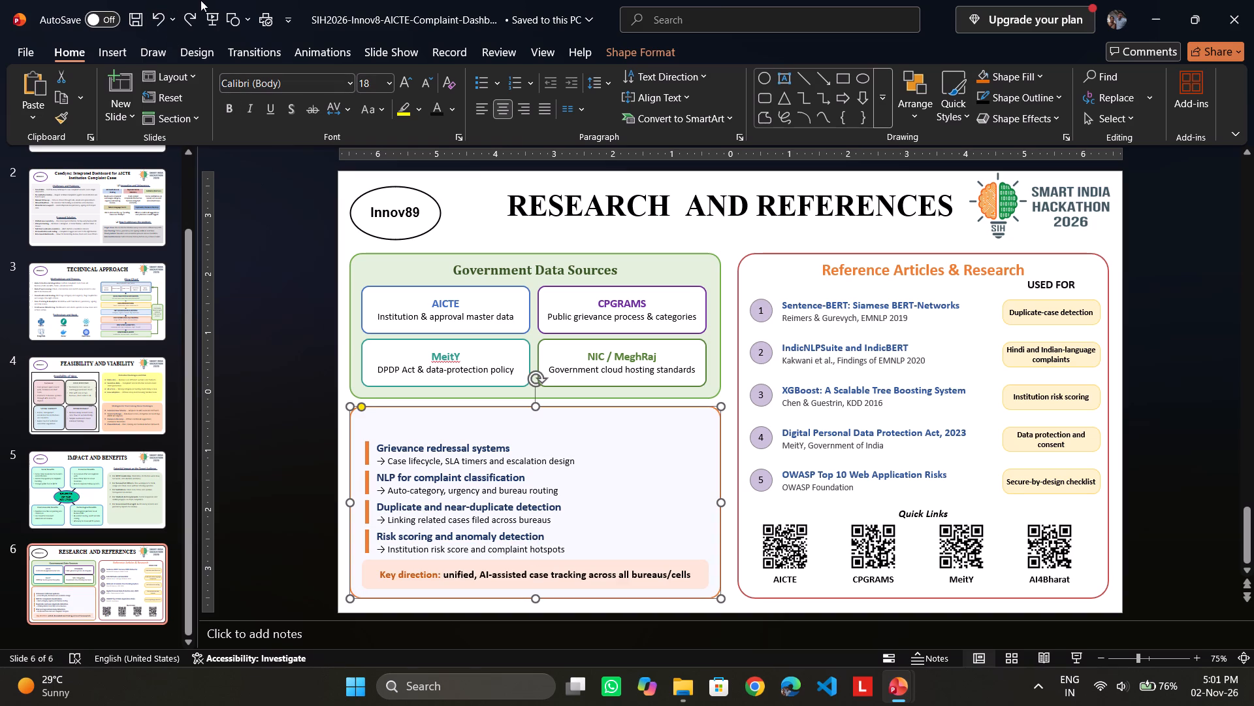
{"action": "left_click", "coordinate": [187, 18]}
Copy the Key direction text box from the Innov8 deck onto SIH 2026 - Copy's peach bar, keeping source formatting and aligning it within the bar.
{"action": "right_click", "coordinate": [430, 575]}
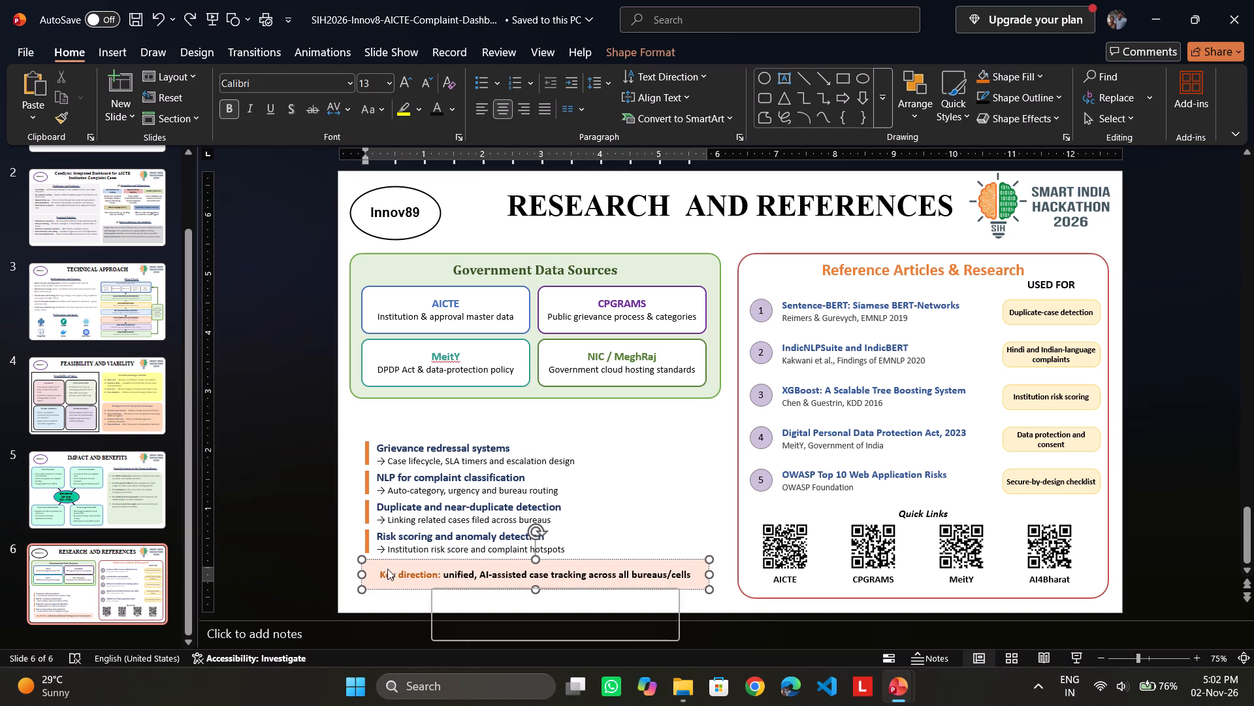
{"action": "left_click", "coordinate": [382, 577]}
{"action": "right_click", "coordinate": [381, 573]}
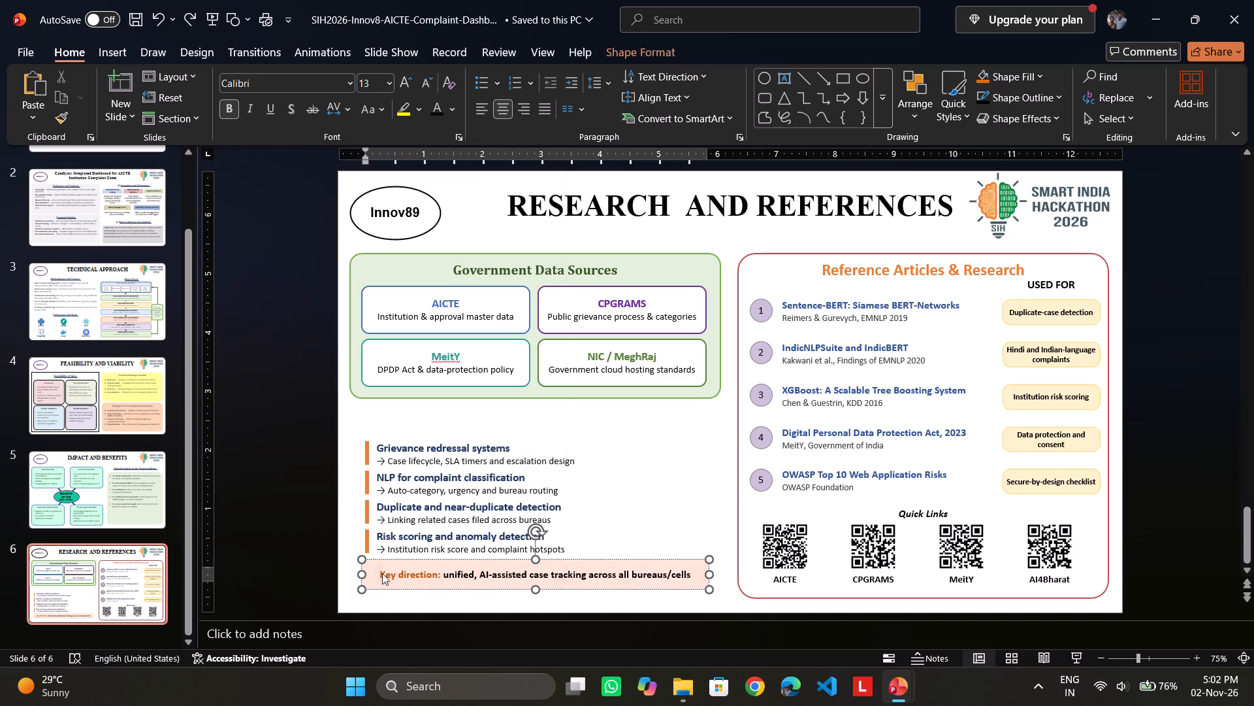
{"action": "left_click", "coordinate": [349, 556]}
{"action": "left_click", "coordinate": [719, 494]}
{"action": "left_click", "coordinate": [663, 582]}
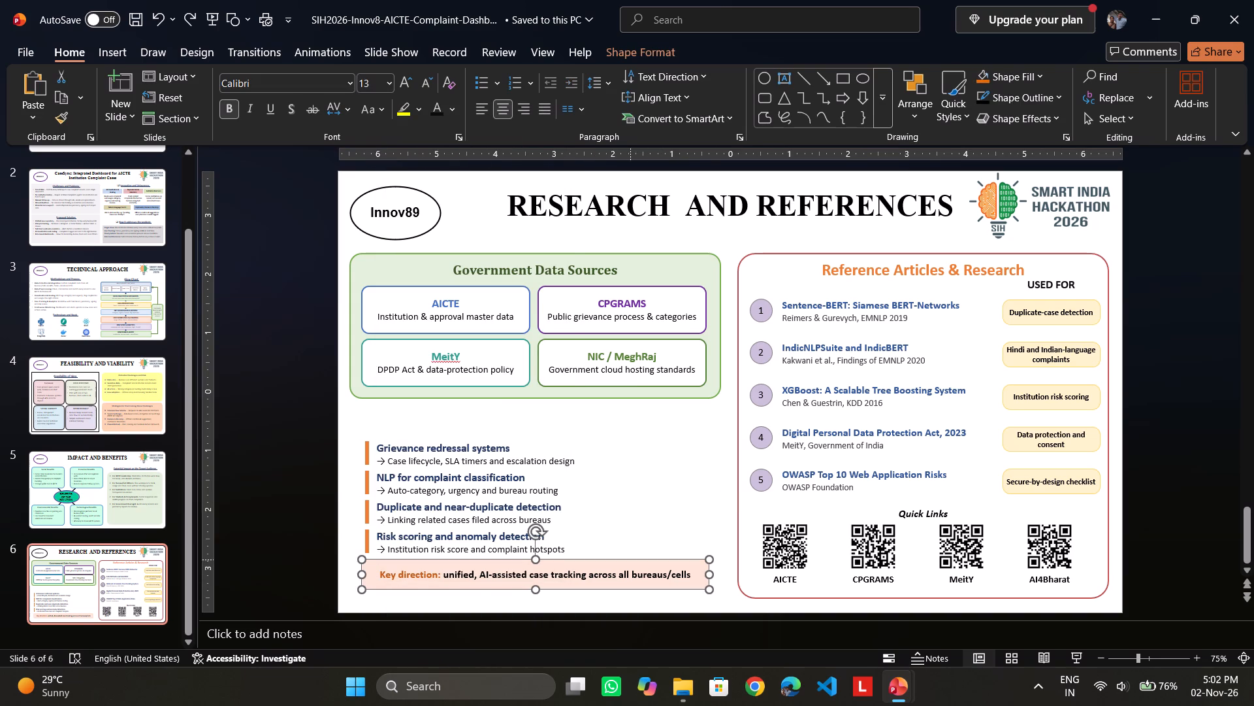
{"action": "left_click", "coordinate": [564, 571]}
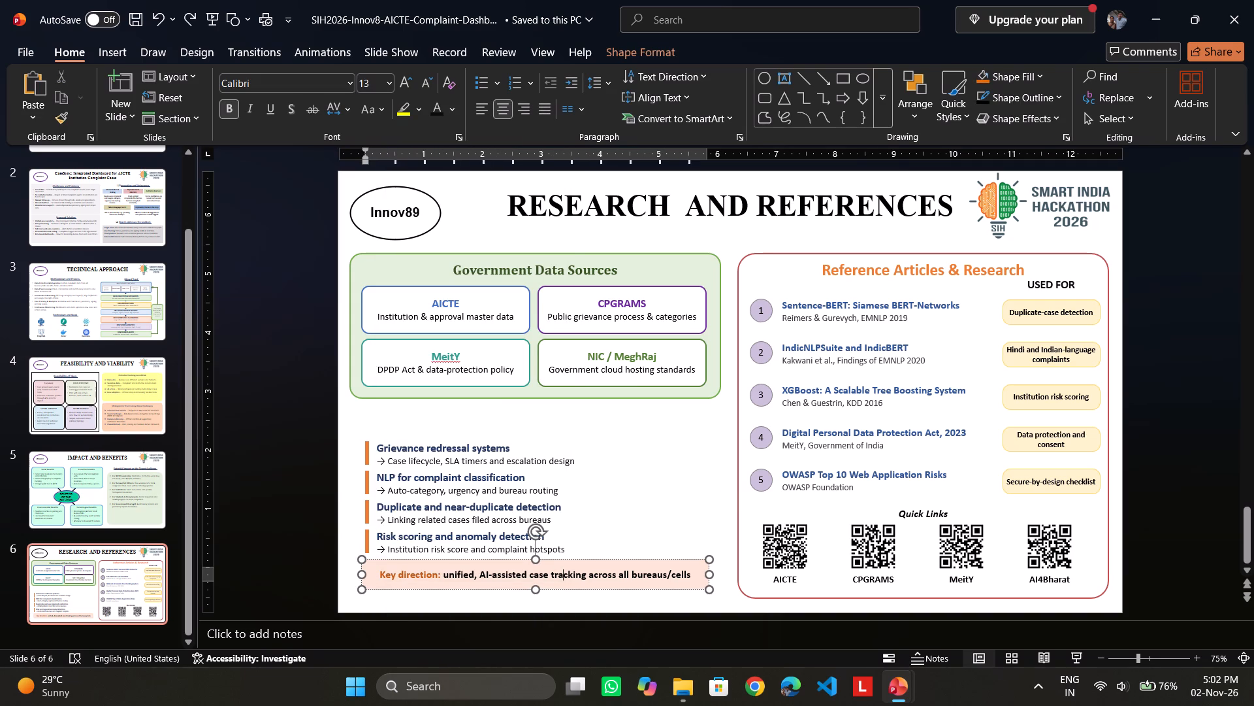
{"action": "right_click", "coordinate": [419, 557]}
{"action": "left_click", "coordinate": [492, 148]}
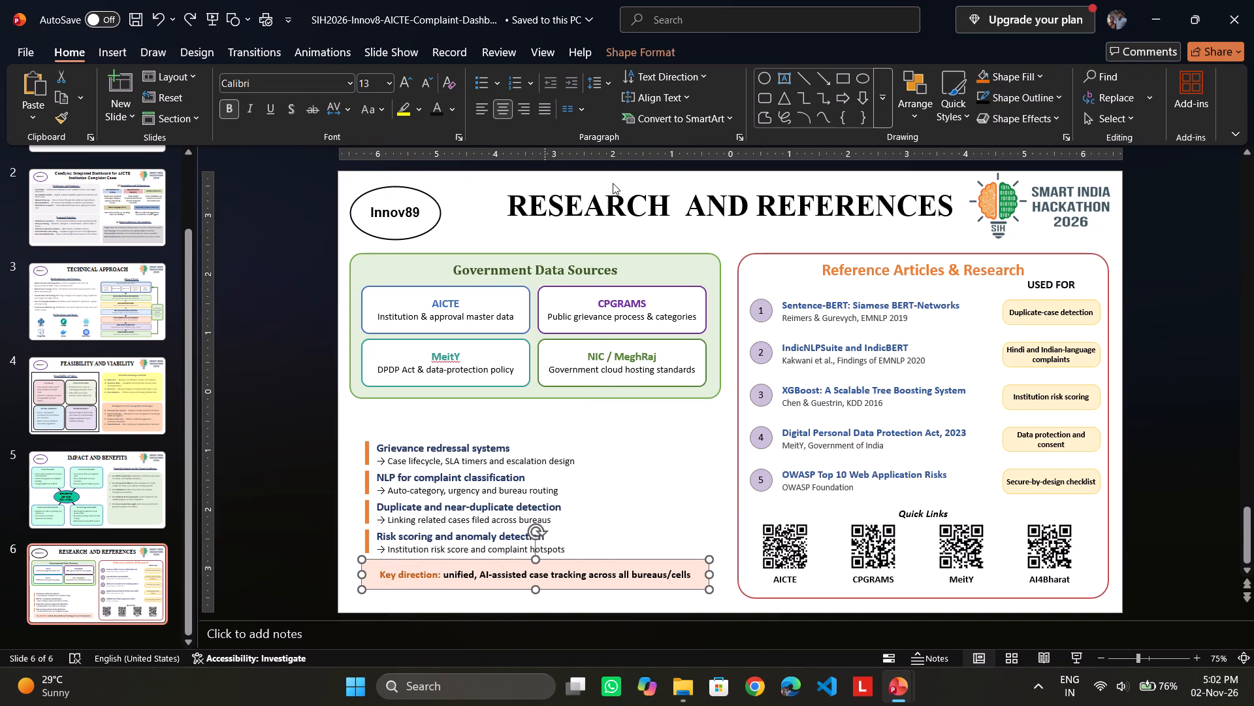
{"action": "left_click", "coordinate": [905, 692]}
{"action": "left_click", "coordinate": [756, 594]}
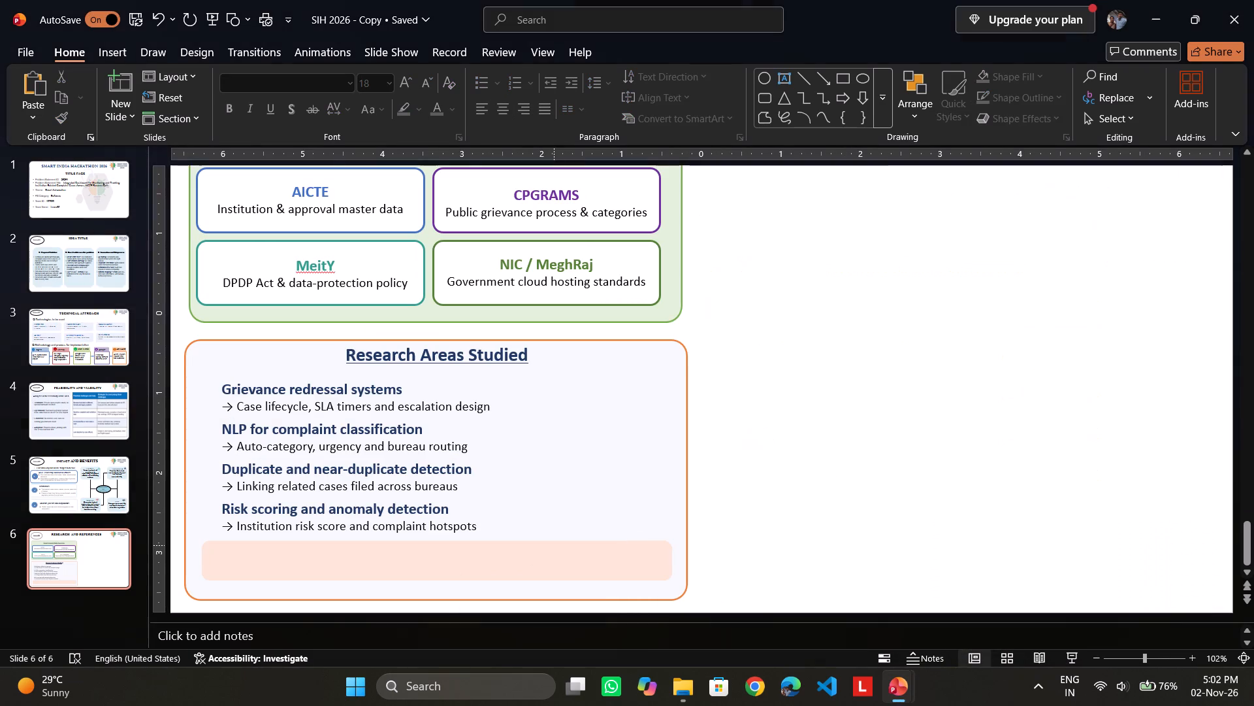
{"action": "right_click", "coordinate": [430, 561]}
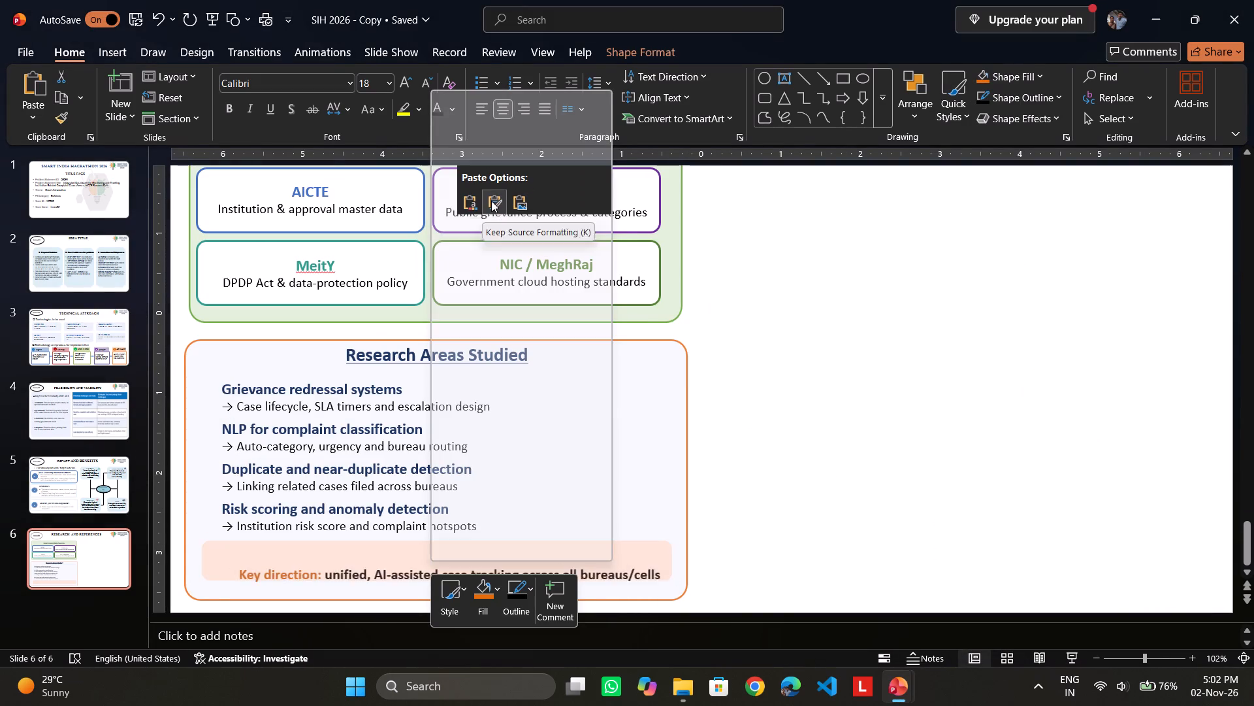
{"action": "left_click", "coordinate": [491, 201]}
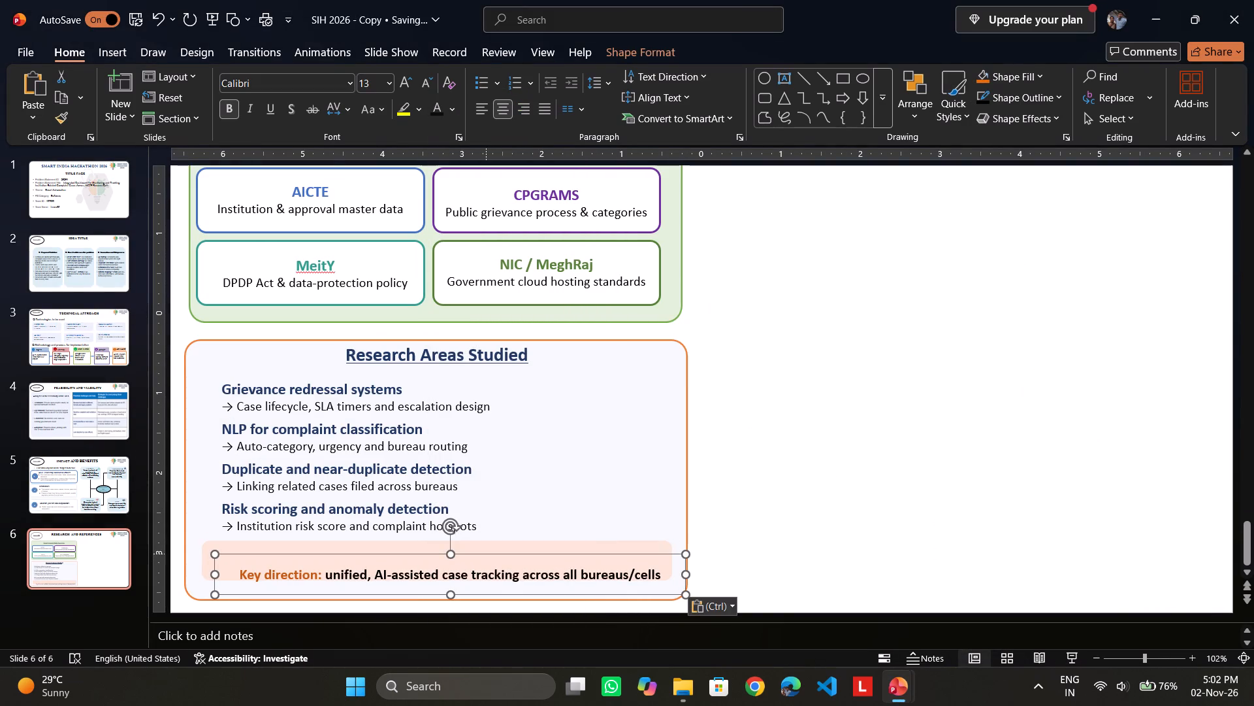
{"action": "left_click_drag", "start_coordinate": [486, 554], "coordinate": [464, 539]}
{"action": "left_click", "coordinate": [899, 513]}
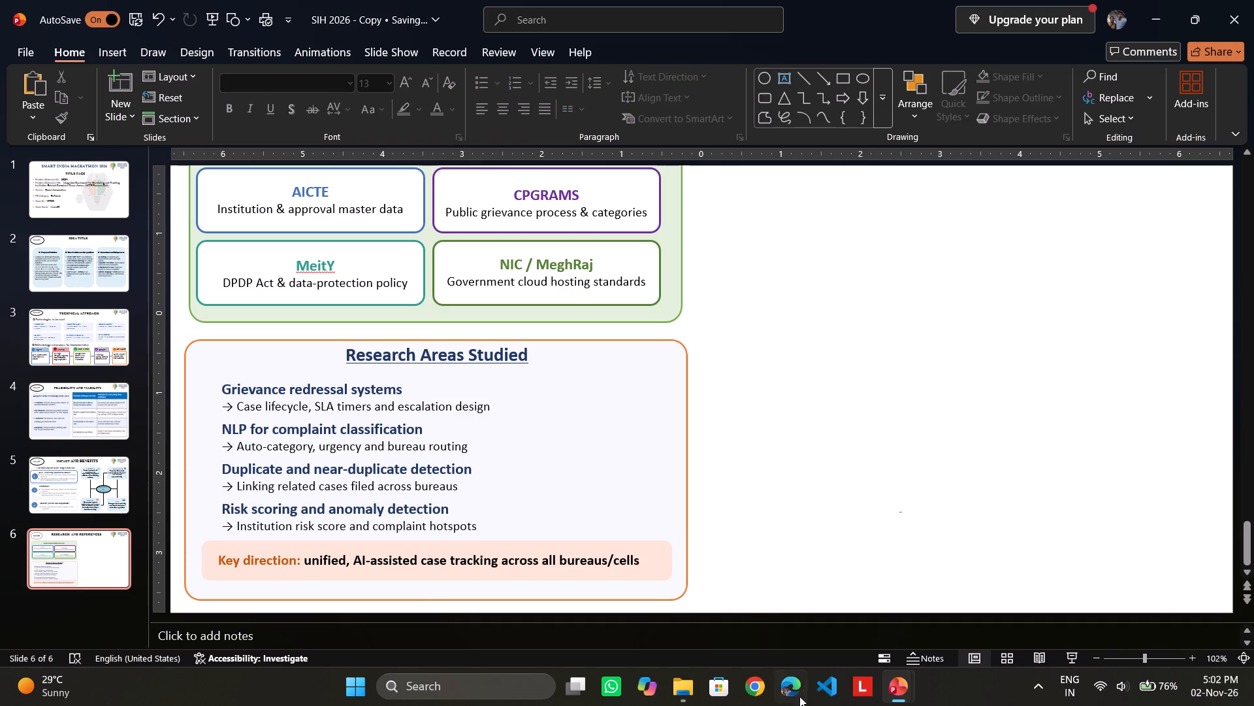
Copy the orange accent bar beside Grievance redressal systems from the Innov8 deck to the same heading in SIH 2026 - Copy, keeping source formatting.
{"action": "left_click", "coordinate": [897, 692]}
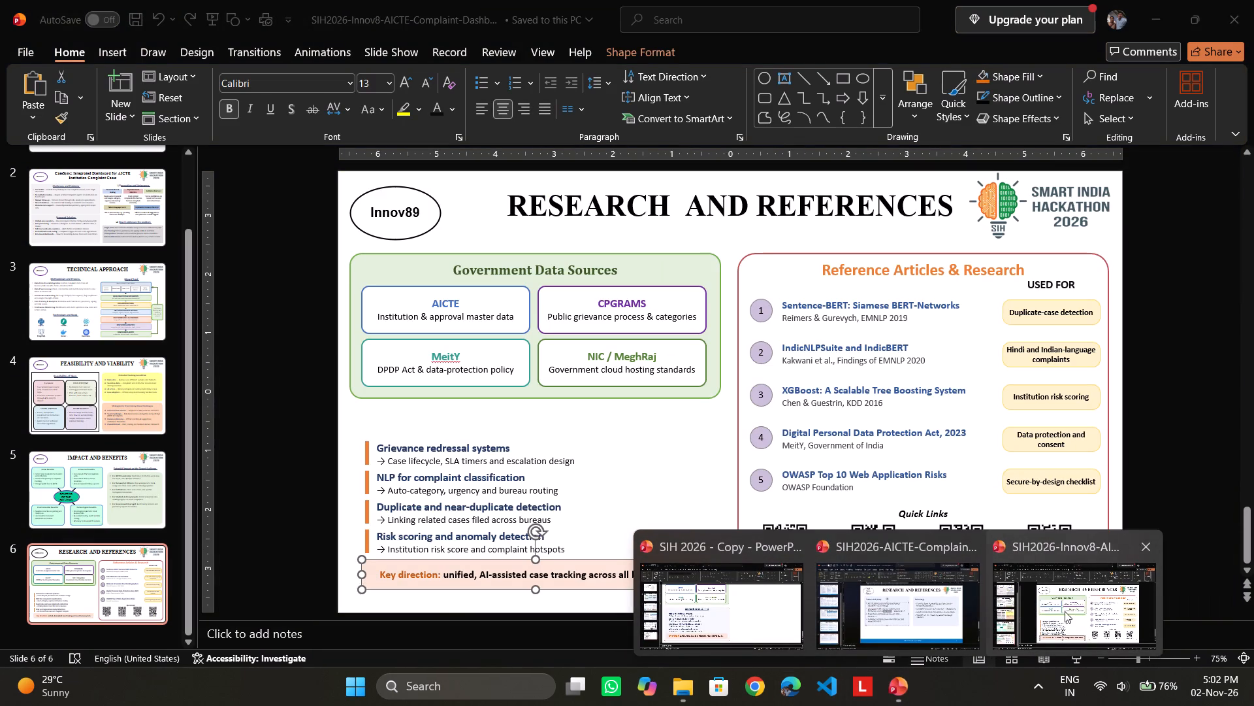
{"action": "left_click", "coordinate": [1065, 611]}
{"action": "right_click", "coordinate": [364, 458]}
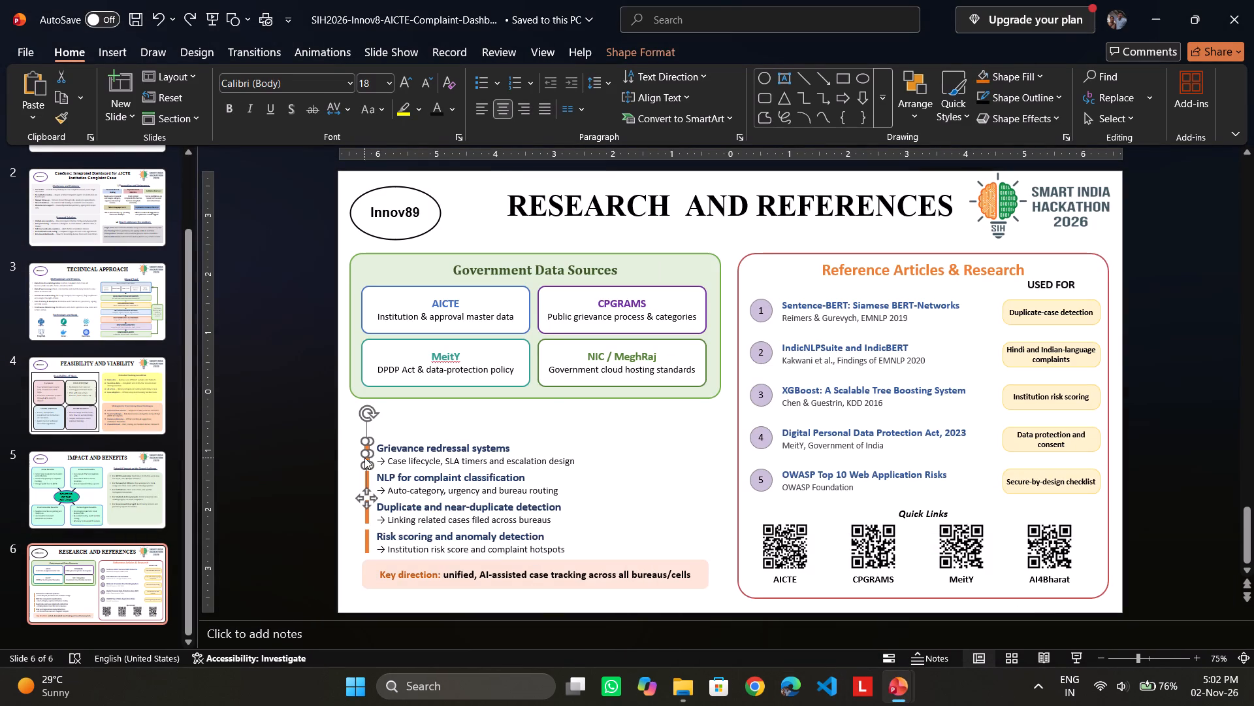
{"action": "left_click", "coordinate": [389, 254]}
{"action": "left_click", "coordinate": [893, 683]}
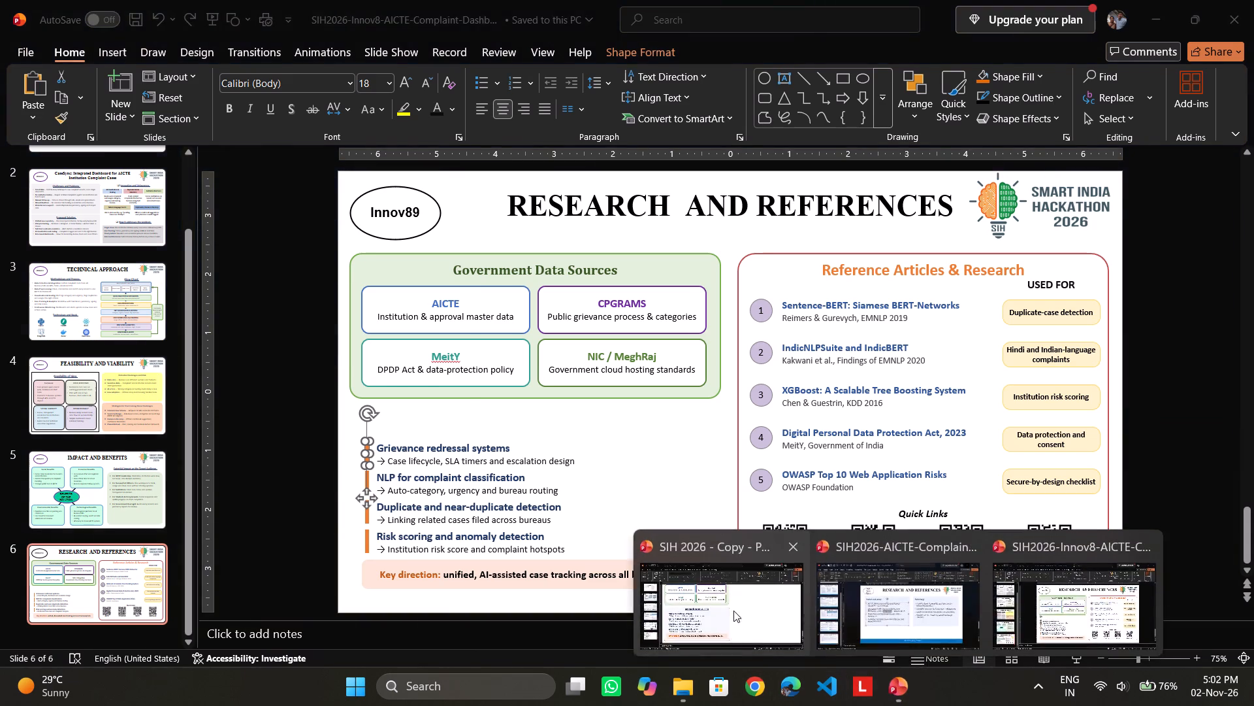
{"action": "left_click", "coordinate": [733, 611]}
{"action": "right_click", "coordinate": [208, 392]}
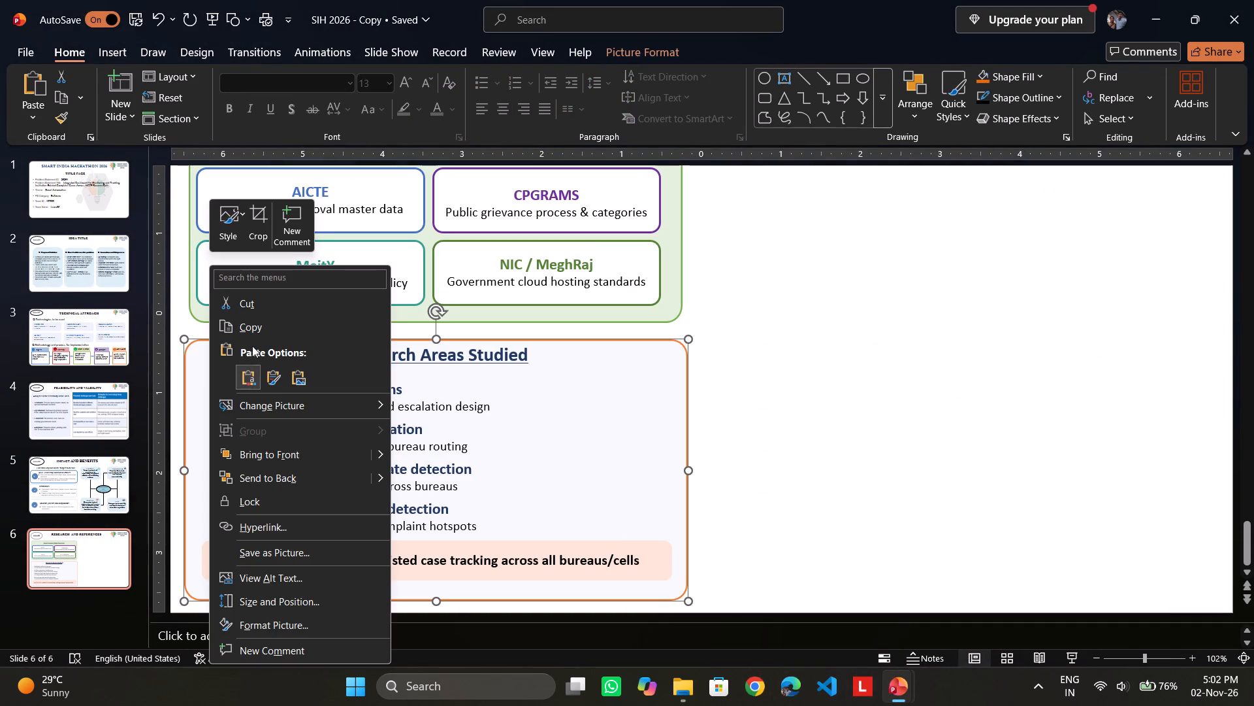
{"action": "left_click", "coordinate": [268, 371]}
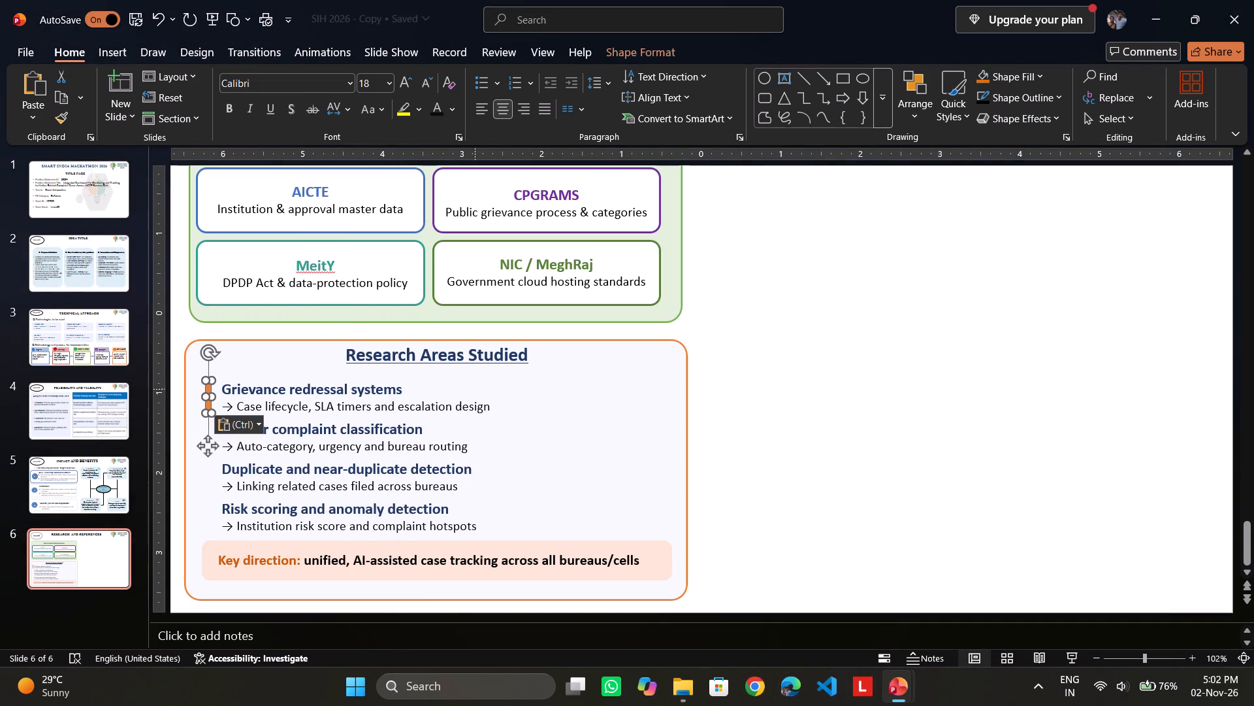
{"action": "left_click", "coordinate": [624, 419]}
{"action": "left_click", "coordinate": [931, 449]}
{"action": "left_click", "coordinate": [946, 469]}
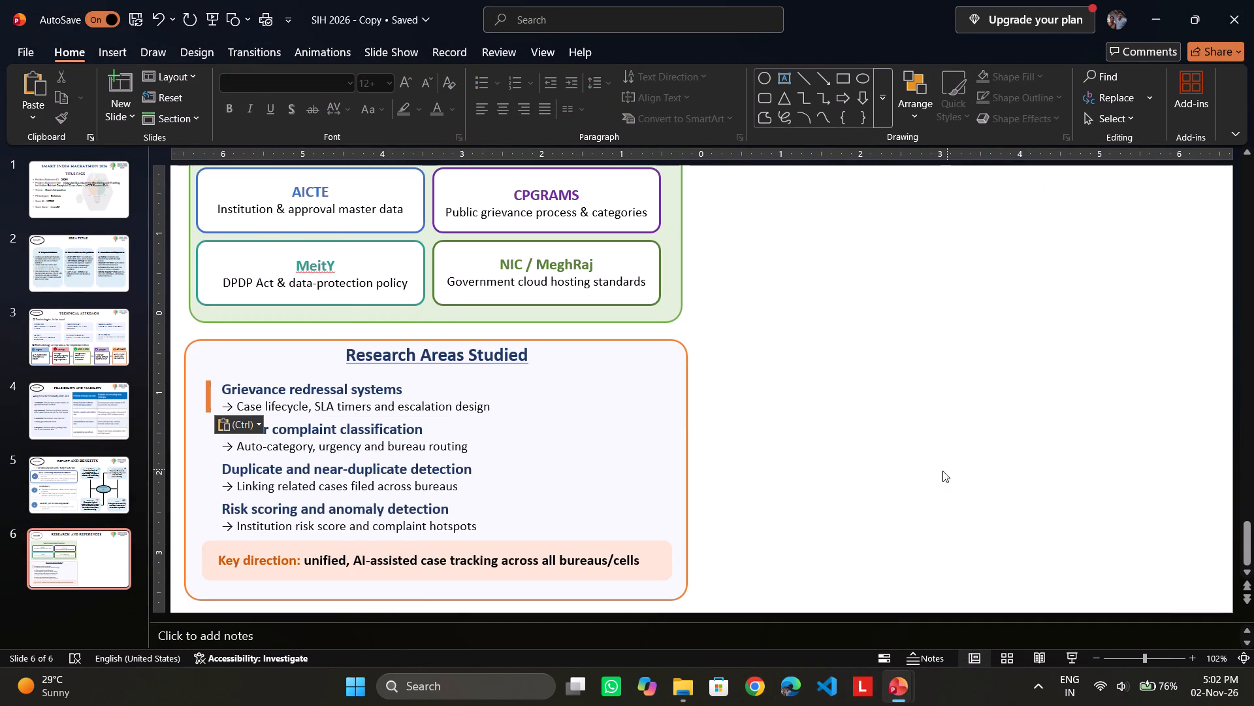
{"action": "left_click", "coordinate": [814, 450]}
{"action": "left_click", "coordinate": [900, 458]}
Copy the orange accent bar beside NLP for complaint classification from the Innov8 deck to SIH 2026 - Copy's matching heading, keeping source formatting.
{"action": "left_click", "coordinate": [898, 687]}
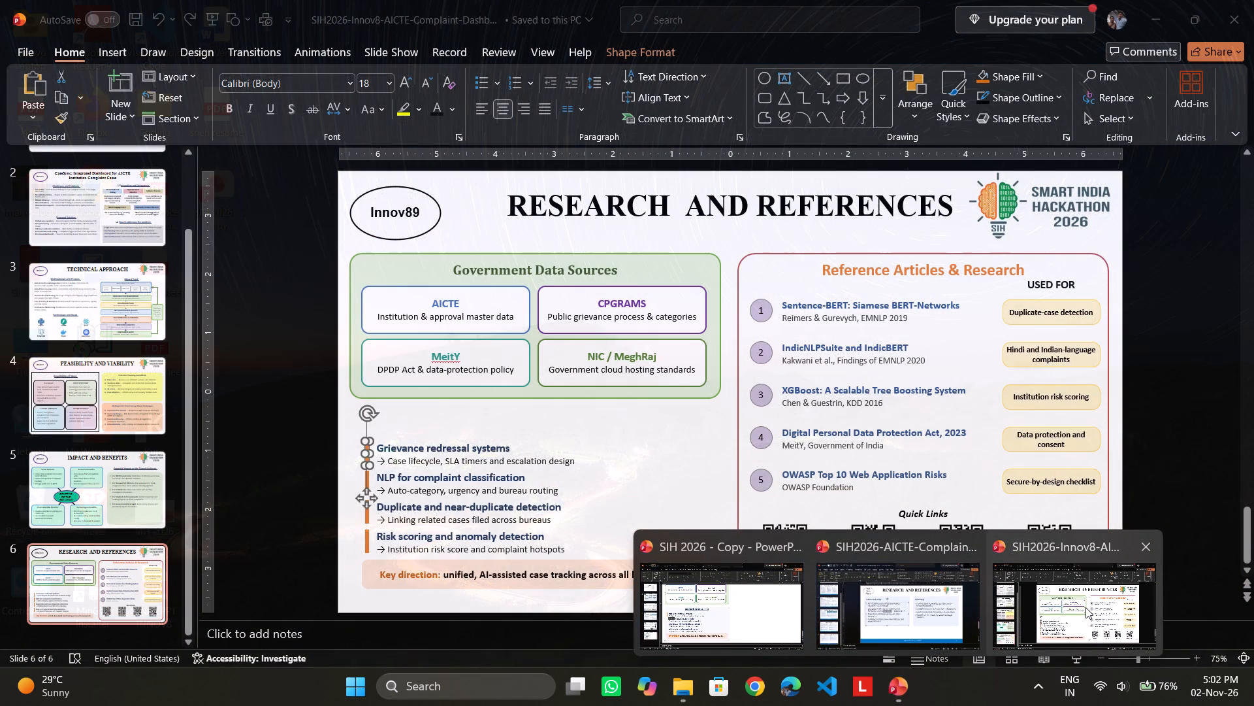
{"action": "left_click", "coordinate": [1085, 607]}
{"action": "left_click", "coordinate": [335, 481]}
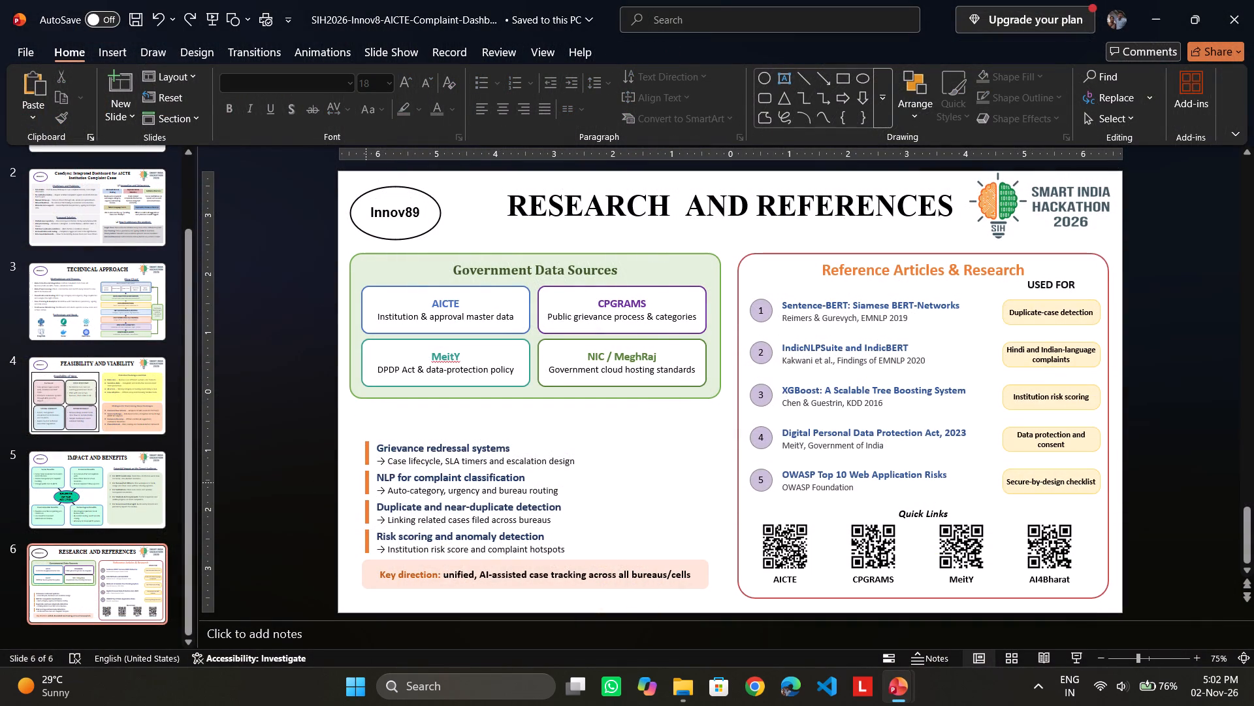
{"action": "right_click", "coordinate": [367, 482]}
{"action": "left_click", "coordinate": [418, 73]}
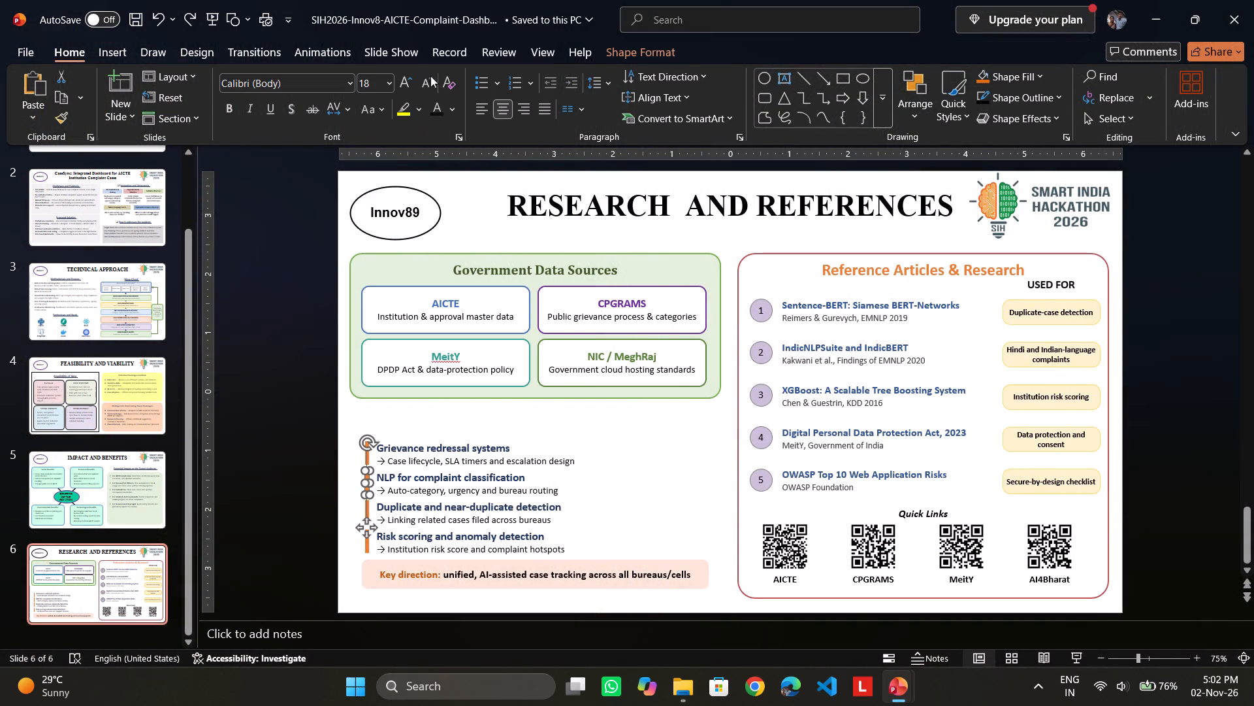
{"action": "left_click", "coordinate": [886, 679]}
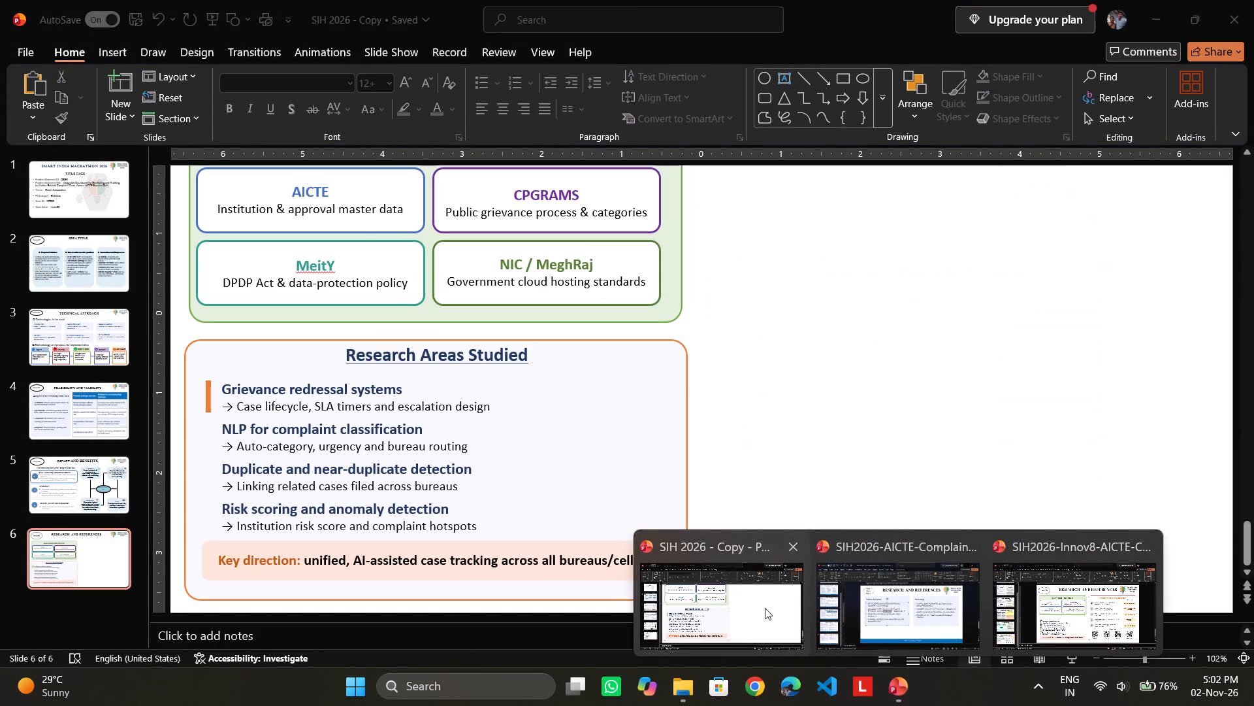
{"action": "left_click", "coordinate": [765, 608]}
{"action": "right_click", "coordinate": [205, 434]}
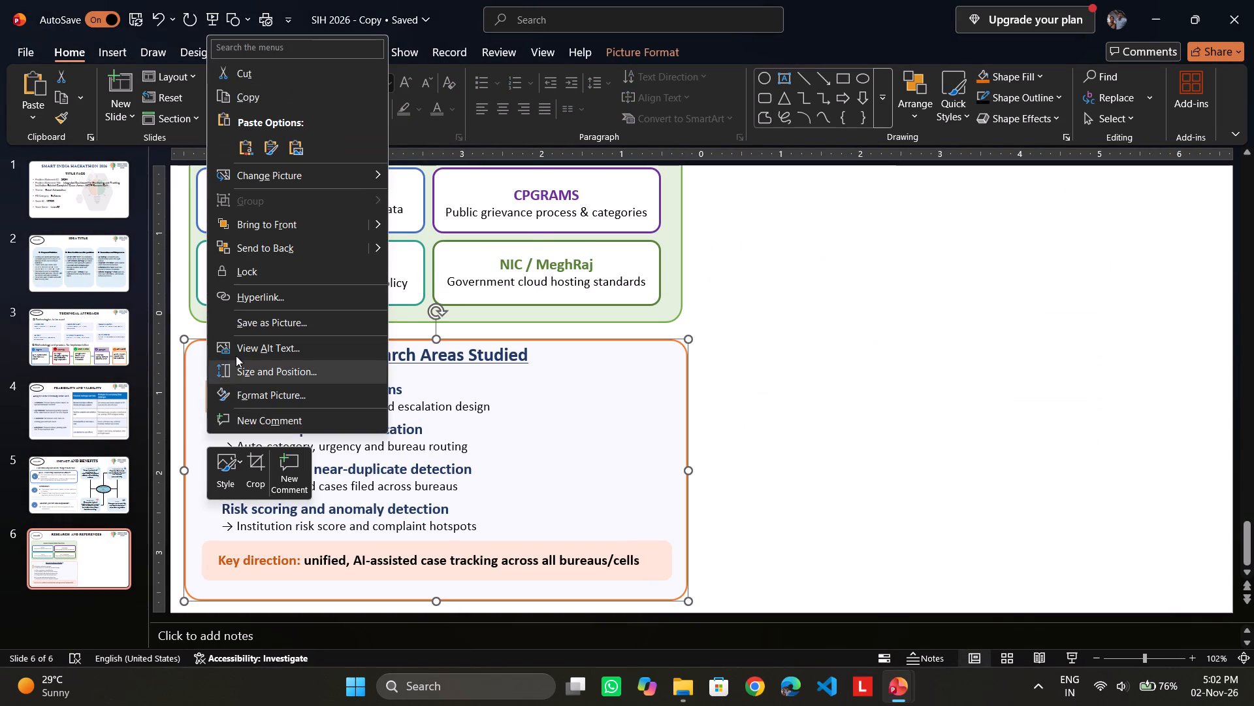
{"action": "left_click", "coordinate": [270, 150]}
{"action": "left_click", "coordinate": [961, 458]}
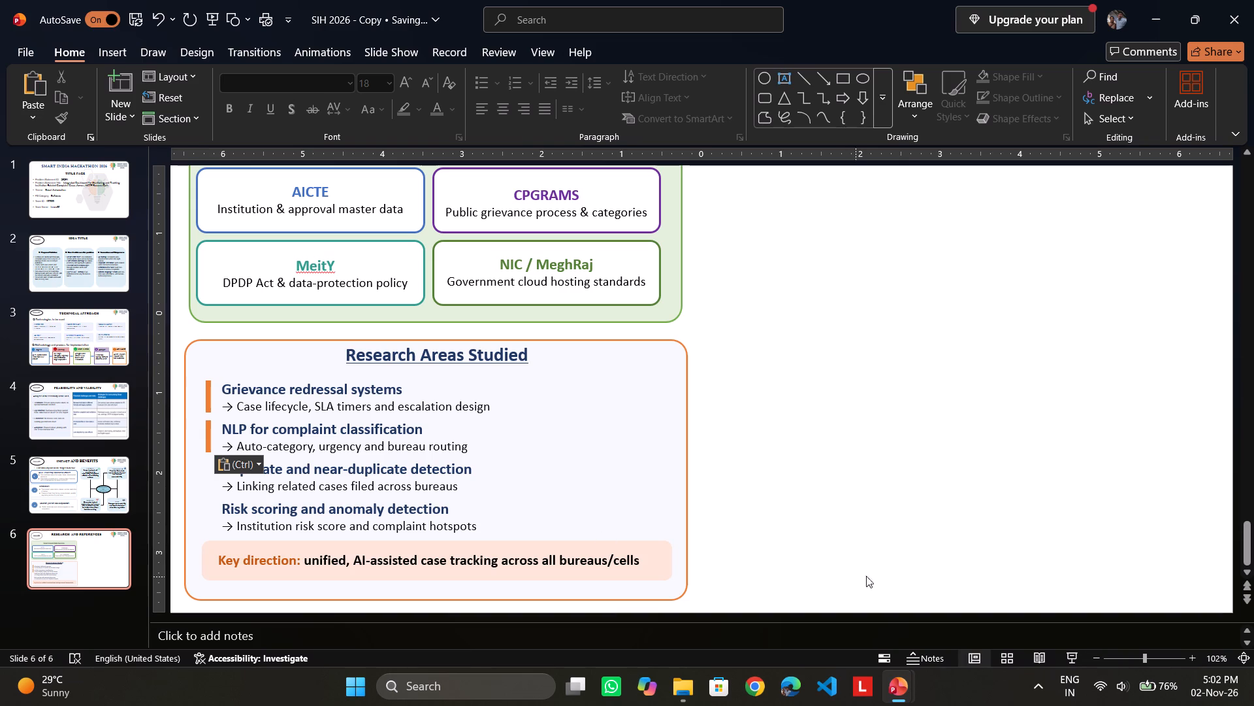
{"action": "left_click", "coordinate": [906, 539]}
{"action": "left_click", "coordinate": [867, 477]}
Copy the orange accent bar beside Duplicate and near-duplicate detection from the Innov8 deck to SIH 2026 - Copy's matching heading, keeping source formatting.
{"action": "left_click", "coordinate": [893, 684]}
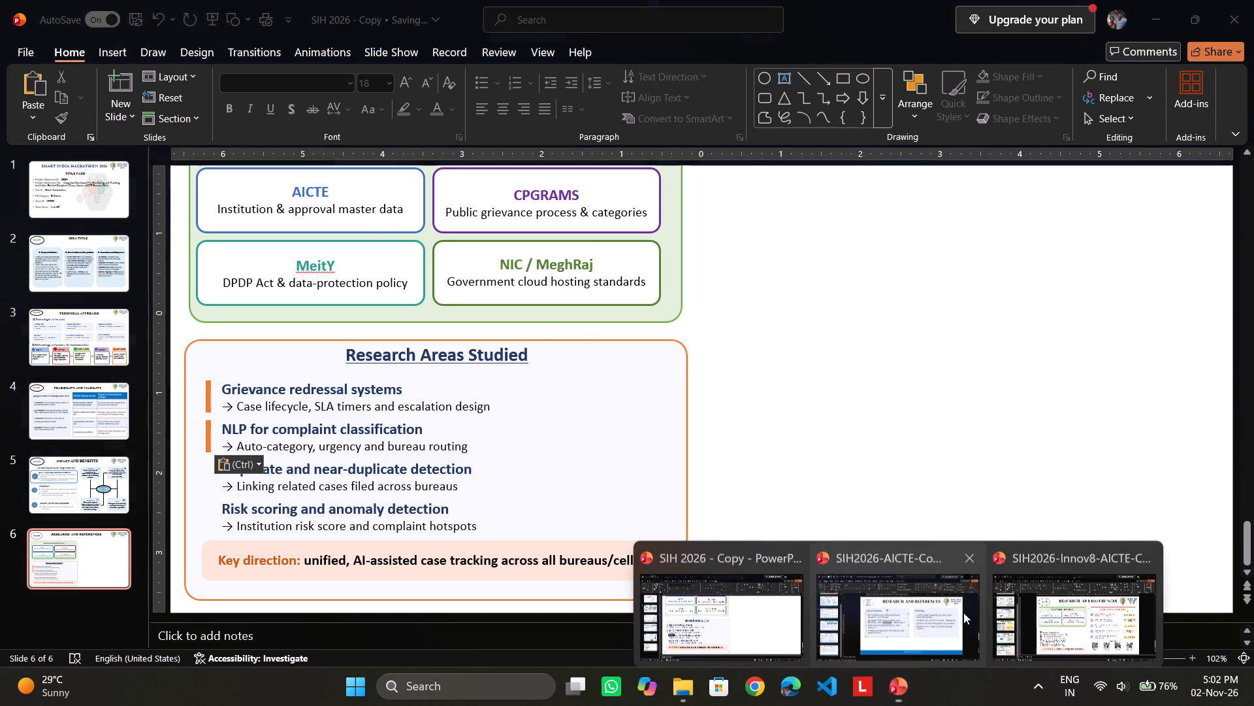
{"action": "left_click", "coordinate": [1088, 595]}
{"action": "left_click", "coordinate": [663, 489]}
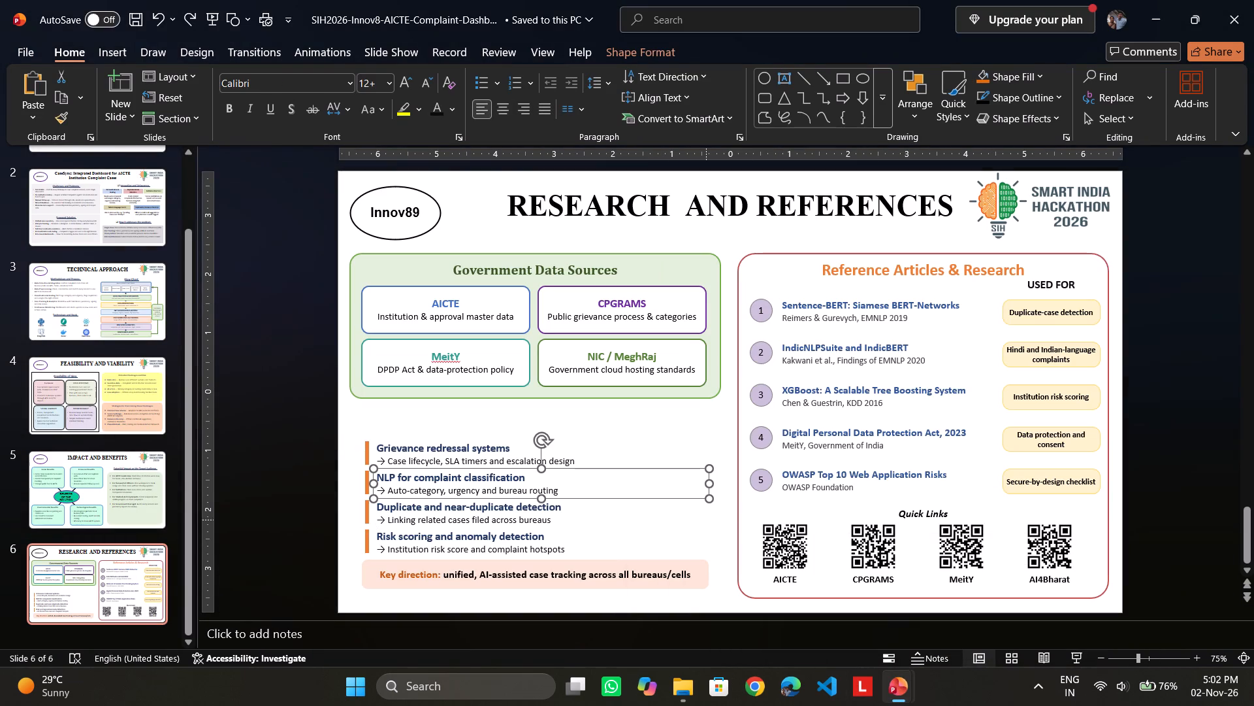
{"action": "right_click", "coordinate": [365, 505]}
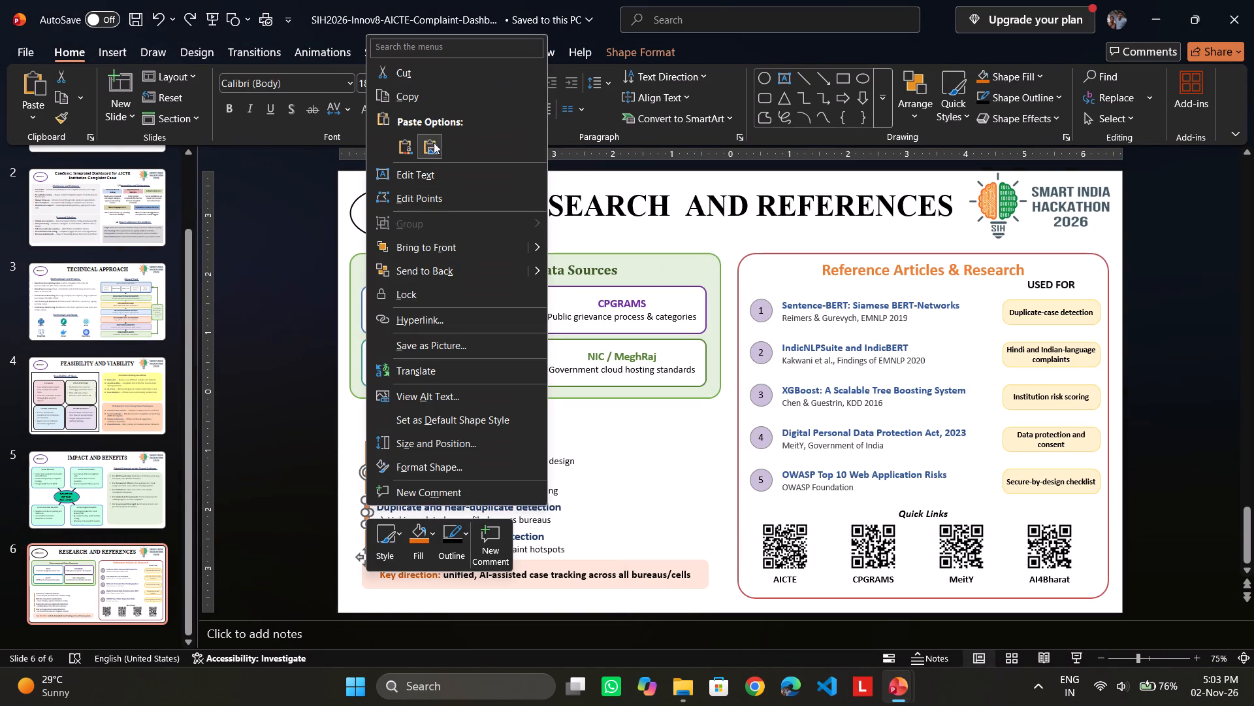
{"action": "left_click", "coordinate": [411, 97]}
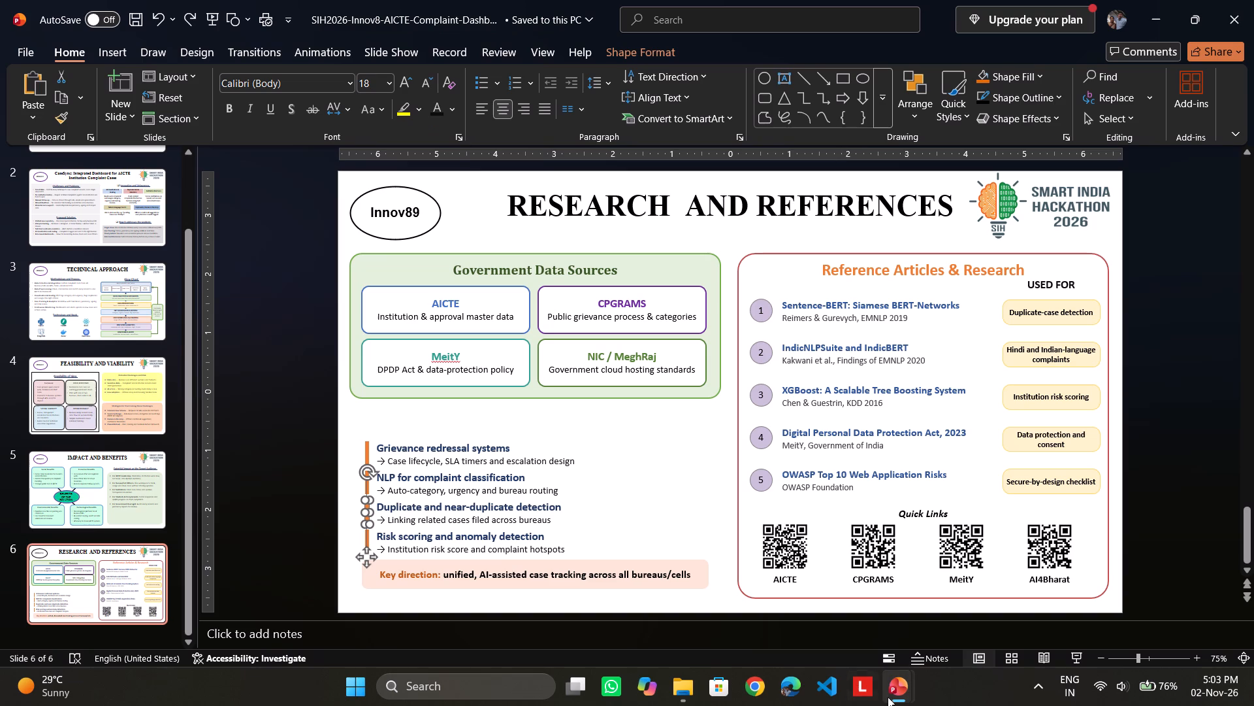
{"action": "left_click", "coordinate": [890, 698]}
{"action": "left_click", "coordinate": [705, 607]}
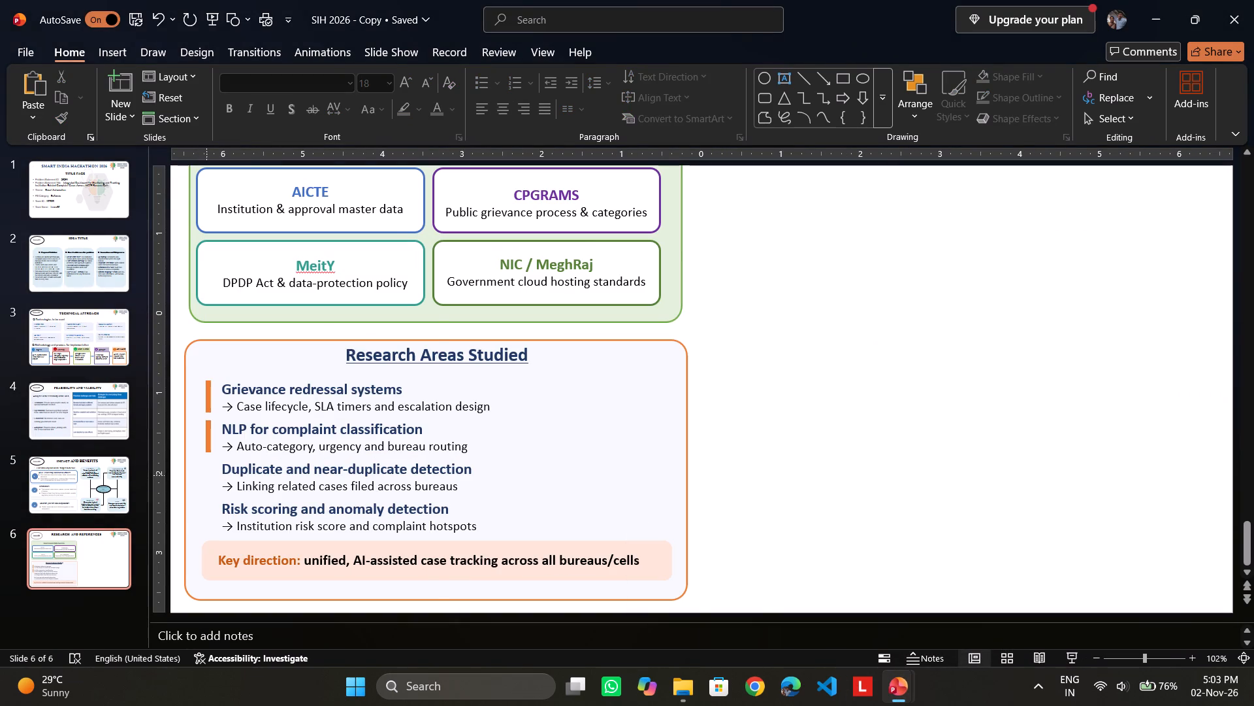
{"action": "right_click", "coordinate": [208, 473]}
{"action": "left_click", "coordinate": [272, 184]}
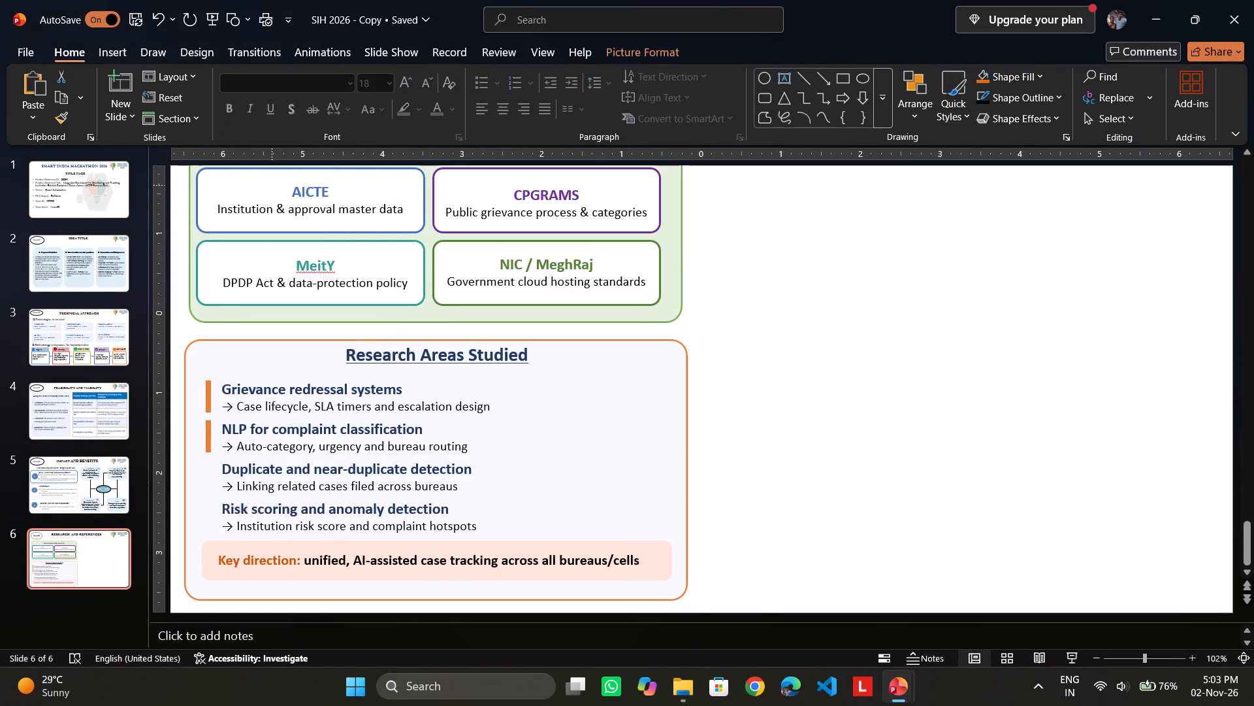
{"action": "left_click", "coordinate": [897, 468]}
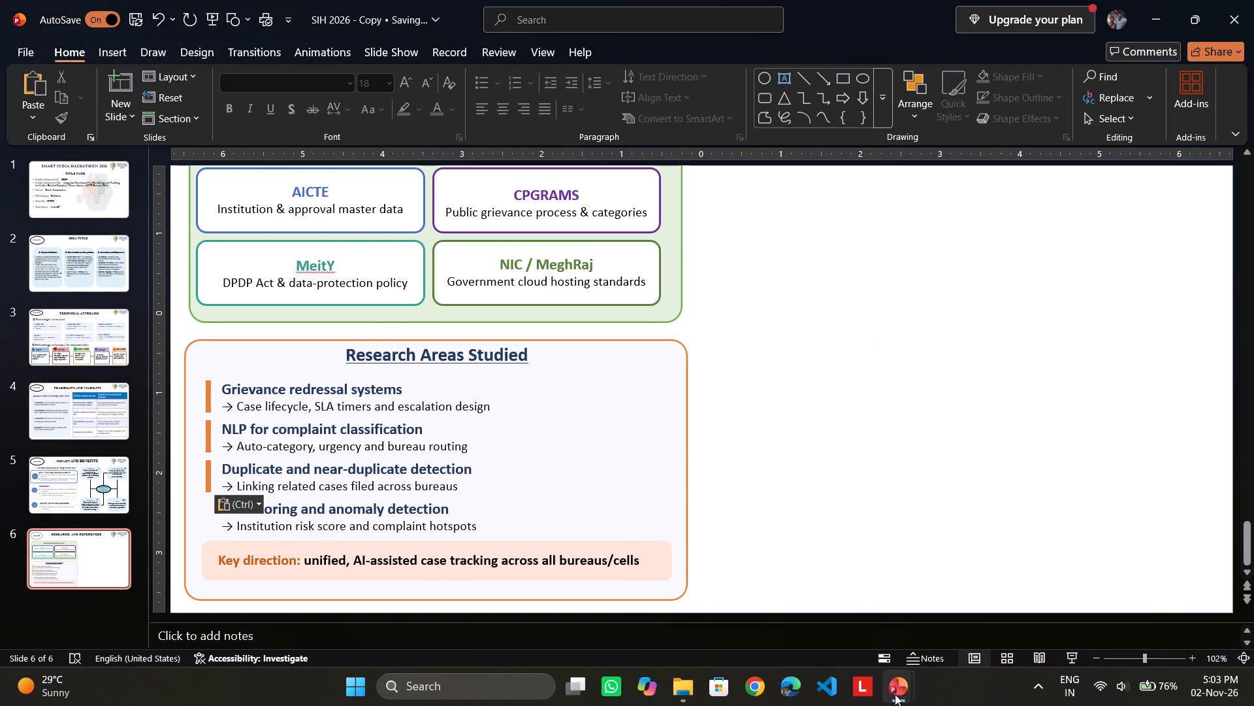
Copy the orange accent bar beside Risk scoring and anomaly detection from the Innov8 deck to SIH 2026 - Copy's matching heading, keeping source formatting.
{"action": "left_click", "coordinate": [895, 695]}
{"action": "left_click", "coordinate": [1040, 624]}
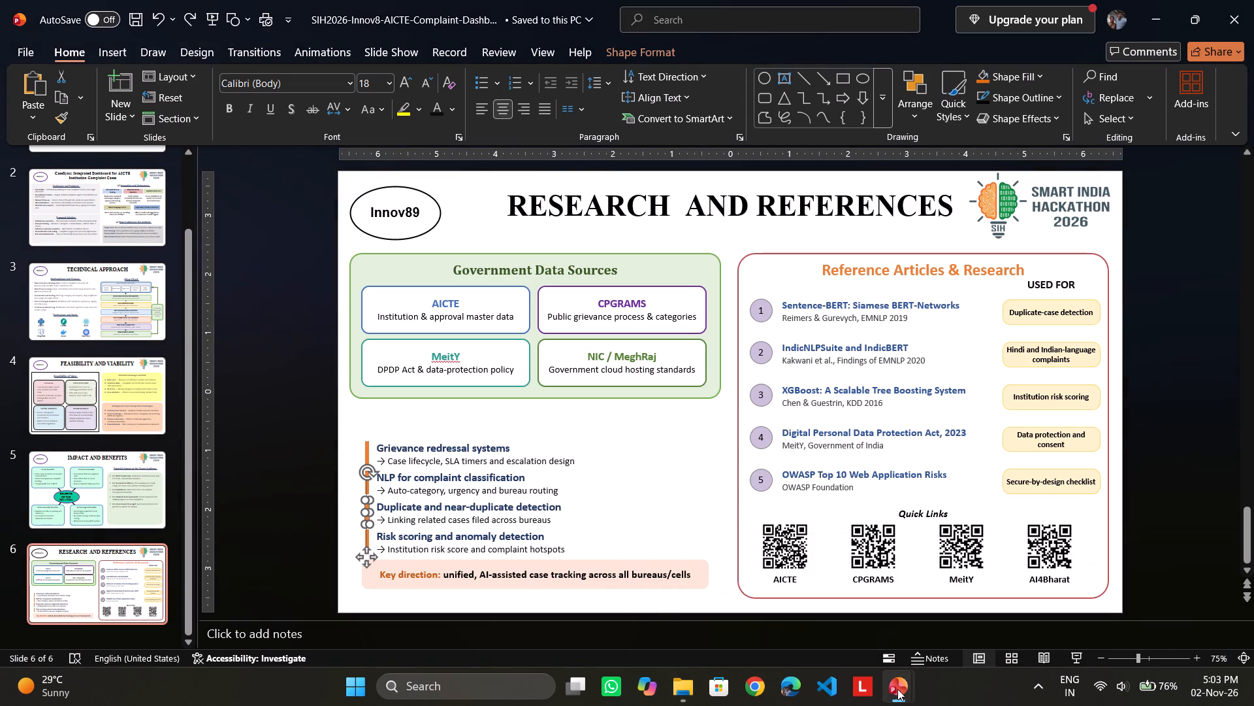
{"action": "left_click", "coordinate": [898, 690]}
{"action": "left_click", "coordinate": [1108, 623]}
{"action": "left_click", "coordinate": [903, 692]}
{"action": "left_click", "coordinate": [1056, 607]}
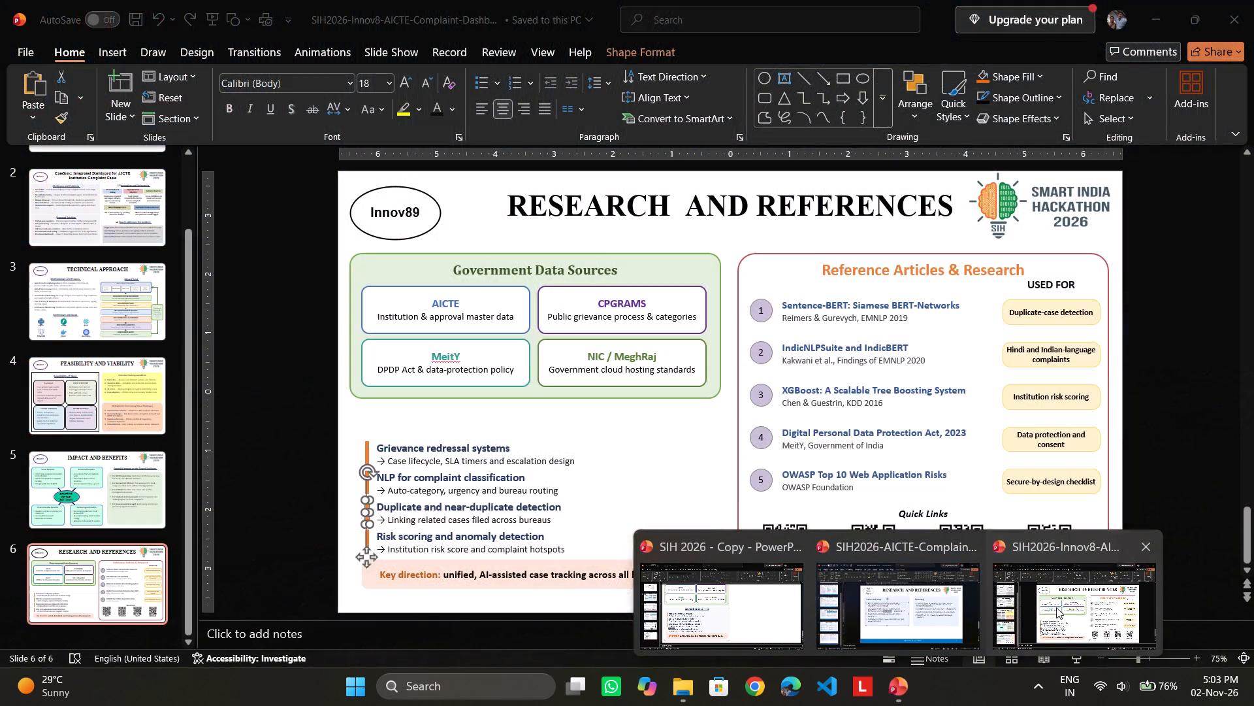
{"action": "left_click_drag", "start_coordinate": [243, 543], "coordinate": [249, 545]}
{"action": "right_click", "coordinate": [368, 542]}
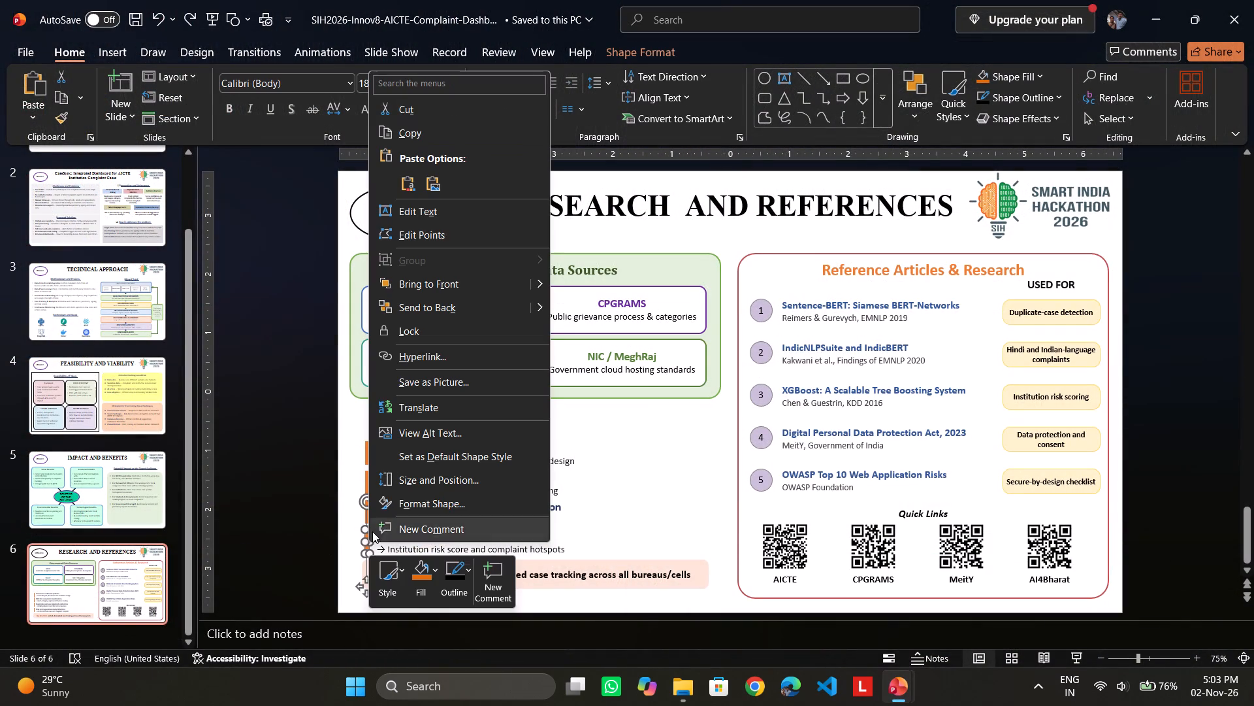
{"action": "left_click", "coordinate": [408, 135]}
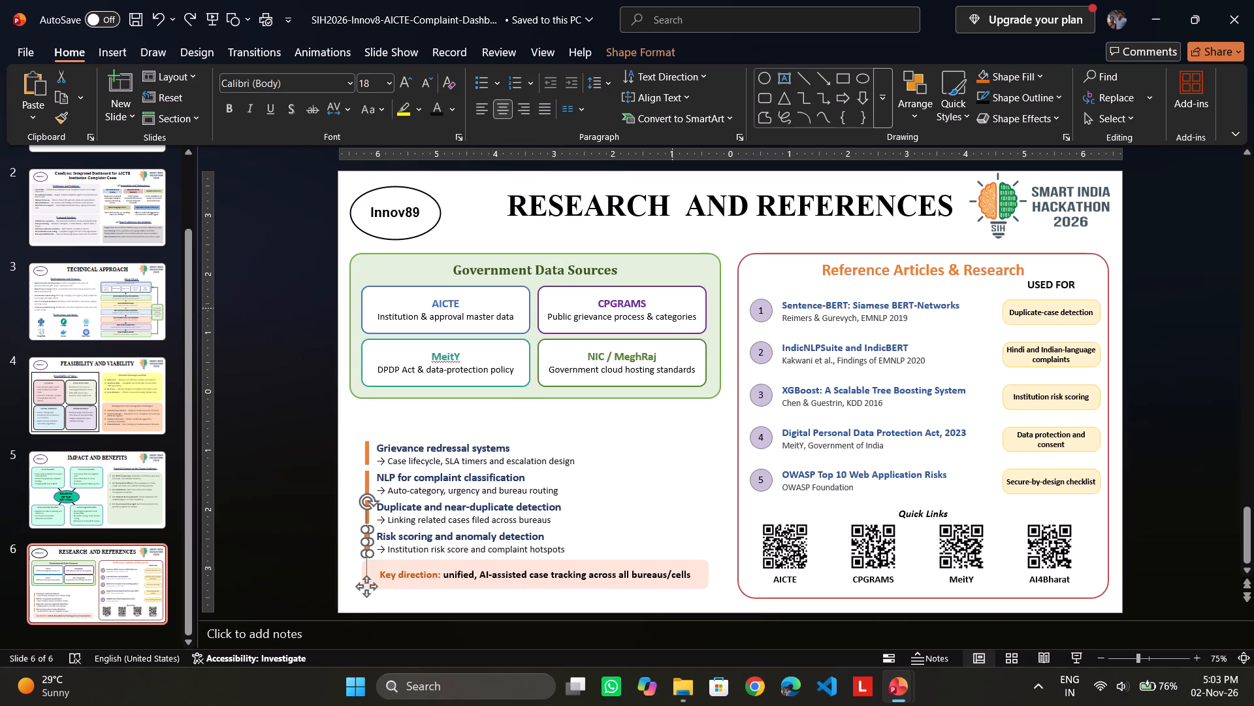
{"action": "left_click", "coordinate": [901, 692]}
{"action": "left_click", "coordinate": [762, 607]}
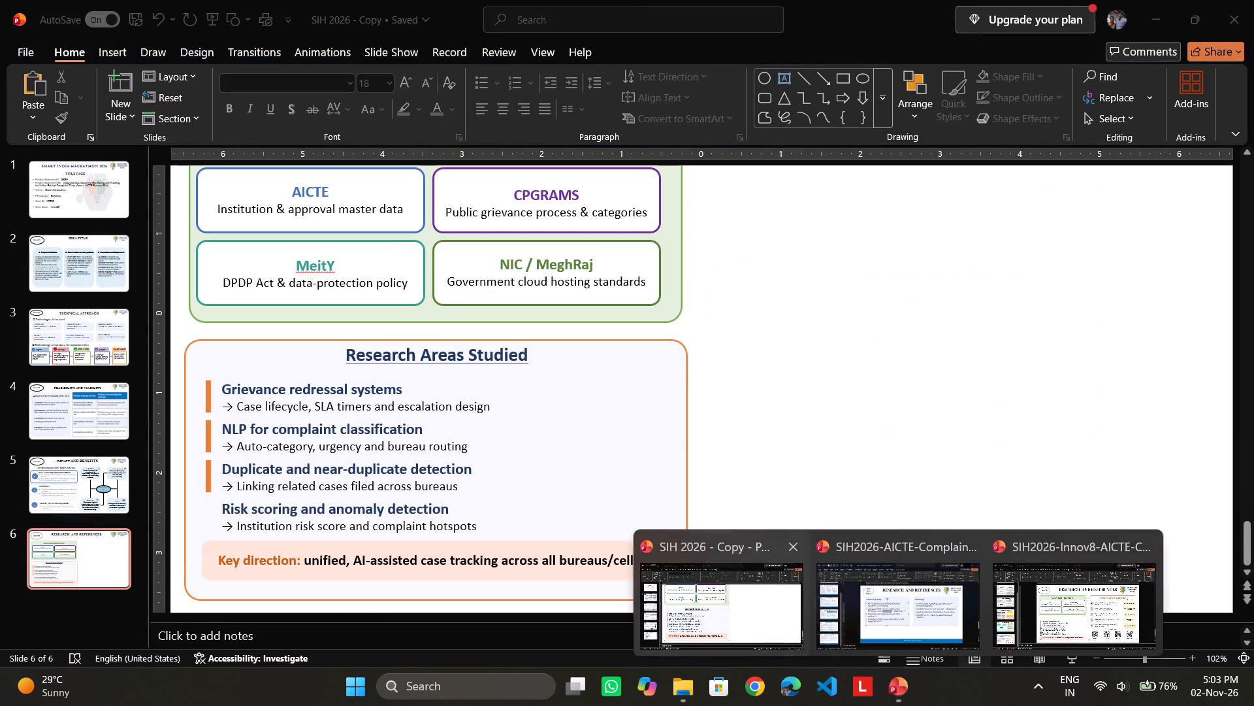
{"action": "right_click", "coordinate": [208, 511]}
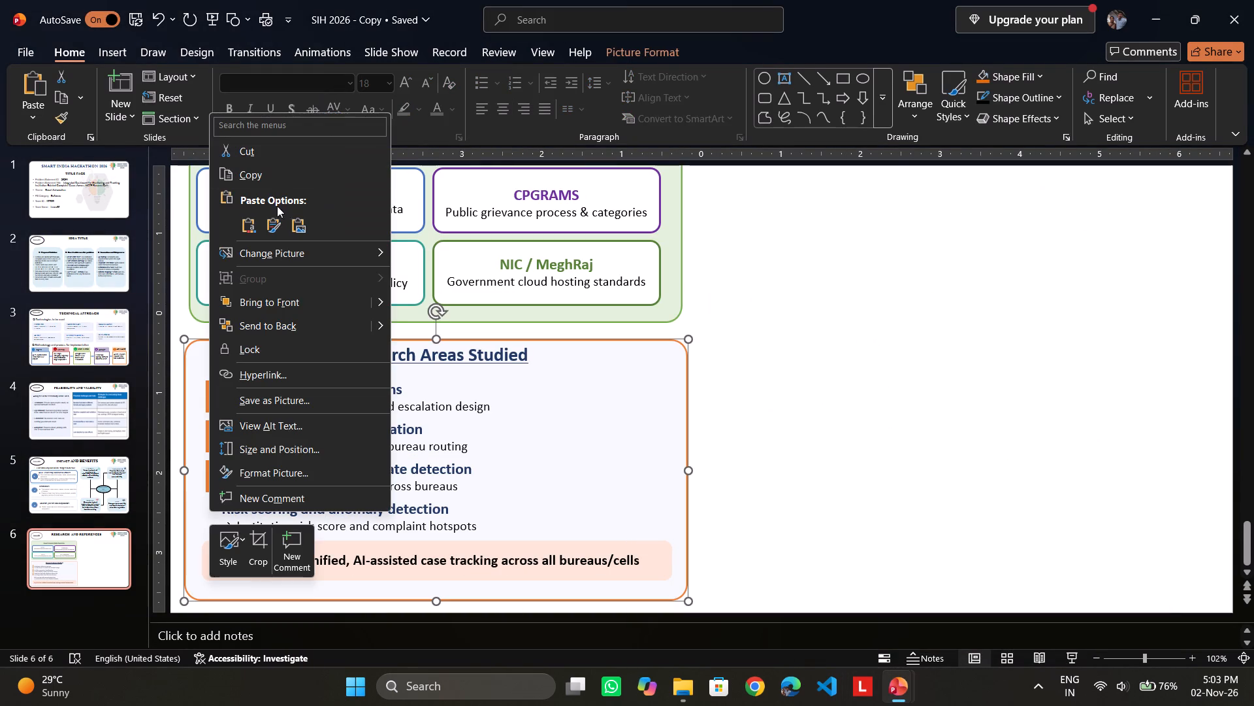
{"action": "left_click", "coordinate": [272, 224]}
{"action": "left_click", "coordinate": [1018, 395]}
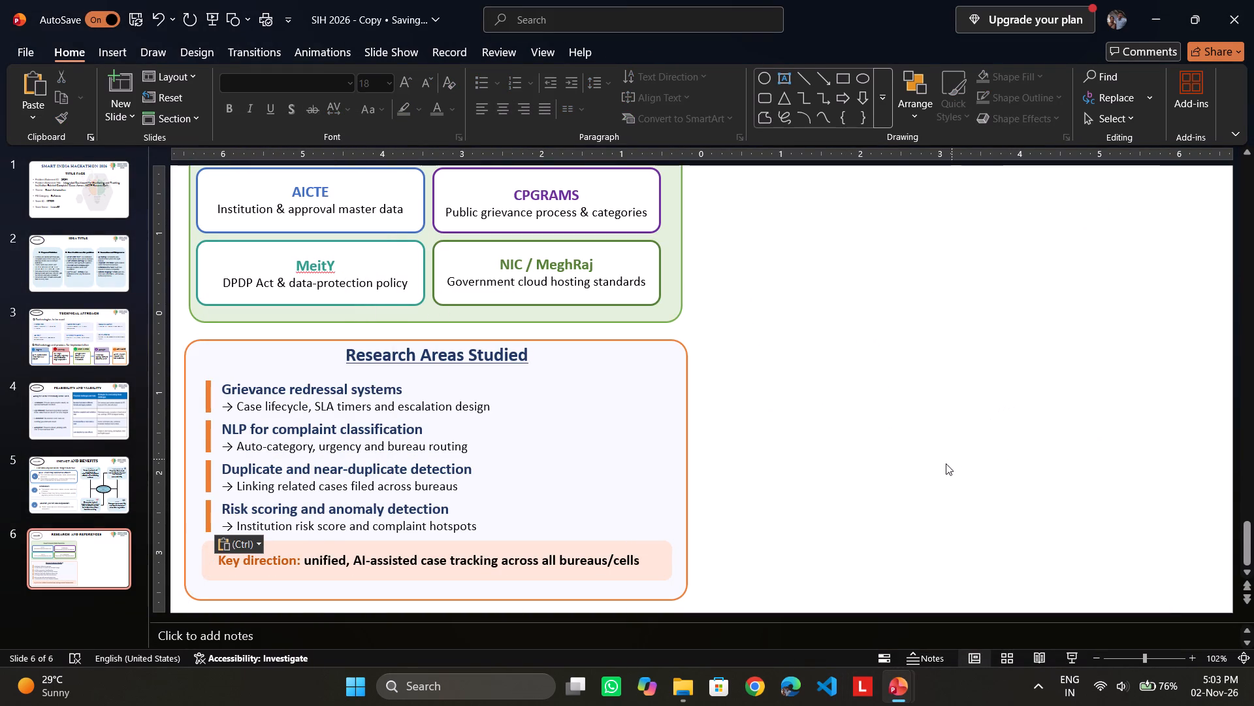
{"action": "left_click", "coordinate": [942, 462]}
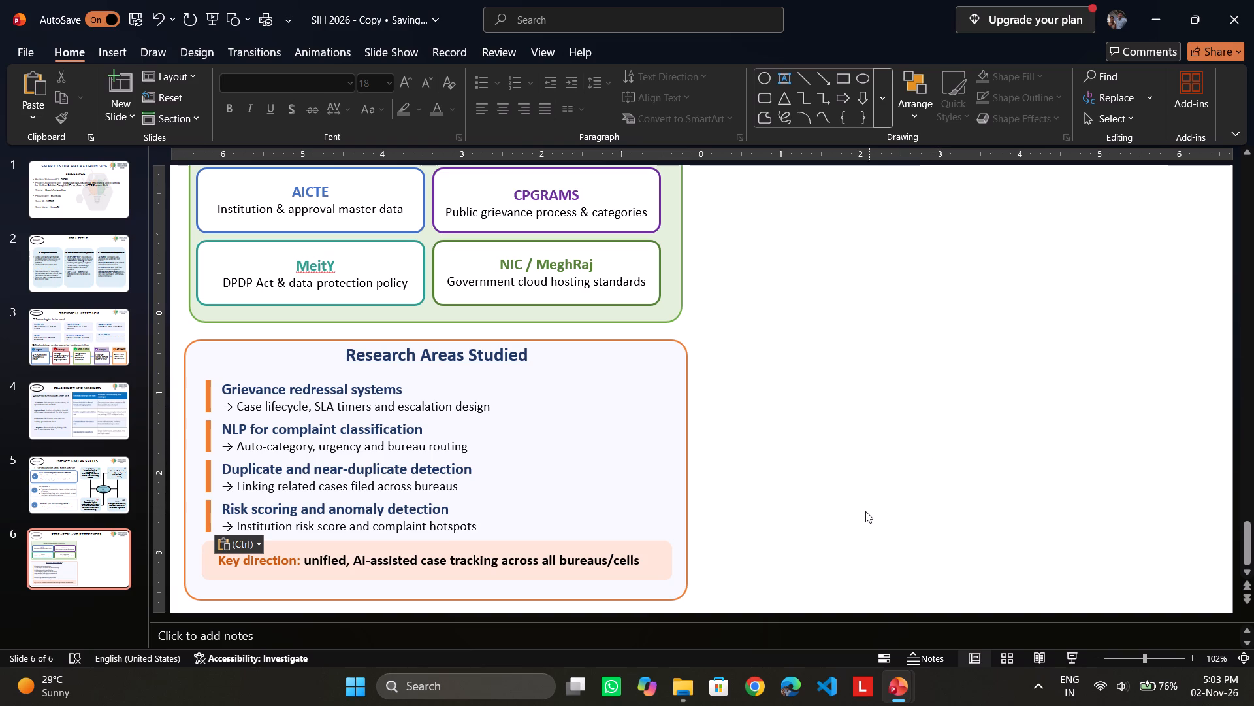
{"action": "left_click", "coordinate": [865, 513]}
Move the peach bar and its Key direction text slightly lower in the Research Areas Studied box, keeping the text vertically centred on the bar.
{"action": "left_click", "coordinate": [485, 575]}
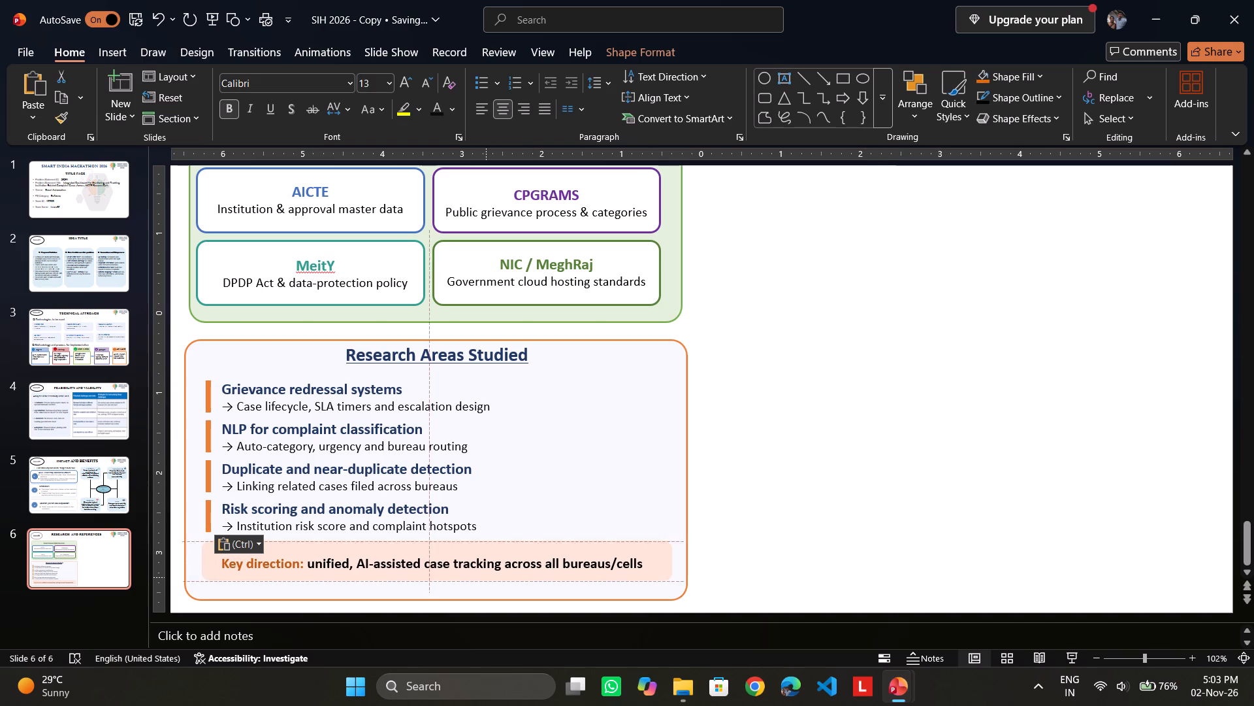
{"action": "left_click", "coordinate": [832, 580]}
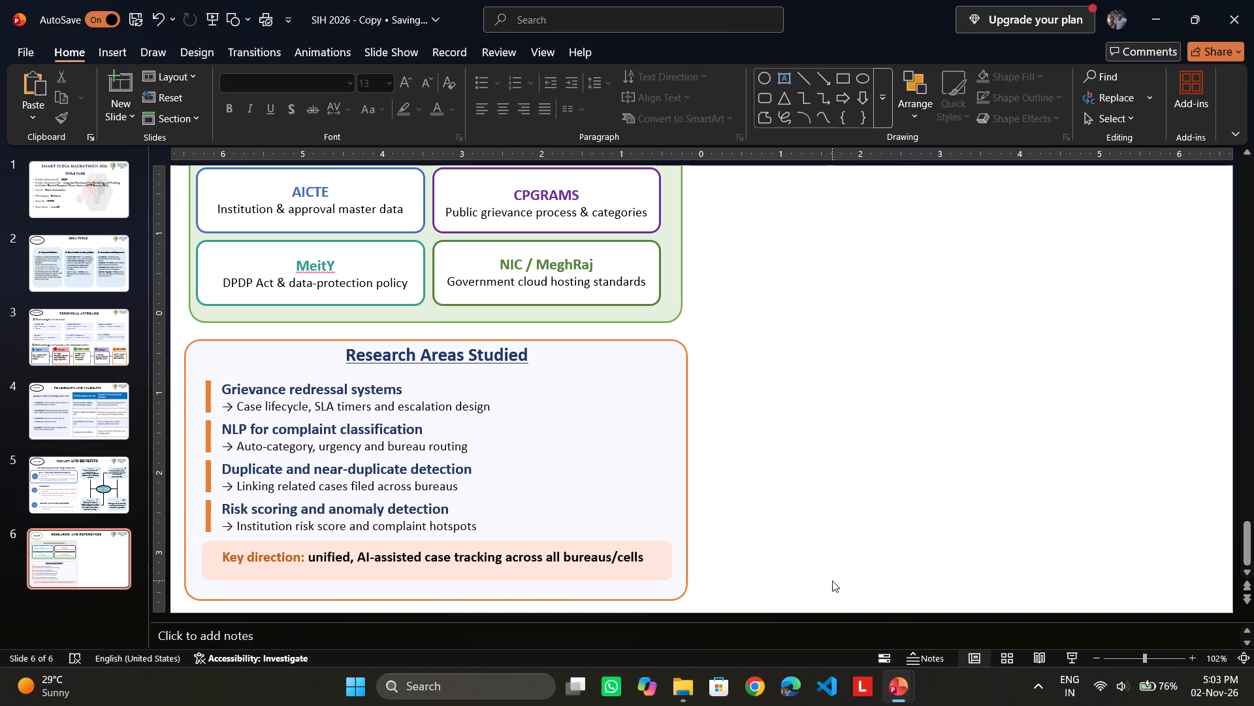
{"action": "left_click", "coordinate": [661, 581]}
{"action": "left_click", "coordinate": [666, 577]}
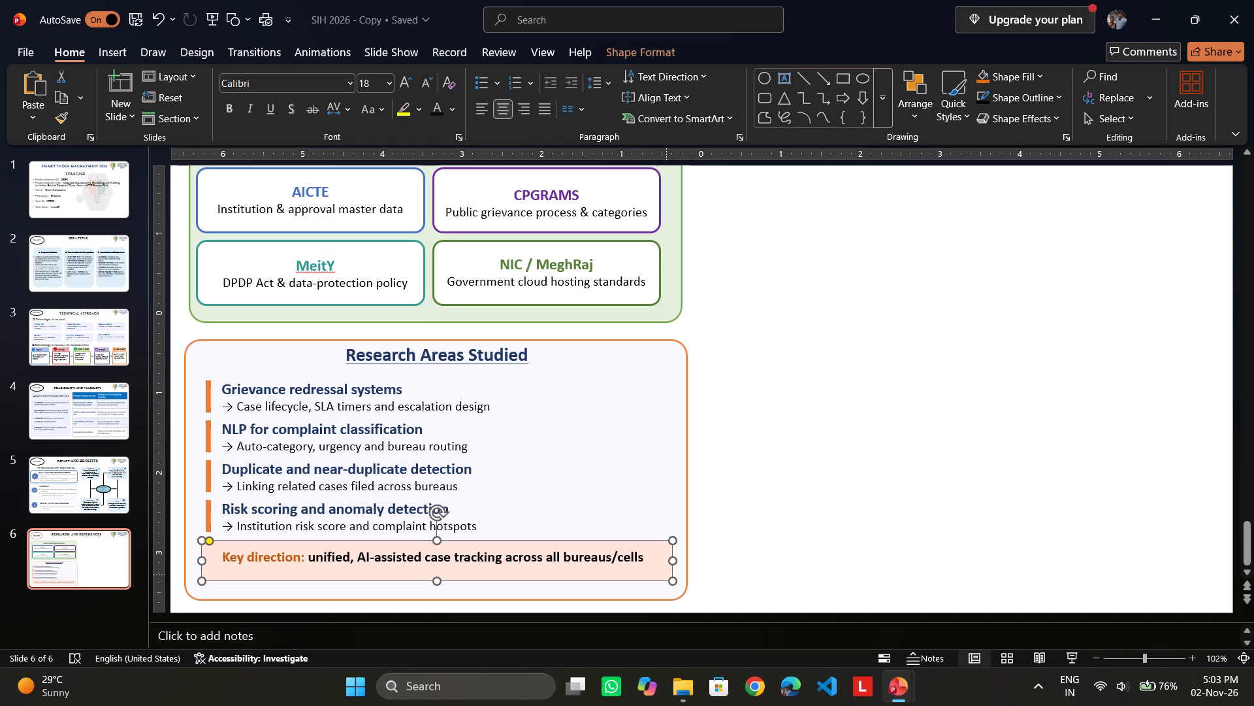
{"action": "left_click_drag", "start_coordinate": [652, 577], "coordinate": [653, 585]}
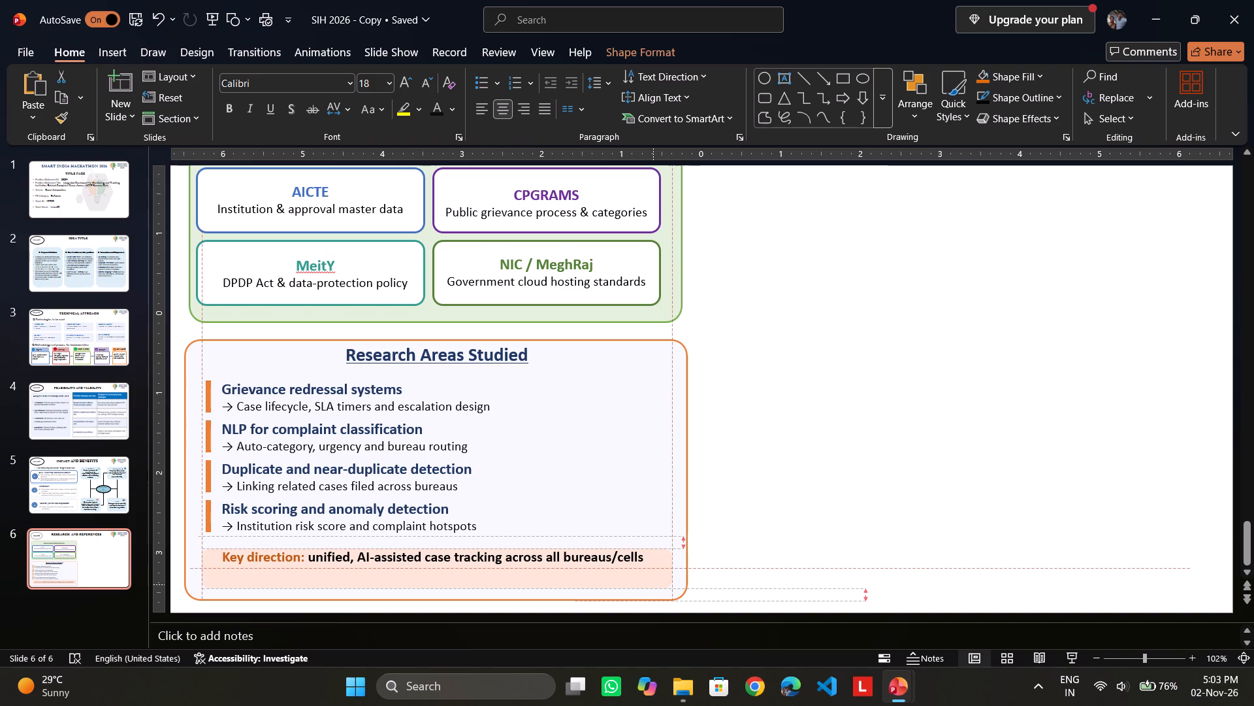
{"action": "left_click_drag", "start_coordinate": [653, 585], "coordinate": [656, 582]}
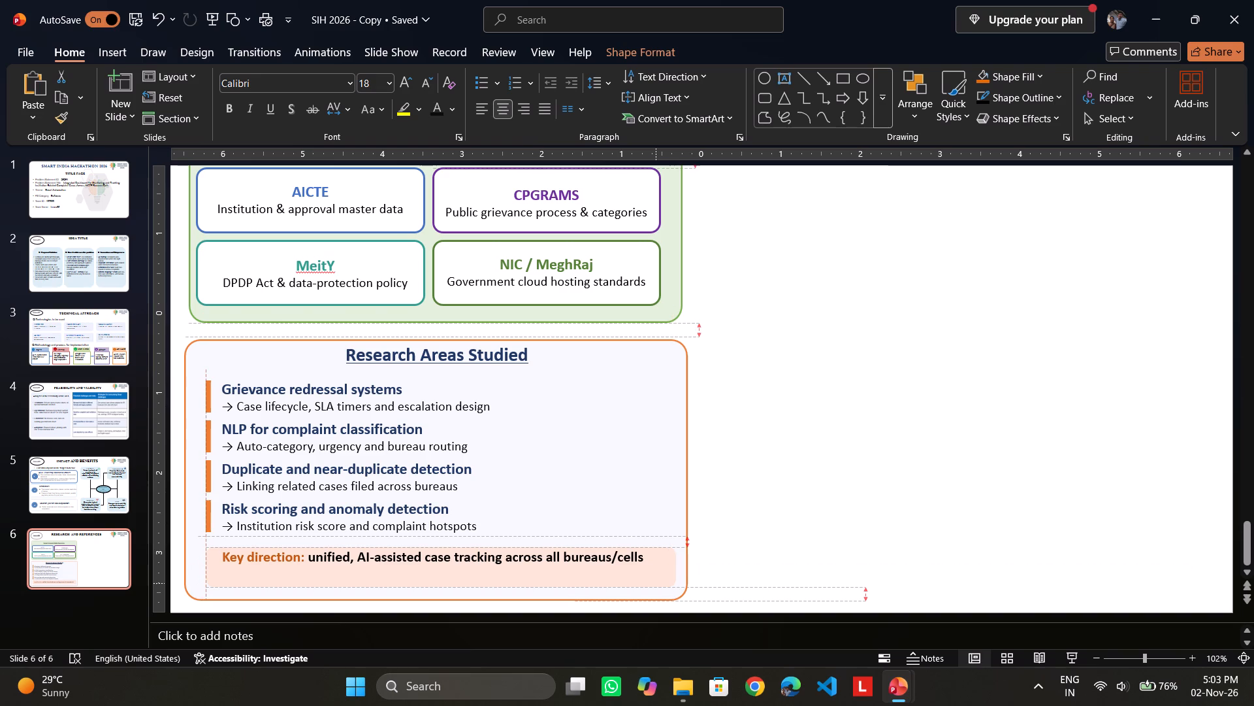
{"action": "left_click_drag", "start_coordinate": [656, 582], "coordinate": [653, 582]}
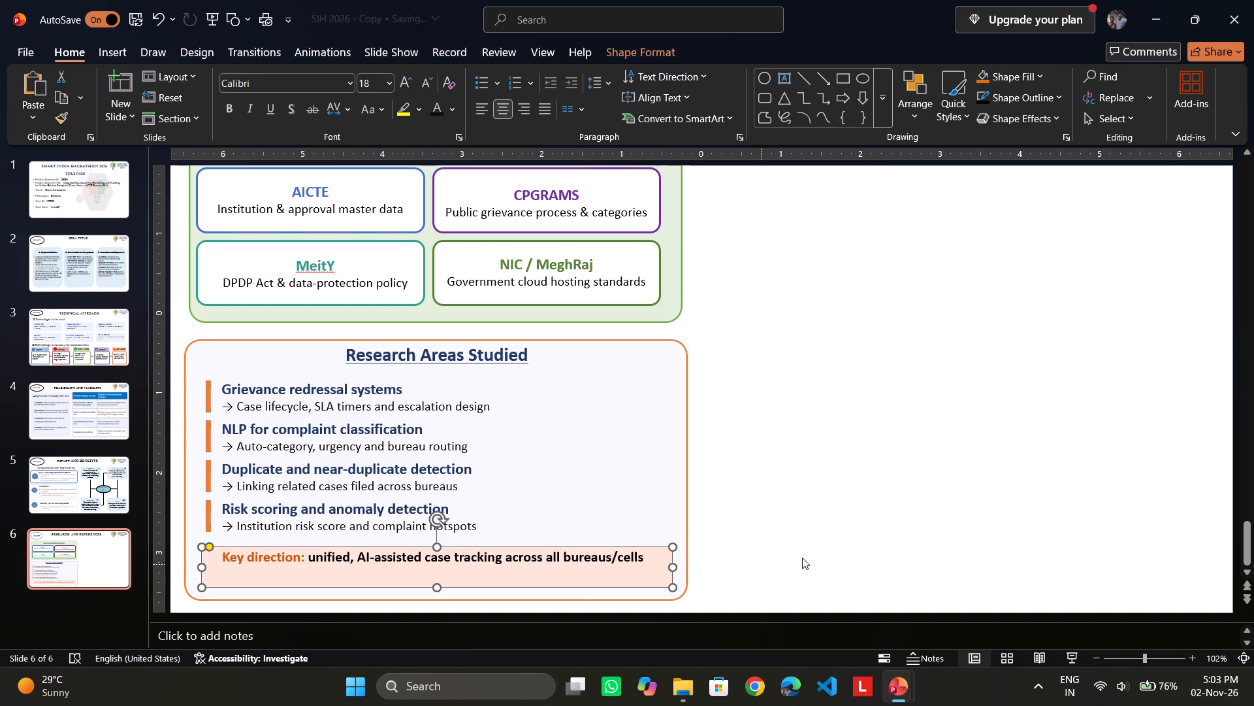
{"action": "left_click", "coordinate": [858, 546]}
{"action": "left_click", "coordinate": [554, 554]}
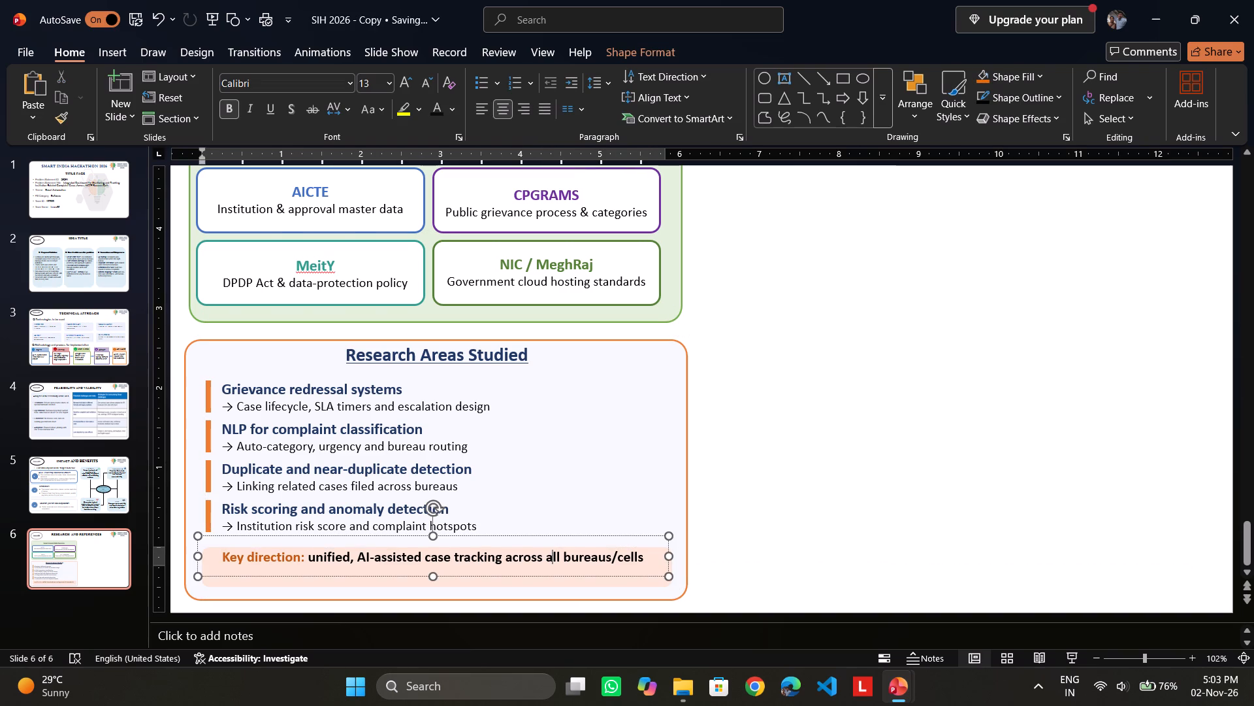
{"action": "left_click_drag", "start_coordinate": [543, 537], "coordinate": [543, 546]}
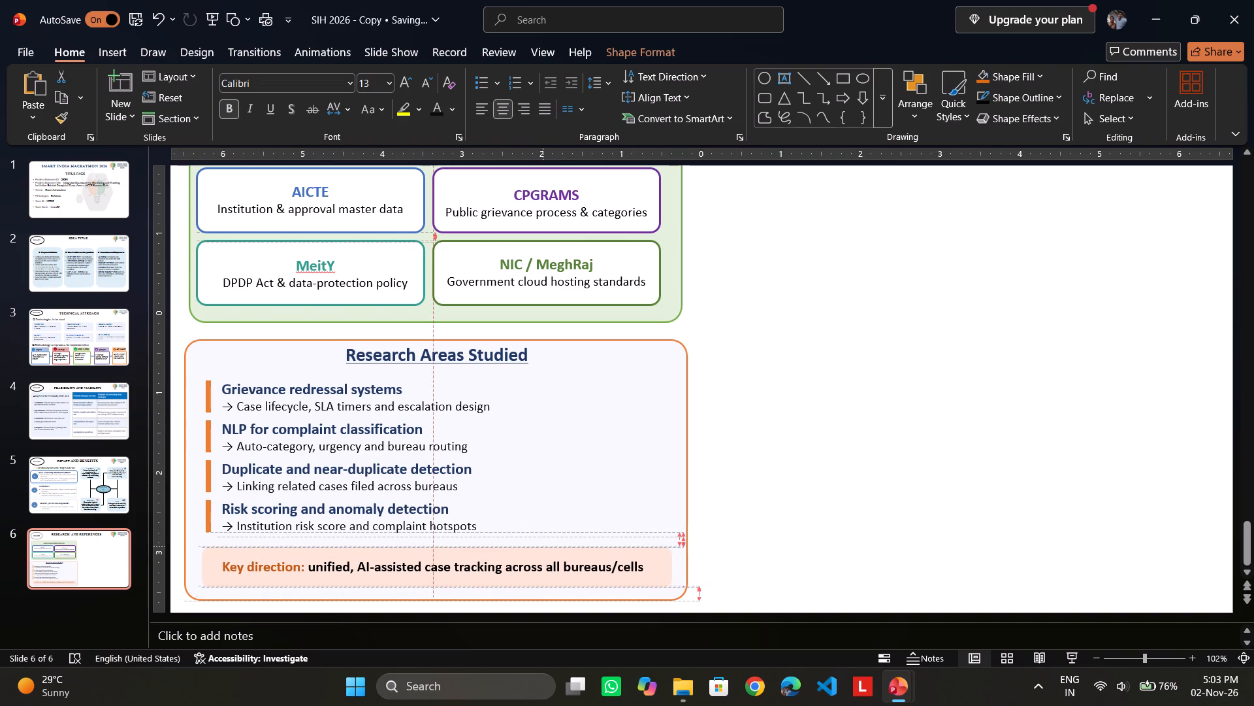
{"action": "left_click_drag", "start_coordinate": [543, 546], "coordinate": [541, 547]}
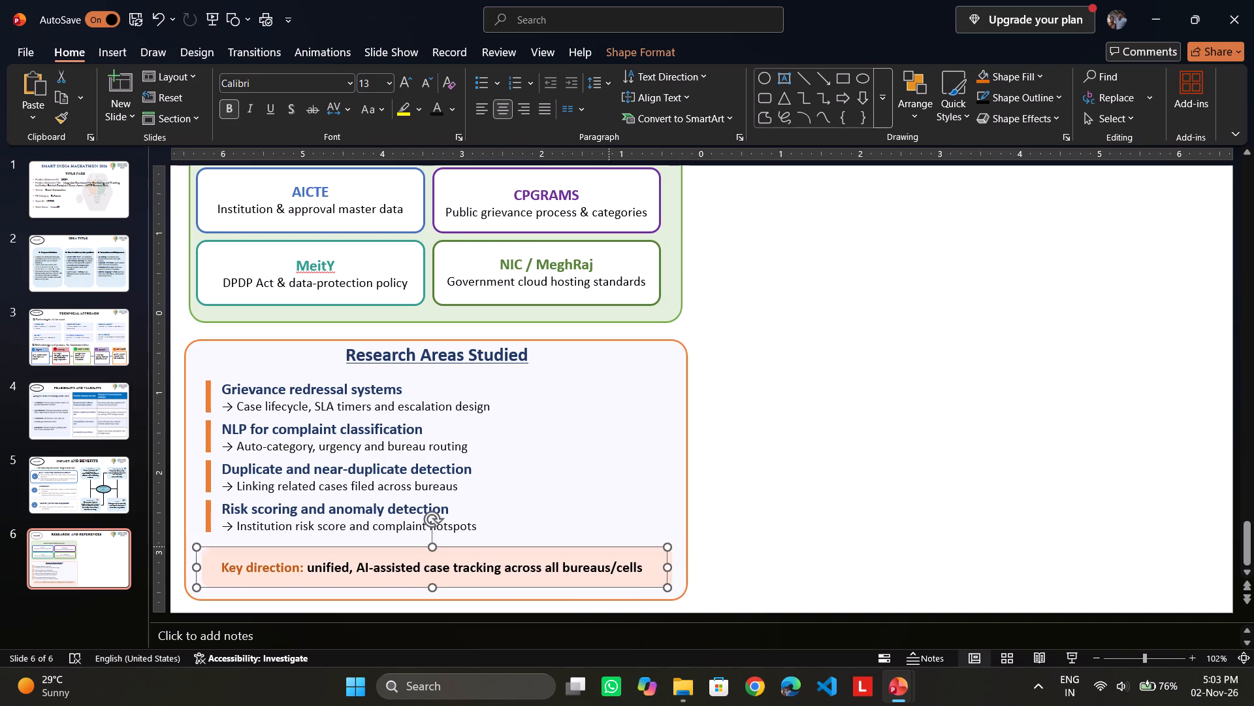
{"action": "left_click", "coordinate": [831, 536]}
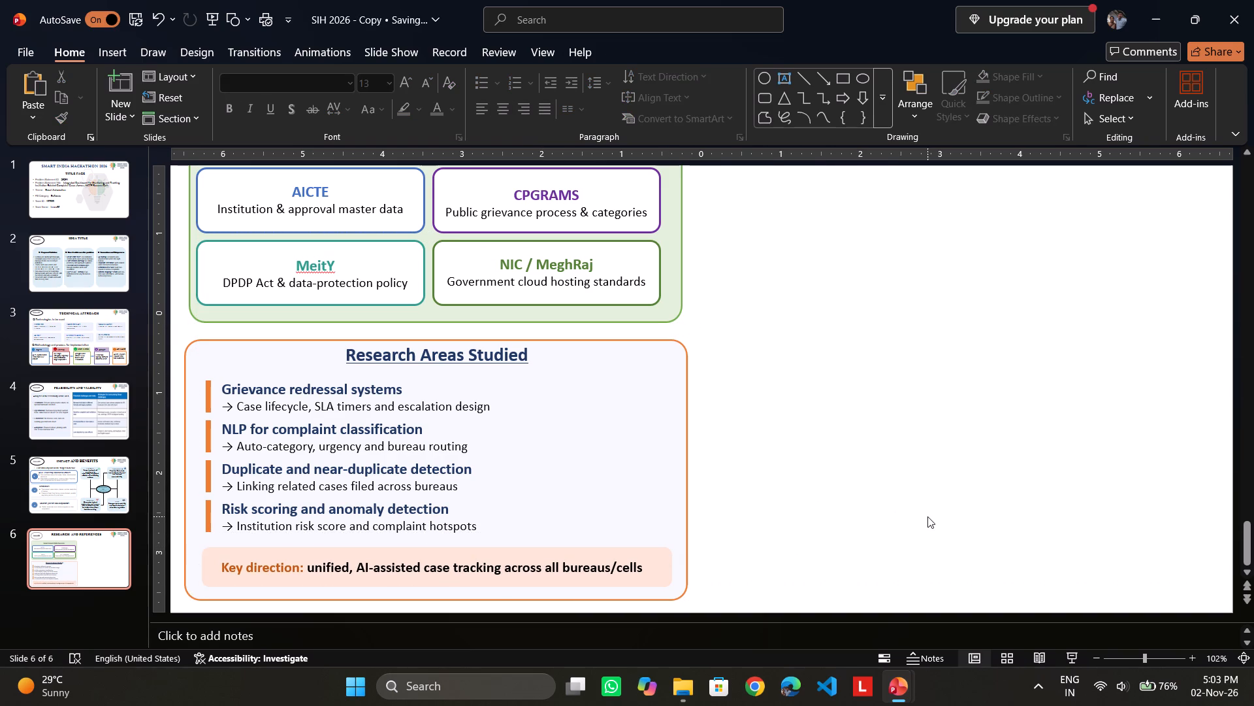
Narrow the Research Areas Studied box from both sides so its edges line up with the Government Data Sources box above.
{"action": "scroll", "coordinate": [927, 516], "scroll_direction": "down", "scroll_amount": 1}
{"action": "left_click", "coordinate": [1133, 654]}
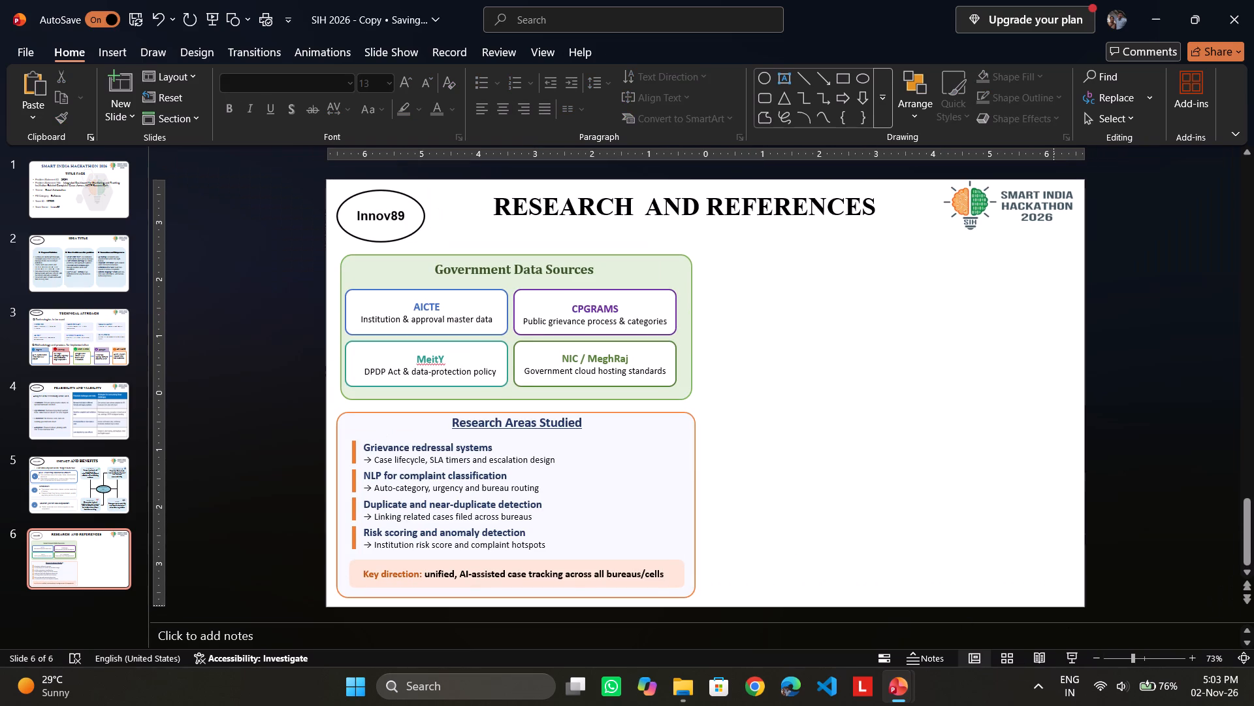
{"action": "left_click", "coordinate": [331, 467]}
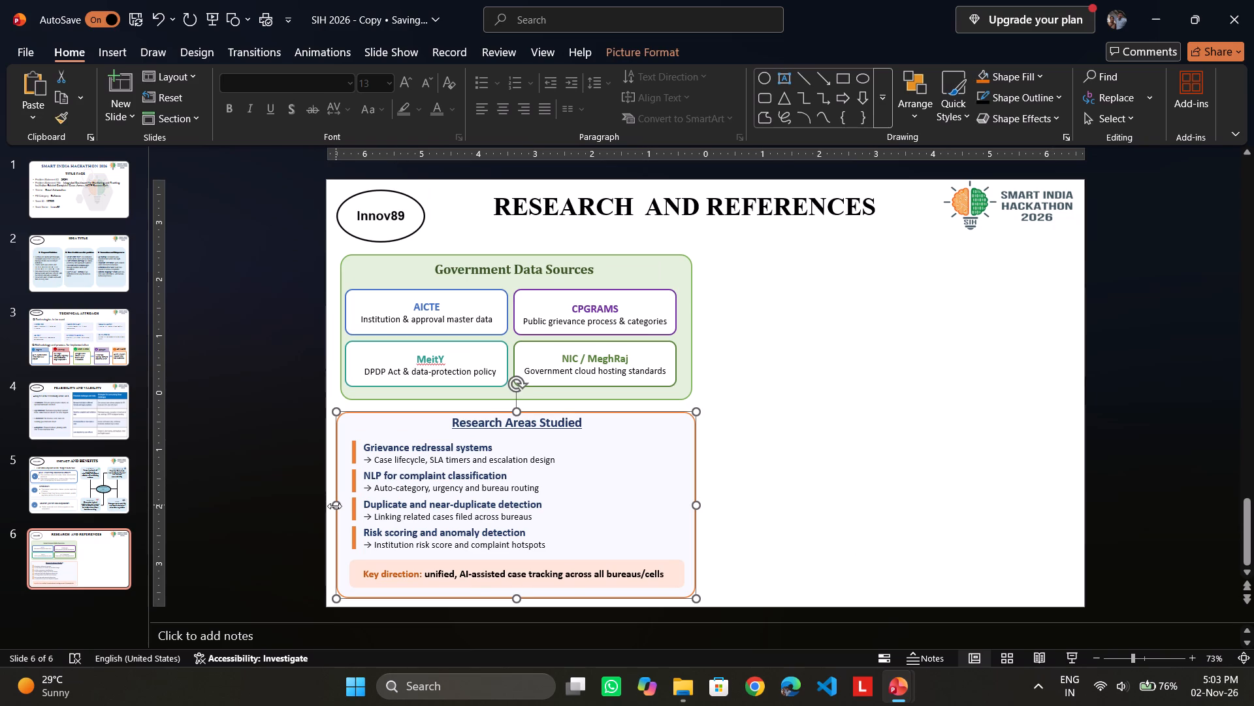
{"action": "left_click", "coordinate": [334, 506]}
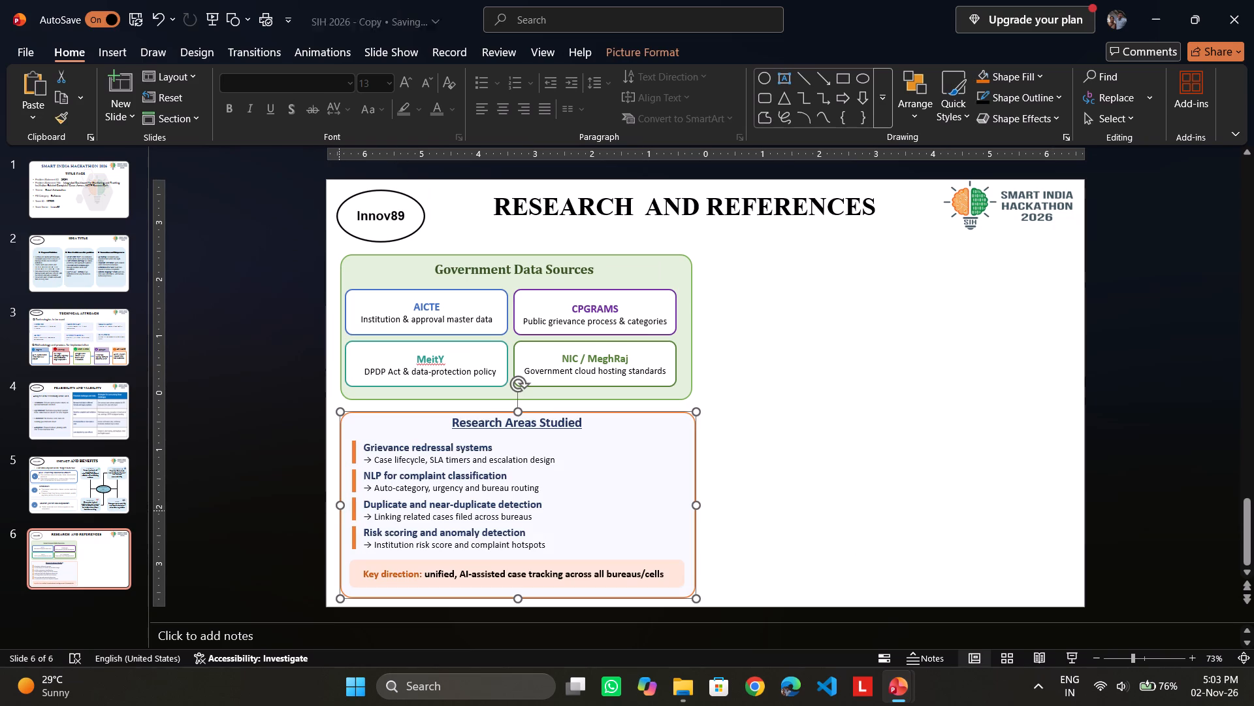
{"action": "left_click", "coordinate": [694, 507]}
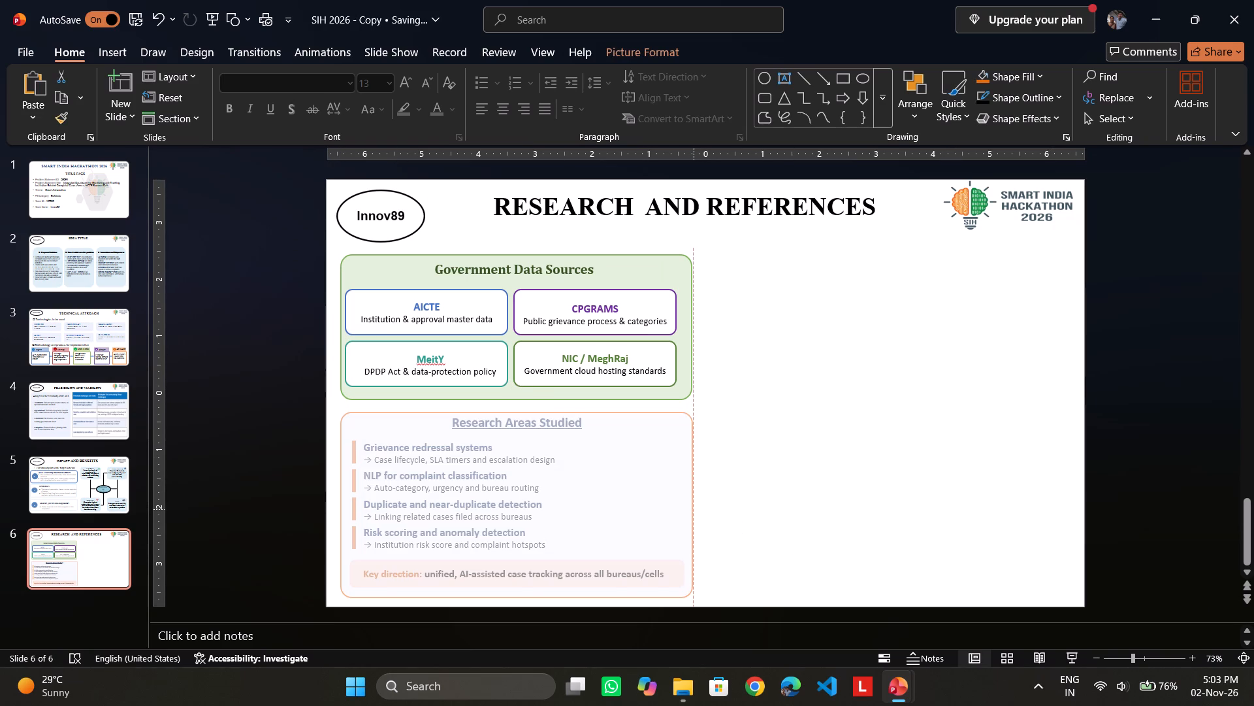
{"action": "left_click", "coordinate": [814, 524]}
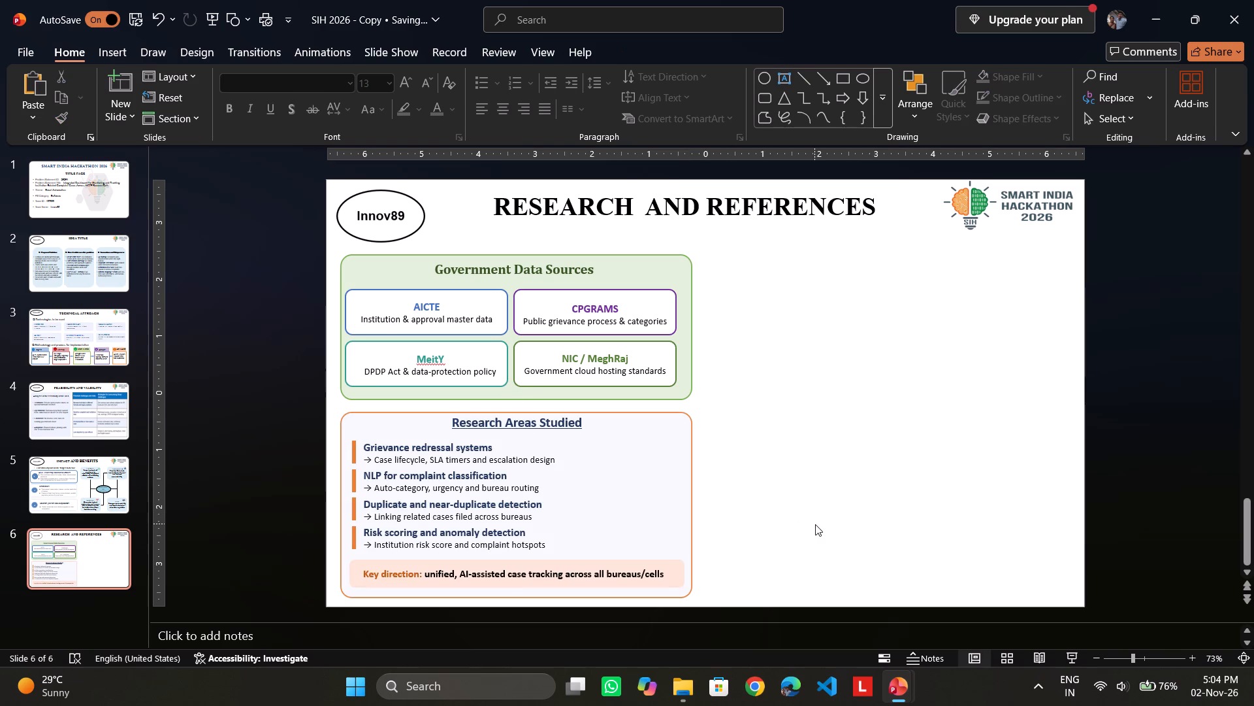
Switch to the Innov8 deck and undo its recent slide 6 edits to bring back the Research Areas Studied box and heading.
{"action": "left_click", "coordinate": [897, 696]}
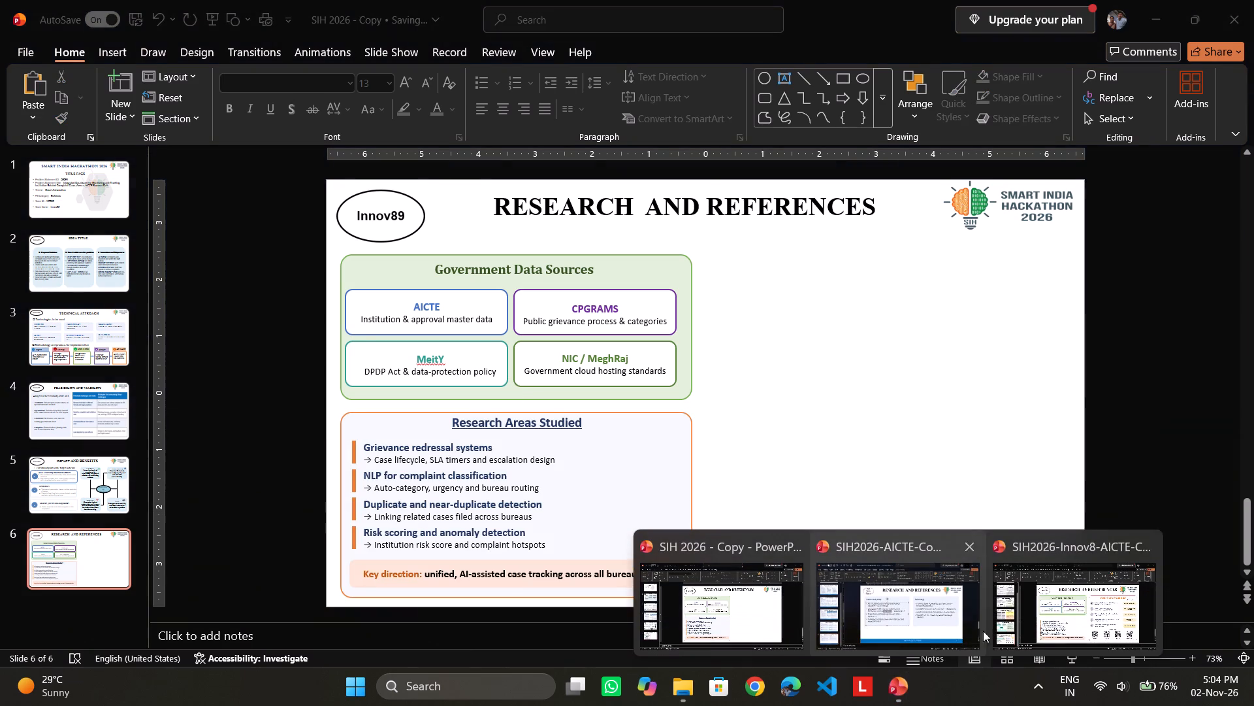
{"action": "left_click", "coordinate": [1078, 620]}
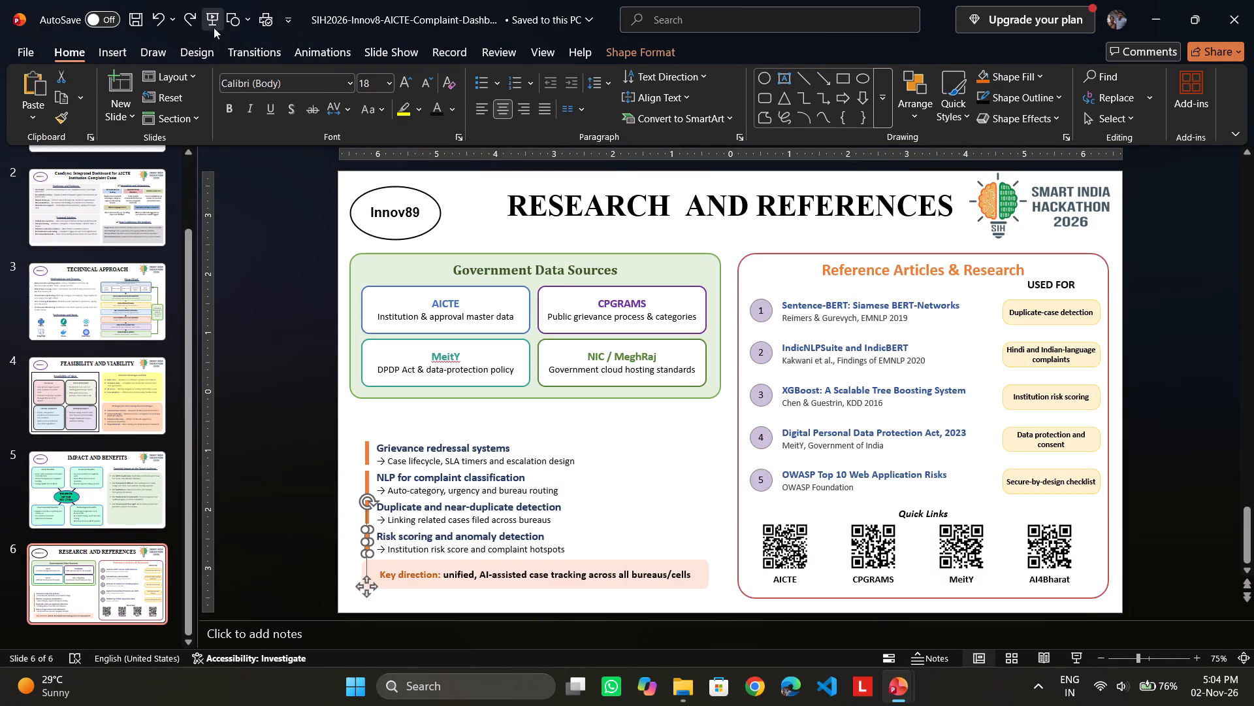
{"action": "triple_click", "coordinate": [159, 20]}
{"action": "left_click", "coordinate": [159, 20]}
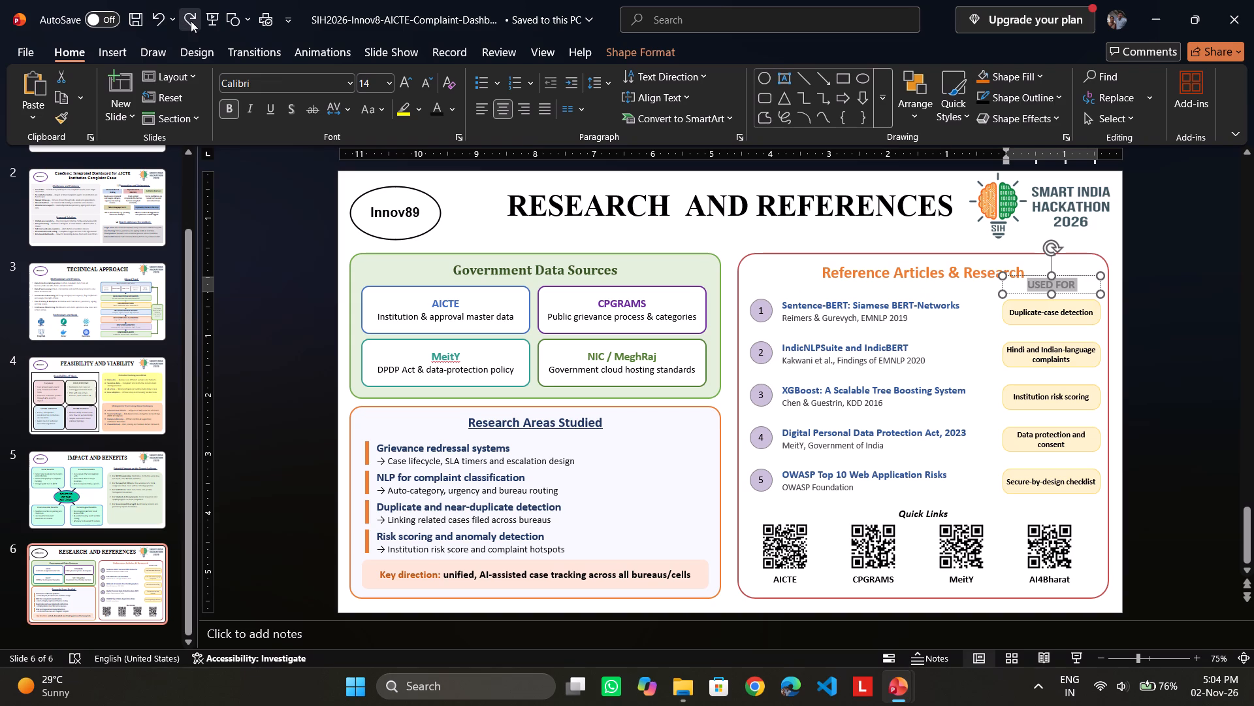
{"action": "left_click", "coordinate": [265, 278]}
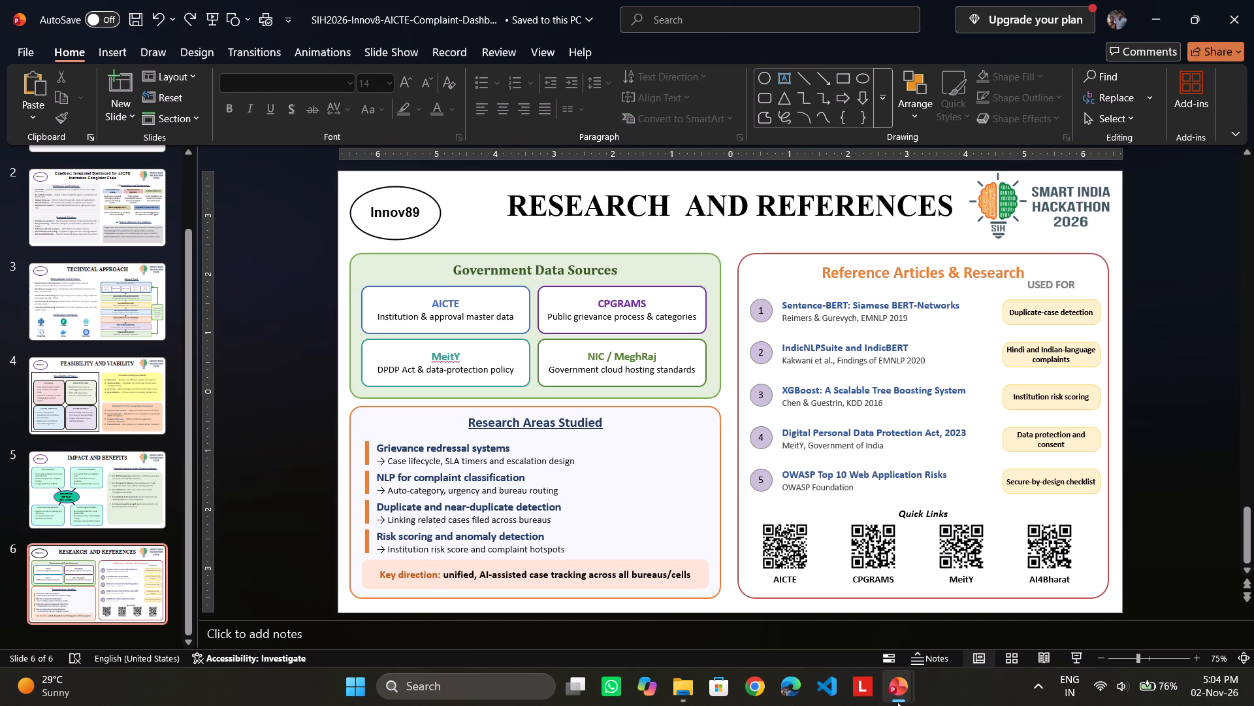
In SIH 2026 - Copy, recolour the text "Case lifecycle, SLA timers and escalation design" with the darkest shade in the theme's black column.
{"action": "left_click", "coordinate": [897, 699]}
{"action": "left_click", "coordinate": [747, 616]}
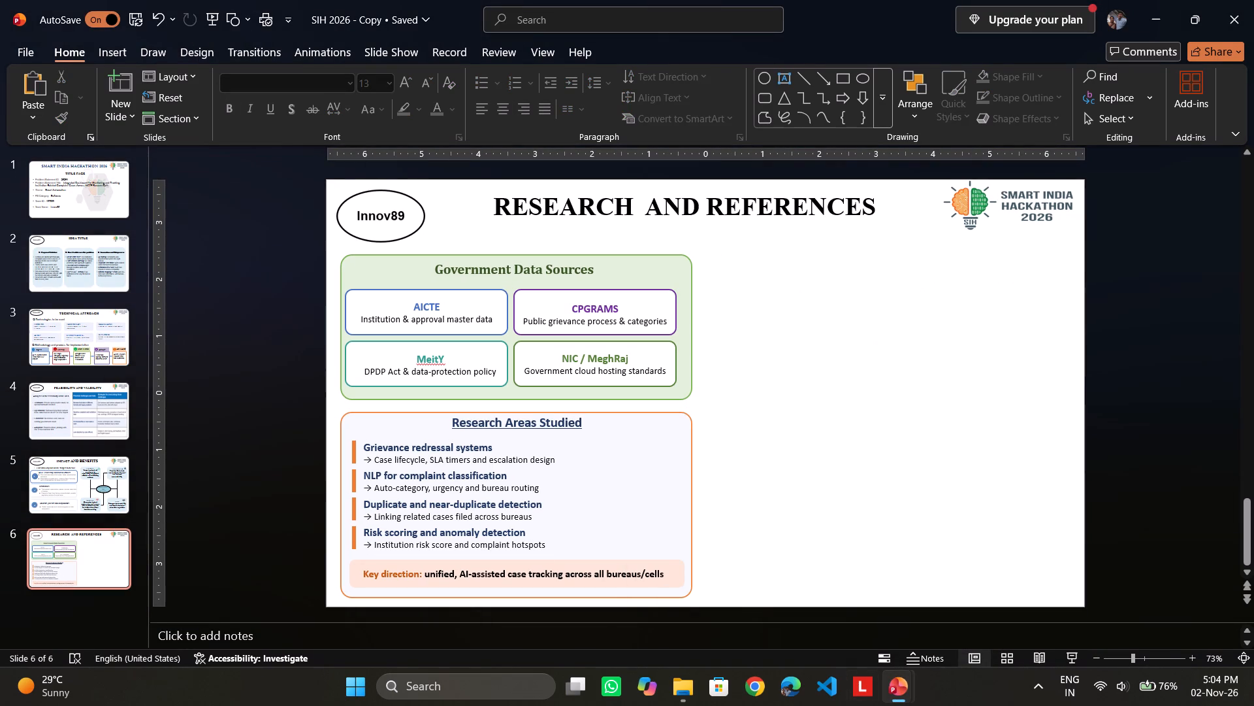
{"action": "left_click", "coordinate": [1147, 662]}
{"action": "scroll", "coordinate": [379, 507], "scroll_direction": "up", "scroll_amount": 1}
{"action": "scroll", "coordinate": [385, 513], "scroll_direction": "down", "scroll_amount": 2}
{"action": "key", "text": "Escape"}
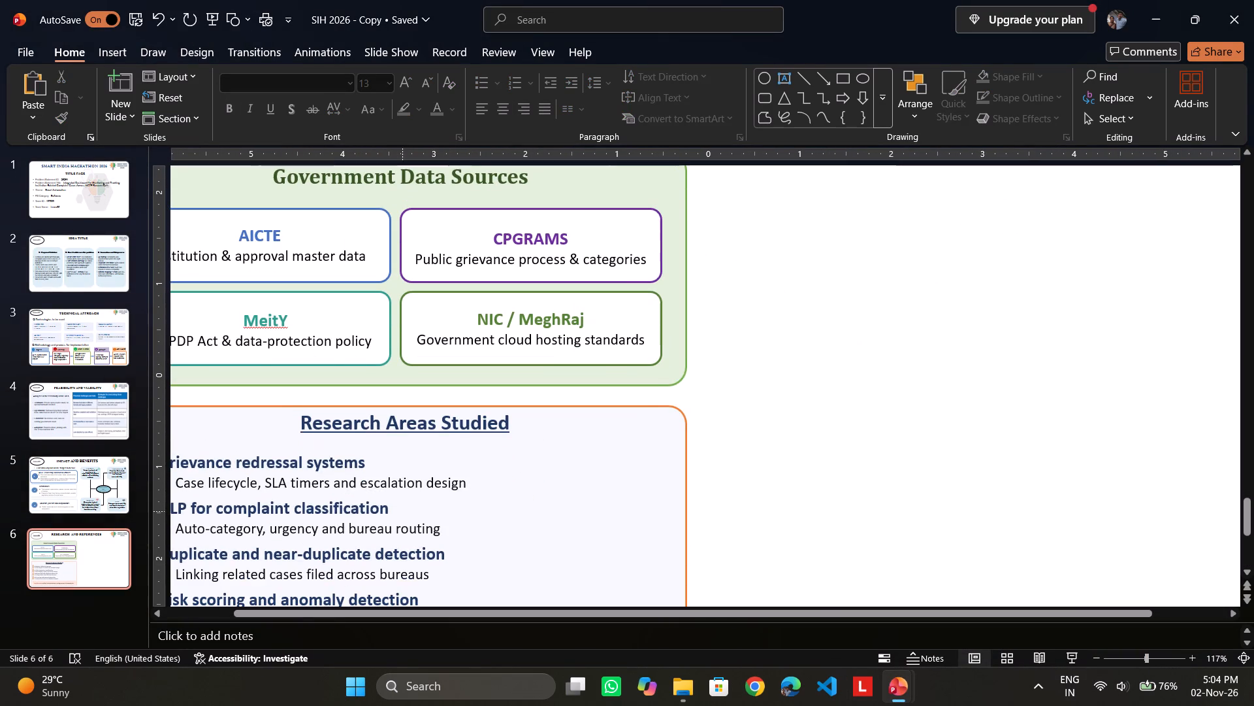
{"action": "scroll", "coordinate": [431, 488], "scroll_direction": "down", "scroll_amount": 2}
{"action": "left_click_drag", "start_coordinate": [534, 616], "coordinate": [588, 626]}
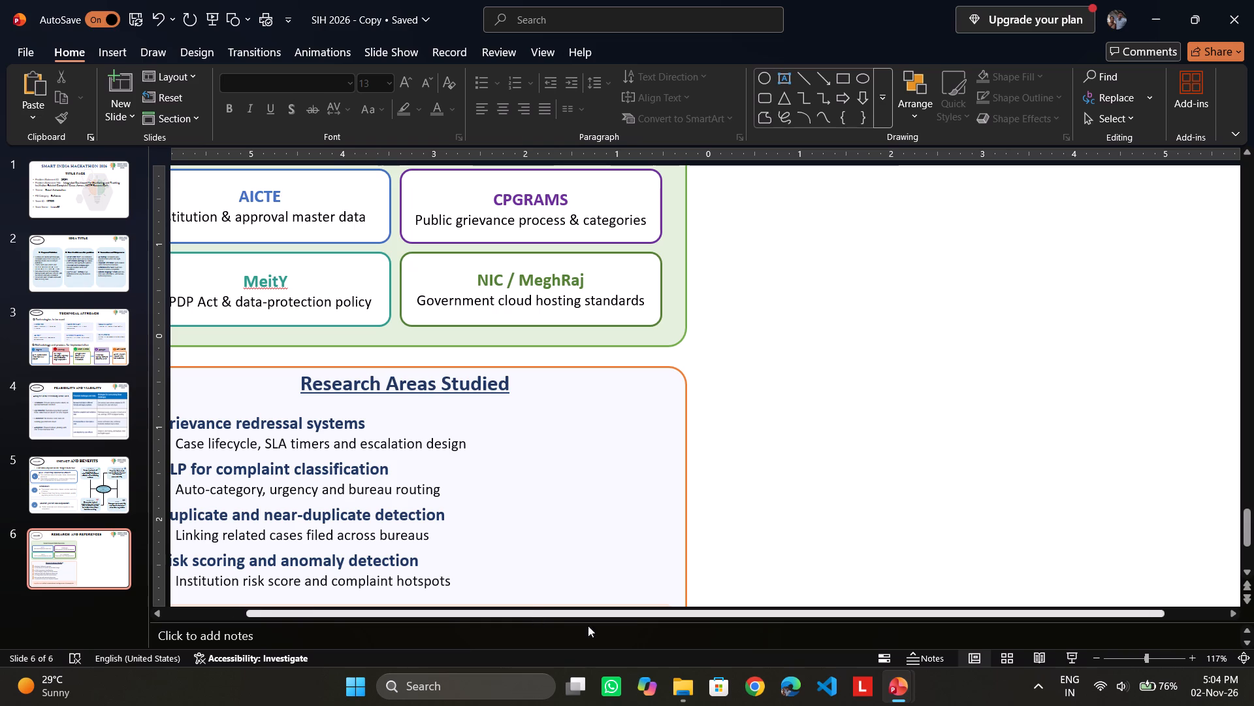
{"action": "left_click_drag", "start_coordinate": [588, 626], "coordinate": [291, 560]}
{"action": "left_click_drag", "start_coordinate": [255, 443], "coordinate": [342, 451]}
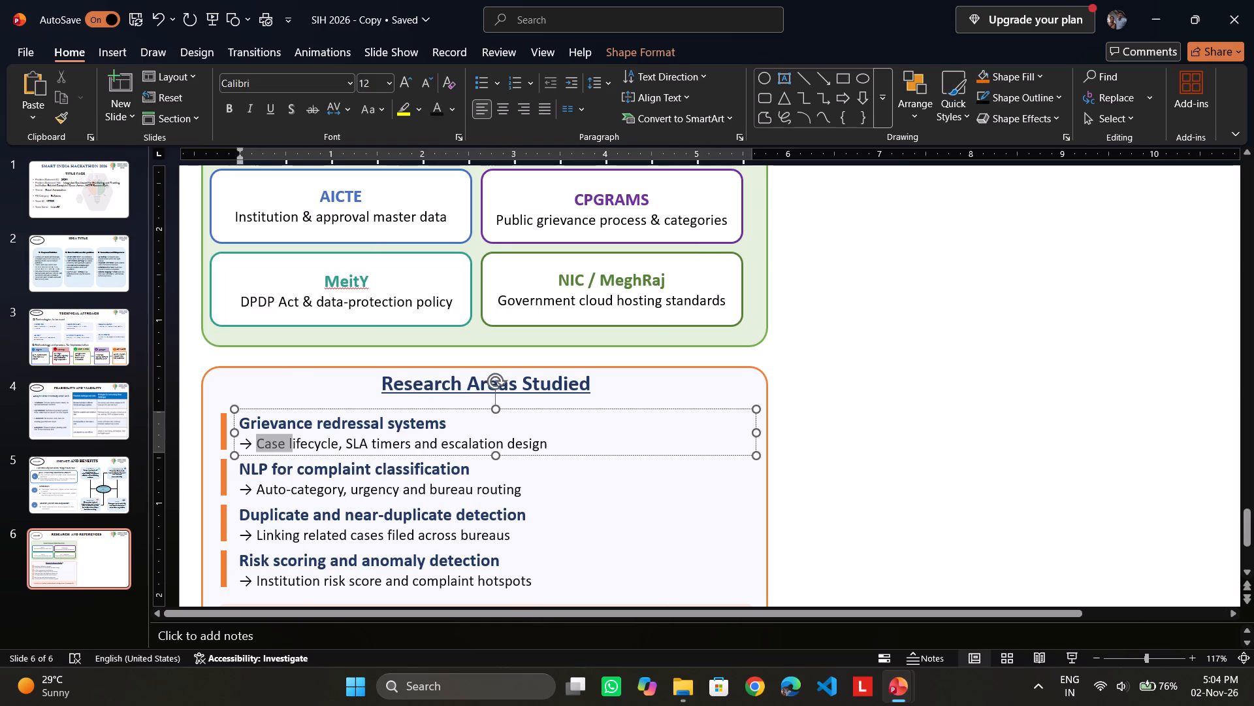
{"action": "left_click_drag", "start_coordinate": [342, 451], "coordinate": [571, 452]}
{"action": "left_click", "coordinate": [449, 106]}
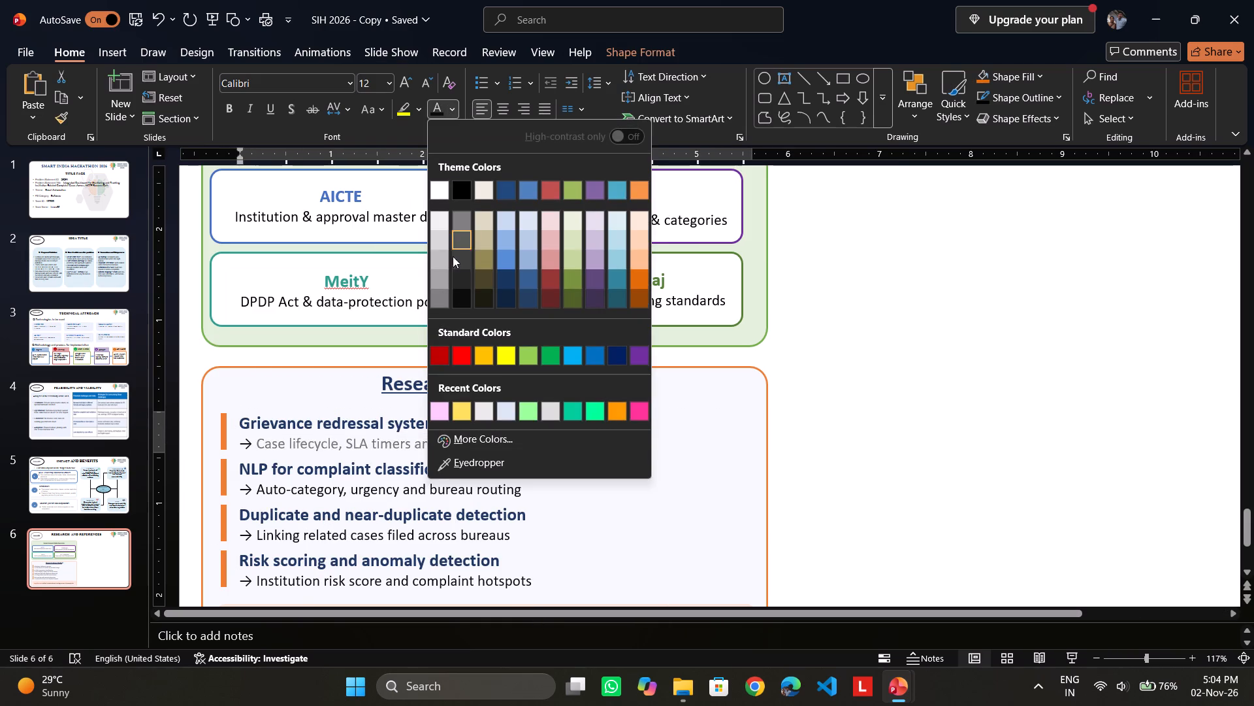
{"action": "left_click", "coordinate": [459, 303]}
Apply the same darkest black-column font colour to the description lines under NLP for complaint classification, Duplicate and near-duplicate detection, and Risk scoring.
{"action": "left_click", "coordinate": [545, 467]}
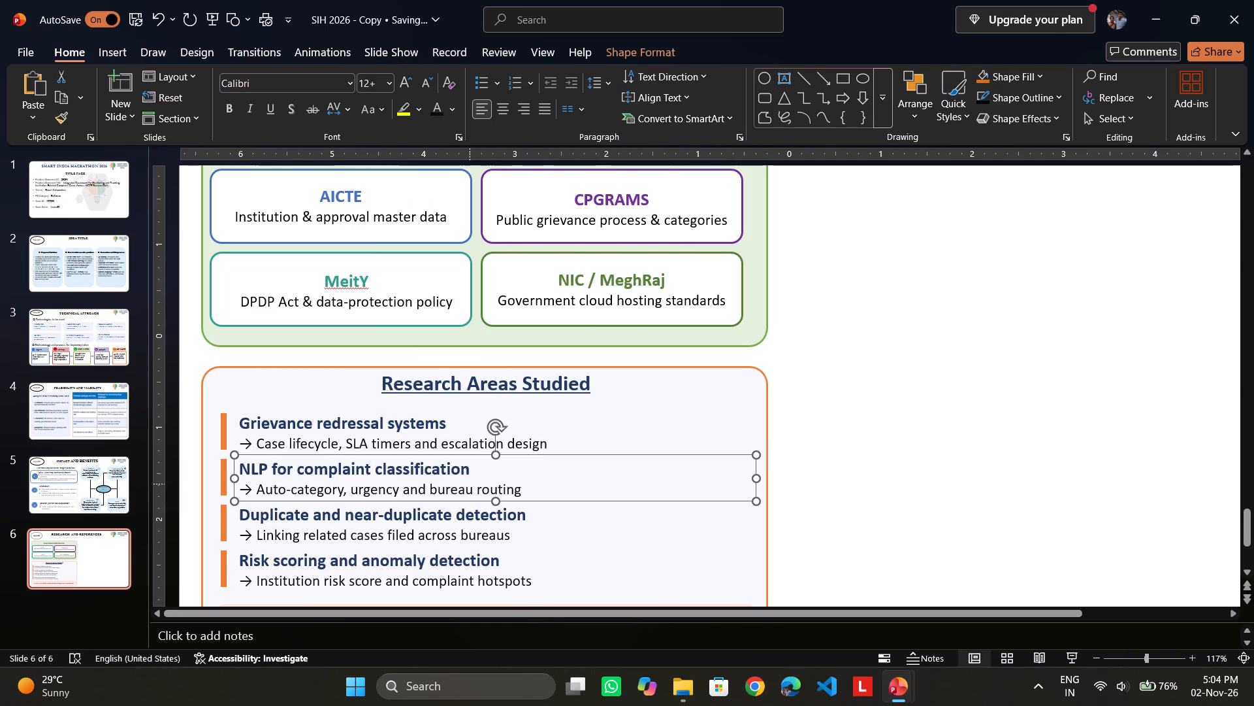
{"action": "left_click_drag", "start_coordinate": [261, 488], "coordinate": [504, 492]}
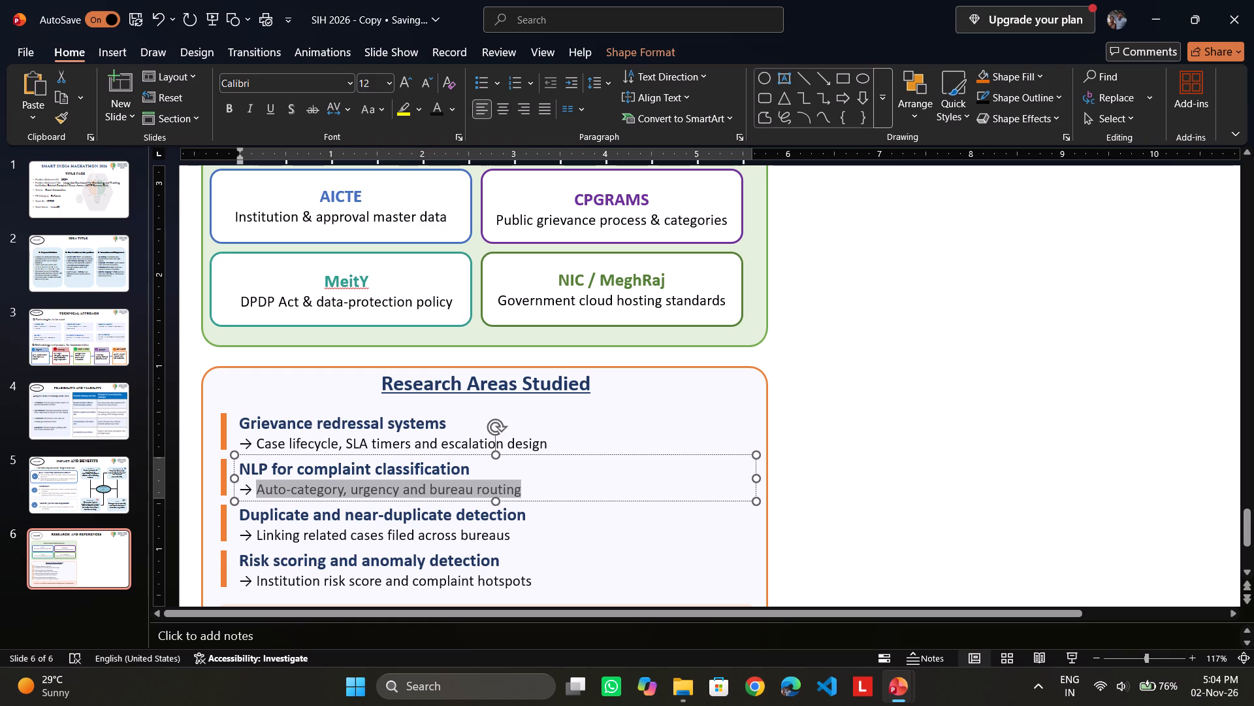
{"action": "left_click_drag", "start_coordinate": [504, 492], "coordinate": [528, 493]}
{"action": "left_click", "coordinate": [439, 113]}
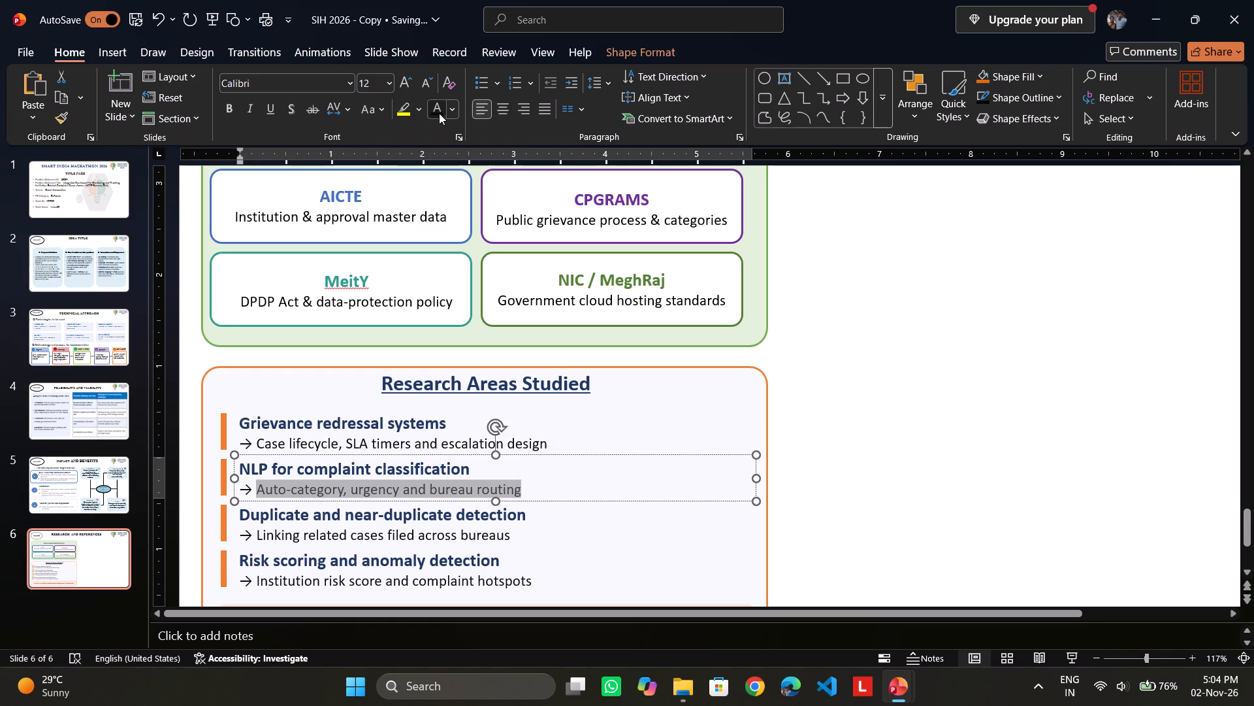
{"action": "left_click_drag", "start_coordinate": [256, 532], "coordinate": [539, 535]}
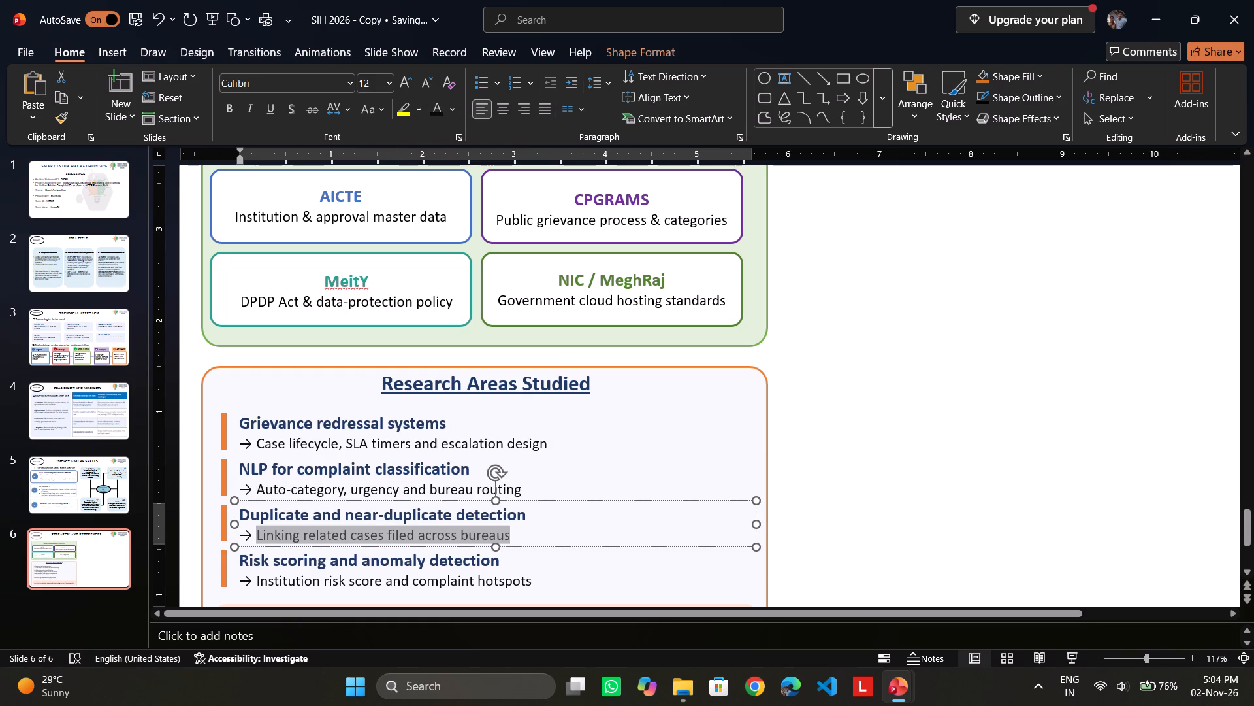
{"action": "left_click_drag", "start_coordinate": [539, 535], "coordinate": [539, 535]}
{"action": "left_click", "coordinate": [435, 111]}
{"action": "left_click_drag", "start_coordinate": [255, 580], "coordinate": [558, 578]}
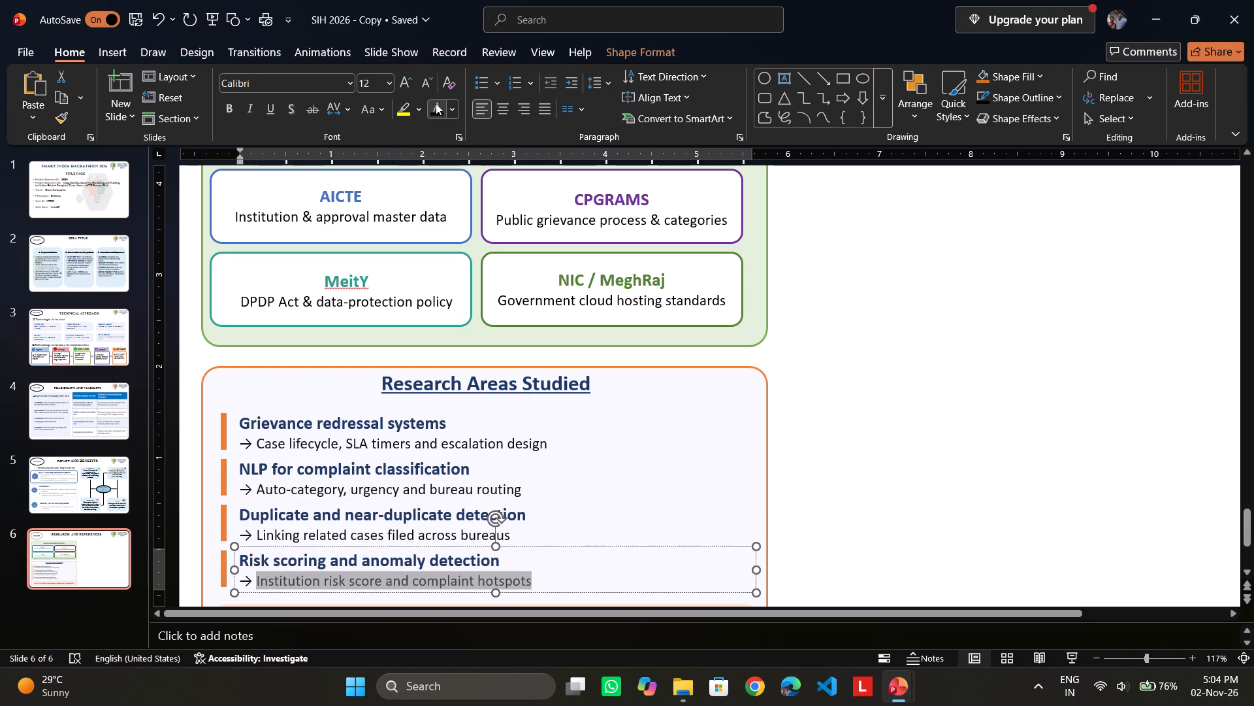
{"action": "left_click", "coordinate": [434, 105]}
{"action": "left_click", "coordinate": [974, 342]}
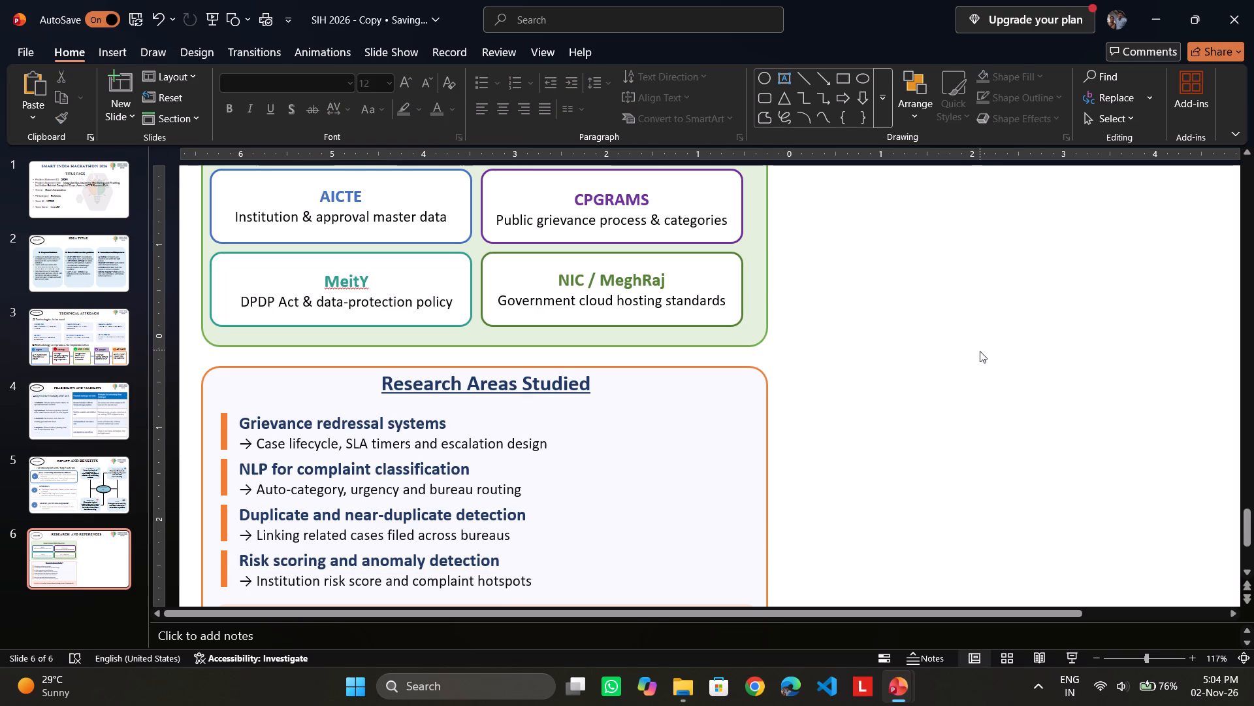
Cut the Reference Articles & Research heading and its red-outlined box from Innov8 slide 6, pasting the box into SIH 2026 - Copy with source formatting.
{"action": "scroll", "coordinate": [991, 435], "scroll_direction": "down", "scroll_amount": 4}
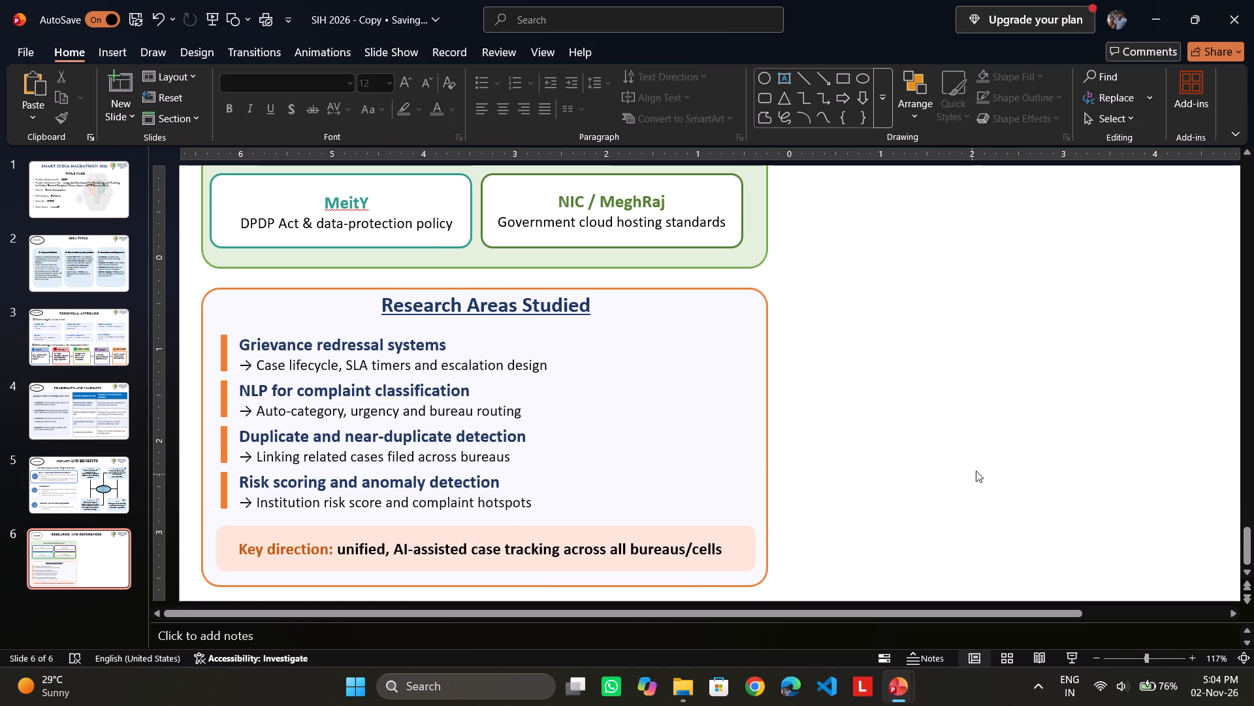
{"action": "left_click", "coordinate": [1134, 662]}
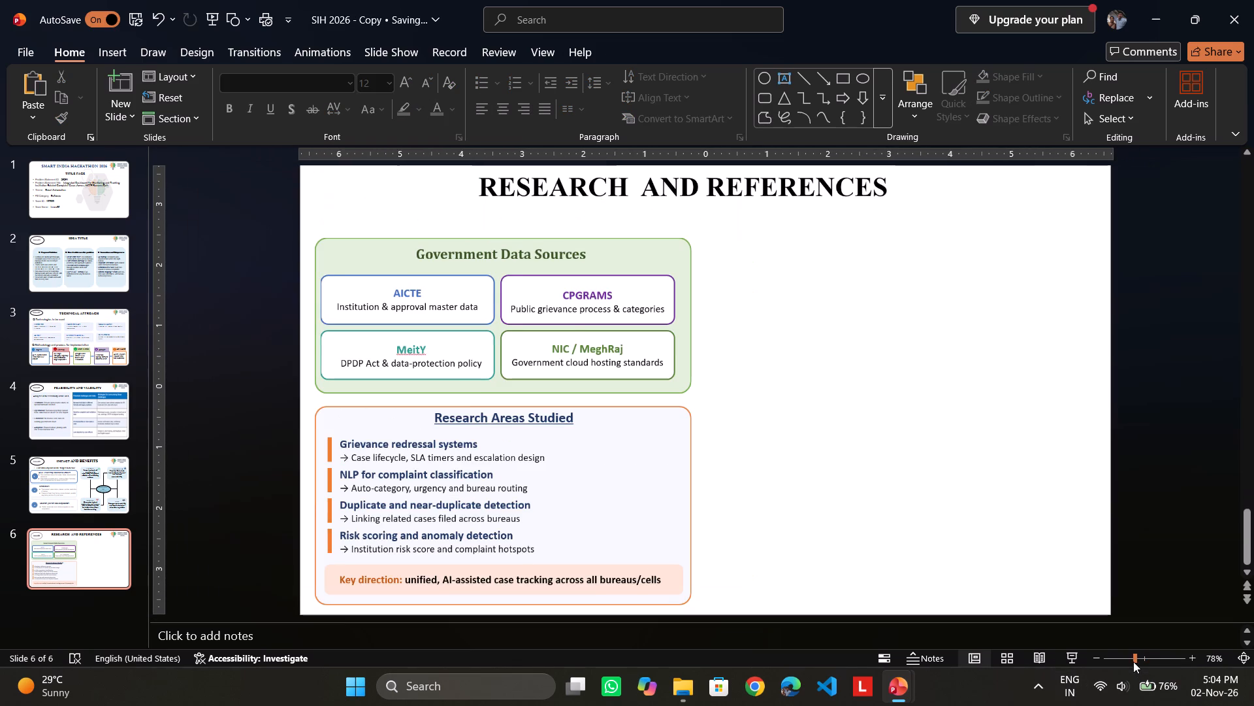
{"action": "left_click", "coordinate": [893, 684]}
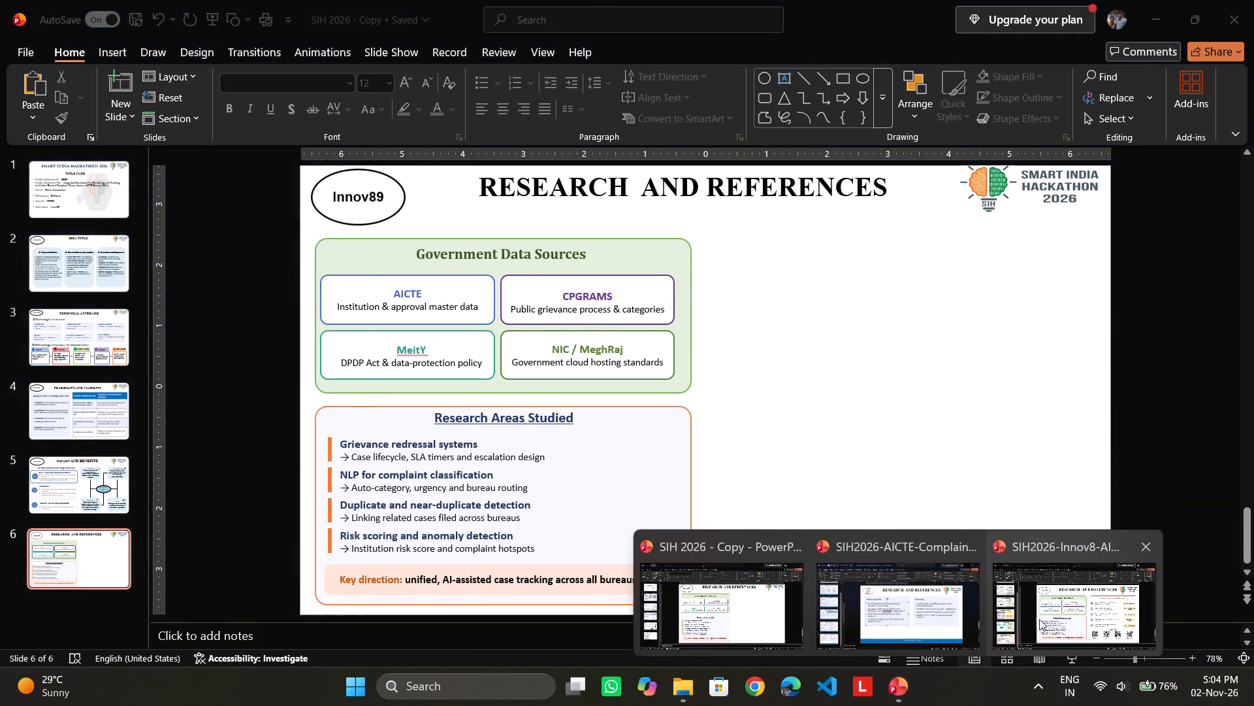
{"action": "left_click", "coordinate": [1055, 614]}
{"action": "right_click", "coordinate": [758, 256]}
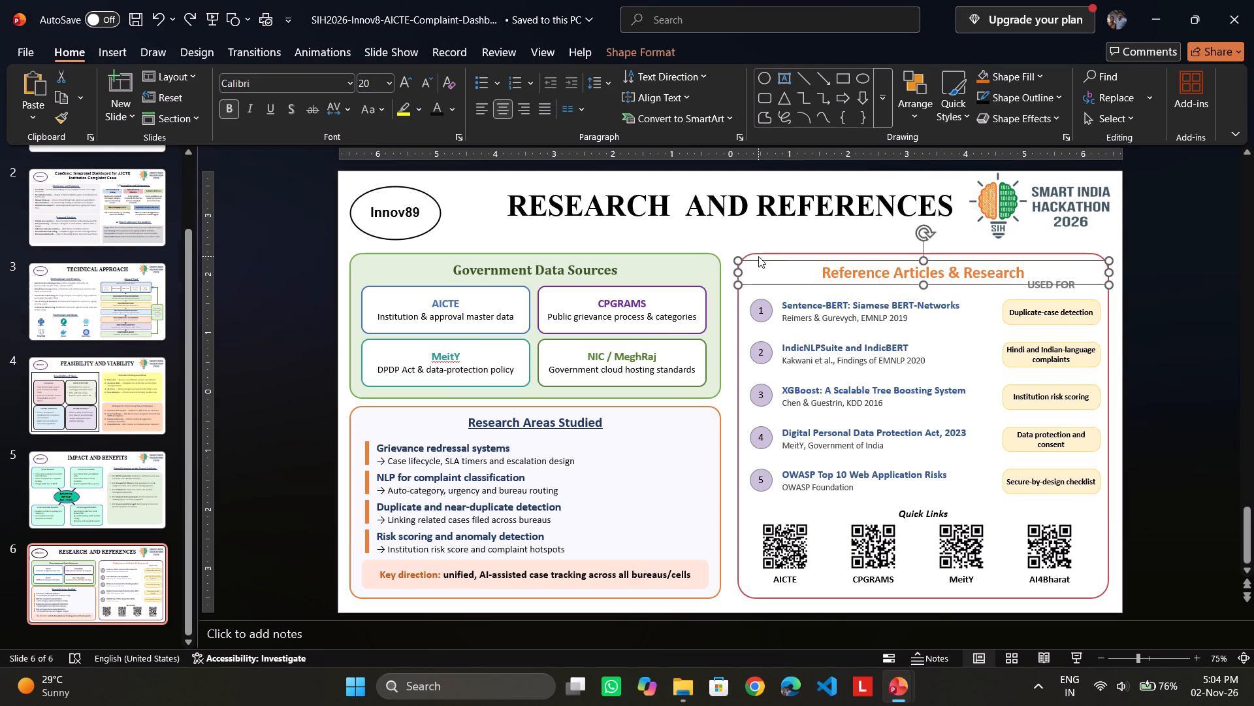
{"action": "left_click", "coordinate": [782, 221]}
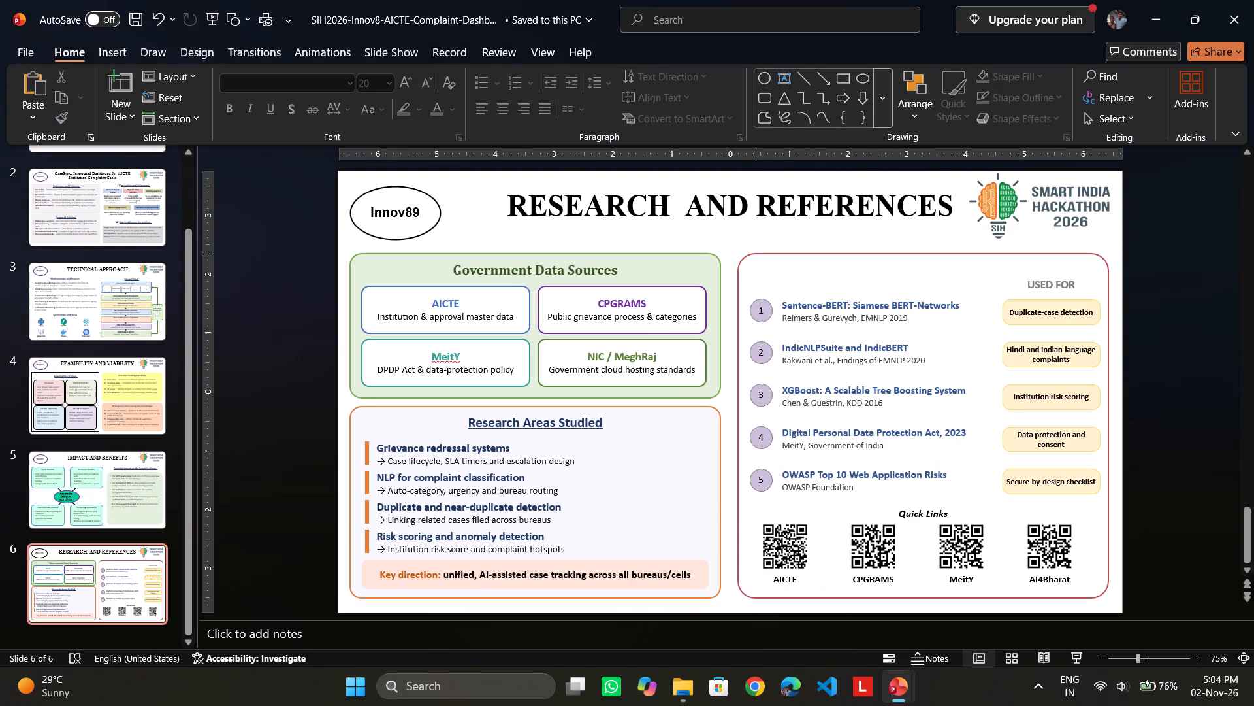
{"action": "right_click", "coordinate": [757, 252]}
{"action": "left_click", "coordinate": [812, 231]}
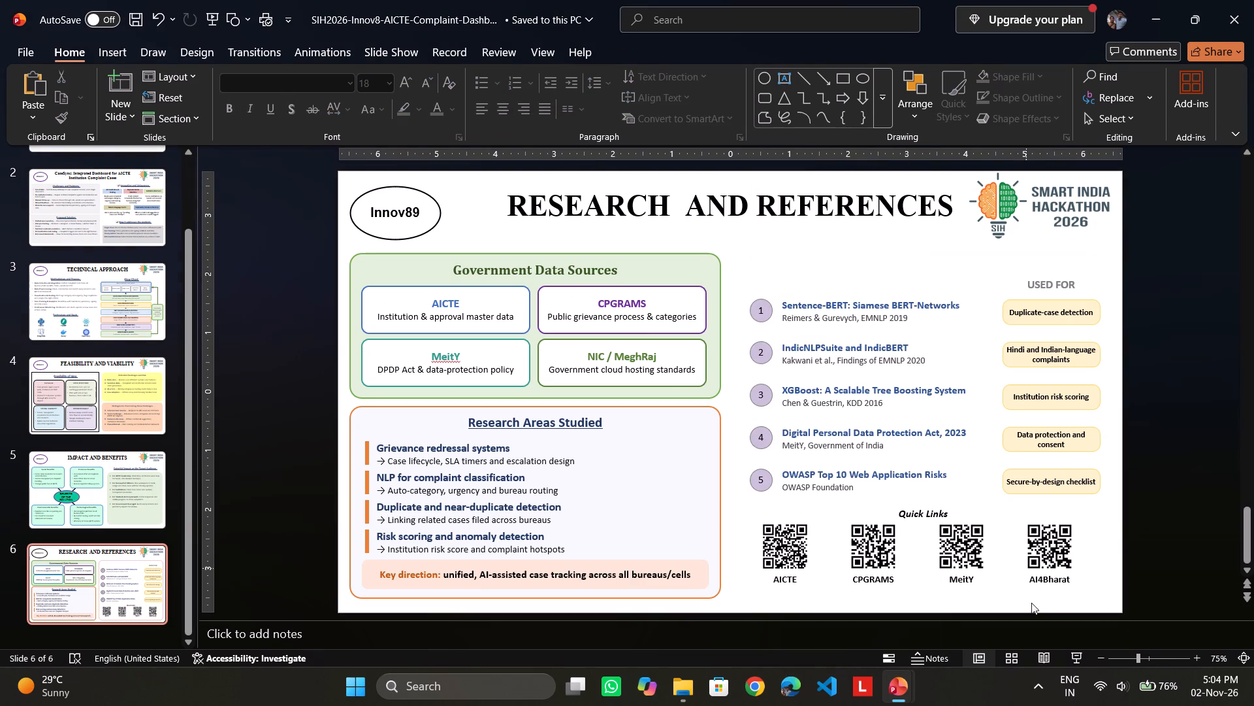
{"action": "left_click", "coordinate": [895, 692]}
{"action": "left_click", "coordinate": [897, 688]}
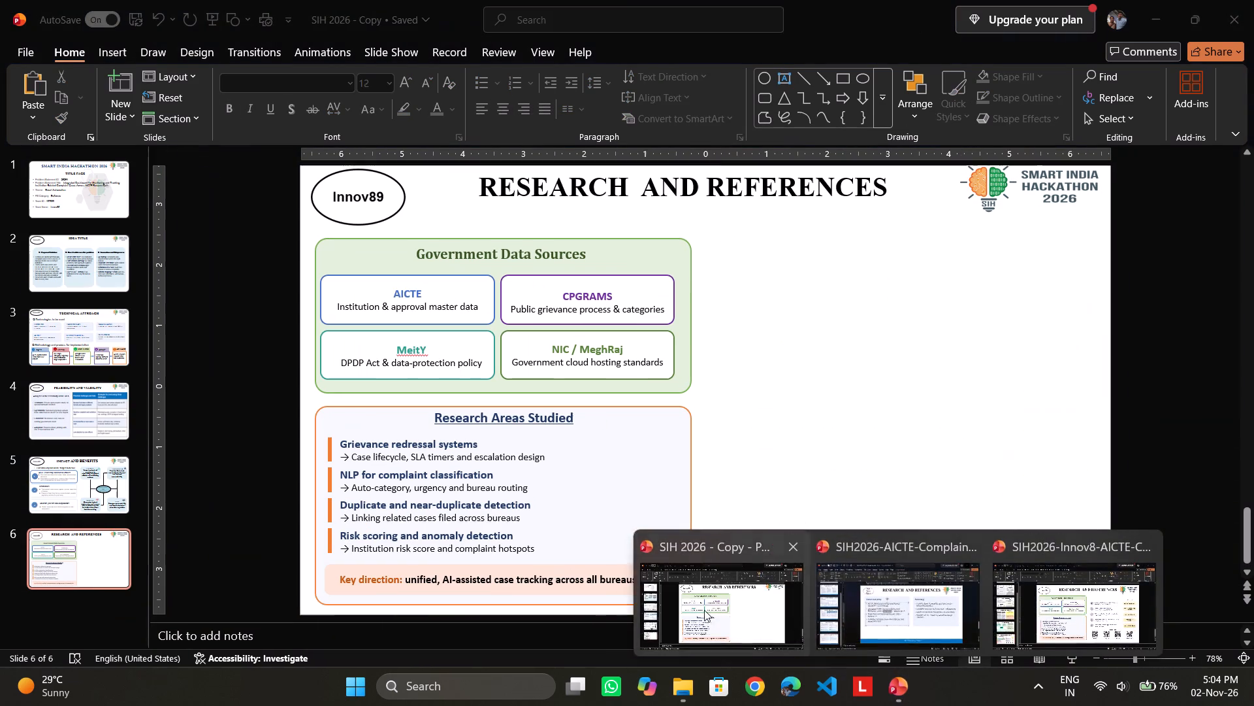
{"action": "left_click", "coordinate": [704, 610]}
{"action": "right_click", "coordinate": [765, 241]}
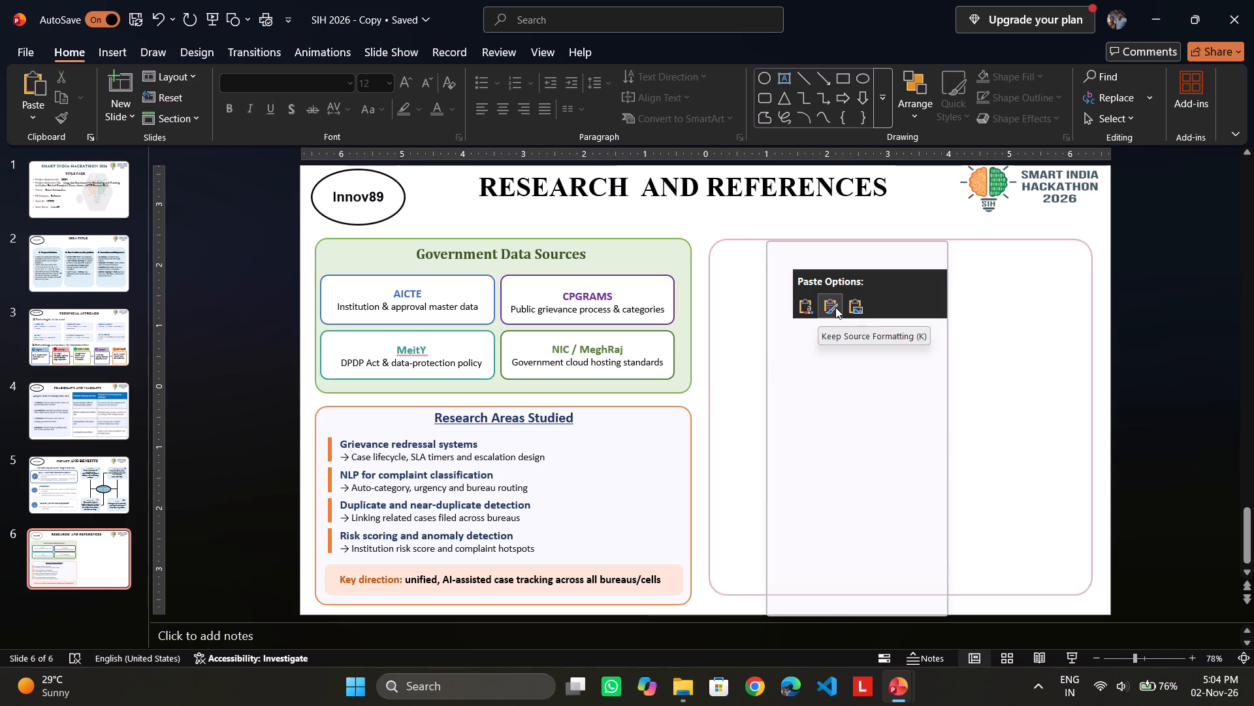
{"action": "left_click", "coordinate": [835, 307]}
{"action": "left_click", "coordinate": [764, 219]}
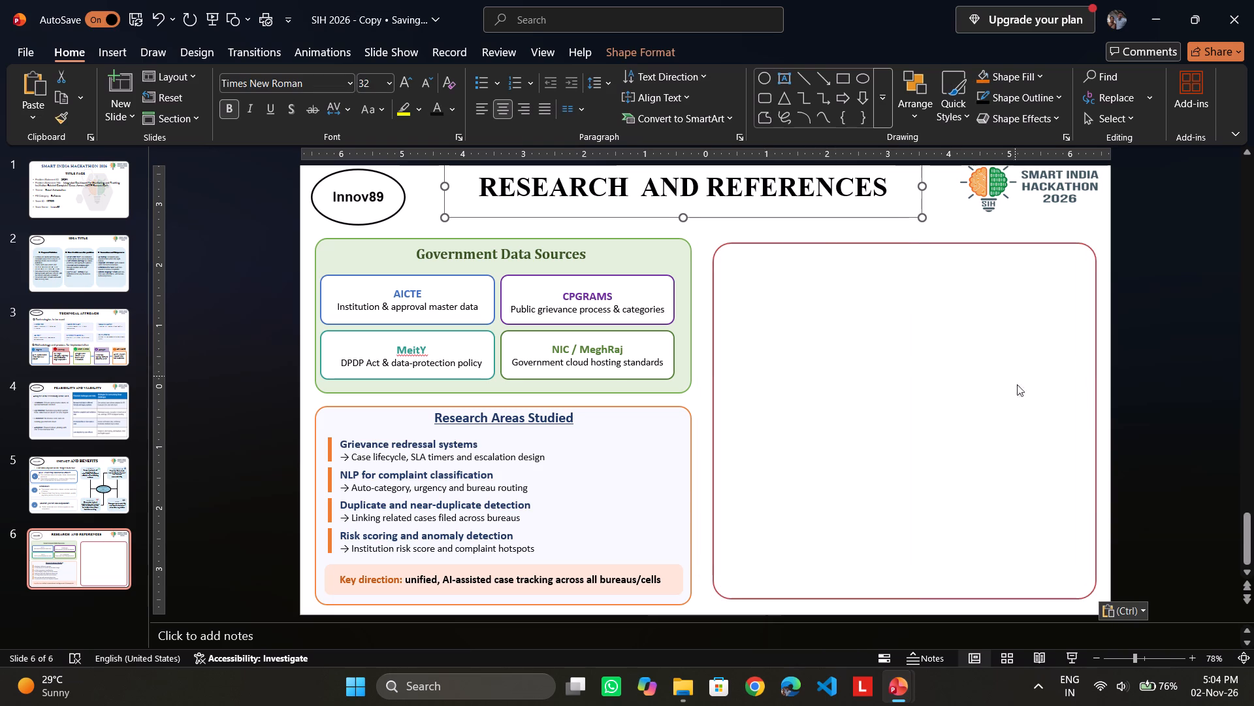
Switch to the Innov8 deck and undo the last two cuts to bring back the red-outlined box and Reference Articles & Research heading.
{"action": "left_click", "coordinate": [897, 689]}
{"action": "left_click", "coordinate": [1053, 614]}
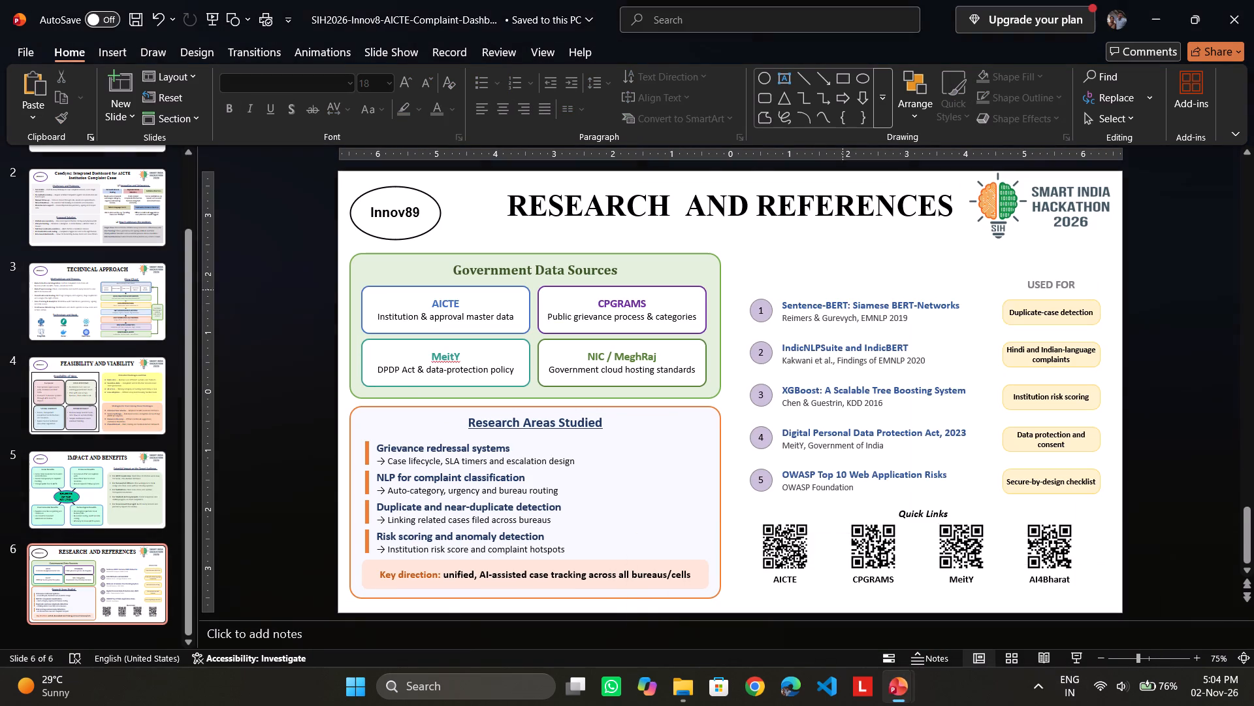
{"action": "left_click", "coordinate": [163, 12]}
{"action": "left_click", "coordinate": [157, 14]}
{"action": "left_click", "coordinate": [825, 229]}
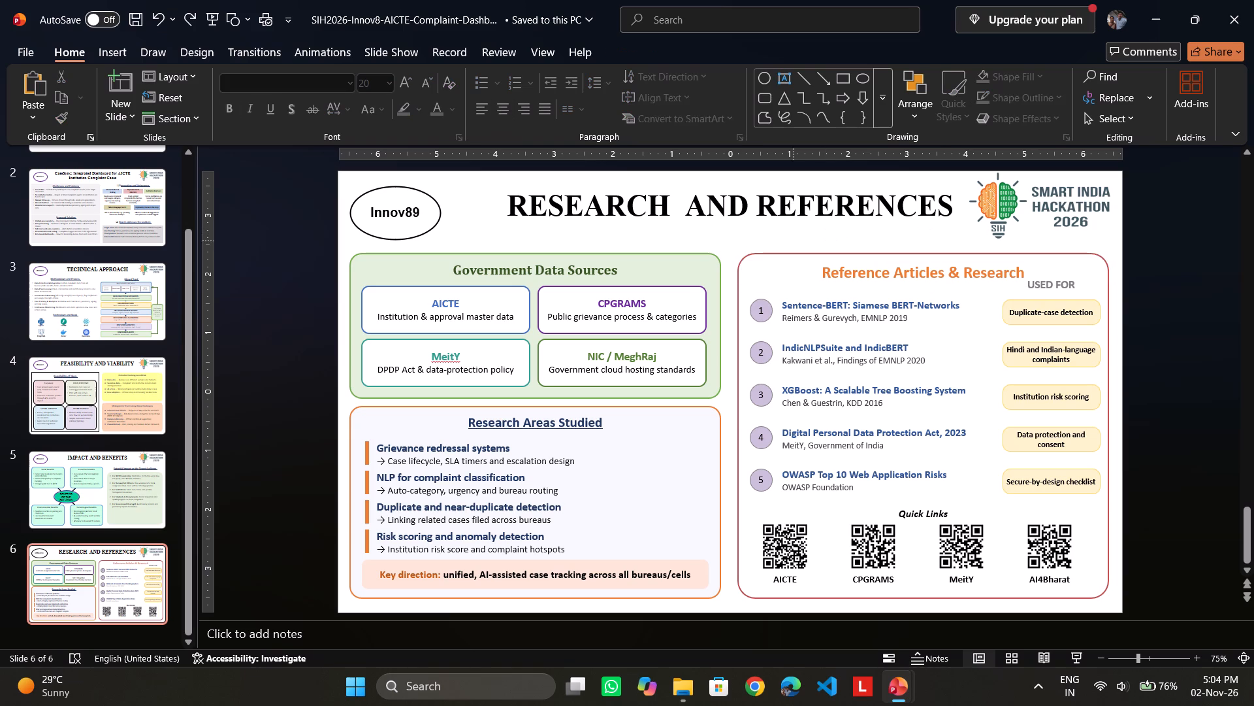
Cut only the red-outlined box behind the reference list from Innov8 slide 6, keeping its heading in place.
{"action": "right_click", "coordinate": [739, 258]}
{"action": "left_click", "coordinate": [725, 214]}
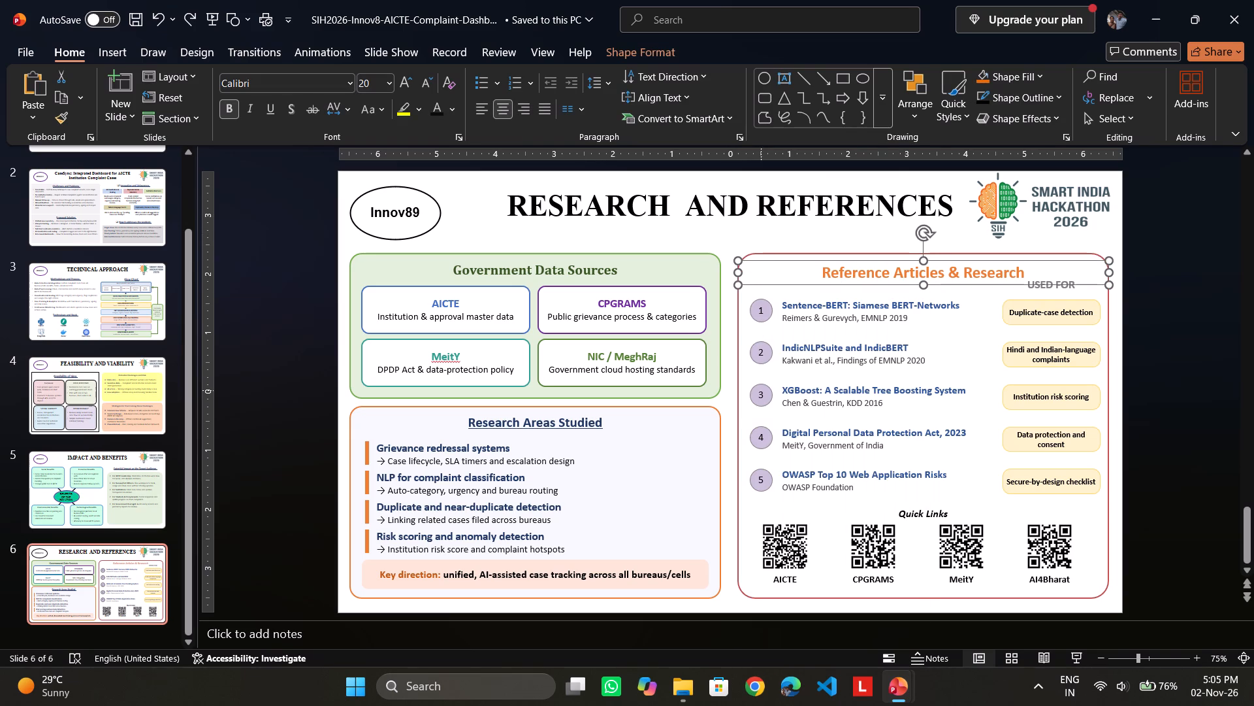
{"action": "left_click", "coordinate": [735, 405]}
{"action": "right_click", "coordinate": [735, 395]}
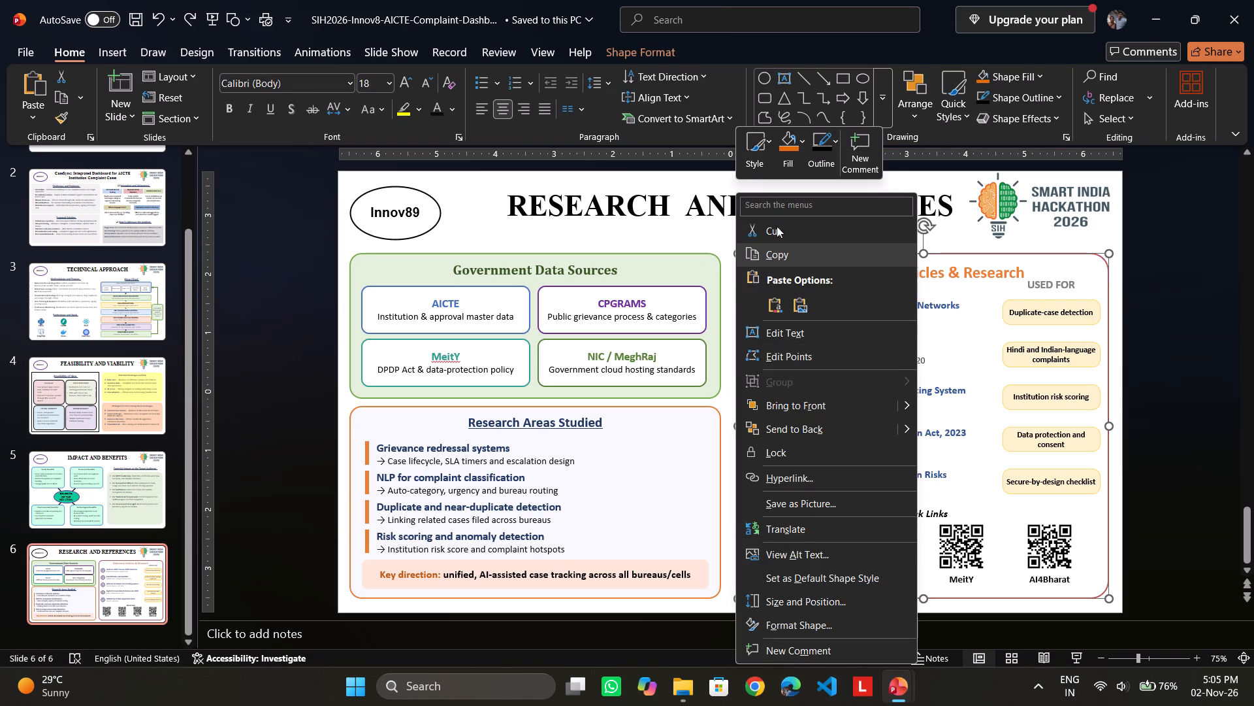
{"action": "left_click", "coordinate": [776, 227]}
Copy the Reference Articles & Research heading from the Innov8 deck and paste it at the top of the red-outlined box in SIH 2026 - Copy.
{"action": "right_click", "coordinate": [915, 270]}
{"action": "left_click", "coordinate": [835, 259]}
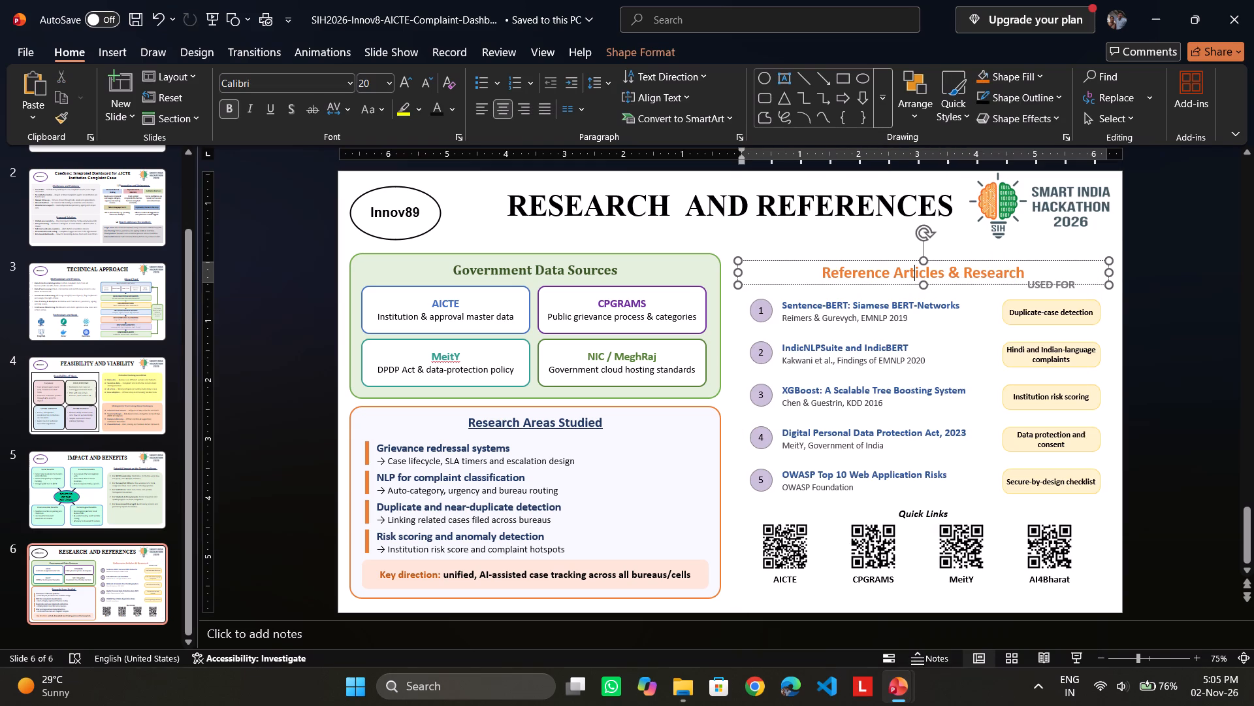
{"action": "right_click", "coordinate": [820, 261]}
{"action": "left_click", "coordinate": [895, 260]}
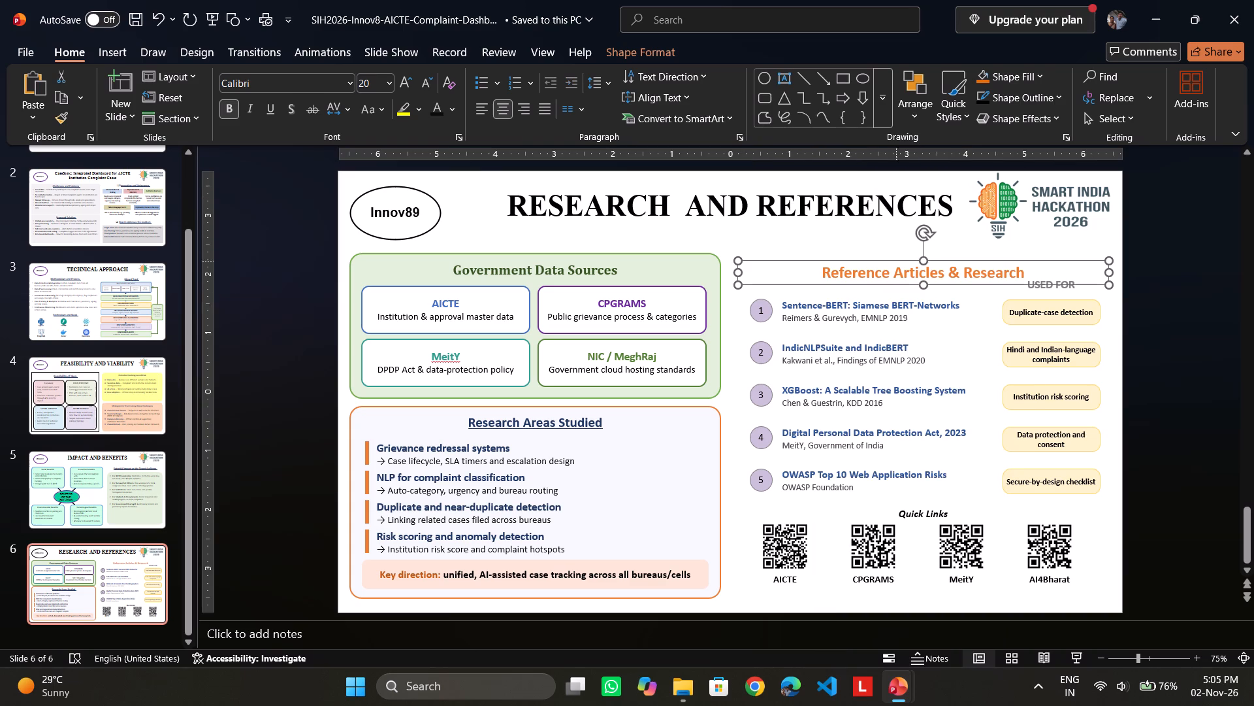
{"action": "left_click", "coordinate": [903, 688]}
{"action": "left_click", "coordinate": [745, 621]}
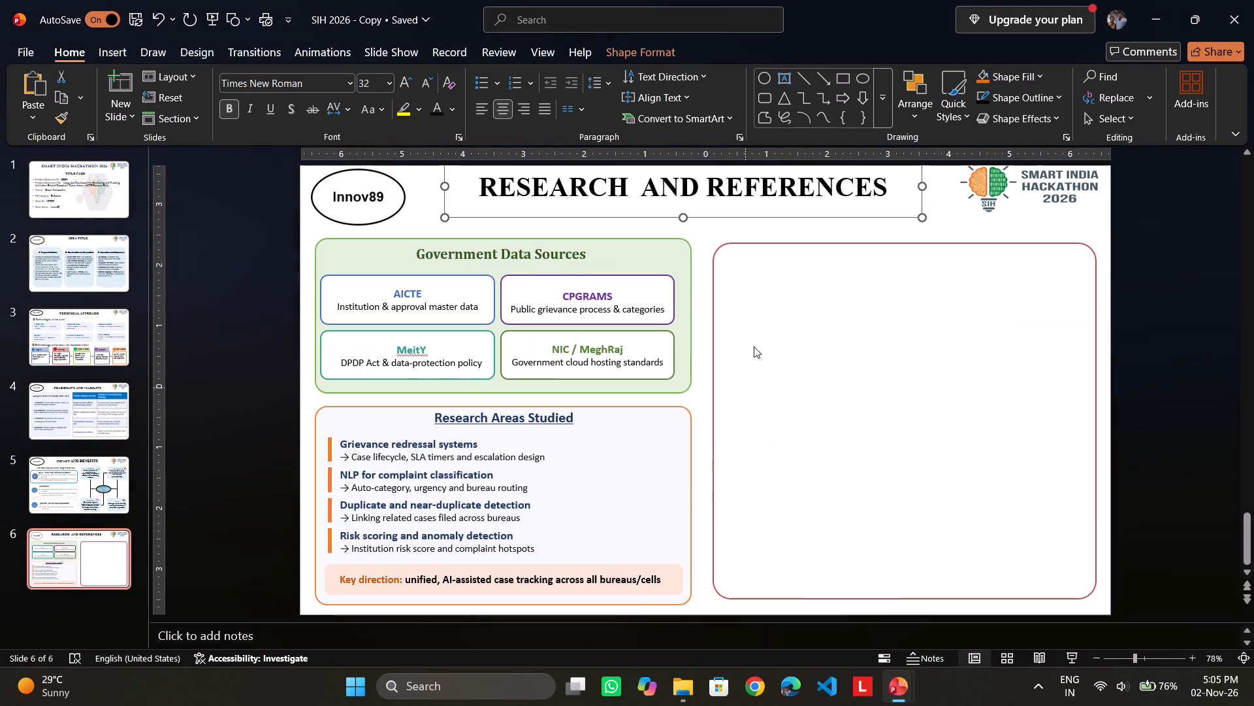
{"action": "right_click", "coordinate": [748, 260]}
{"action": "left_click", "coordinate": [807, 324]}
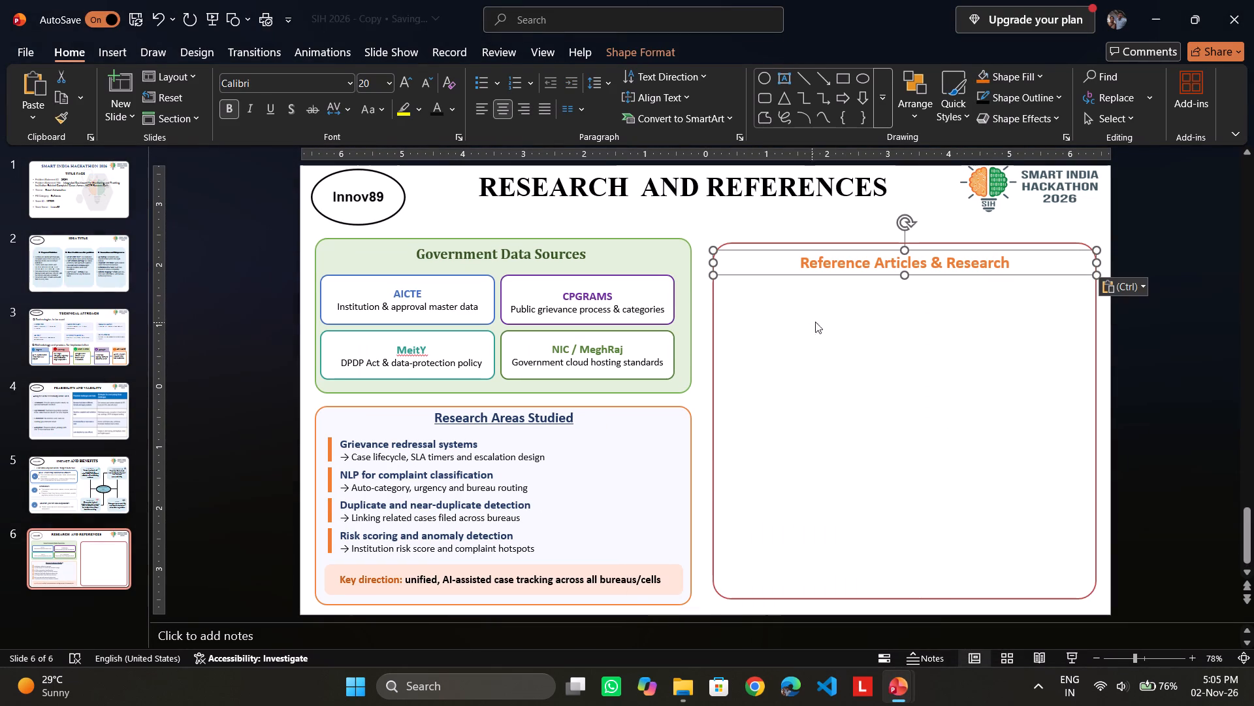
{"action": "left_click", "coordinate": [961, 218]}
Copy the "Sentence-BERT: Siamese BERT-Networks" entry from the Innov8 deck and paste it below the Reference Articles & Research heading in SIH 2026 - Copy.
{"action": "left_click", "coordinate": [912, 693]}
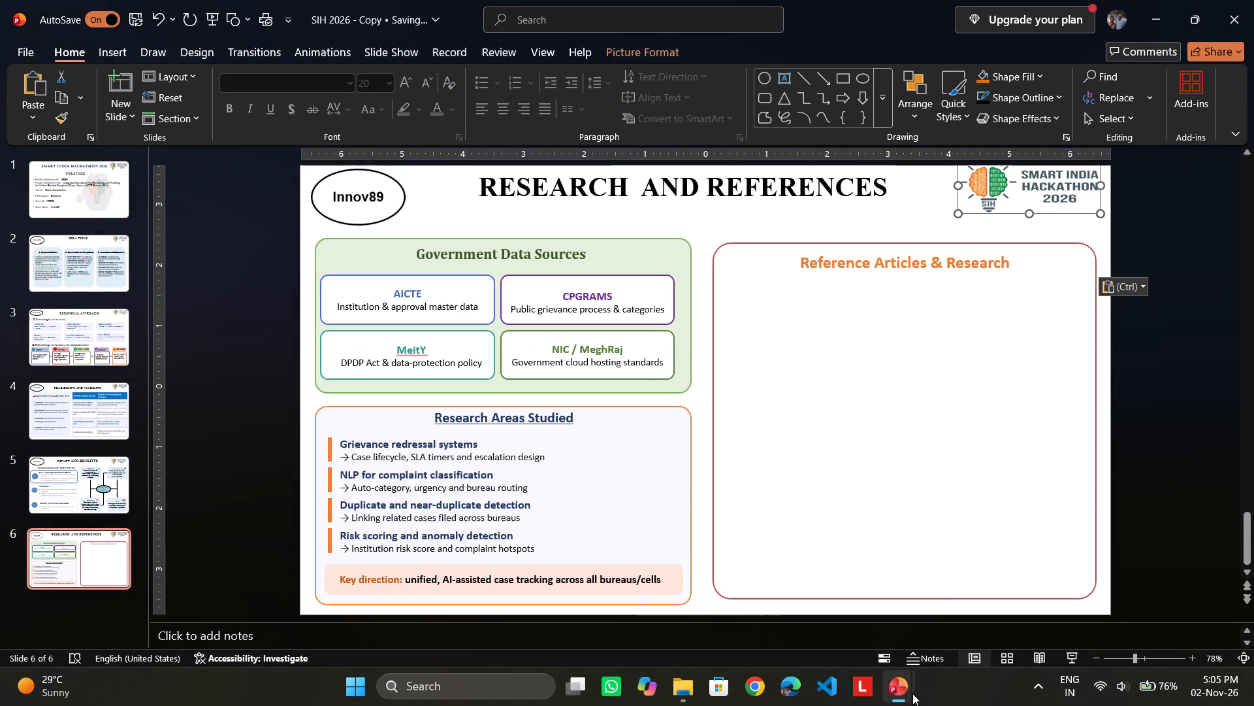
{"action": "left_click", "coordinate": [1074, 616]}
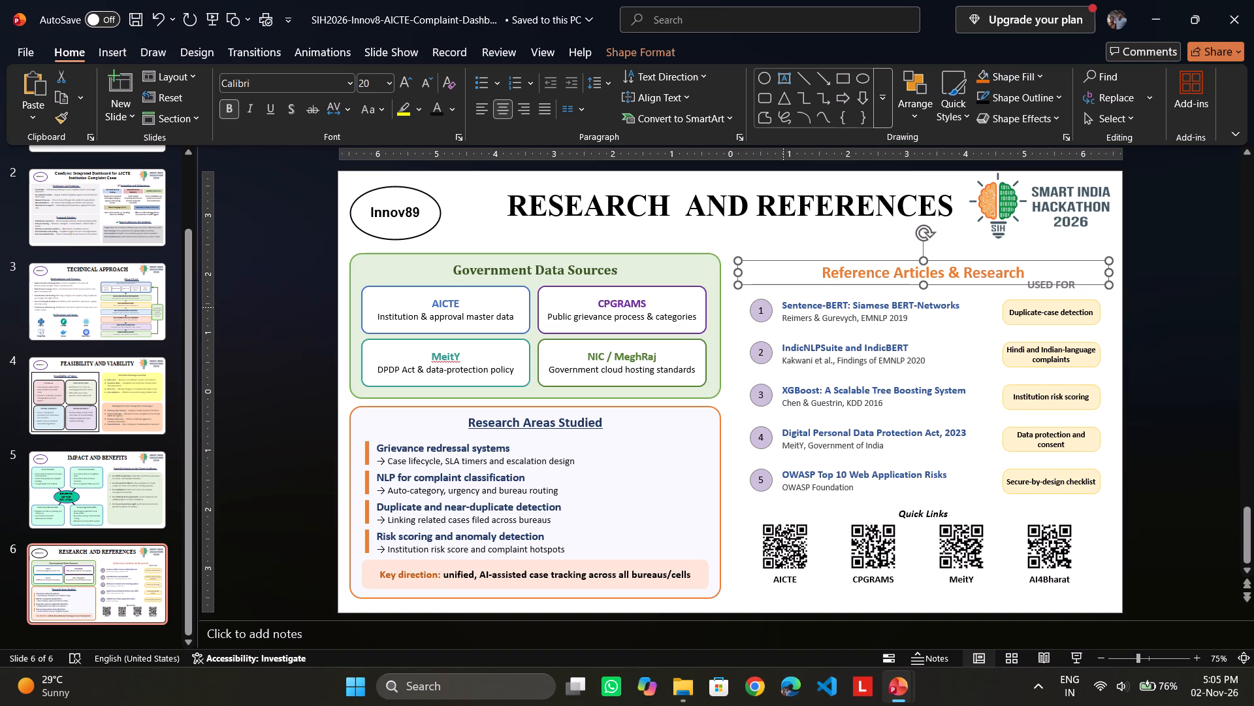
{"action": "right_click", "coordinate": [782, 304]}
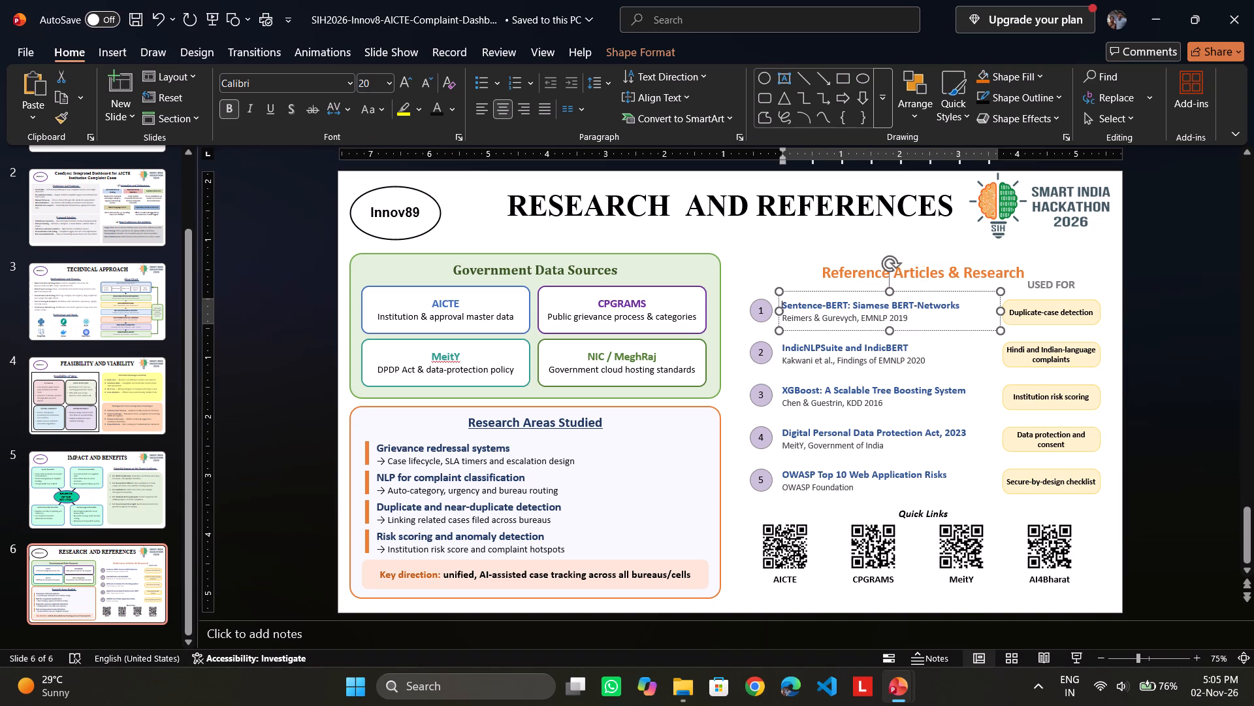
{"action": "left_click", "coordinate": [1067, 250]}
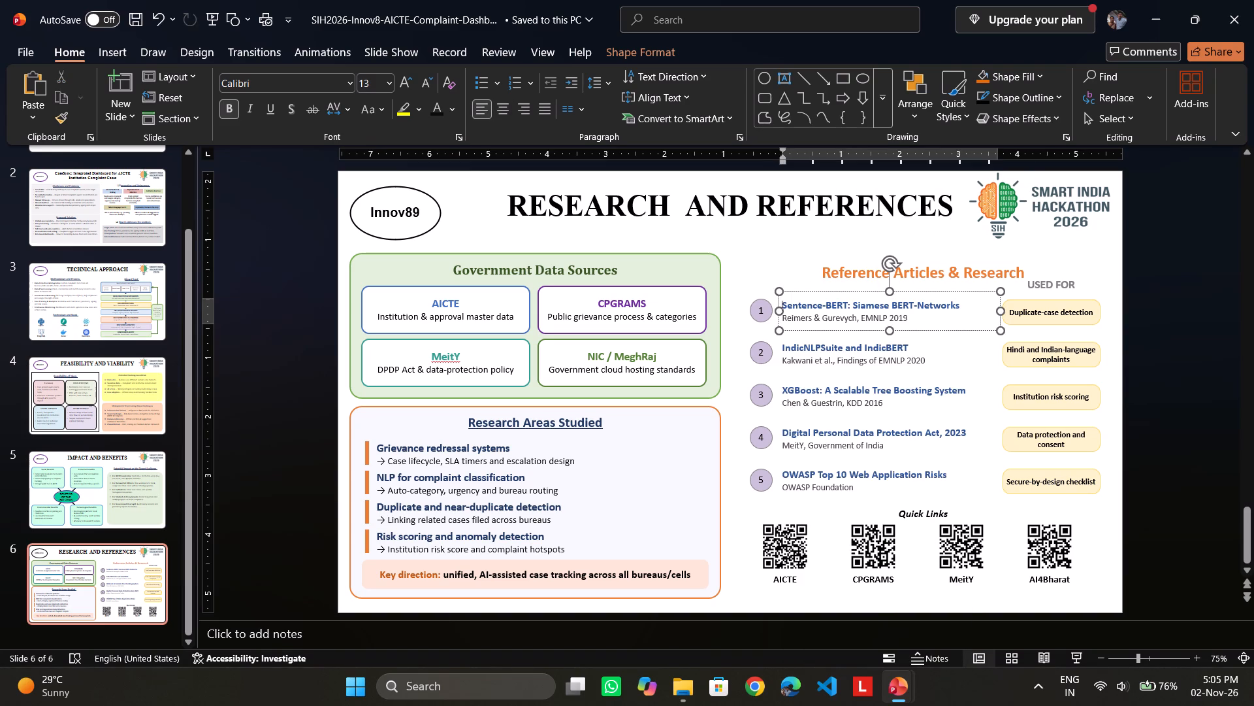
{"action": "right_click", "coordinate": [833, 290]}
{"action": "left_click", "coordinate": [897, 257]}
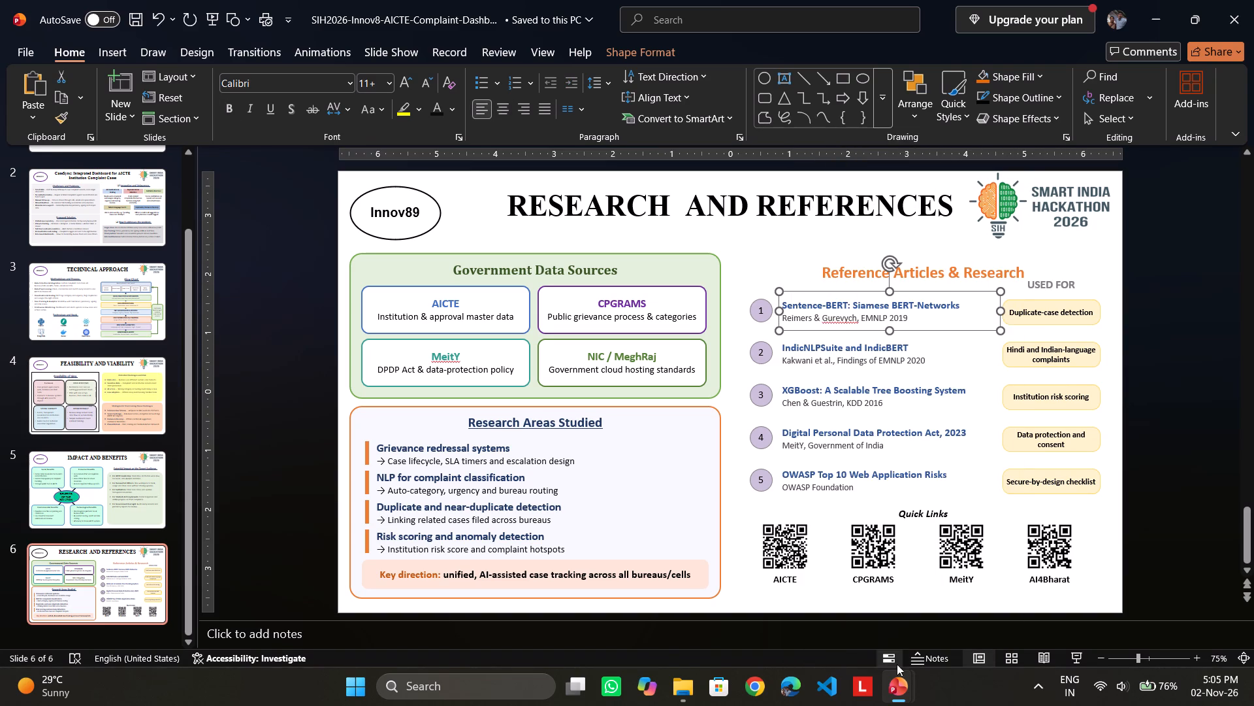
{"action": "left_click", "coordinate": [902, 692]}
{"action": "left_click", "coordinate": [759, 590]}
{"action": "right_click", "coordinate": [796, 299]}
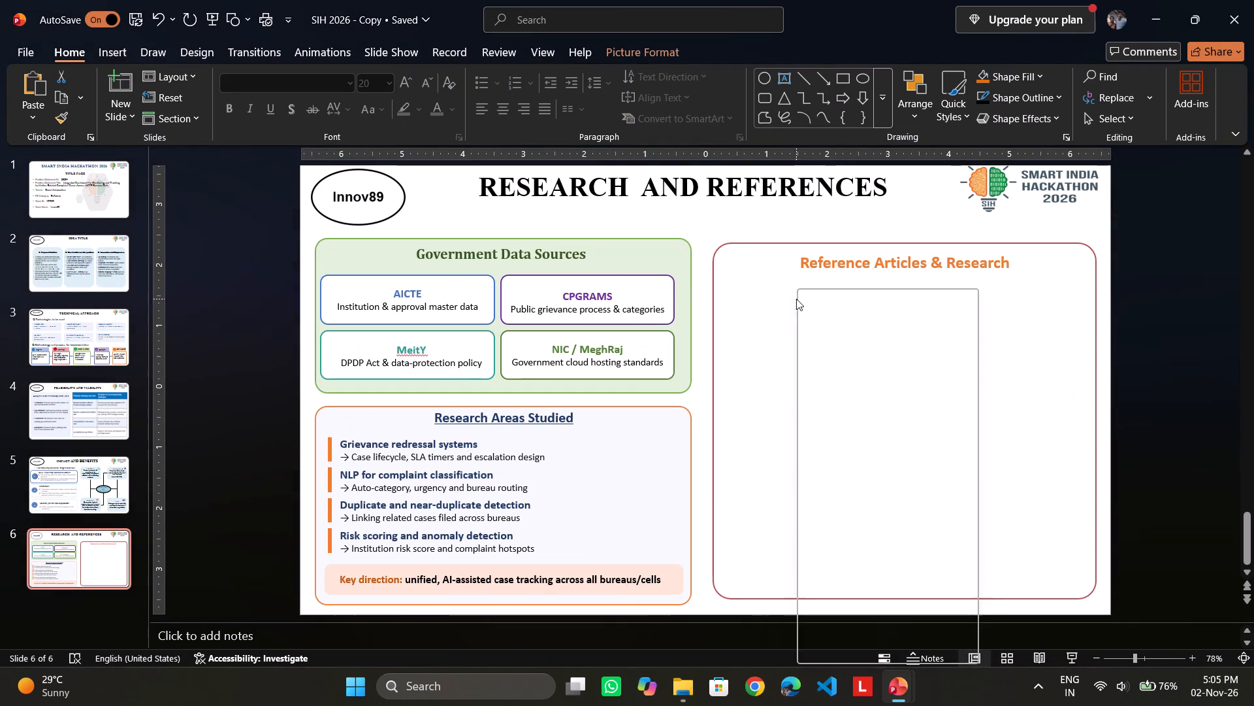
{"action": "left_click", "coordinate": [865, 356]}
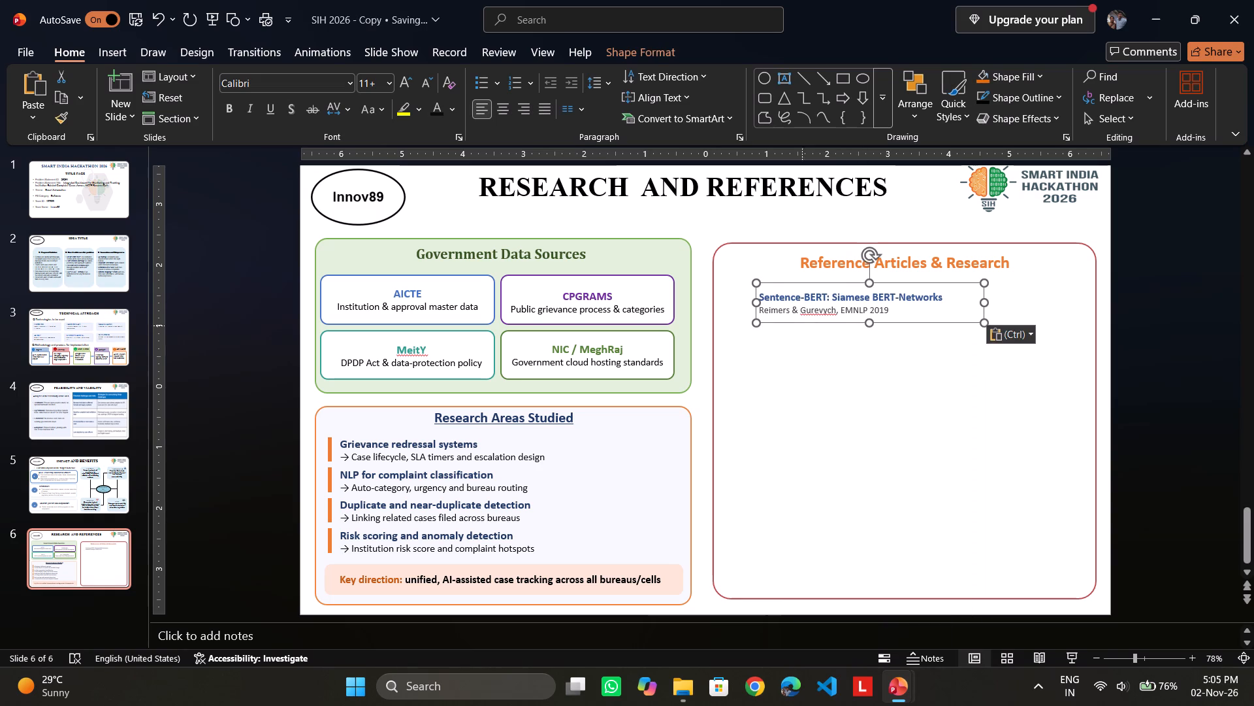
{"action": "left_click", "coordinate": [695, 210]}
Copy the "IndicNLPSuite and IndicBERT" entry from the Innov8 deck and paste it below the Sentence-BERT entry in SIH 2026 - Copy.
{"action": "left_click", "coordinate": [914, 703]}
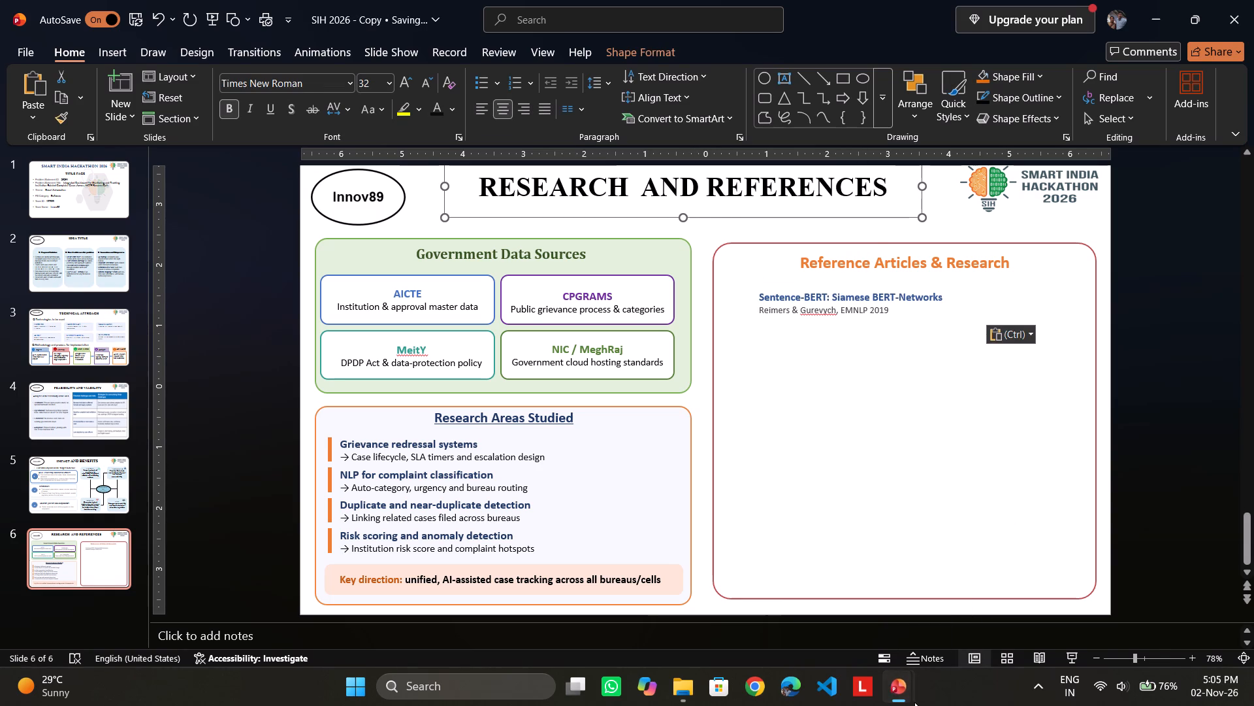
{"action": "left_click", "coordinate": [1069, 608]}
{"action": "left_click", "coordinate": [832, 369]}
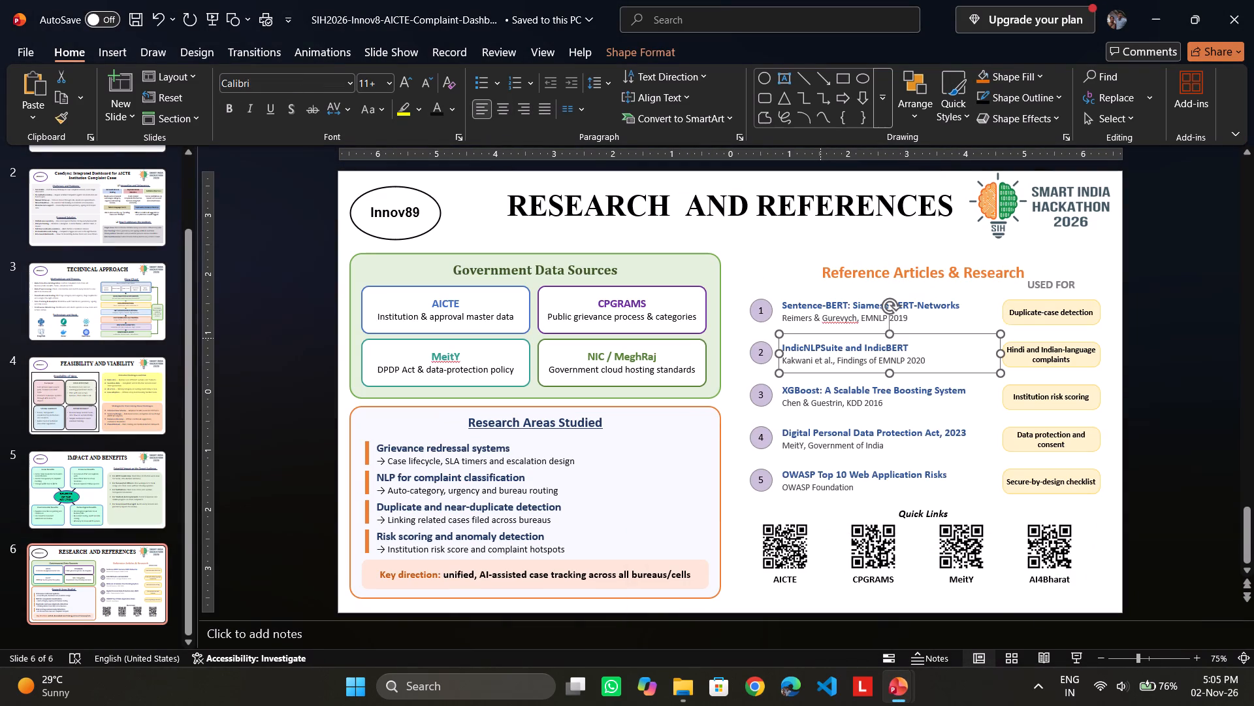
{"action": "right_click", "coordinate": [821, 335]}
{"action": "left_click", "coordinate": [884, 259]}
{"action": "left_click", "coordinate": [902, 705]}
{"action": "left_click", "coordinate": [740, 610]}
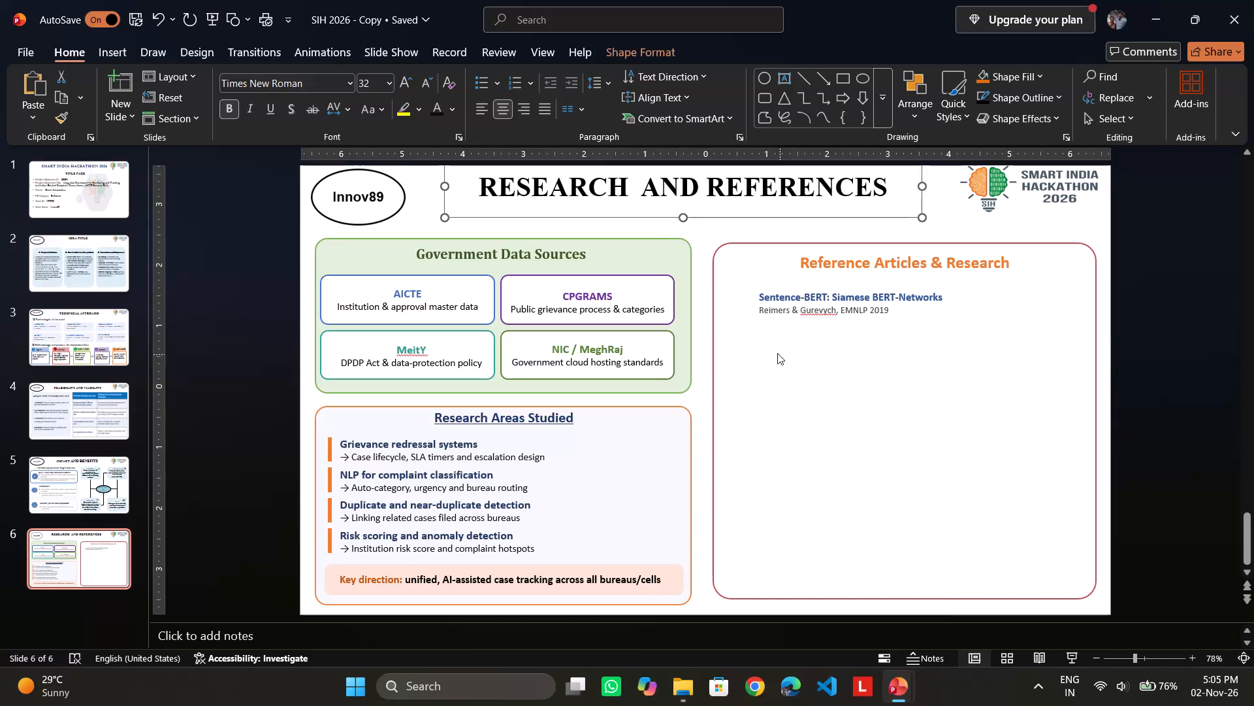
{"action": "right_click", "coordinate": [769, 349]}
{"action": "left_click", "coordinate": [836, 356]}
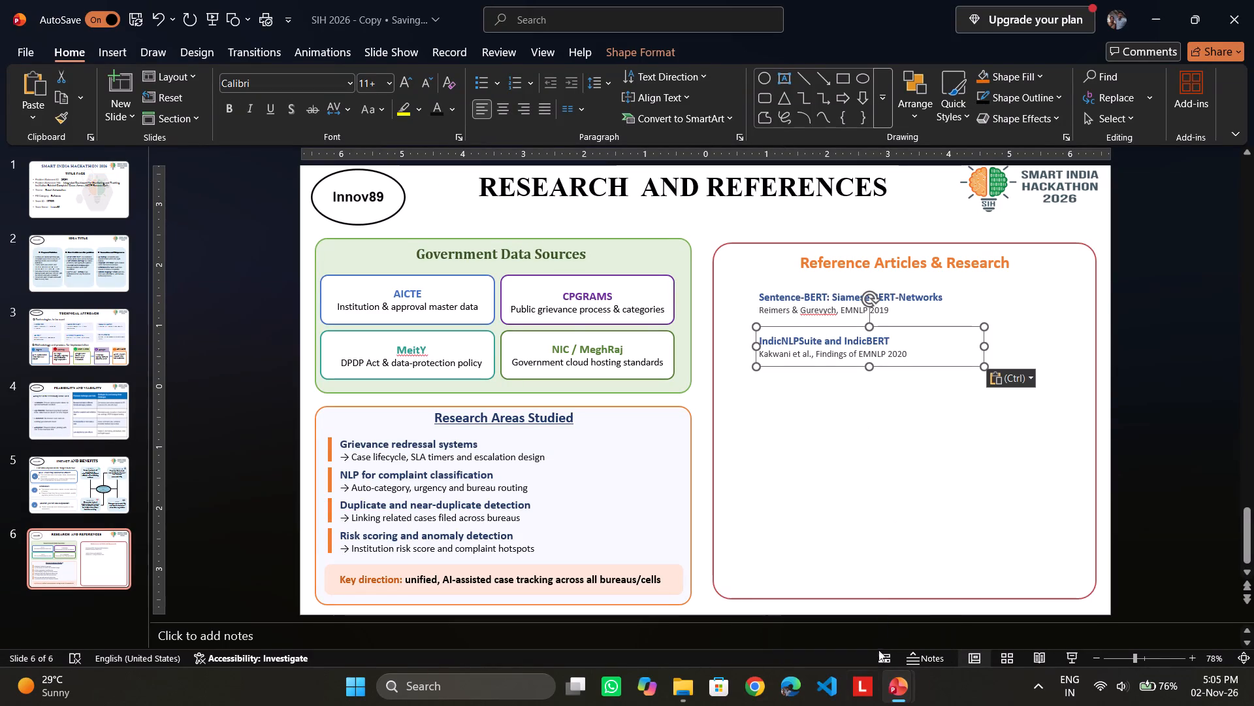
Copy the "XGBoost: A Scalable Tree Boosting System" entry from the Innov8 deck and paste it below the IndicNLPSuite entry in SIH 2026 - Copy.
{"action": "left_click", "coordinate": [901, 688]}
{"action": "left_click", "coordinate": [1063, 619]}
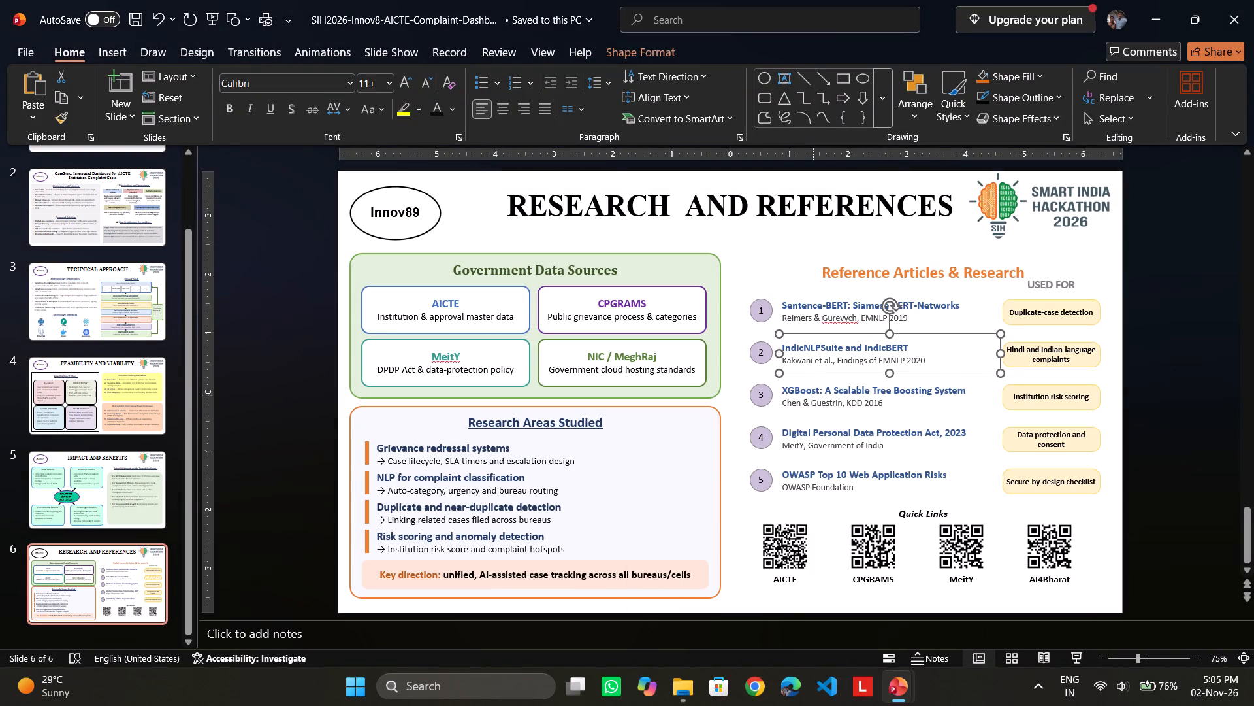
{"action": "left_click", "coordinate": [812, 394]}
{"action": "right_click", "coordinate": [809, 377]}
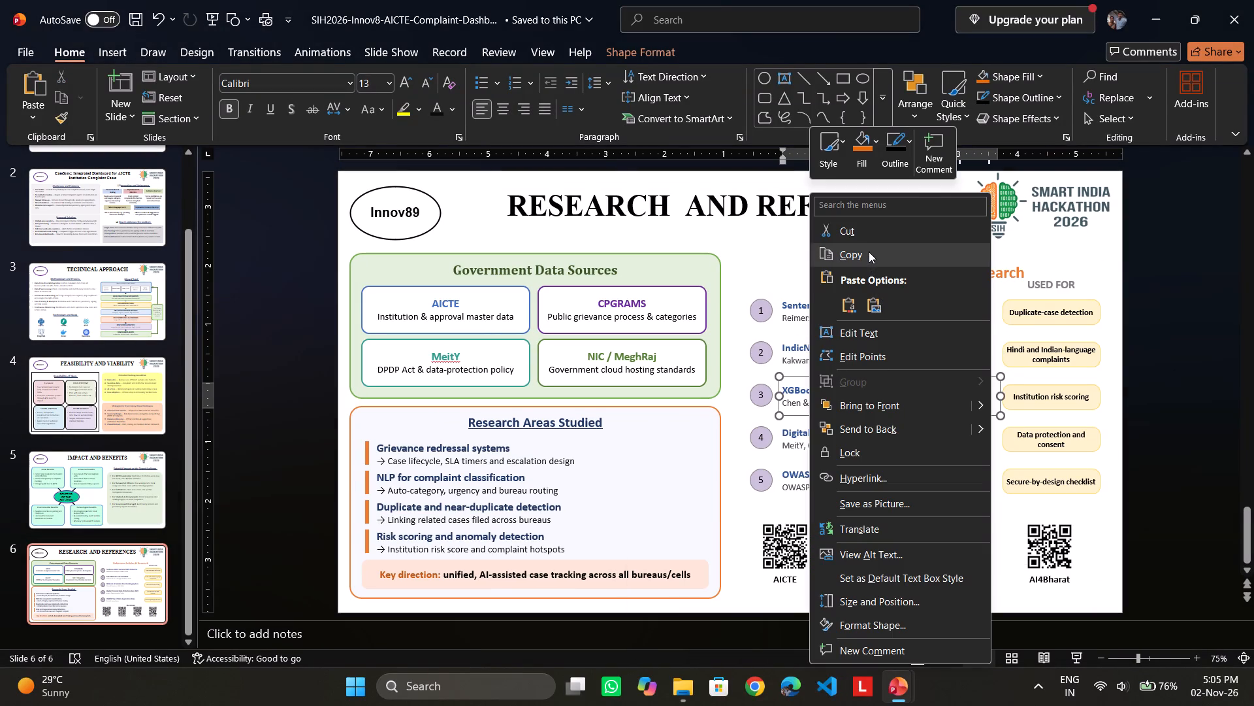
{"action": "left_click", "coordinate": [869, 252]}
{"action": "left_click", "coordinate": [899, 694]}
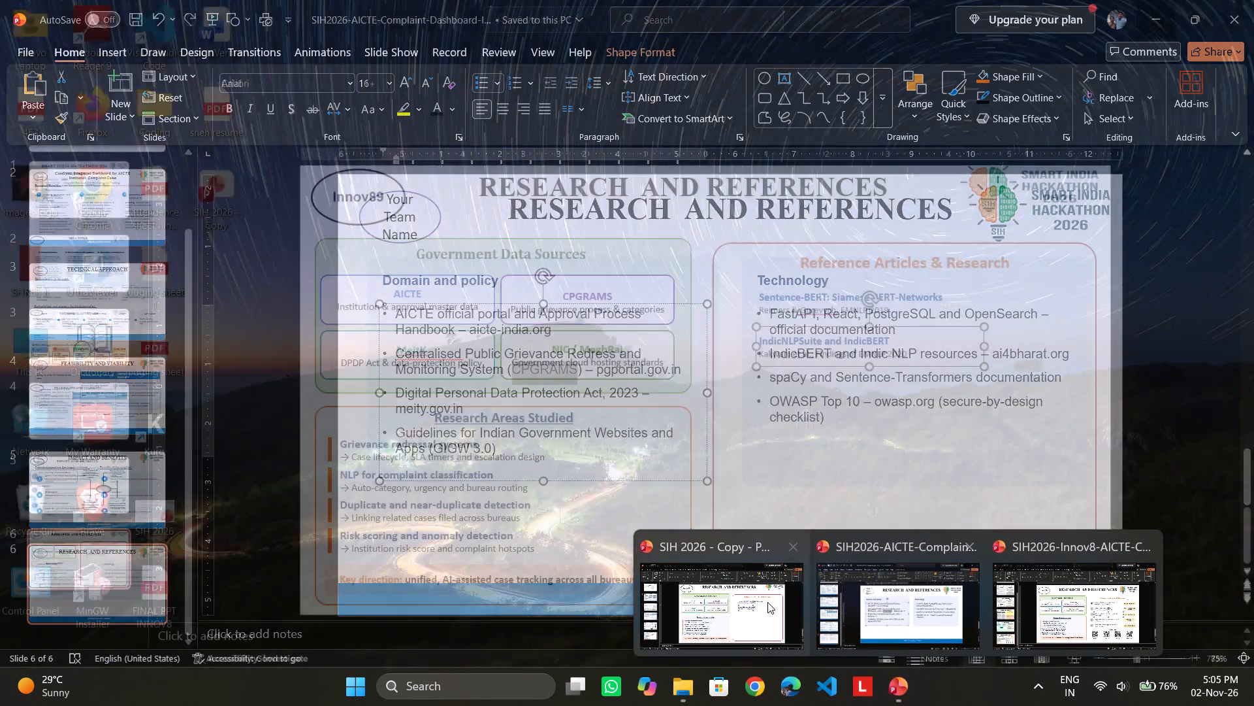
{"action": "left_click", "coordinate": [767, 602]}
{"action": "right_click", "coordinate": [780, 401]}
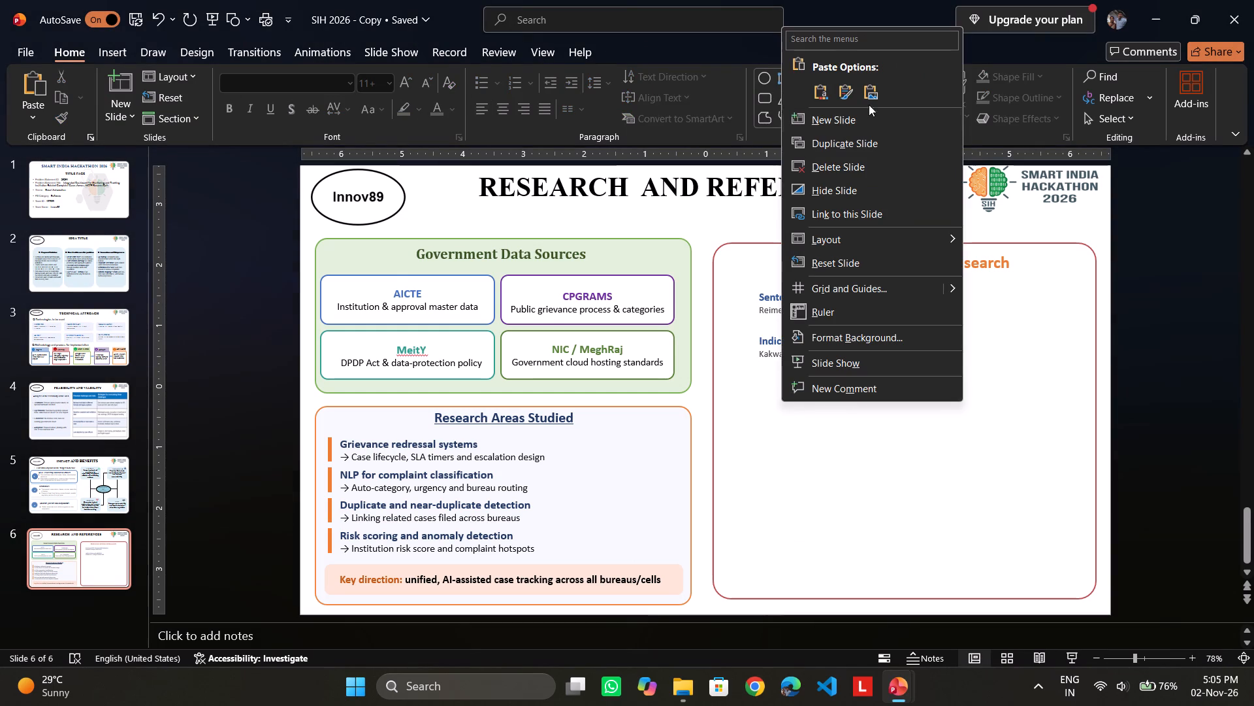
{"action": "left_click", "coordinate": [848, 90]}
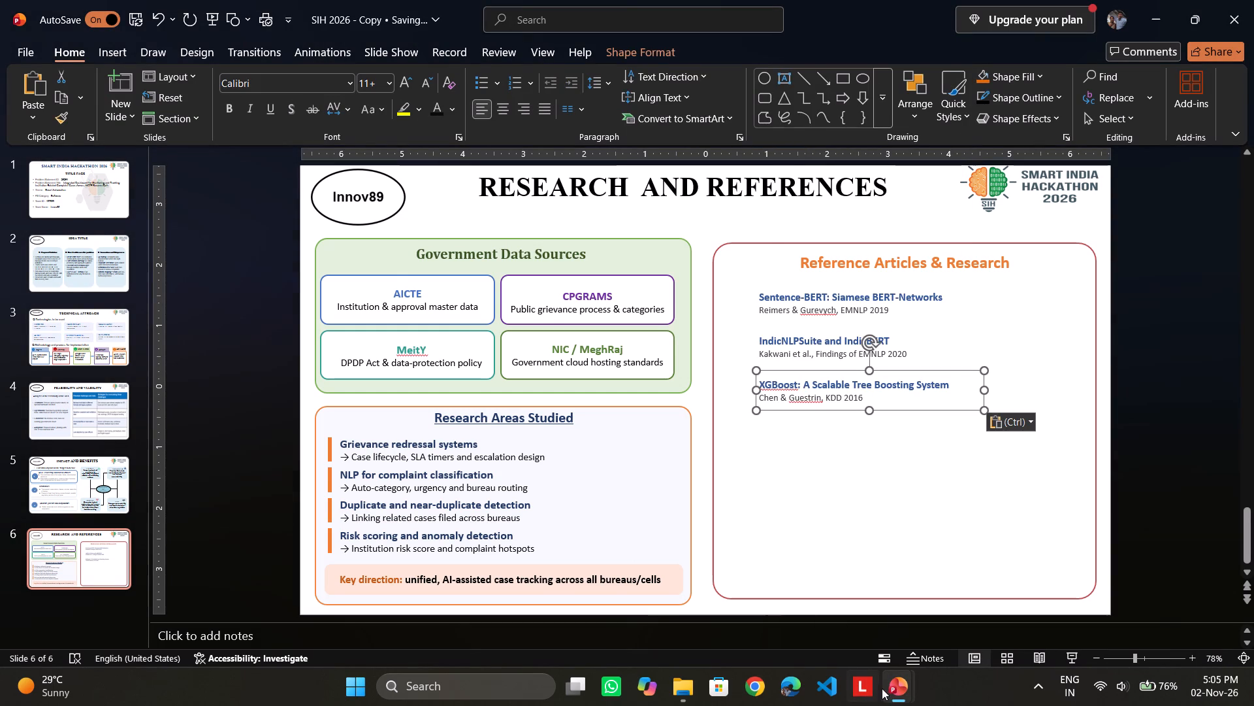
Copy the "Digital Personal Data Protection Act, 2023" entry from the Innov8 deck and paste it below the XGBoost entry in SIH 2026 - Copy.
{"action": "left_click", "coordinate": [890, 688]}
{"action": "left_click", "coordinate": [1091, 627]}
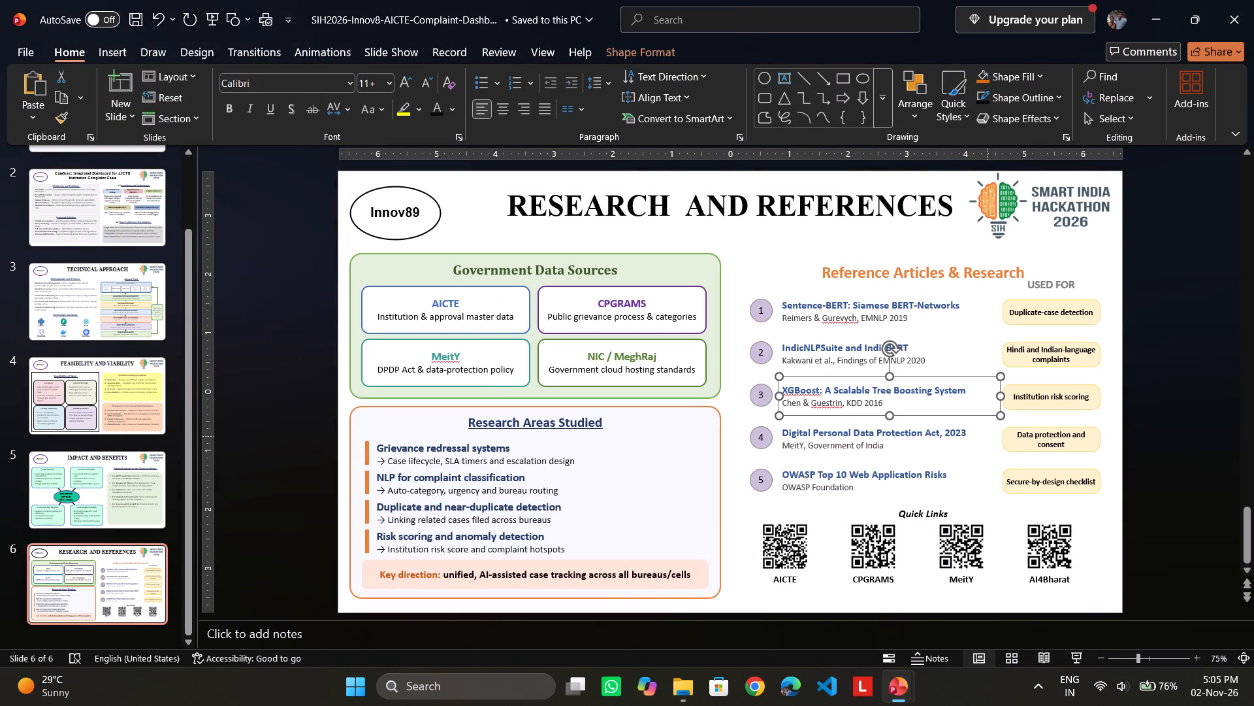
{"action": "left_click", "coordinate": [849, 440]}
{"action": "right_click", "coordinate": [846, 422]}
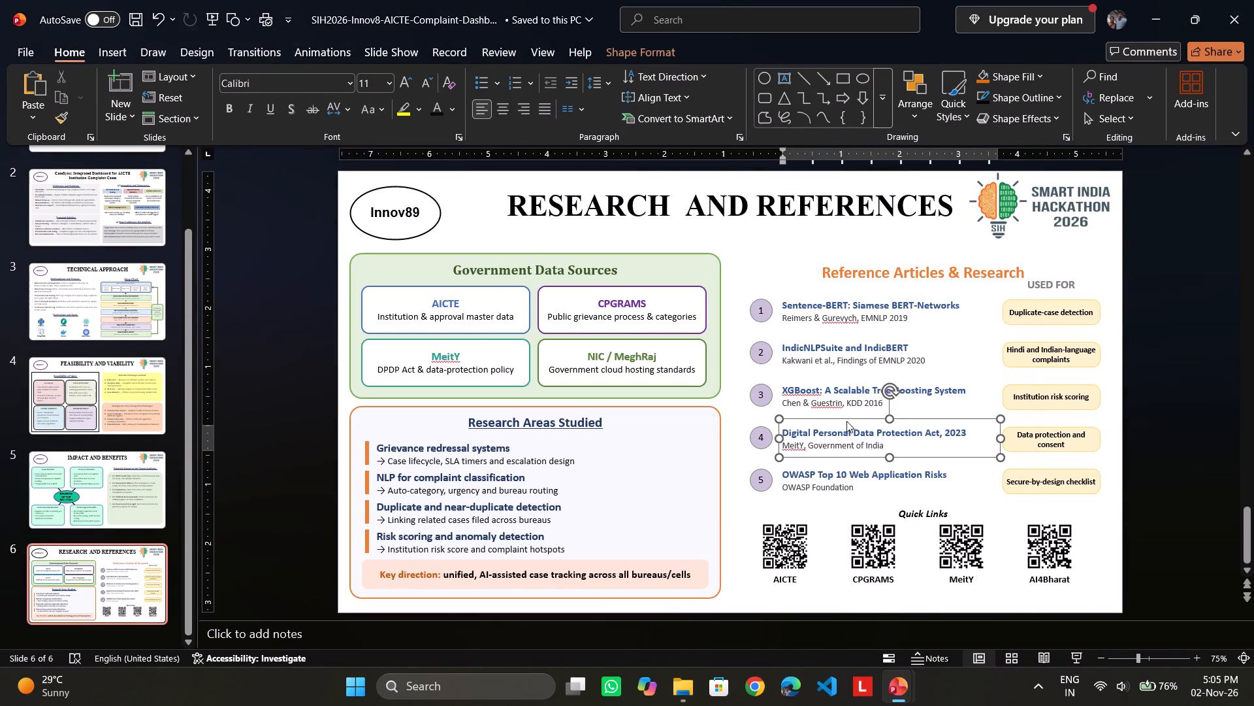
{"action": "left_click", "coordinate": [907, 256]}
{"action": "left_click", "coordinate": [903, 681]}
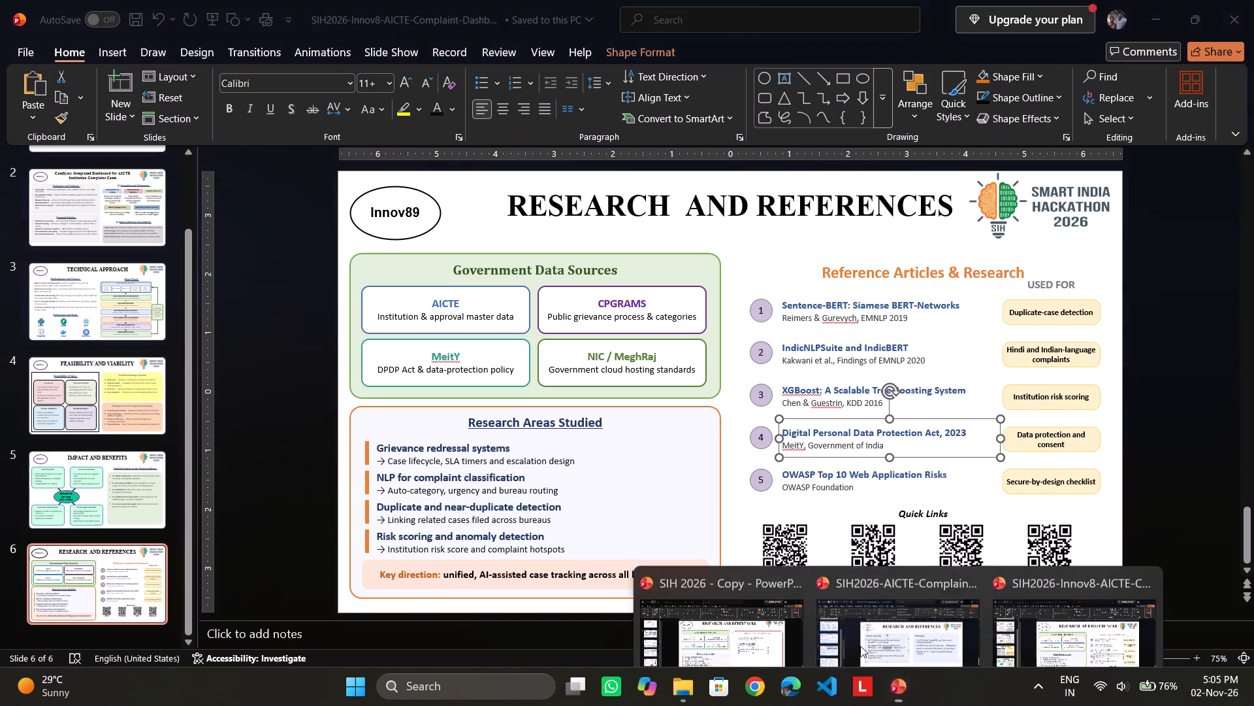
{"action": "left_click", "coordinate": [744, 593]}
{"action": "right_click", "coordinate": [805, 434]}
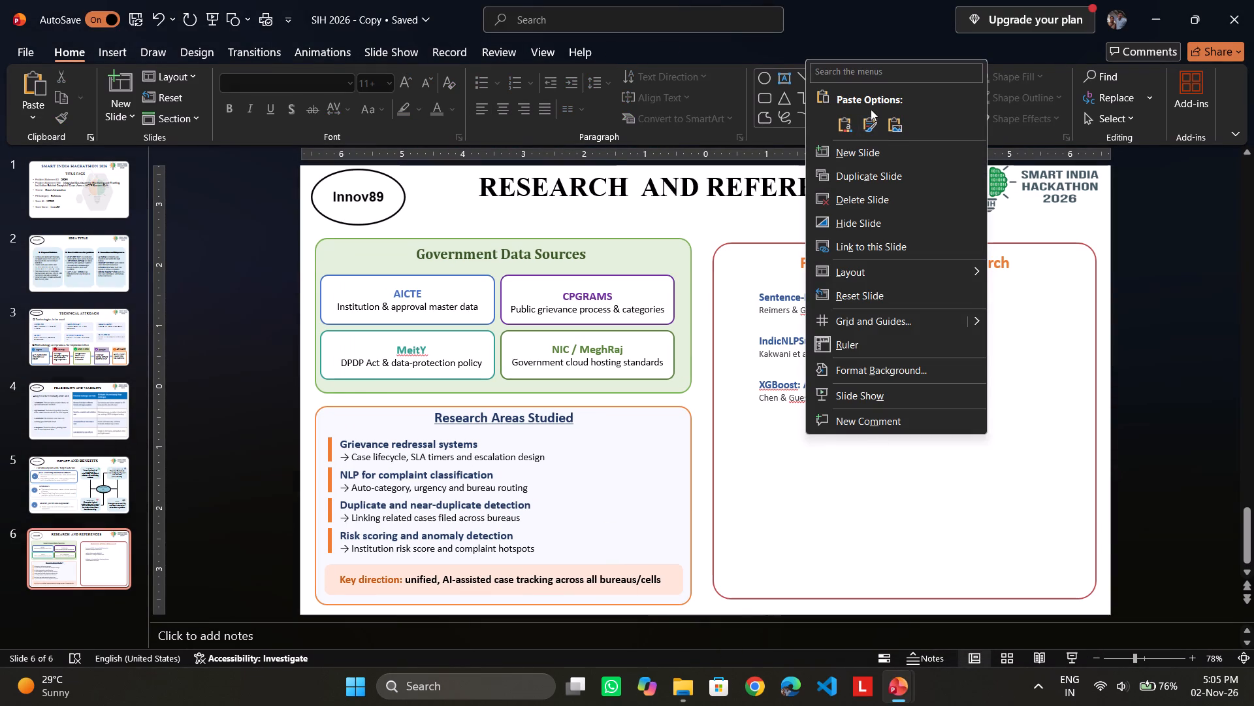
{"action": "left_click", "coordinate": [874, 116]}
Copy the "OWASP Top 10 Web Application Risks" entry from the Innov8 deck and paste it as the last reference in SIH 2026 - Copy.
{"action": "left_click", "coordinate": [902, 693]}
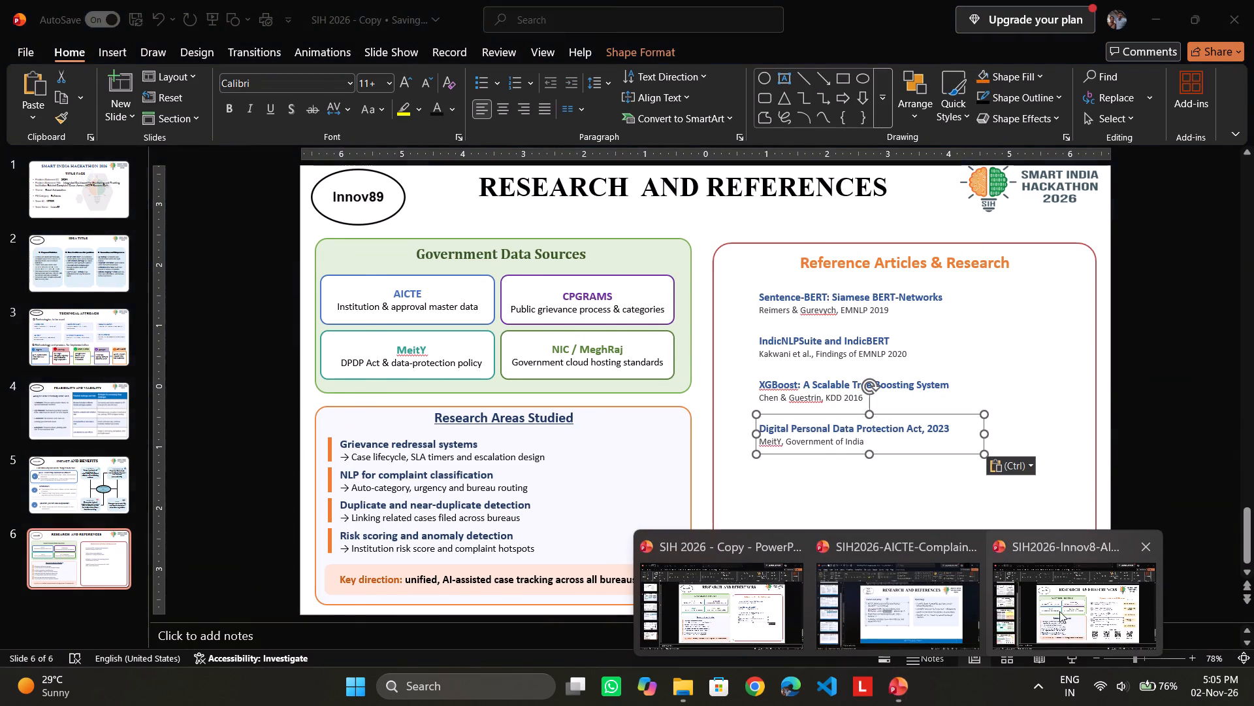
{"action": "left_click", "coordinate": [1062, 613]}
{"action": "left_click", "coordinate": [857, 483]}
{"action": "right_click", "coordinate": [844, 461]}
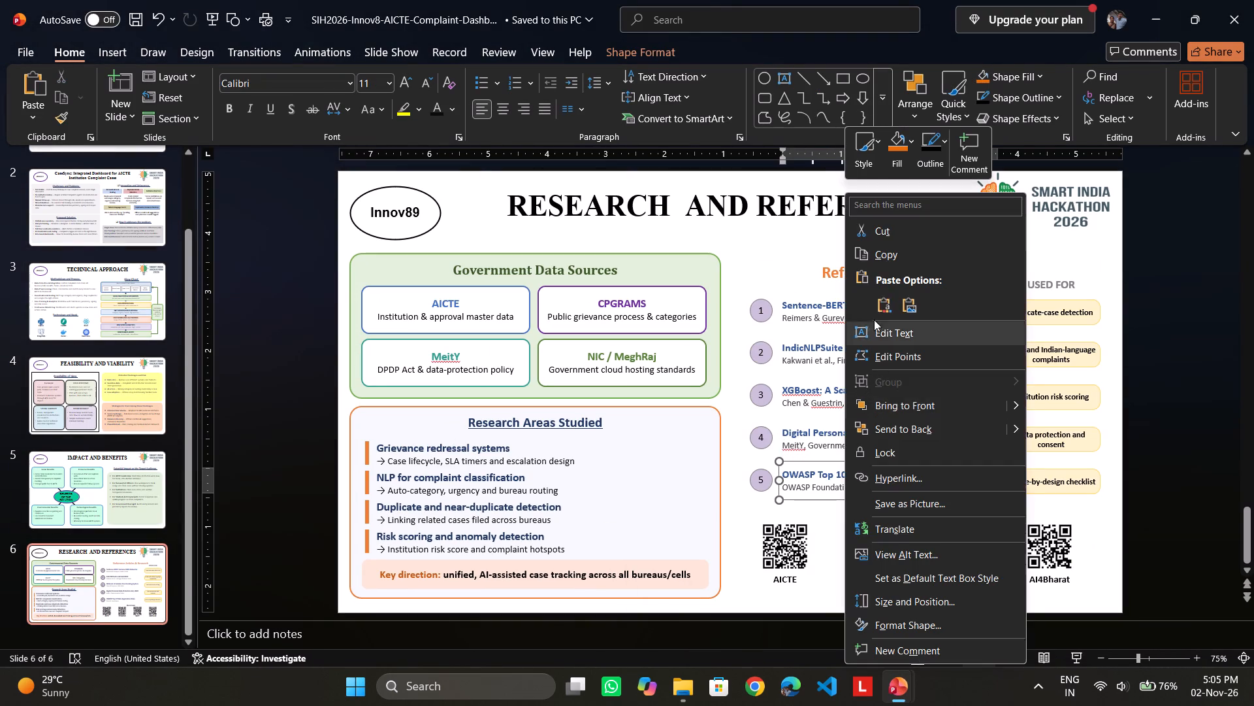
{"action": "left_click", "coordinate": [888, 258]}
{"action": "left_click", "coordinate": [895, 685]}
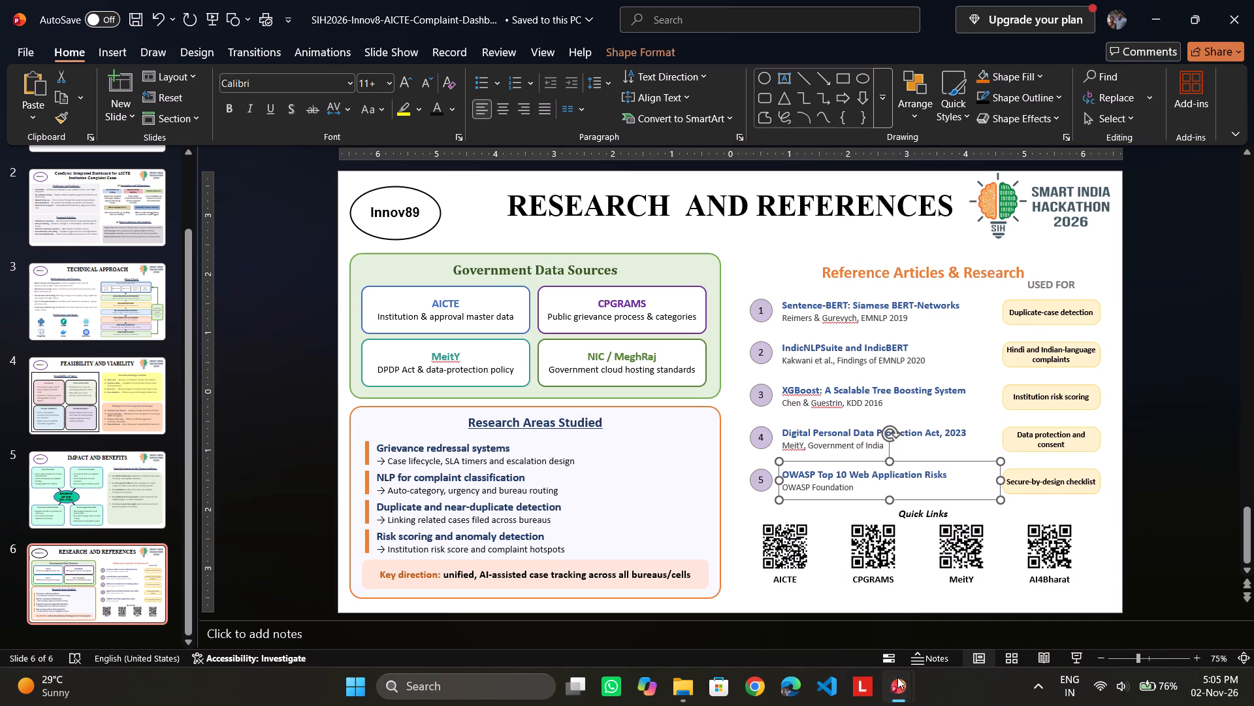
{"action": "left_click", "coordinate": [747, 613]}
{"action": "right_click", "coordinate": [779, 482]}
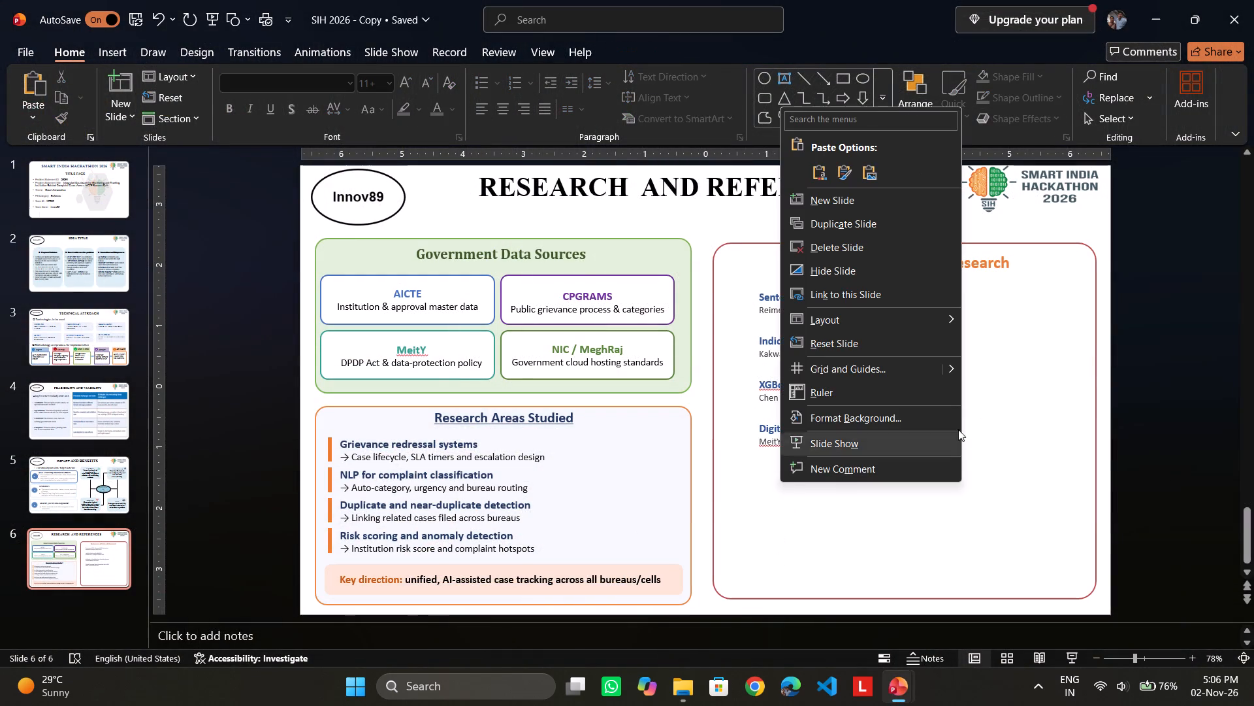
{"action": "left_click", "coordinate": [843, 177]}
{"action": "left_click", "coordinate": [1163, 501]}
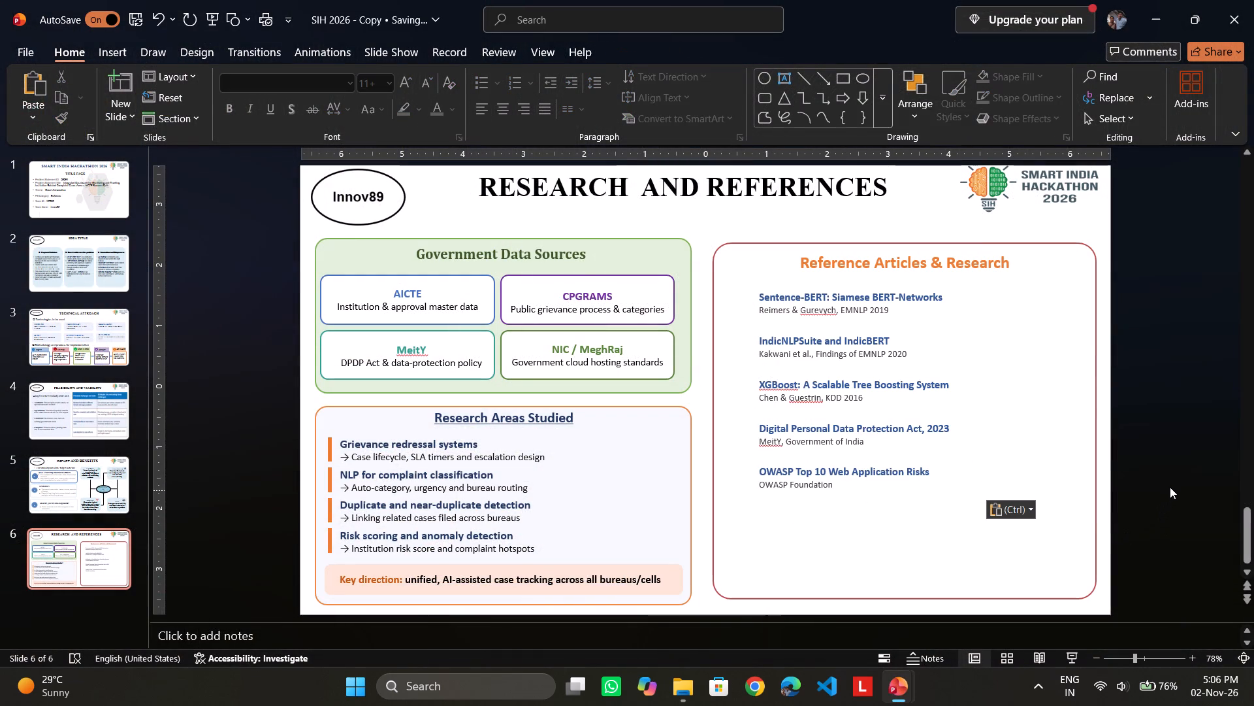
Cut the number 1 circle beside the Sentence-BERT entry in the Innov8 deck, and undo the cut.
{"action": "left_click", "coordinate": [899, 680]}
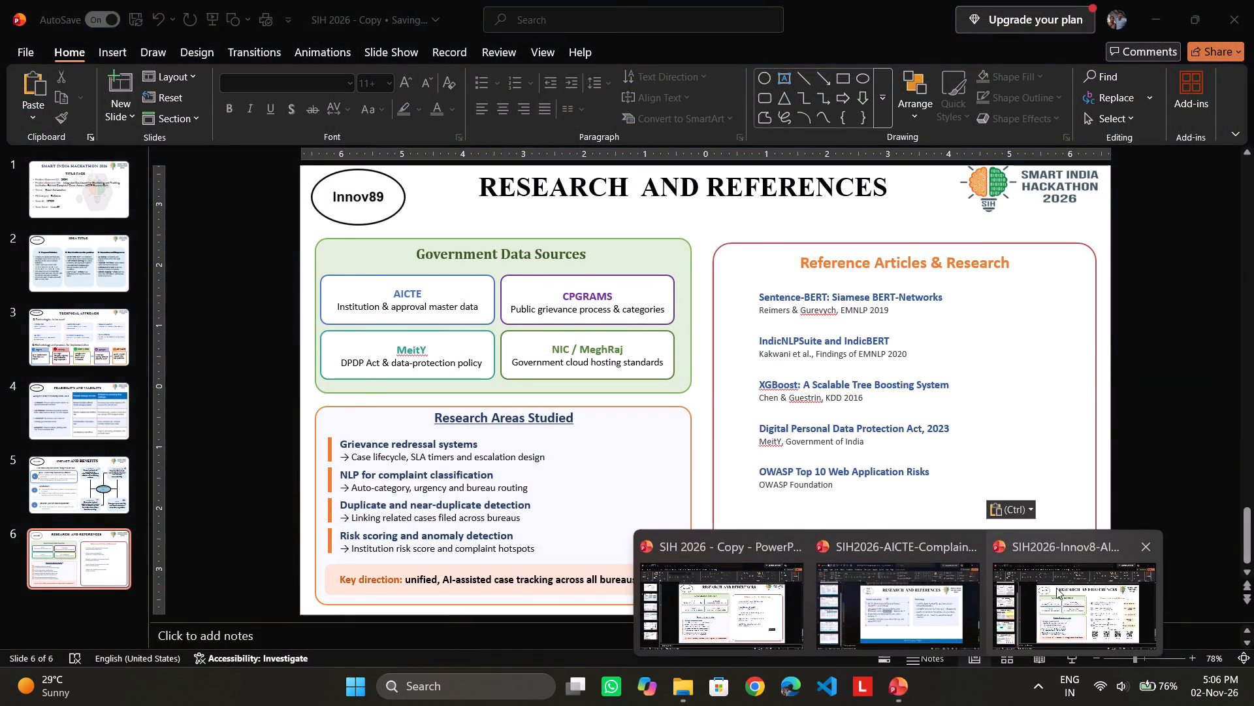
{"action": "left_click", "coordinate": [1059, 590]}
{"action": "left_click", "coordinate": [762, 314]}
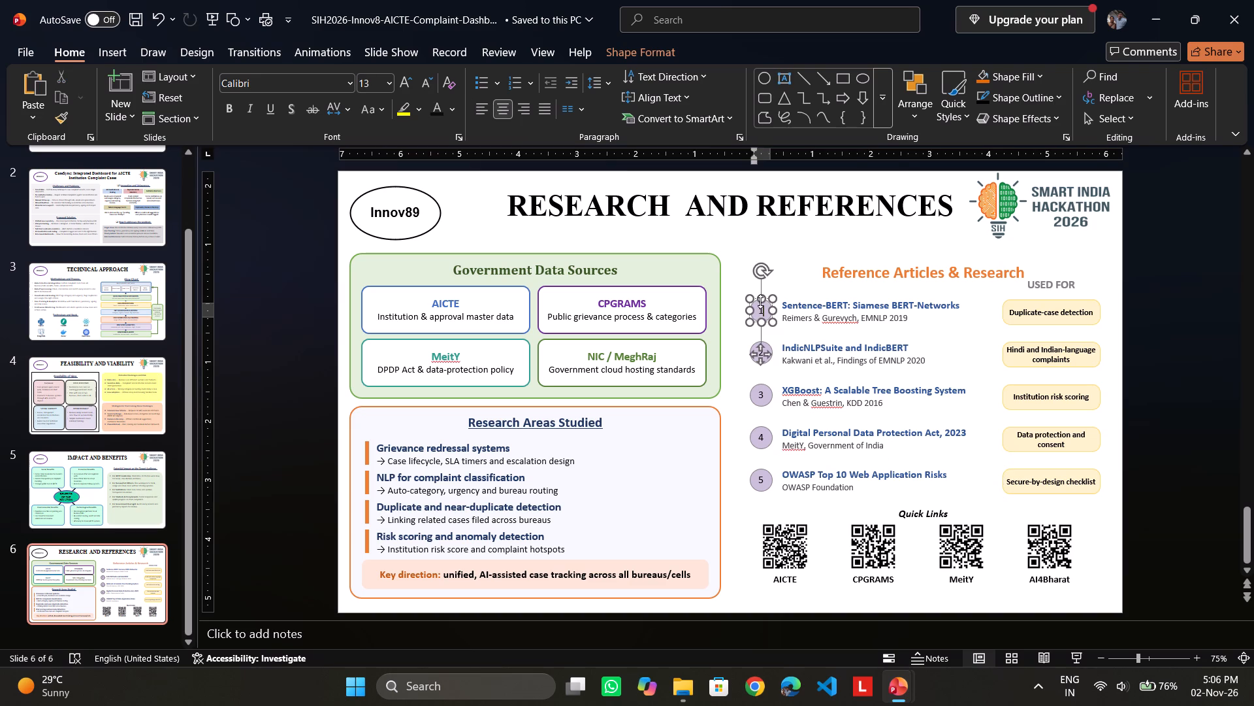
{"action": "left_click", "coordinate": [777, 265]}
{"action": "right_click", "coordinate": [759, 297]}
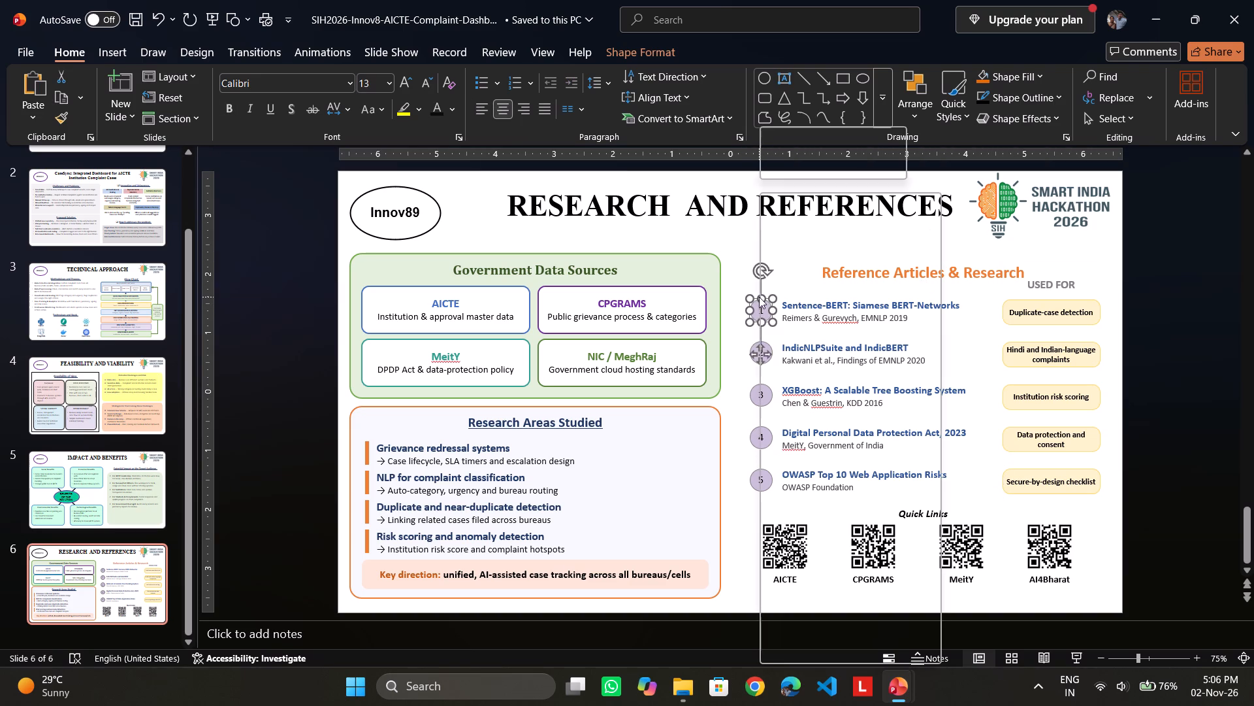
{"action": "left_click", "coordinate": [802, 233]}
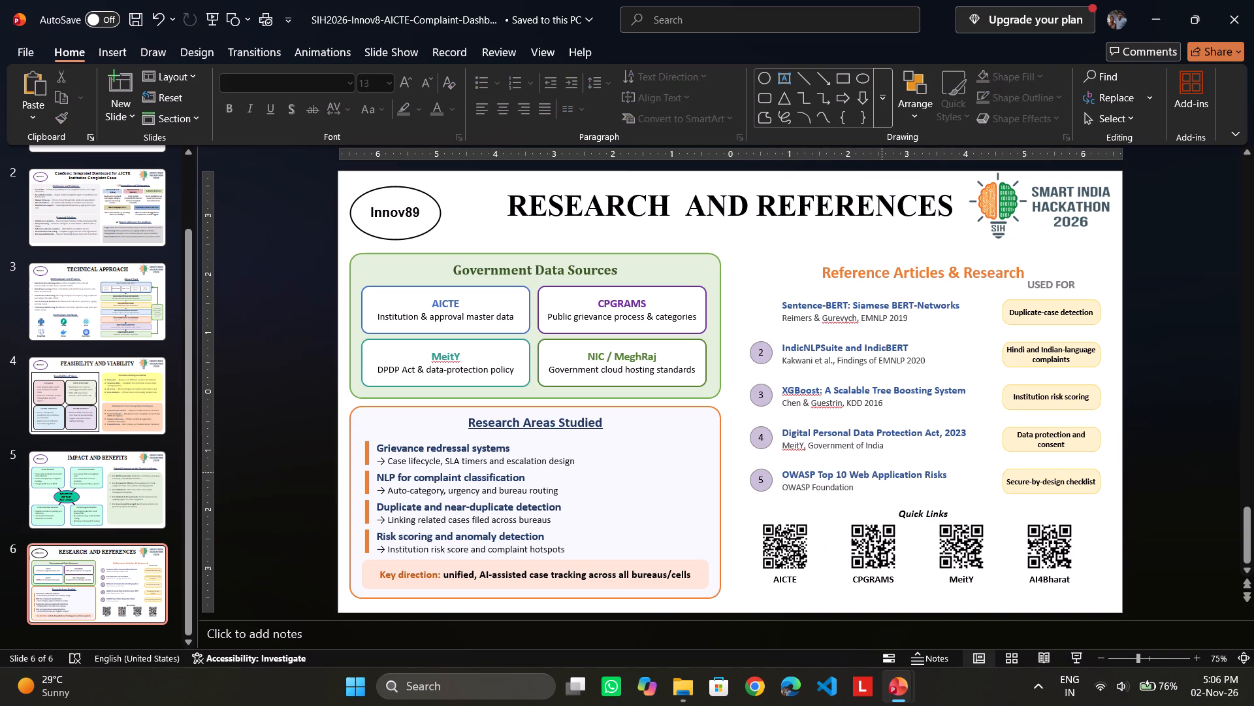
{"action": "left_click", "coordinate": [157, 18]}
Copy the number 1 circle from the Innov8 deck and paste it beside the Sentence-BERT entry in SIH 2026 - Copy.
{"action": "right_click", "coordinate": [758, 310]}
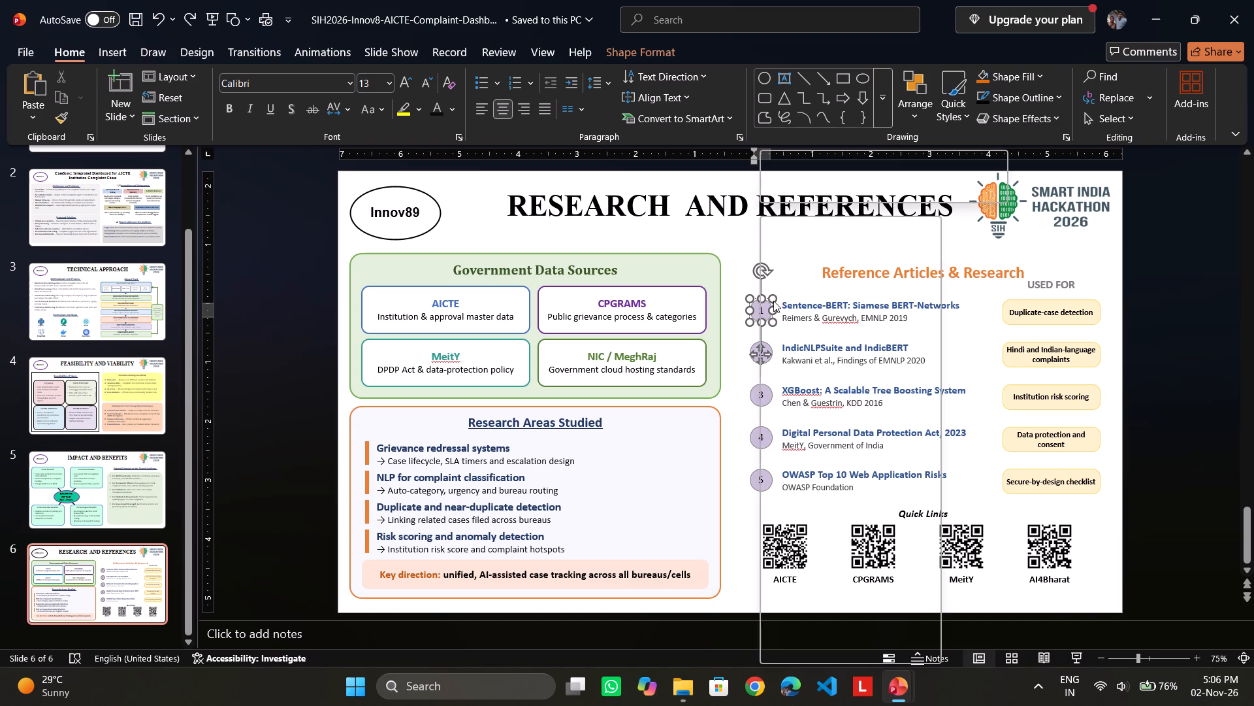
{"action": "left_click", "coordinate": [752, 278]}
{"action": "right_click", "coordinate": [769, 299]}
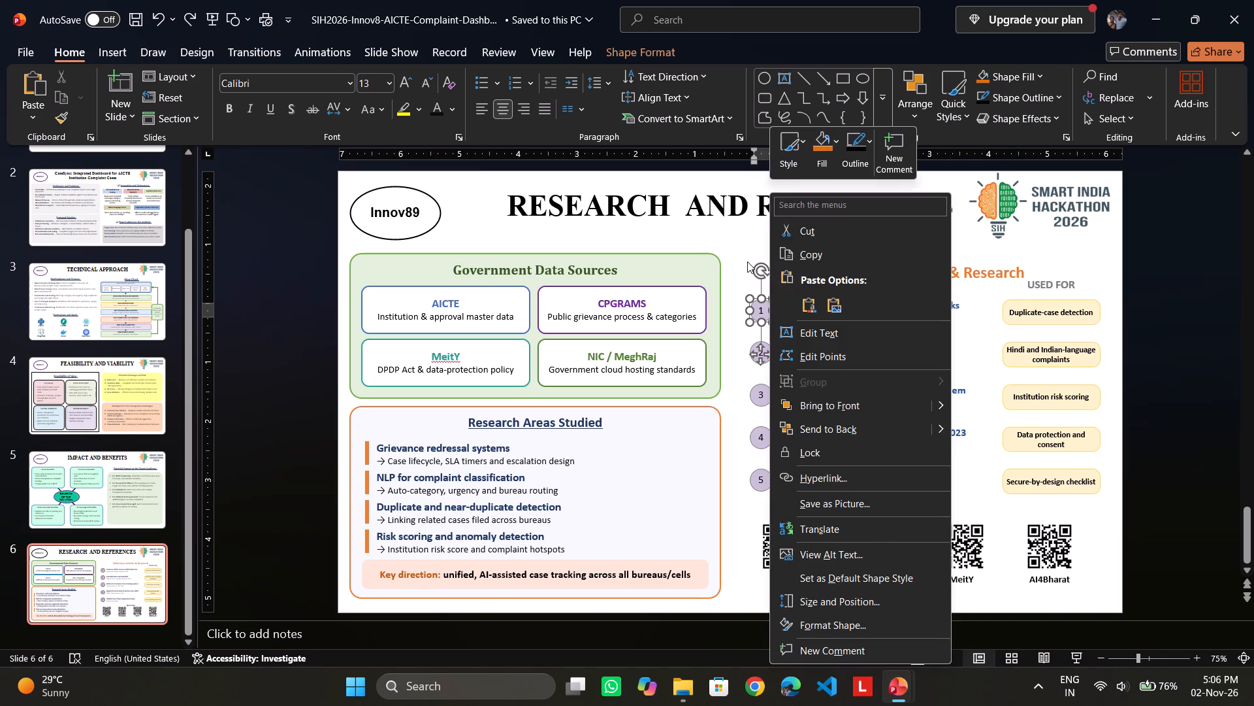
{"action": "left_click", "coordinate": [747, 261]}
{"action": "left_click", "coordinate": [733, 328]}
{"action": "right_click", "coordinate": [765, 316]}
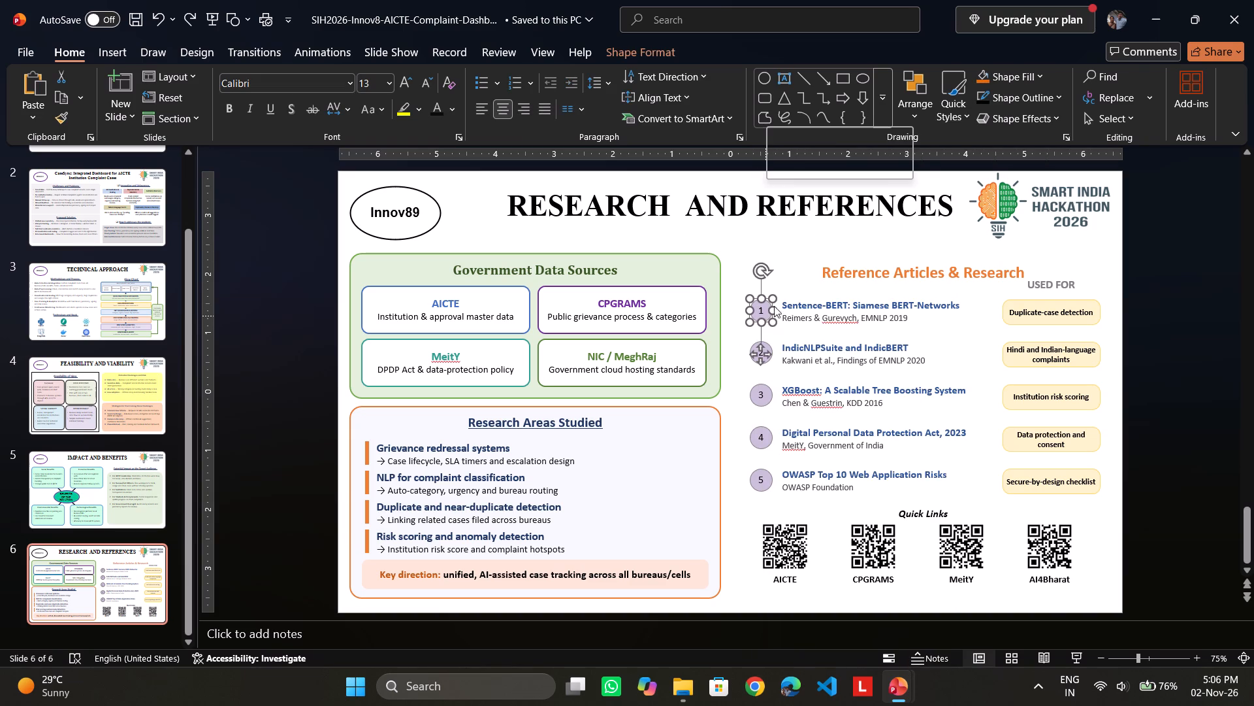
{"action": "left_click", "coordinate": [813, 254]}
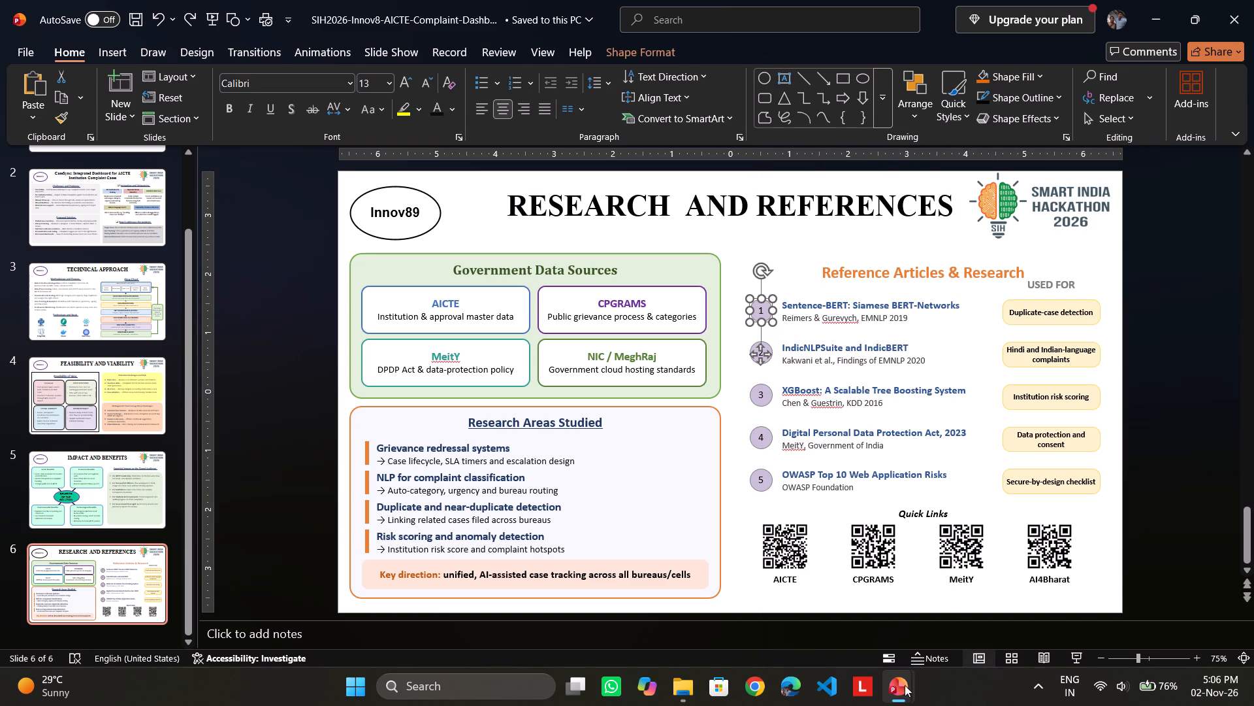
{"action": "left_click", "coordinate": [905, 688]}
{"action": "left_click", "coordinate": [746, 598]}
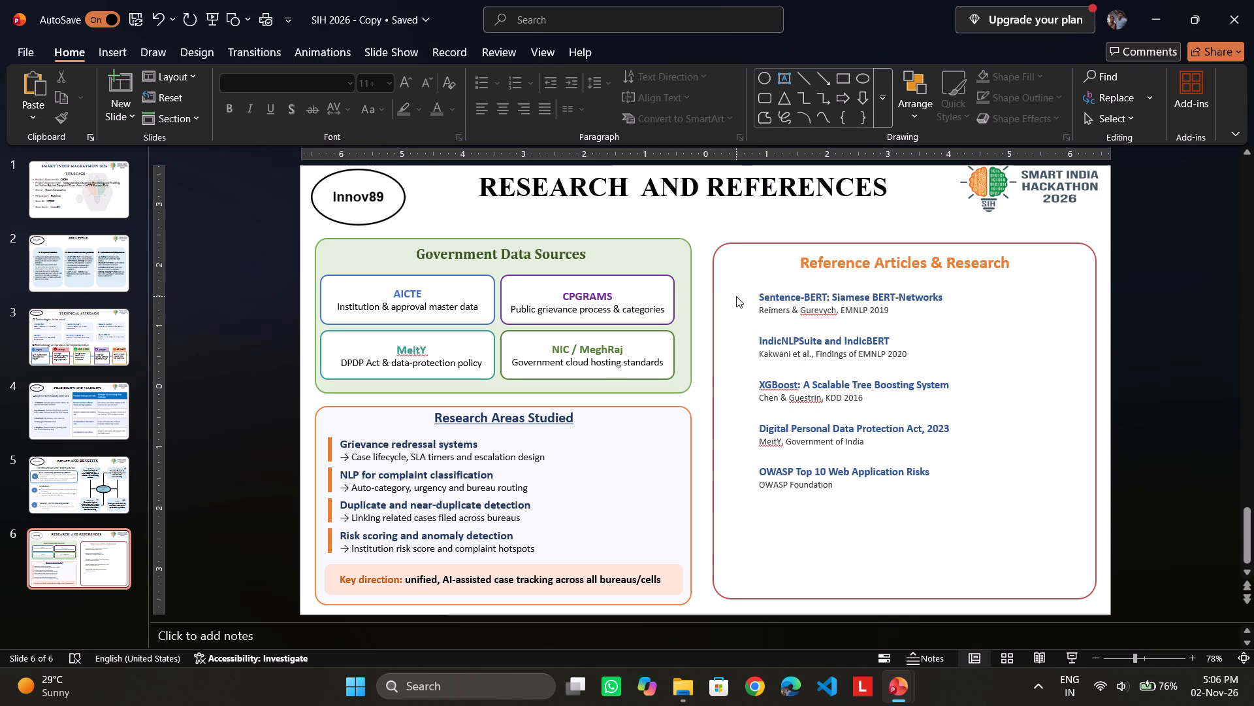
{"action": "right_click", "coordinate": [736, 296]}
{"action": "left_click", "coordinate": [800, 350]}
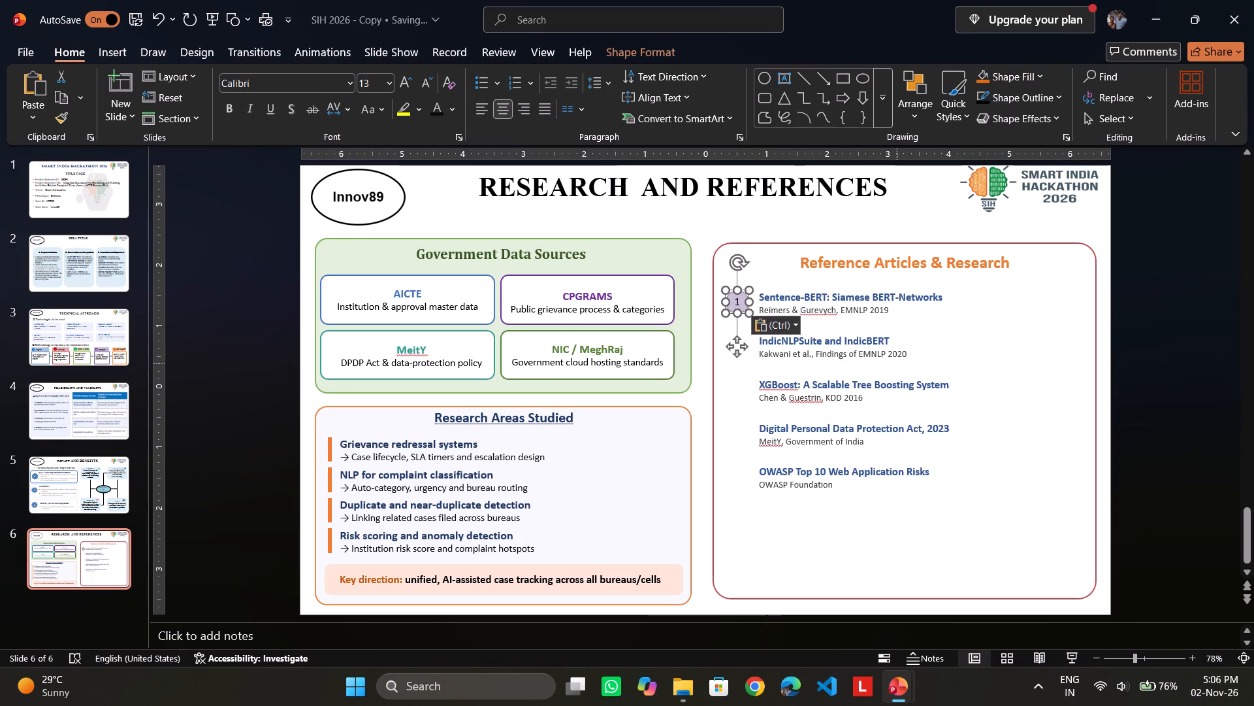
{"action": "left_click", "coordinate": [1026, 378]}
Copy the number 2 circle from the Innov8 deck and paste it beside the IndicNLPSuite and IndicBERT entry in SIH 2026 - Copy.
{"action": "left_click", "coordinate": [896, 684]}
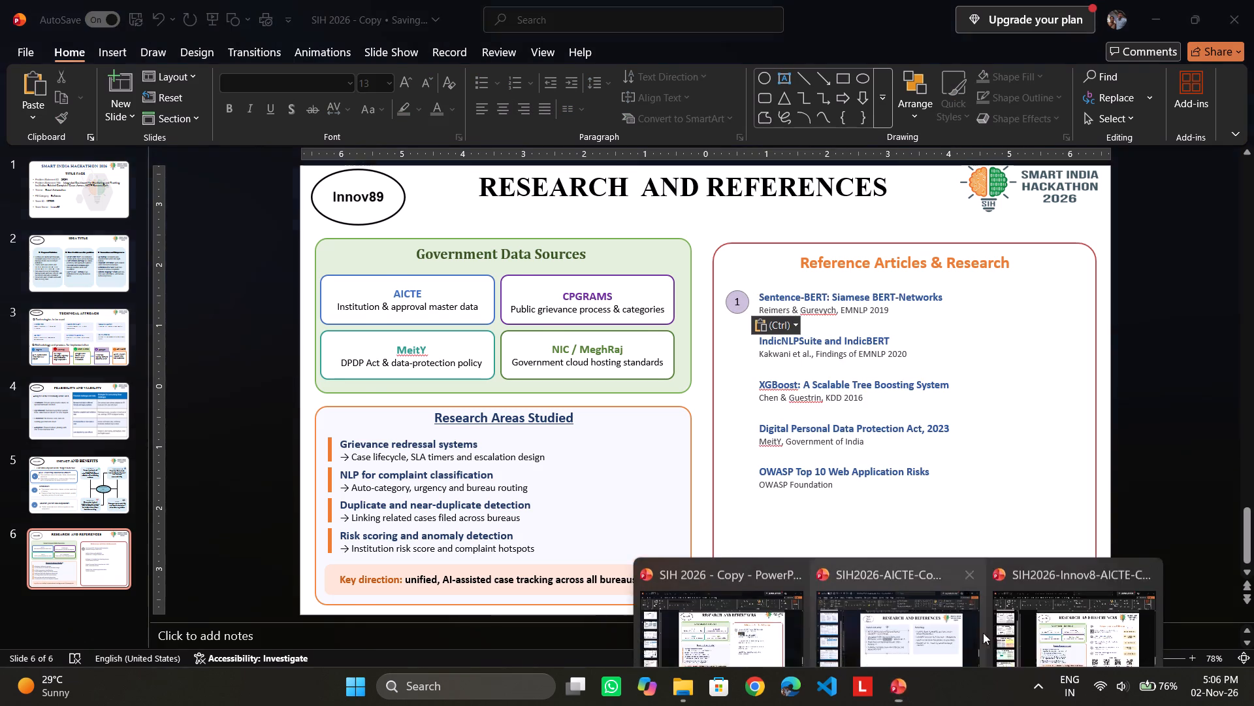
{"action": "left_click", "coordinate": [1063, 613]}
{"action": "left_click", "coordinate": [745, 384]}
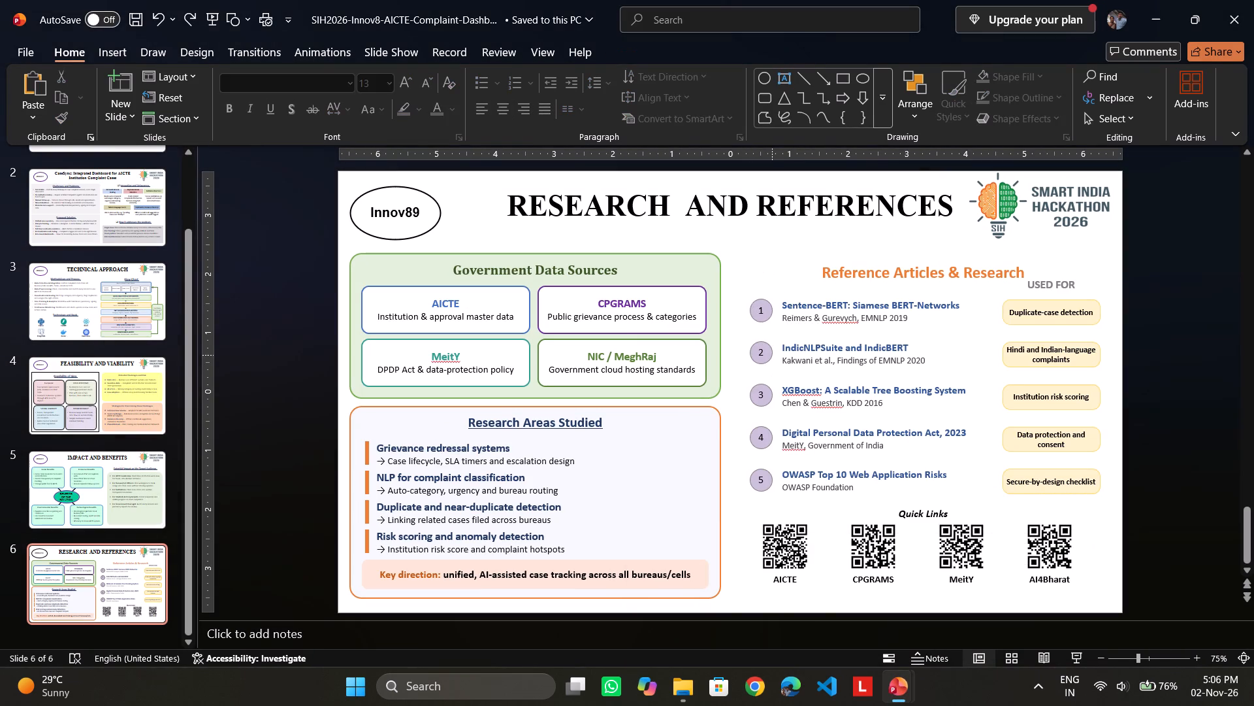
{"action": "left_click", "coordinate": [772, 355]}
{"action": "right_click", "coordinate": [770, 345]}
{"action": "left_click", "coordinate": [820, 254]}
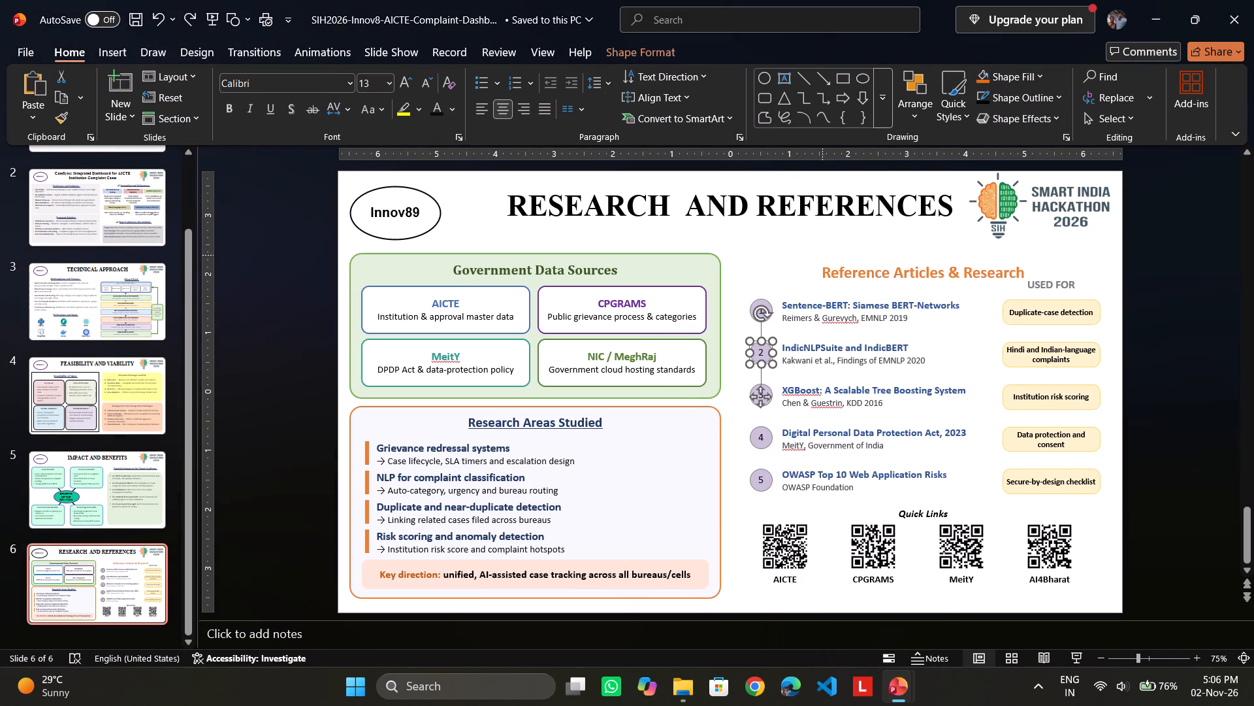
{"action": "left_click", "coordinate": [896, 690]}
{"action": "left_click", "coordinate": [743, 623]}
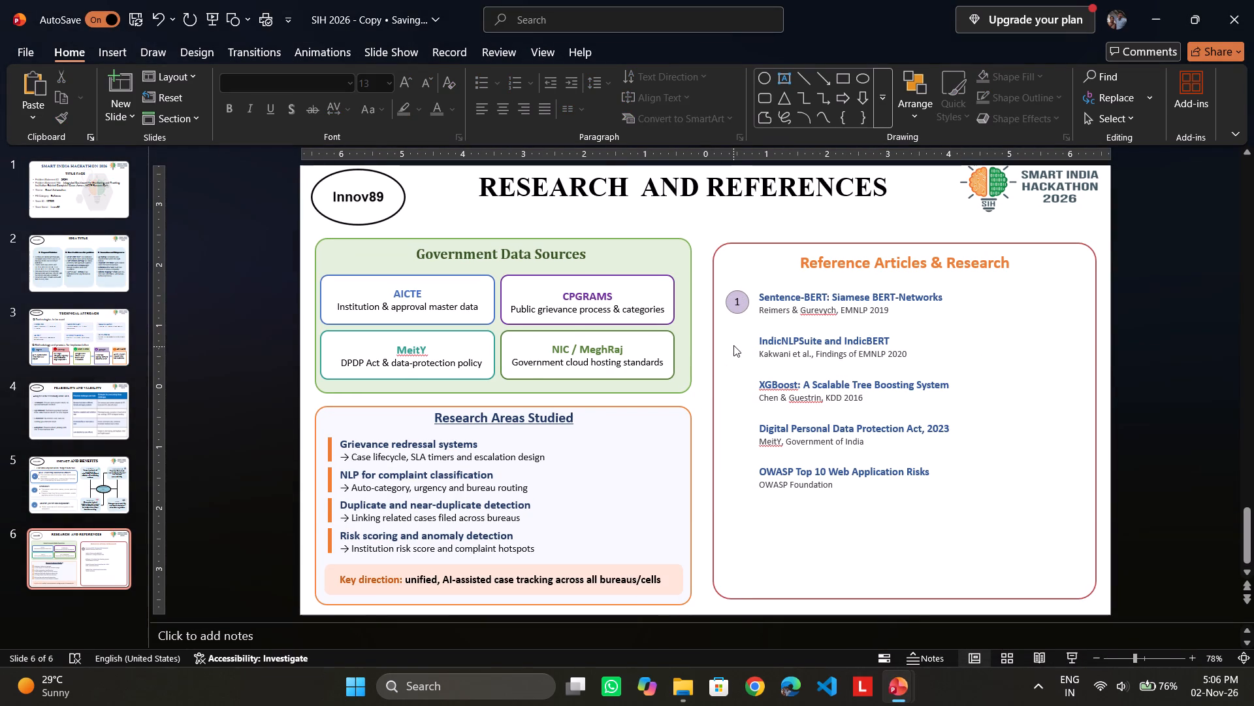
{"action": "left_click", "coordinate": [733, 345]}
{"action": "right_click", "coordinate": [737, 335]}
{"action": "left_click", "coordinate": [797, 360]}
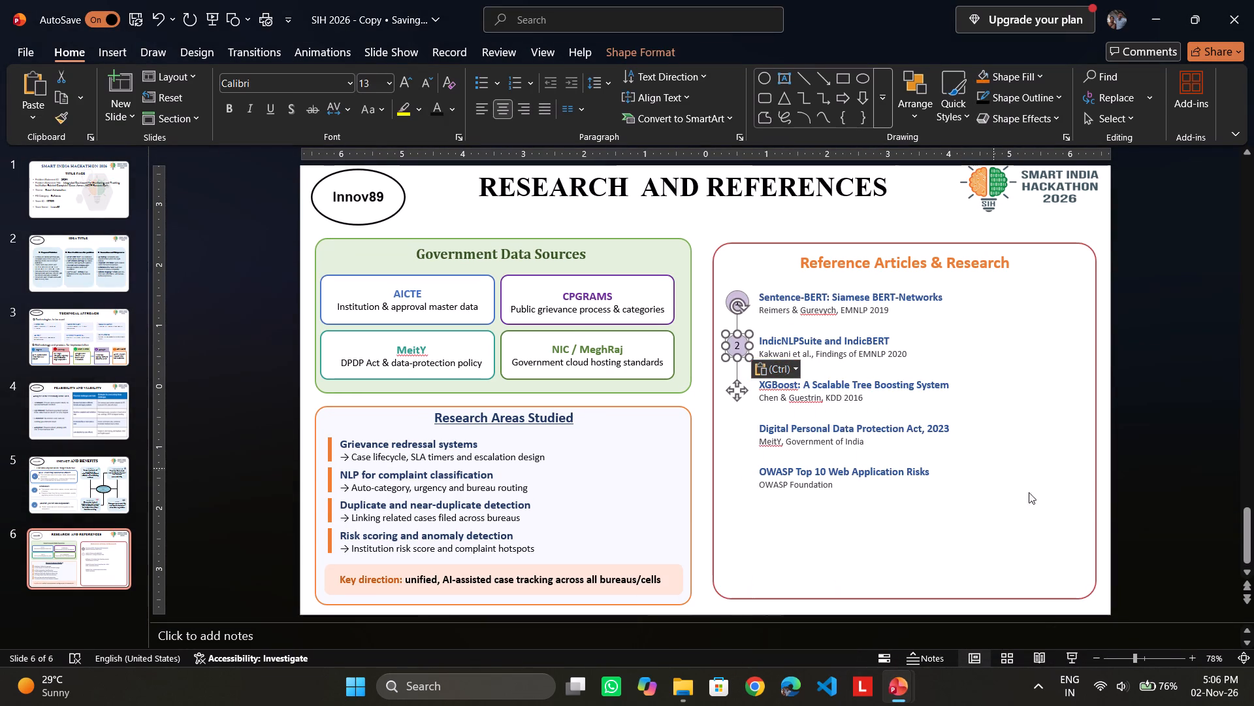
{"action": "left_click", "coordinate": [1068, 523]}
Copy the number 3 circle from the Innov8 deck and paste it beside the XGBoost entry in SIH 2026 - Copy.
{"action": "left_click", "coordinate": [894, 701]}
{"action": "left_click", "coordinate": [1052, 610]}
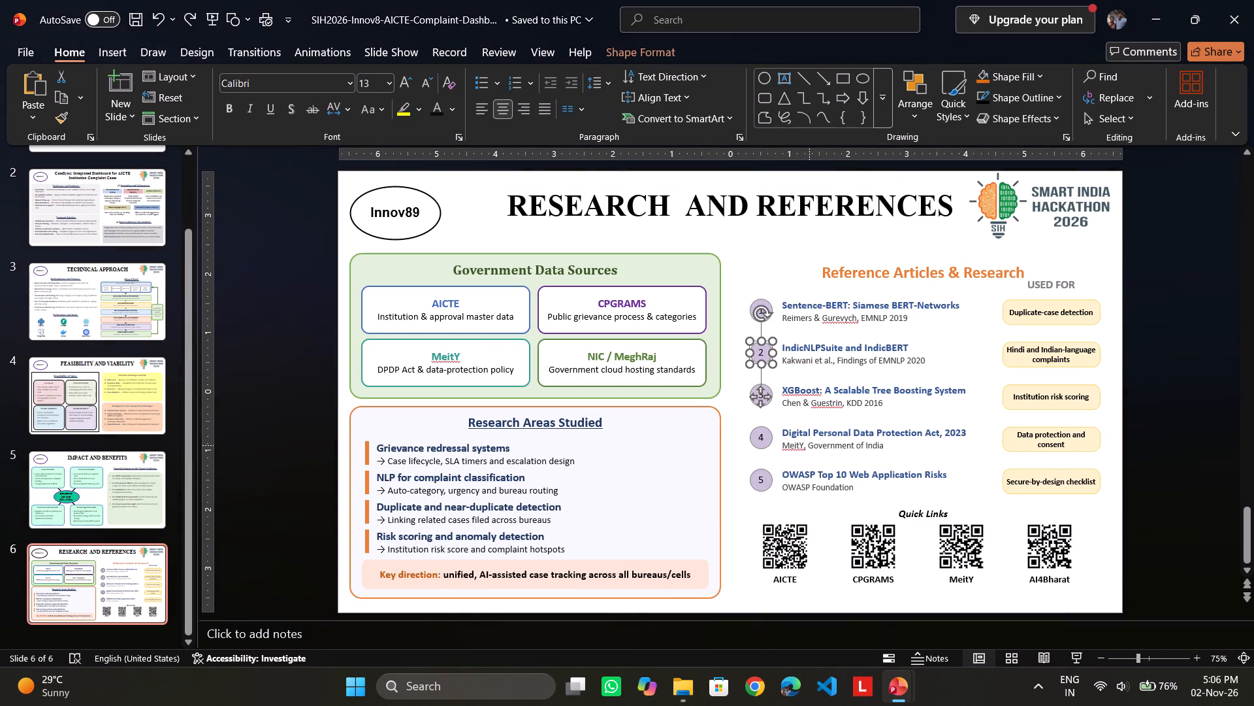
{"action": "left_click", "coordinate": [748, 411]}
{"action": "left_click", "coordinate": [762, 398]}
{"action": "right_click", "coordinate": [765, 386]}
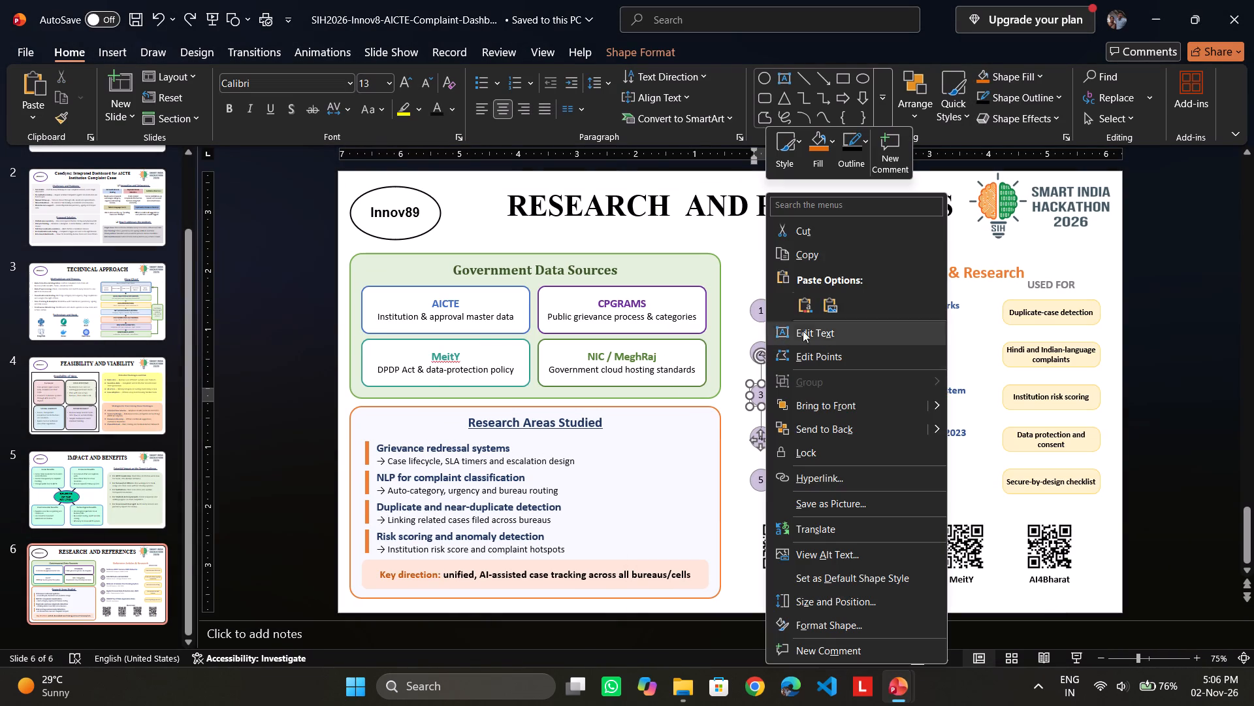
{"action": "left_click", "coordinate": [818, 256]}
{"action": "left_click", "coordinate": [895, 691]}
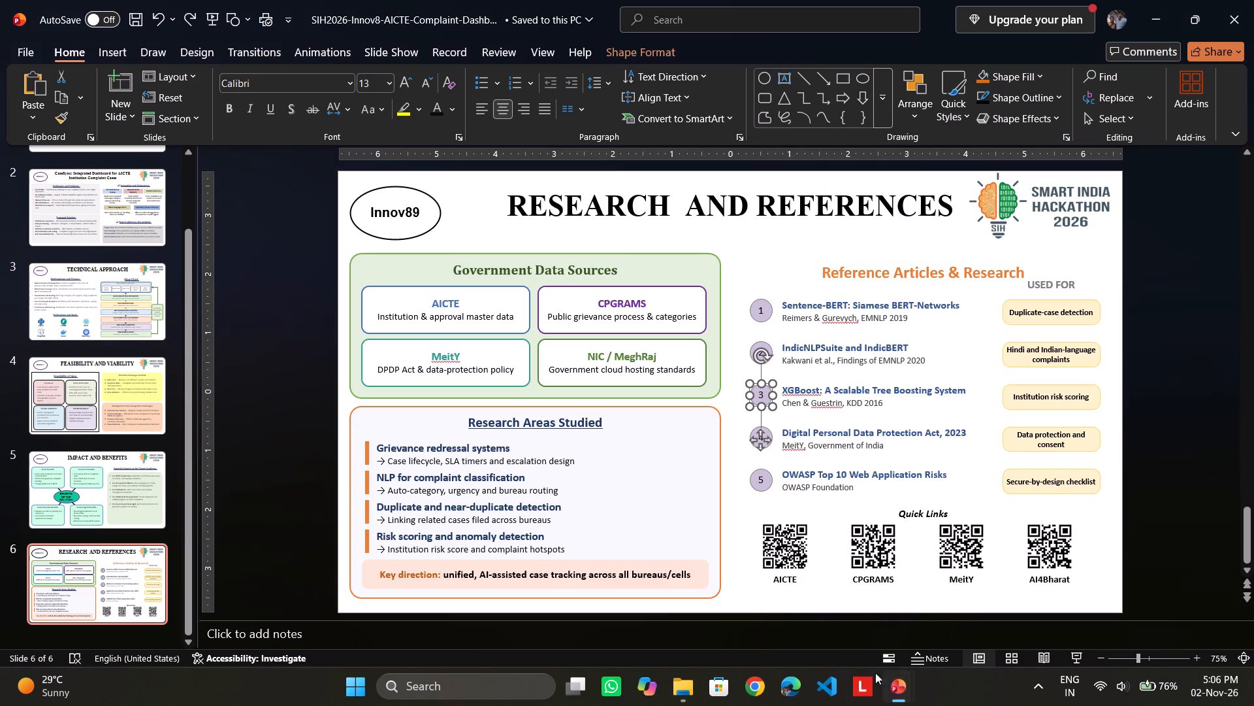
{"action": "left_click", "coordinate": [765, 624]}
{"action": "left_click", "coordinate": [743, 383]}
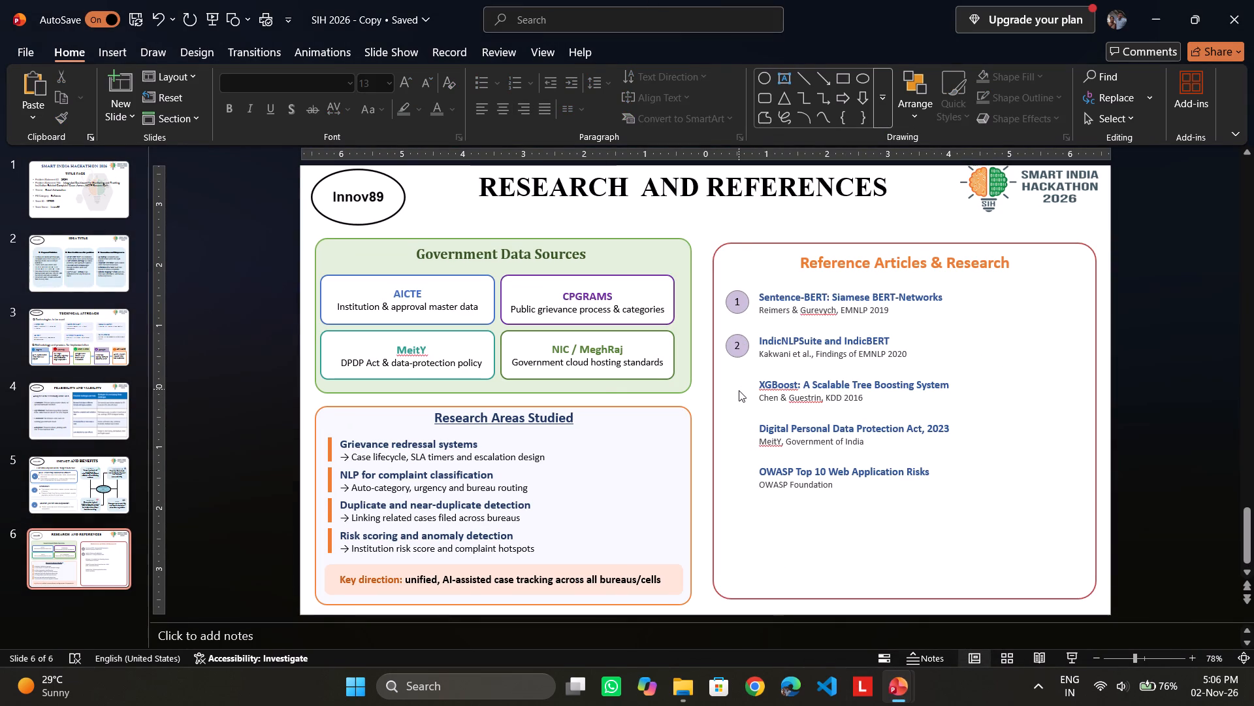
{"action": "left_click", "coordinate": [739, 392]}
{"action": "right_click", "coordinate": [733, 388]}
{"action": "left_click", "coordinate": [798, 77]}
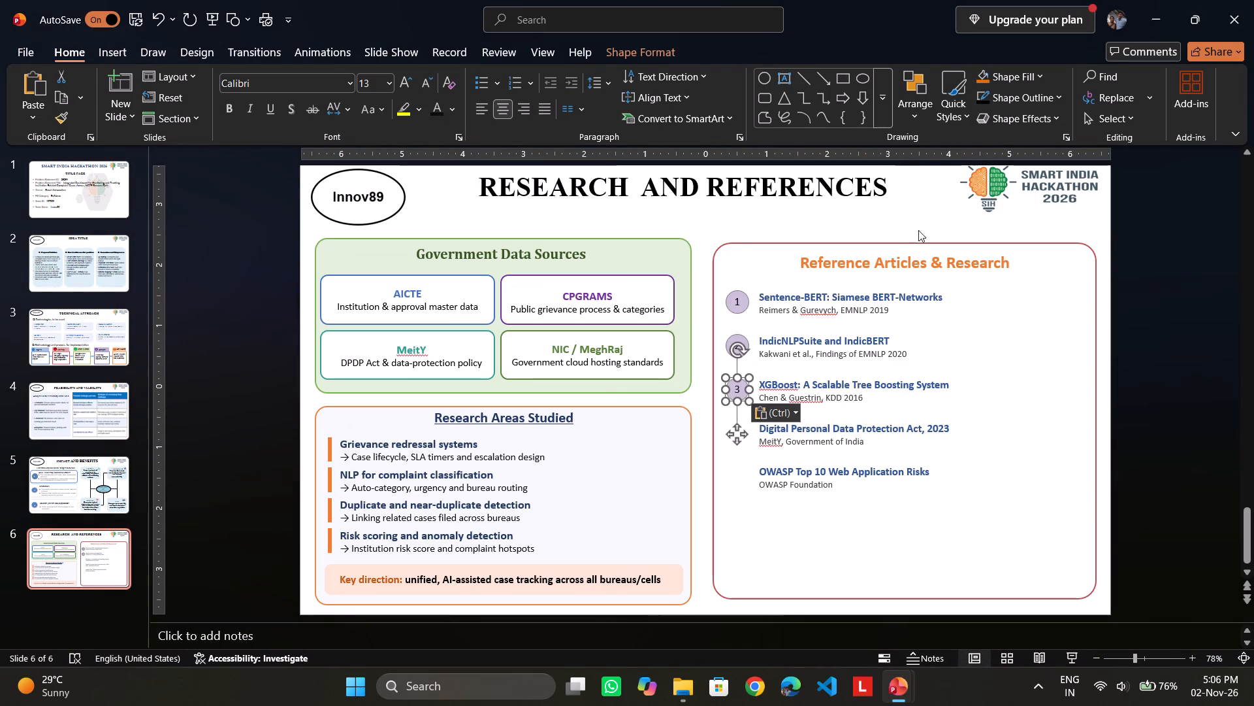
{"action": "left_click", "coordinate": [995, 462]}
Copy the number 4 circle from the Innov8 deck and paste it beside the Digital Personal Data Protection Act entry in SIH 2026 - Copy.
{"action": "left_click", "coordinate": [889, 690]}
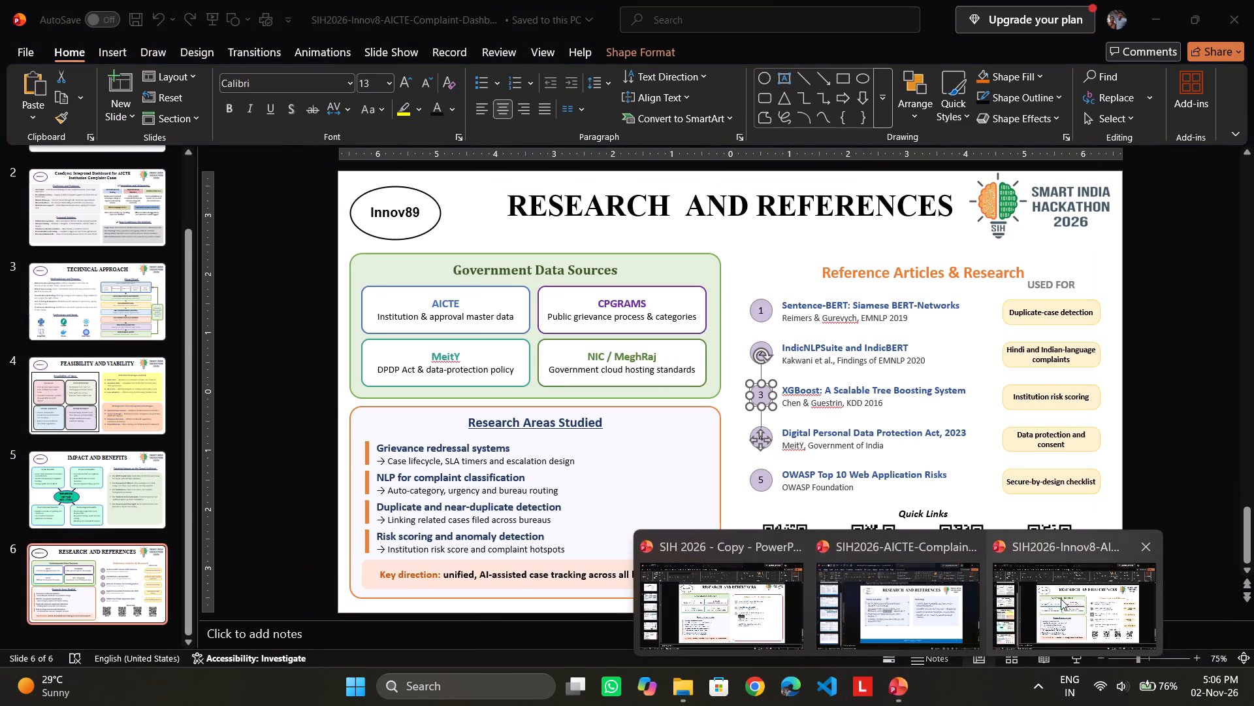
{"action": "left_click", "coordinate": [1065, 601]}
{"action": "left_click", "coordinate": [765, 473]}
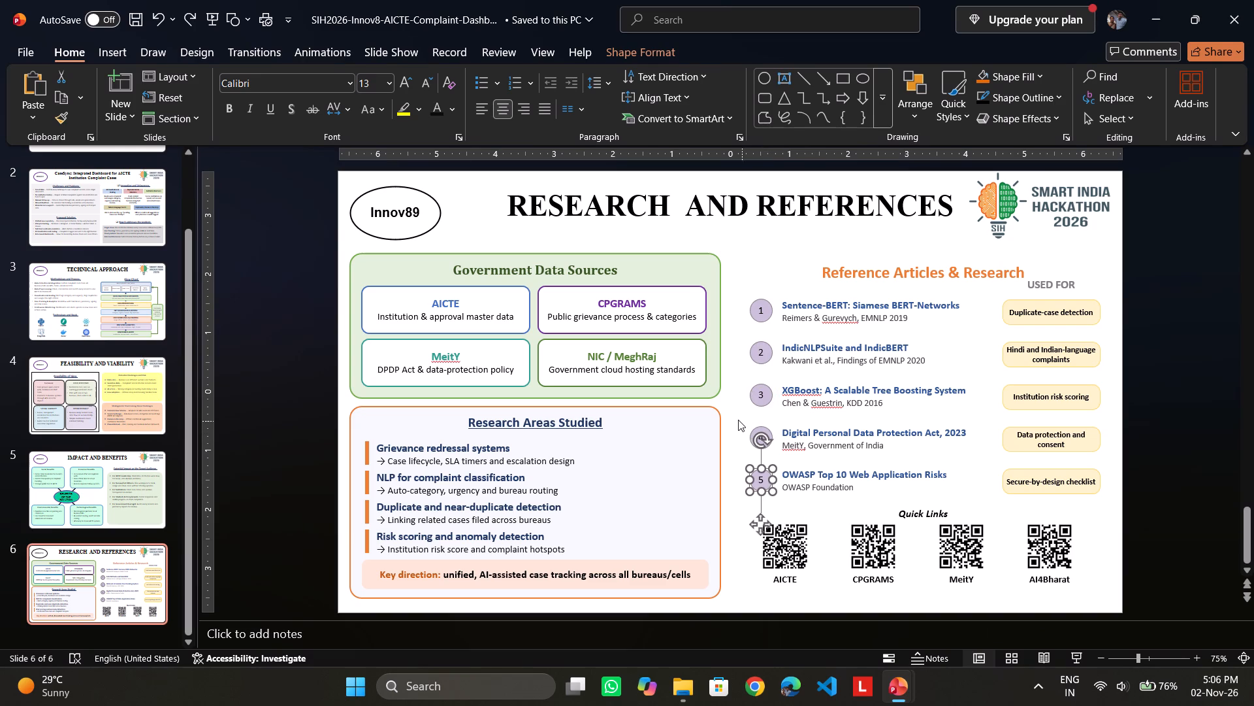
{"action": "left_click", "coordinate": [738, 420]}
{"action": "left_click", "coordinate": [766, 429]}
{"action": "right_click", "coordinate": [762, 428]}
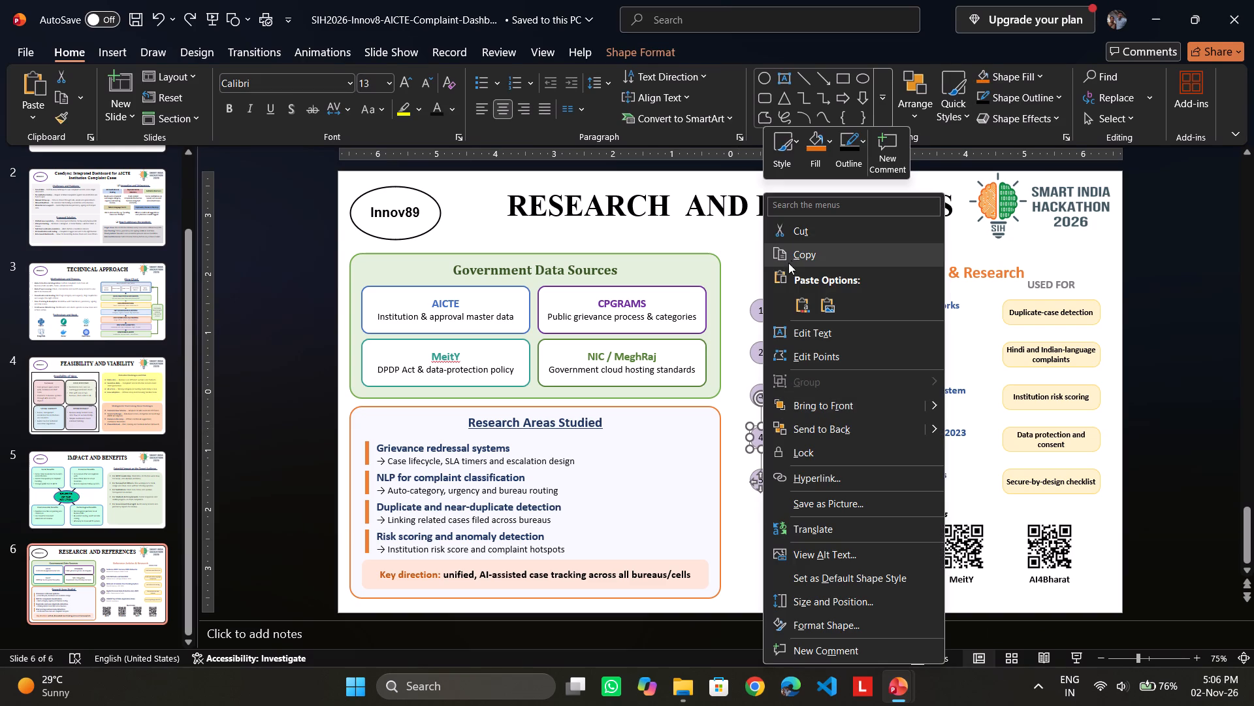
{"action": "left_click", "coordinate": [793, 260]}
{"action": "left_click", "coordinate": [888, 696]}
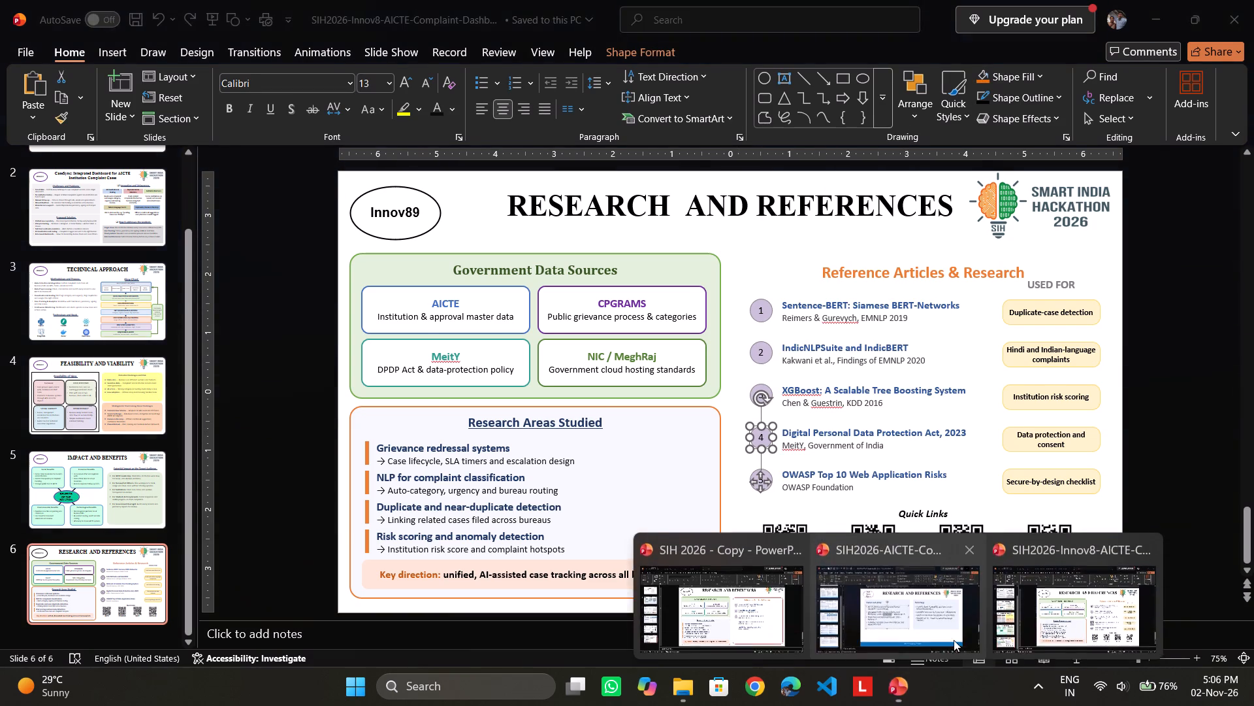
{"action": "left_click", "coordinate": [911, 610]}
{"action": "left_click", "coordinate": [893, 691]}
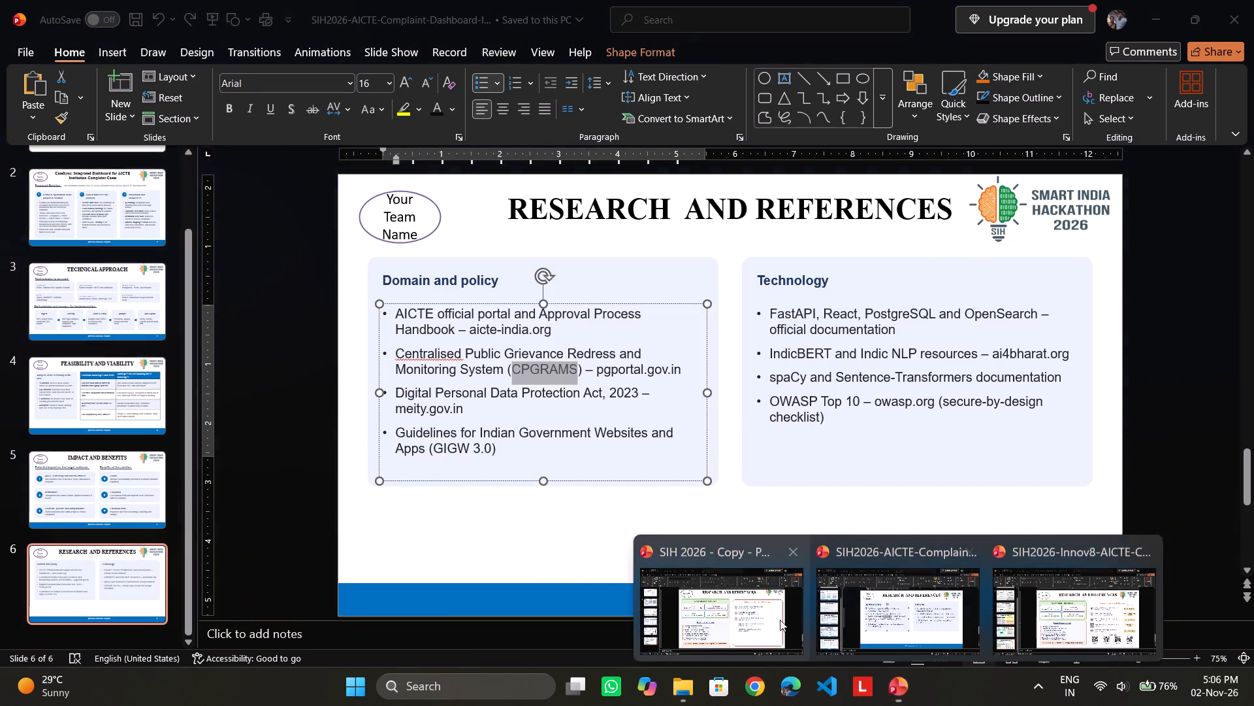
{"action": "left_click", "coordinate": [764, 616]}
{"action": "left_click", "coordinate": [732, 433]}
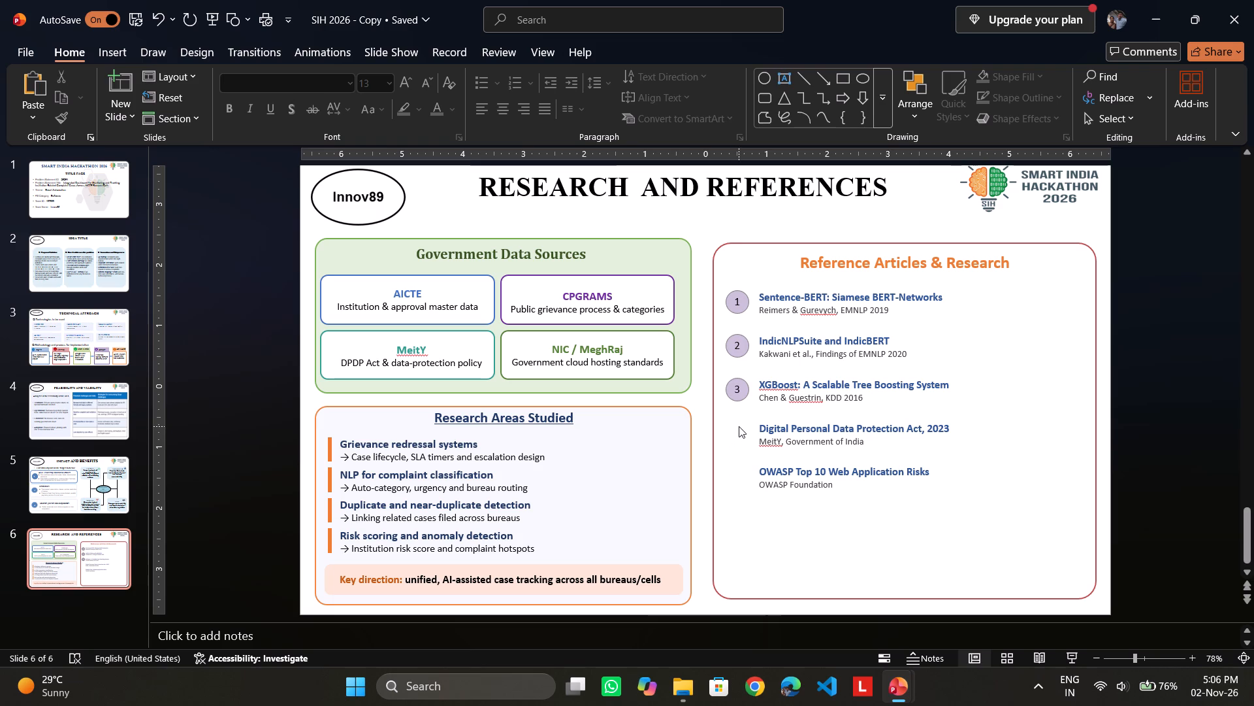
{"action": "right_click", "coordinate": [739, 426]}
{"action": "left_click", "coordinate": [809, 116]}
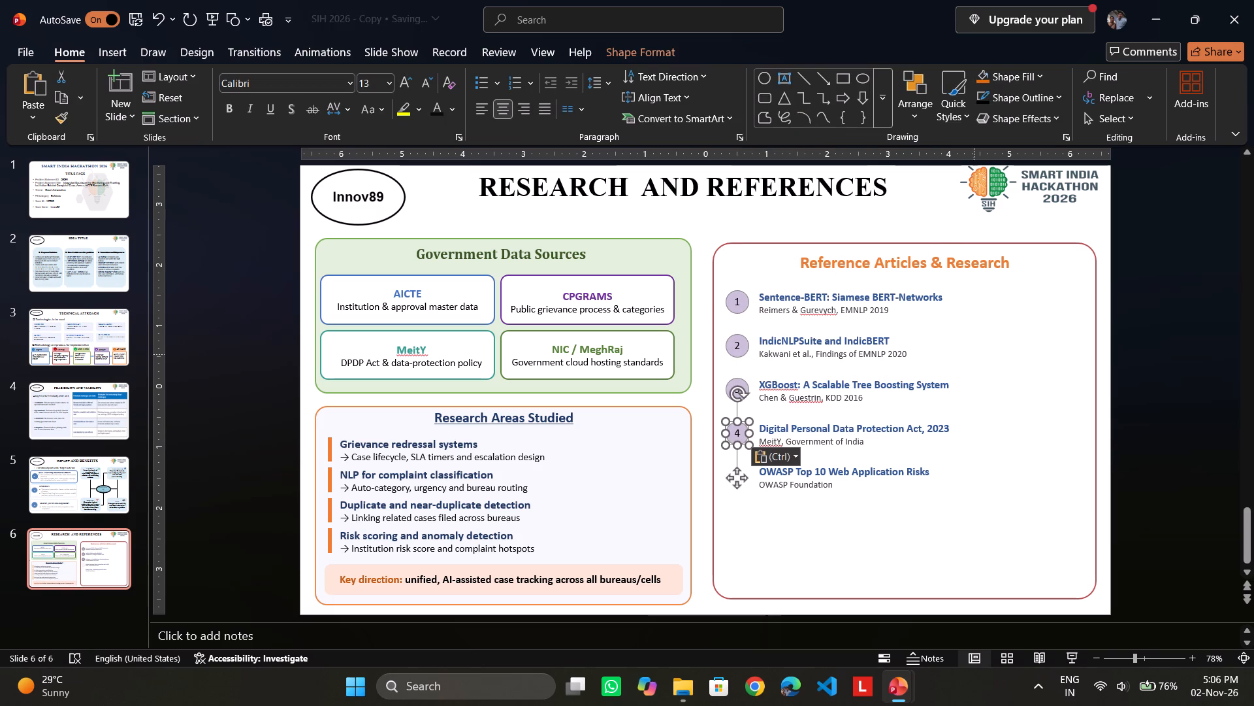
{"action": "left_click", "coordinate": [1010, 472]}
Copy the number 5 circle from the Innov8 deck and paste it beside the OWASP Top 10 entry in SIH 2026 - Copy.
{"action": "left_click", "coordinate": [898, 685]}
{"action": "left_click", "coordinate": [1046, 607]}
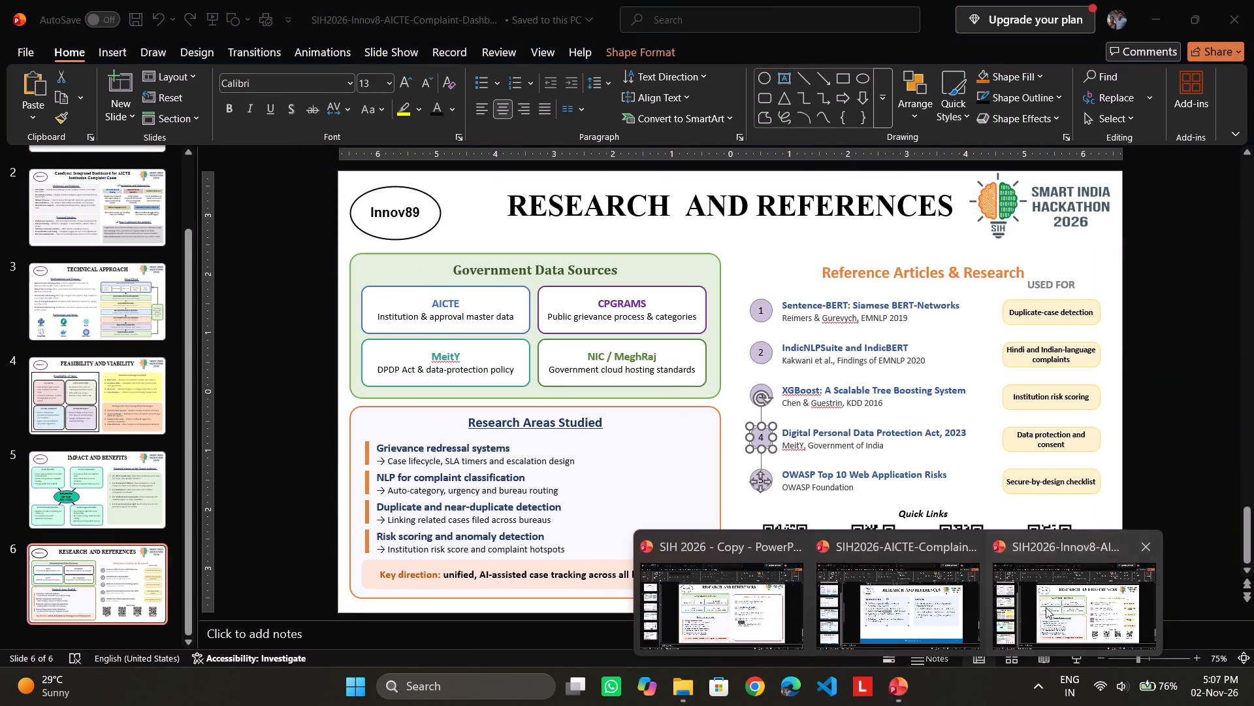
{"action": "left_click", "coordinate": [723, 495]}
{"action": "left_click", "coordinate": [765, 483]}
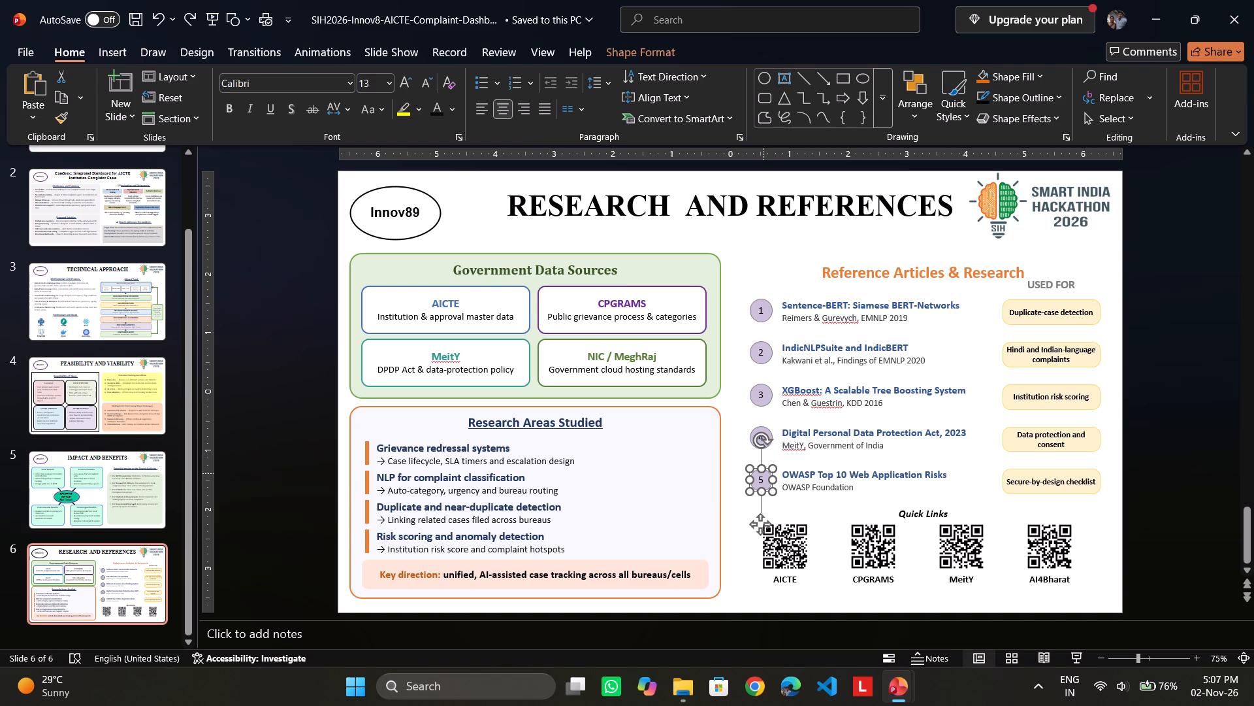
{"action": "right_click", "coordinate": [766, 473]}
{"action": "left_click", "coordinate": [820, 58]}
{"action": "left_click", "coordinate": [912, 690]}
{"action": "left_click", "coordinate": [761, 620]}
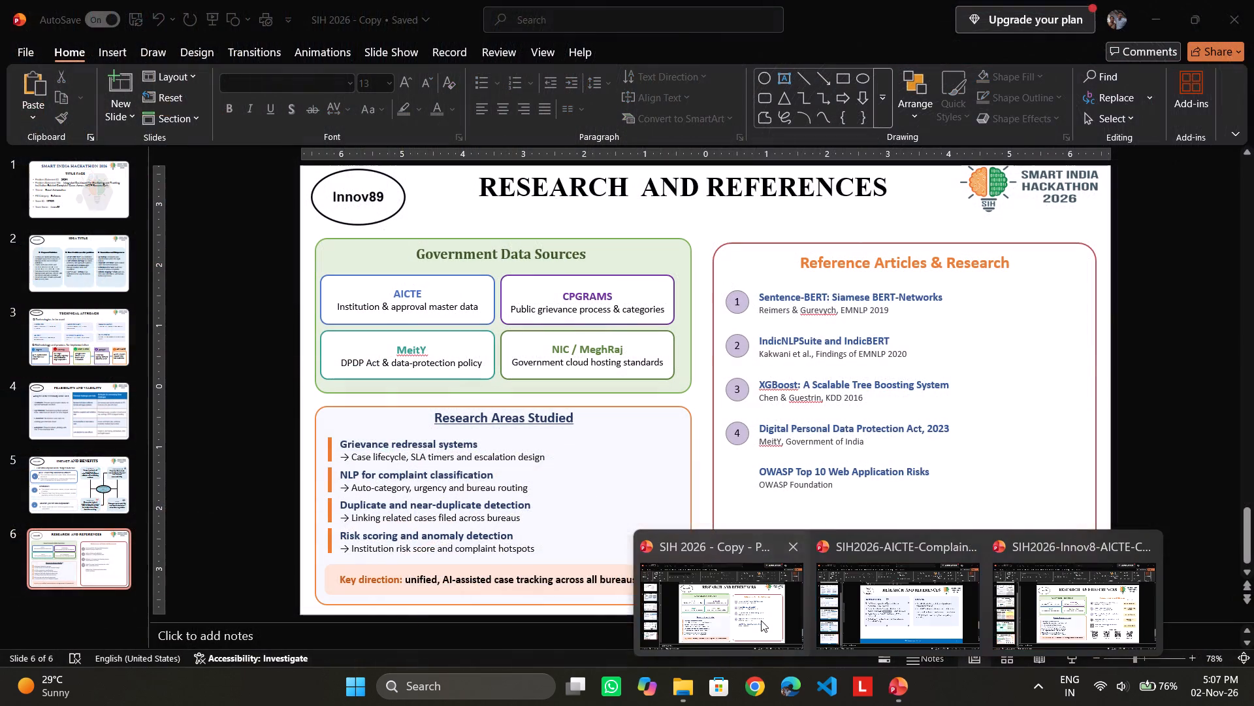
{"action": "left_click", "coordinate": [740, 473]}
{"action": "right_click", "coordinate": [741, 467]}
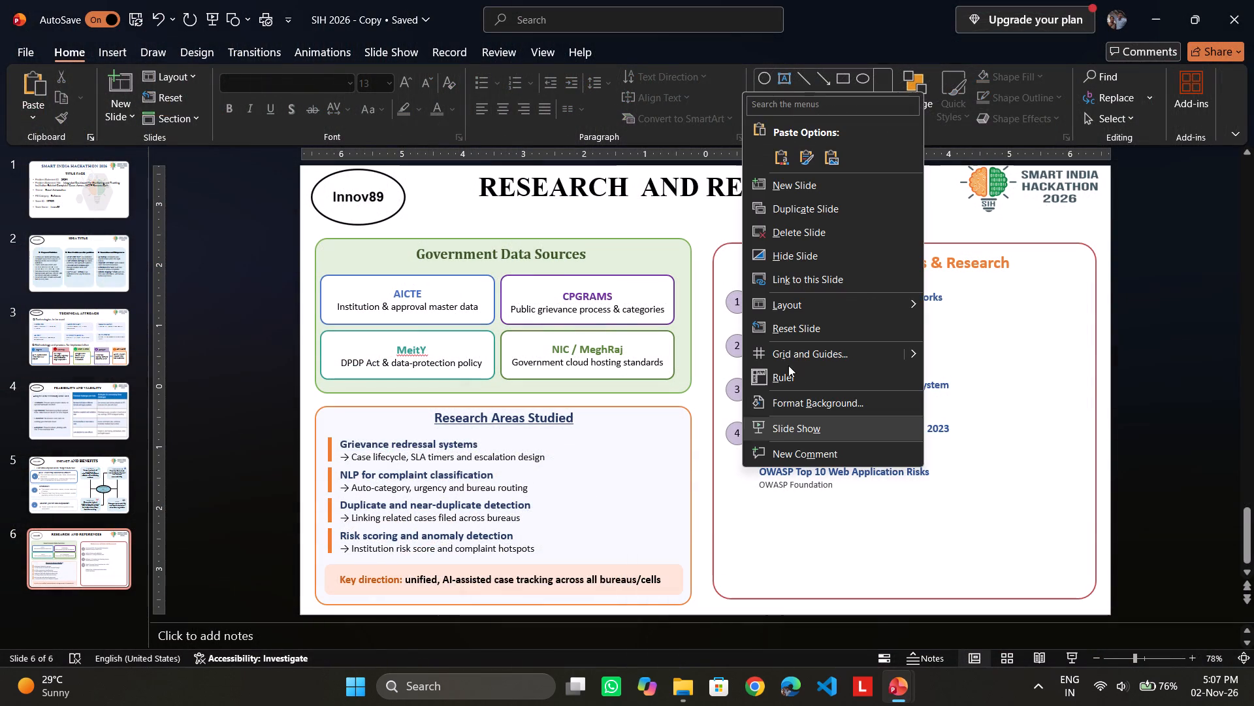
{"action": "left_click", "coordinate": [802, 160]}
{"action": "left_click", "coordinate": [908, 597]}
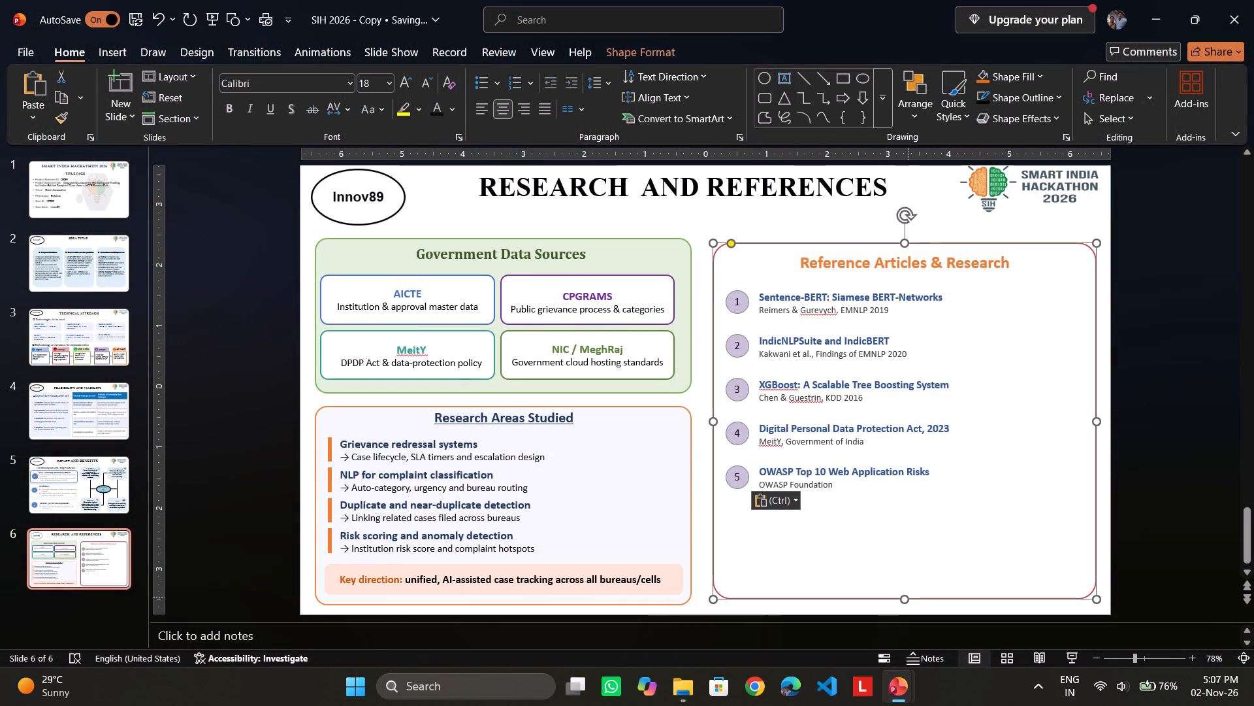
Copy the "USED FOR" label from the Innov8 deck and paste it below the Reference Articles & Research heading in SIH 2026 - Copy.
{"action": "left_click", "coordinate": [892, 688]}
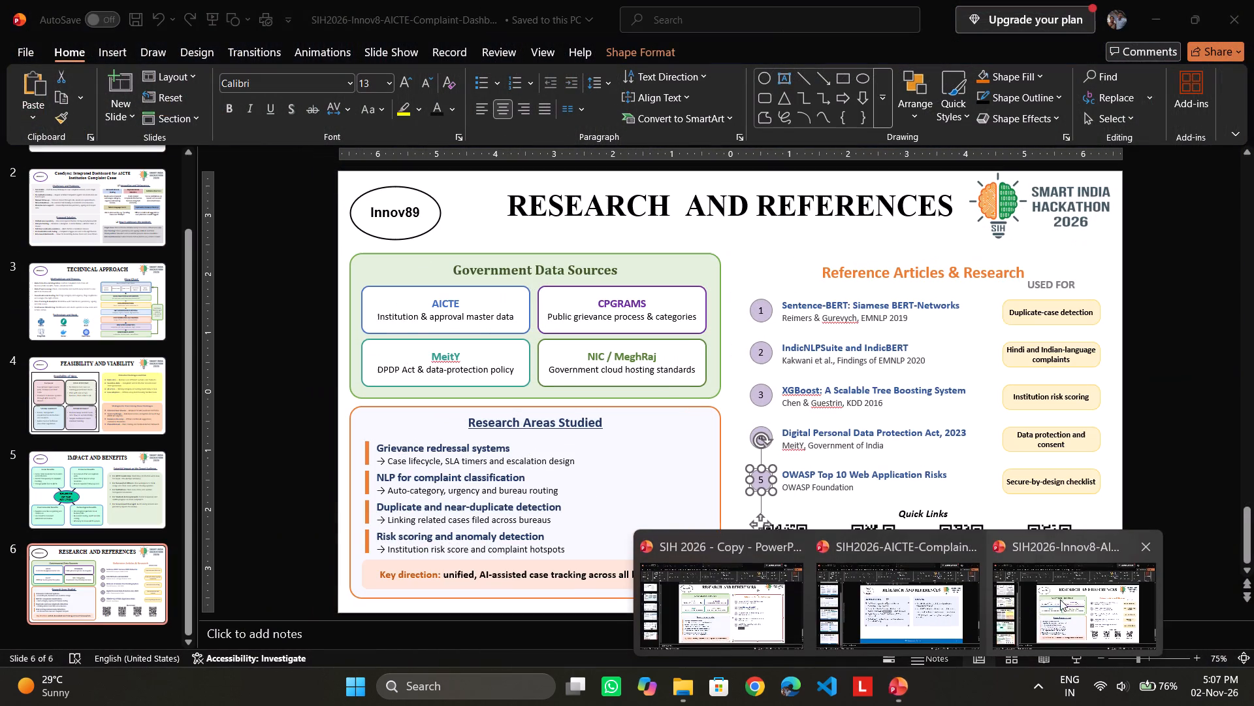
{"action": "left_click", "coordinate": [1073, 603]}
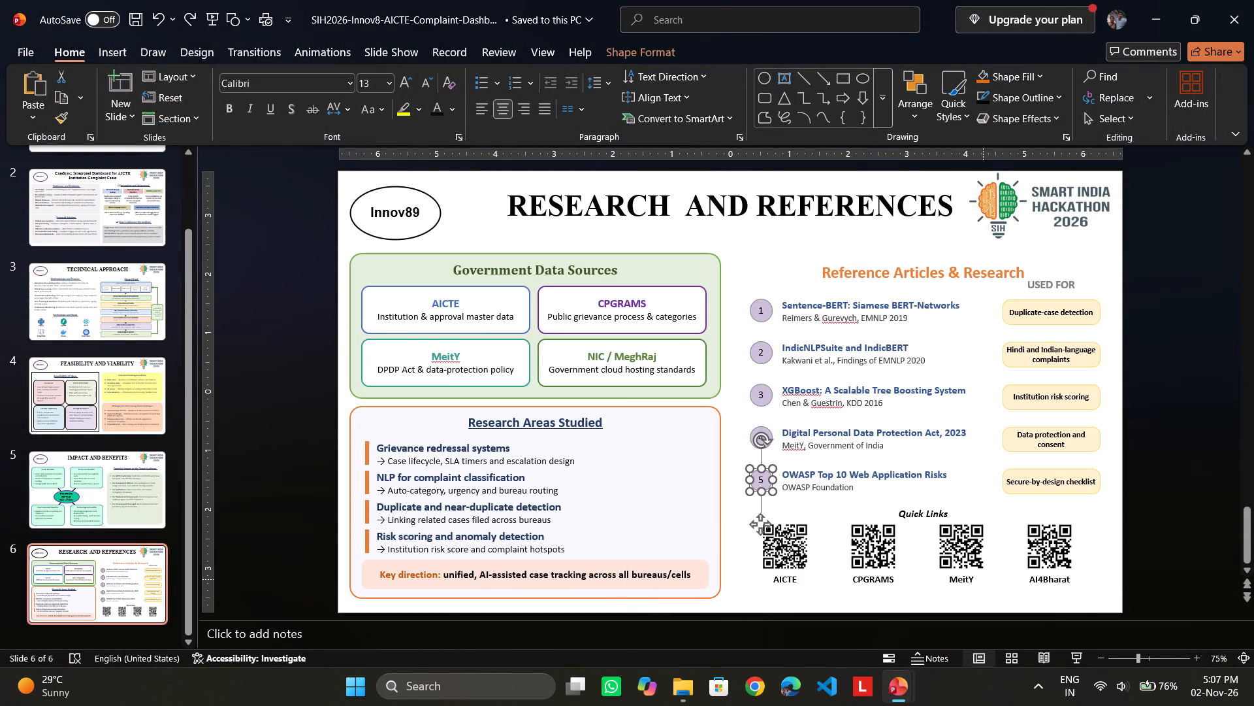
{"action": "left_click", "coordinate": [1050, 284]}
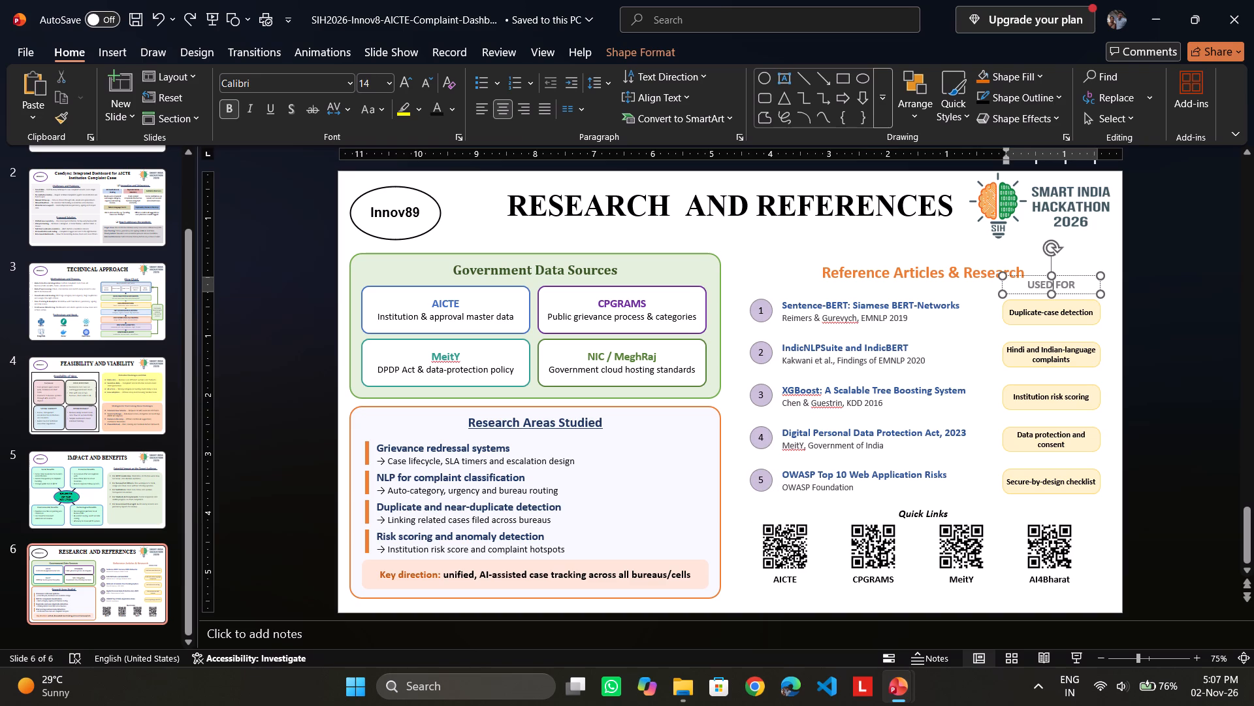
{"action": "right_click", "coordinate": [1064, 276]}
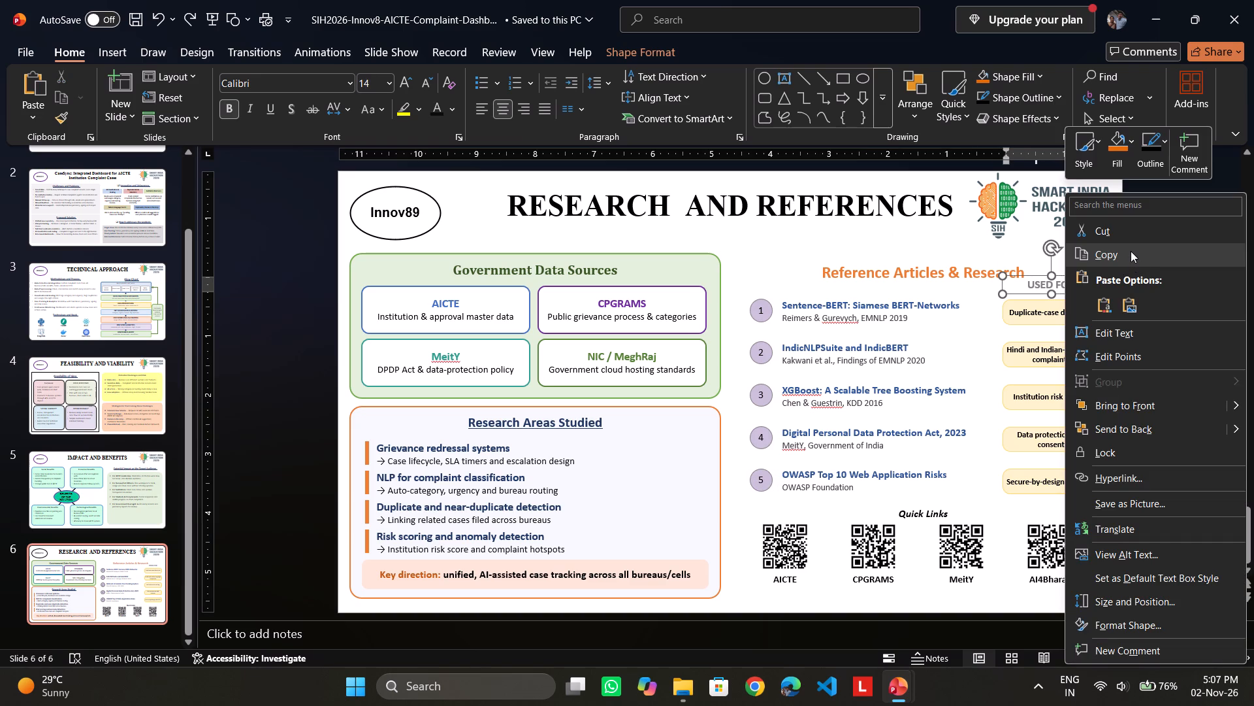
{"action": "left_click", "coordinate": [1131, 251]}
{"action": "left_click", "coordinate": [897, 682]}
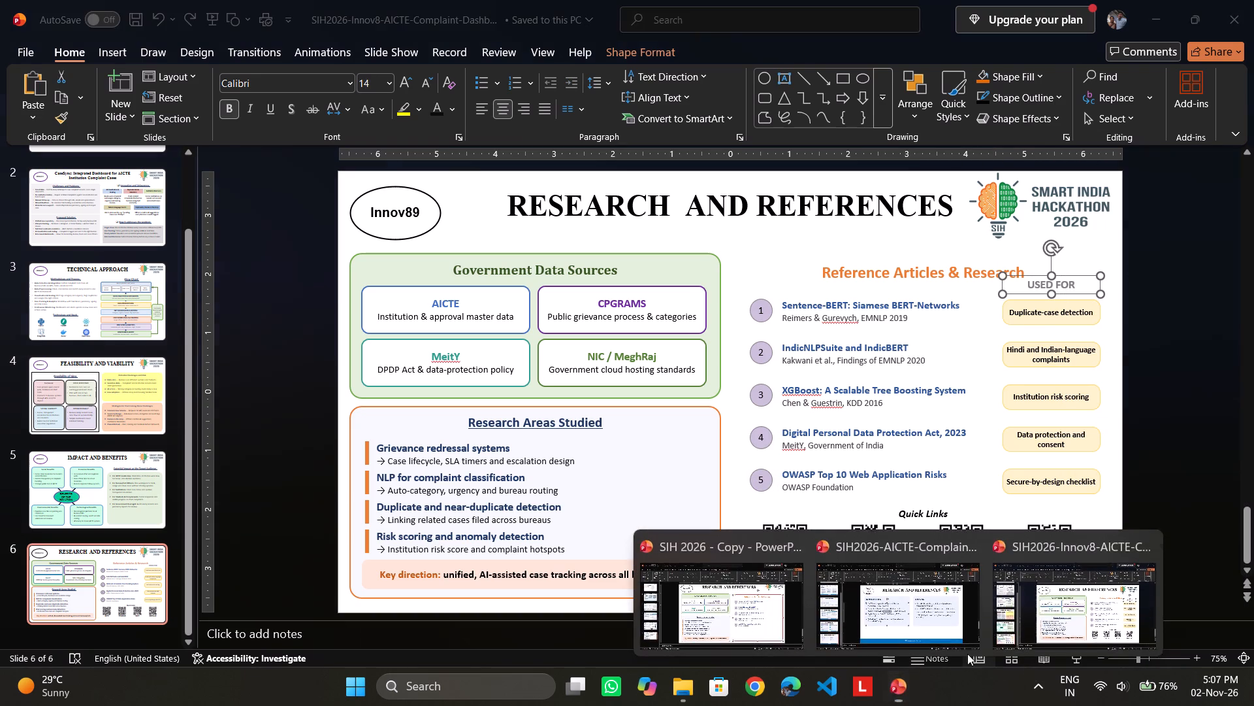
{"action": "left_click", "coordinate": [1083, 613]}
{"action": "left_click", "coordinate": [902, 692]}
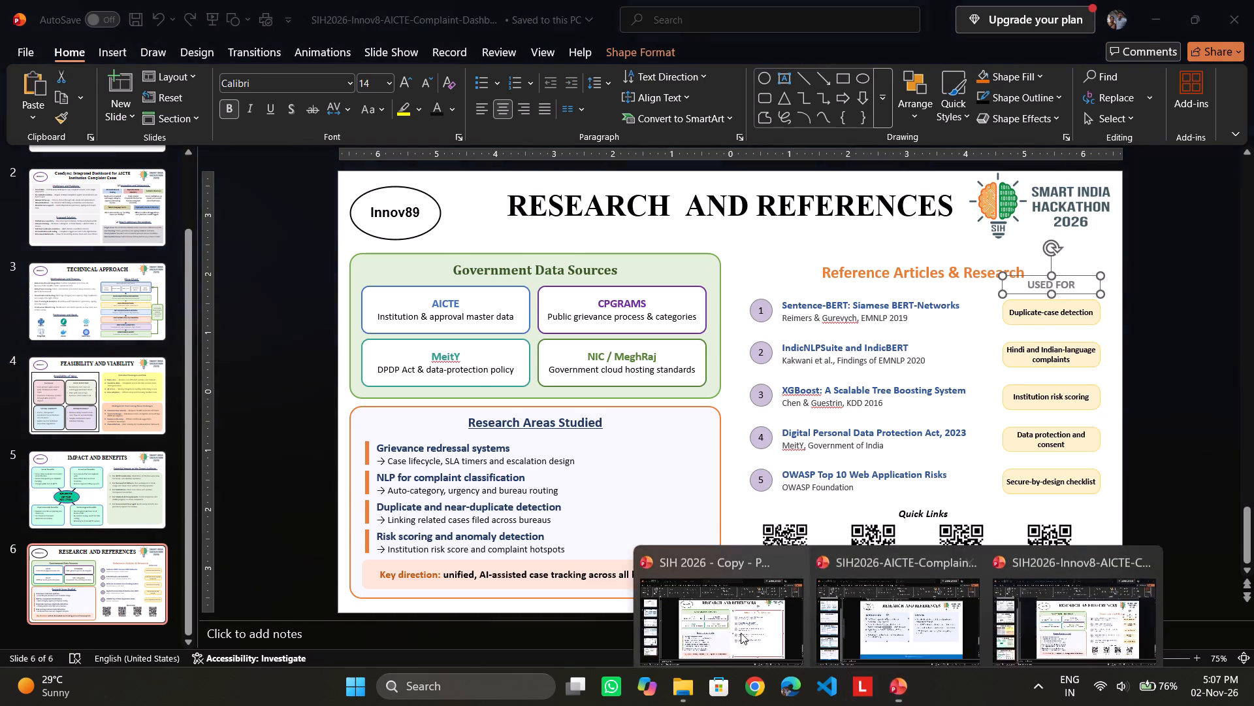
{"action": "left_click_drag", "start_coordinate": [702, 624], "coordinate": [708, 624]}
{"action": "right_click", "coordinate": [1022, 288]}
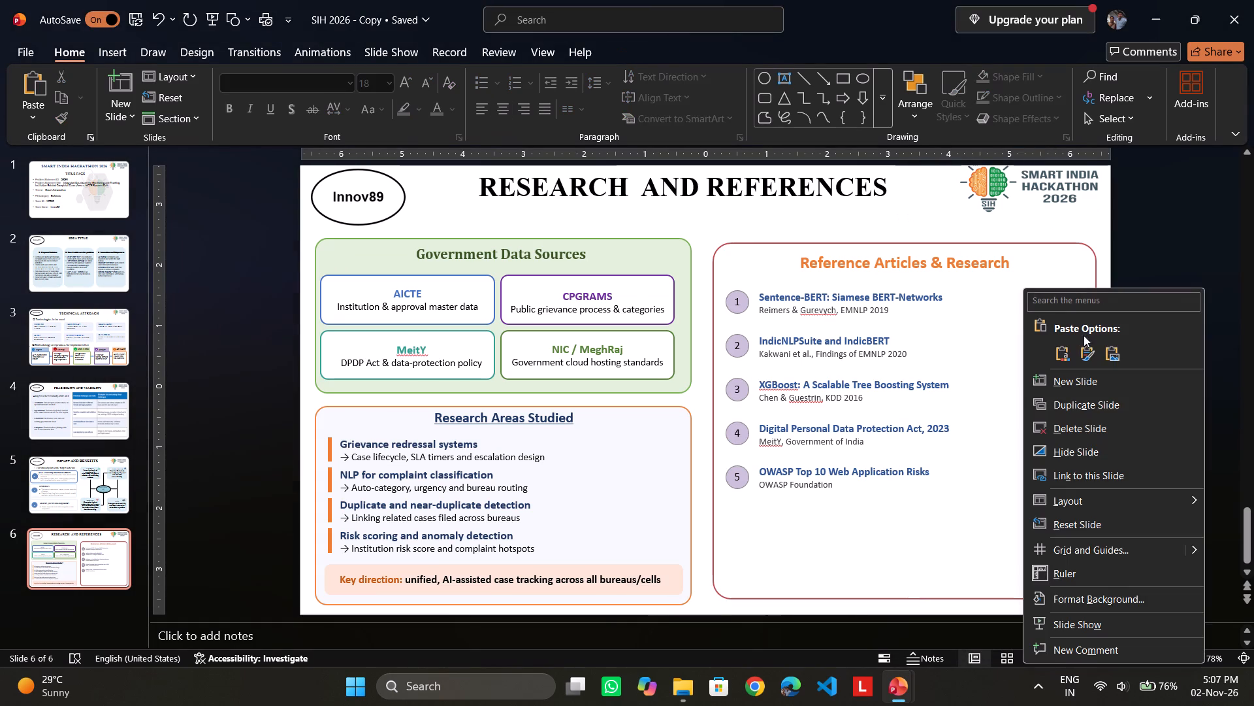
{"action": "left_click", "coordinate": [1086, 357]}
Change the font colour of the pasted "USED FOR" label to black.
{"action": "left_click_drag", "start_coordinate": [1061, 276], "coordinate": [1058, 277]}
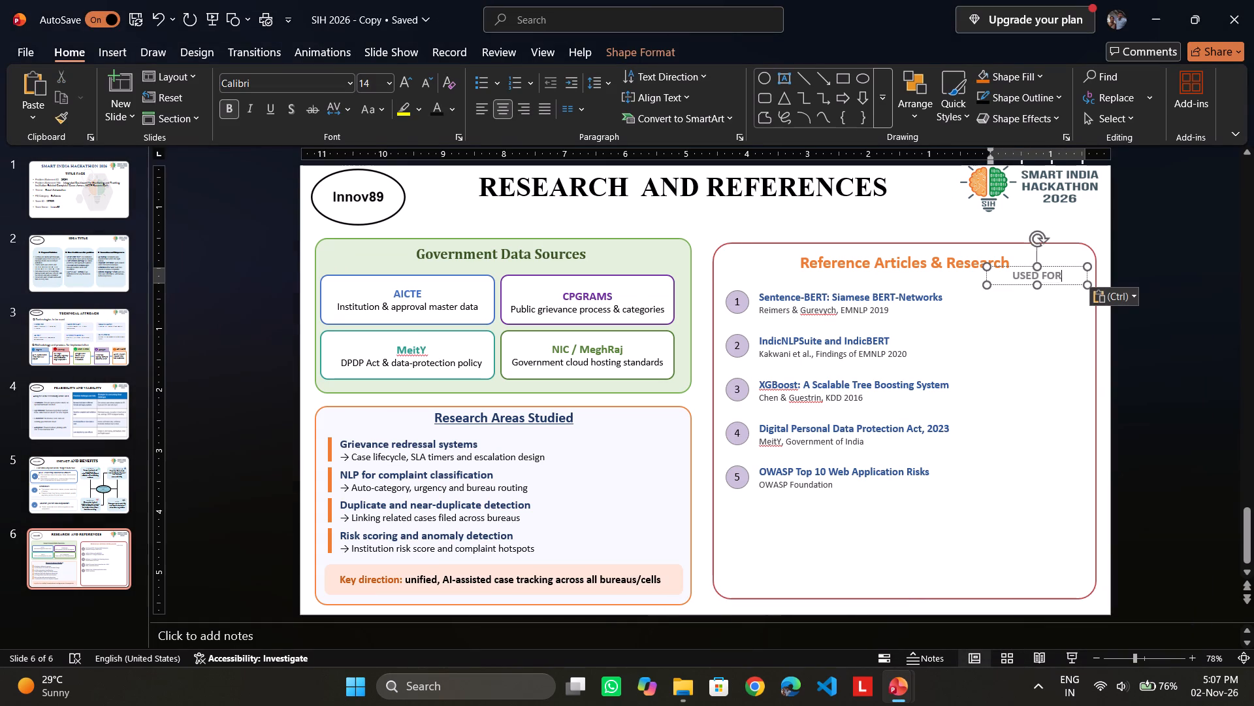
{"action": "left_click_drag", "start_coordinate": [1058, 277], "coordinate": [1014, 279]}
{"action": "left_click", "coordinate": [434, 111]}
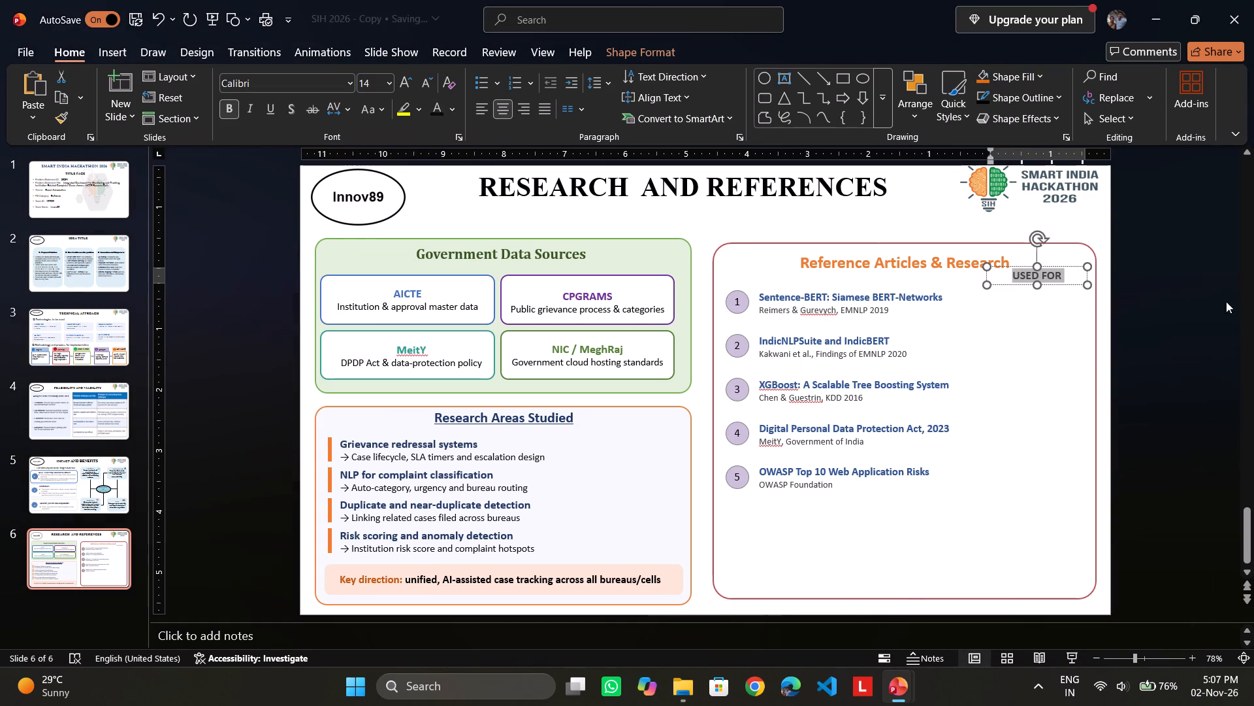
{"action": "left_click", "coordinate": [1240, 314]}
{"action": "left_click", "coordinate": [1211, 348]}
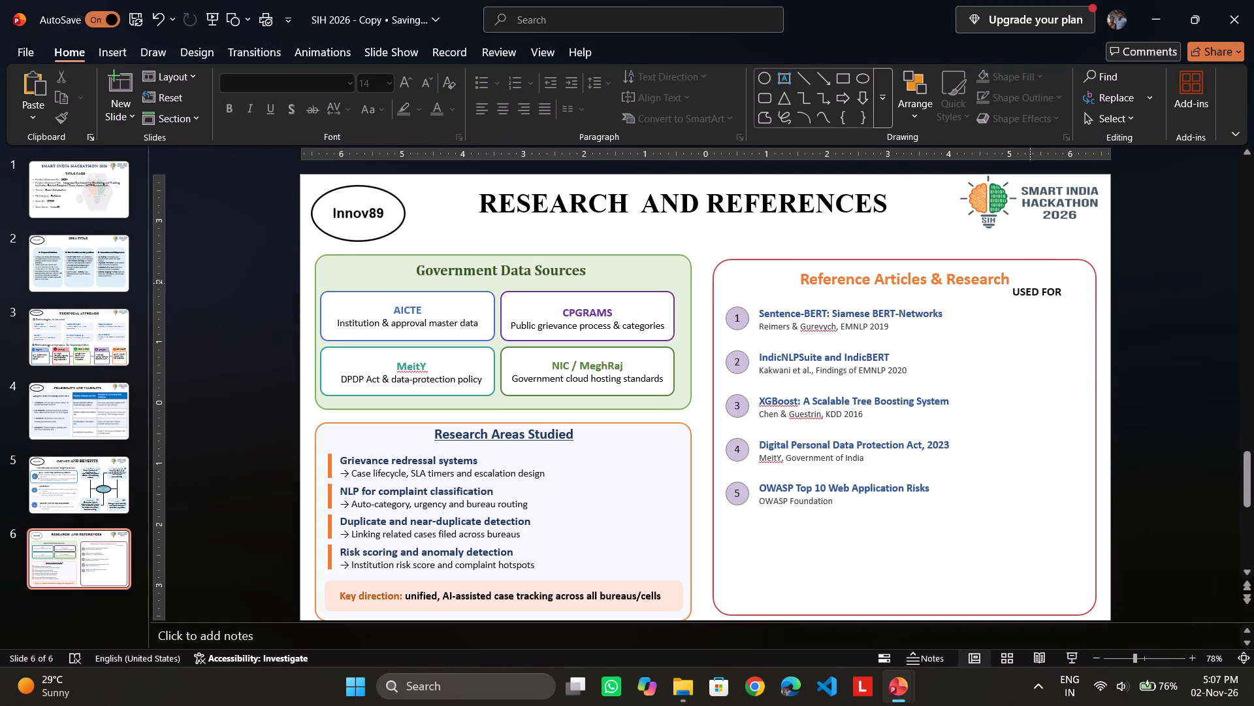
Switch to the Innov8 deck and cut the "Duplicate-case detection" text beside the Sentence-BERT entry.
{"action": "left_click", "coordinate": [903, 689]}
{"action": "left_click", "coordinate": [1062, 630]}
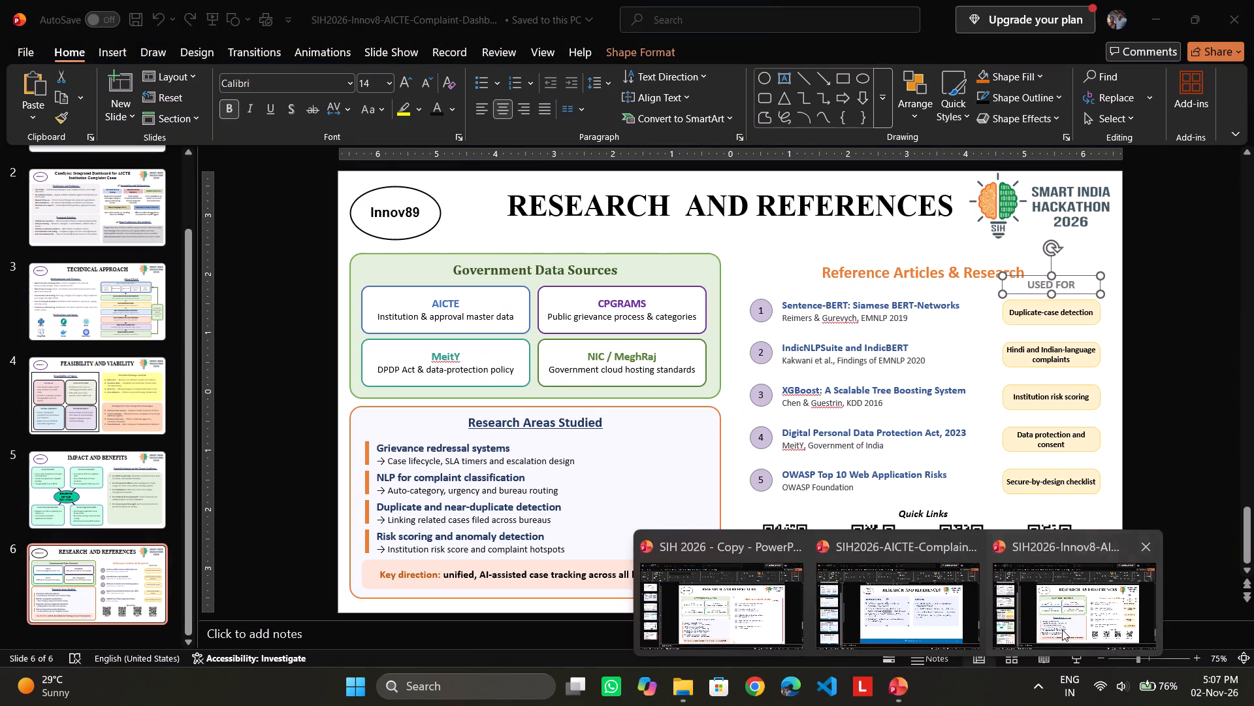
{"action": "left_click", "coordinate": [1006, 317]}
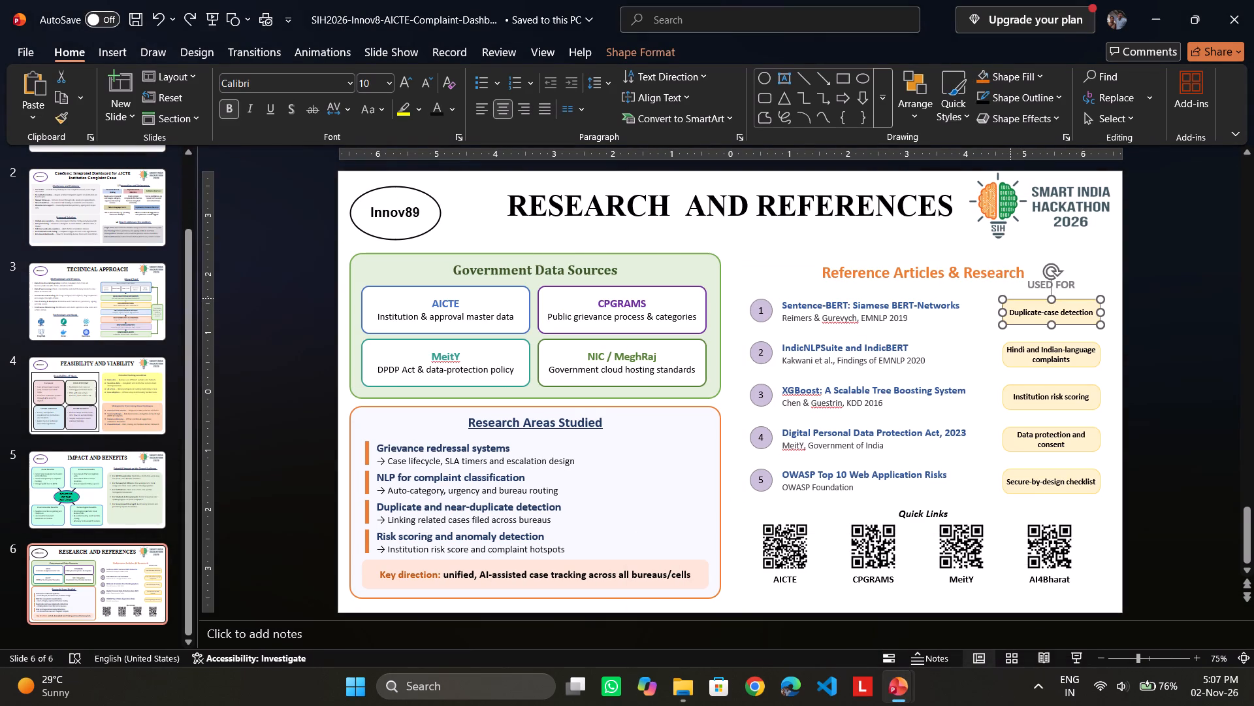
{"action": "right_click", "coordinate": [1011, 298]}
{"action": "left_click", "coordinate": [1076, 225]}
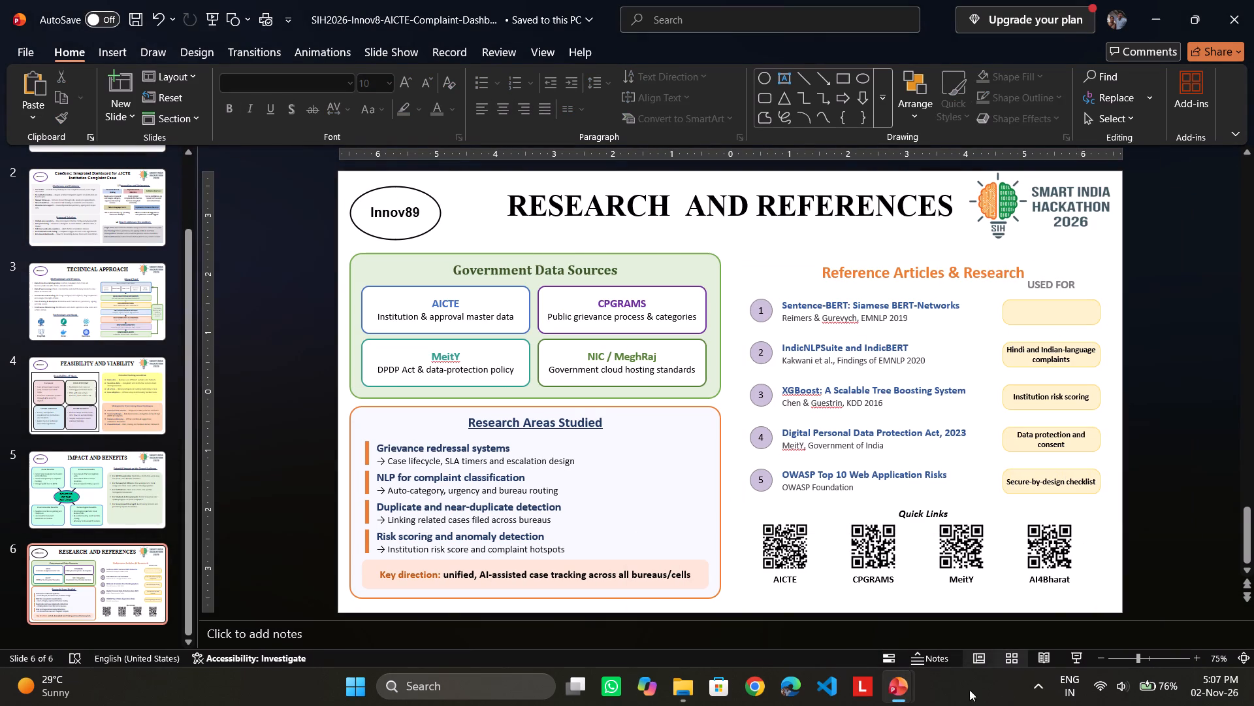
Cut the empty yellow box beside Sentence-BERT in the Innov8 deck and paste it beside the same entry in SIH 2026 - Copy, keeping source formatting.
{"action": "right_click", "coordinate": [1042, 301]}
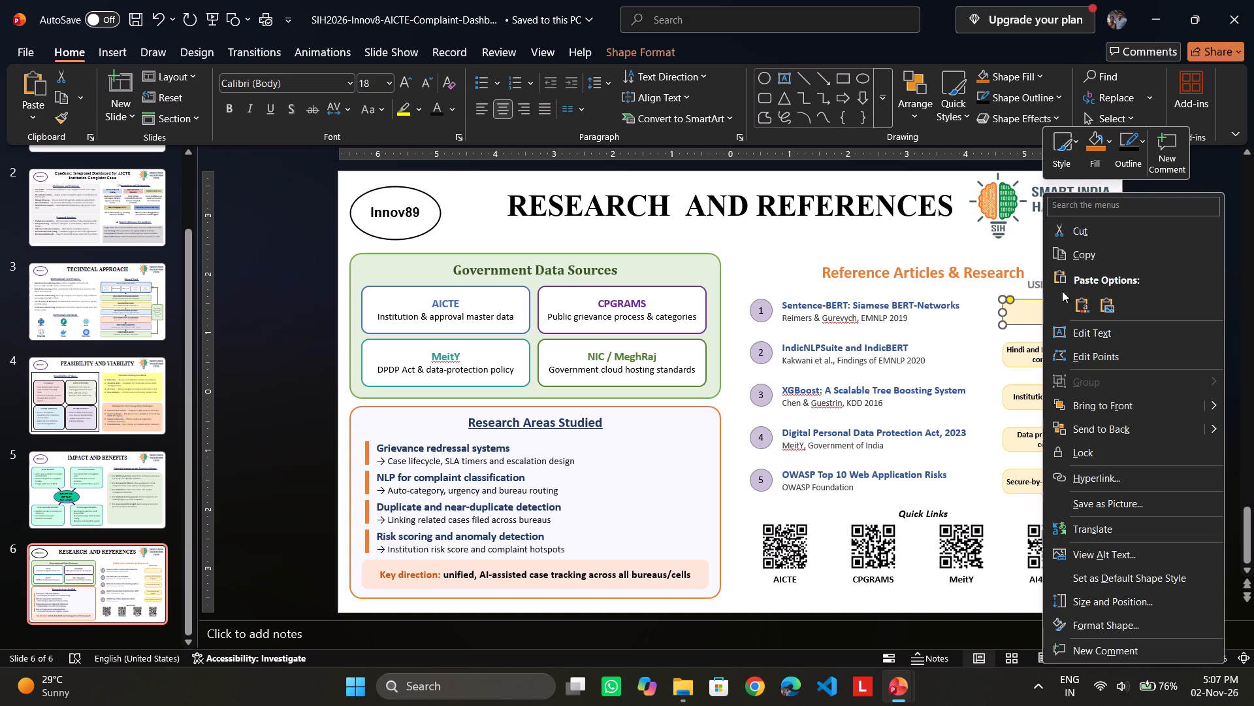
{"action": "left_click", "coordinate": [1076, 235]}
{"action": "left_click", "coordinate": [892, 696]}
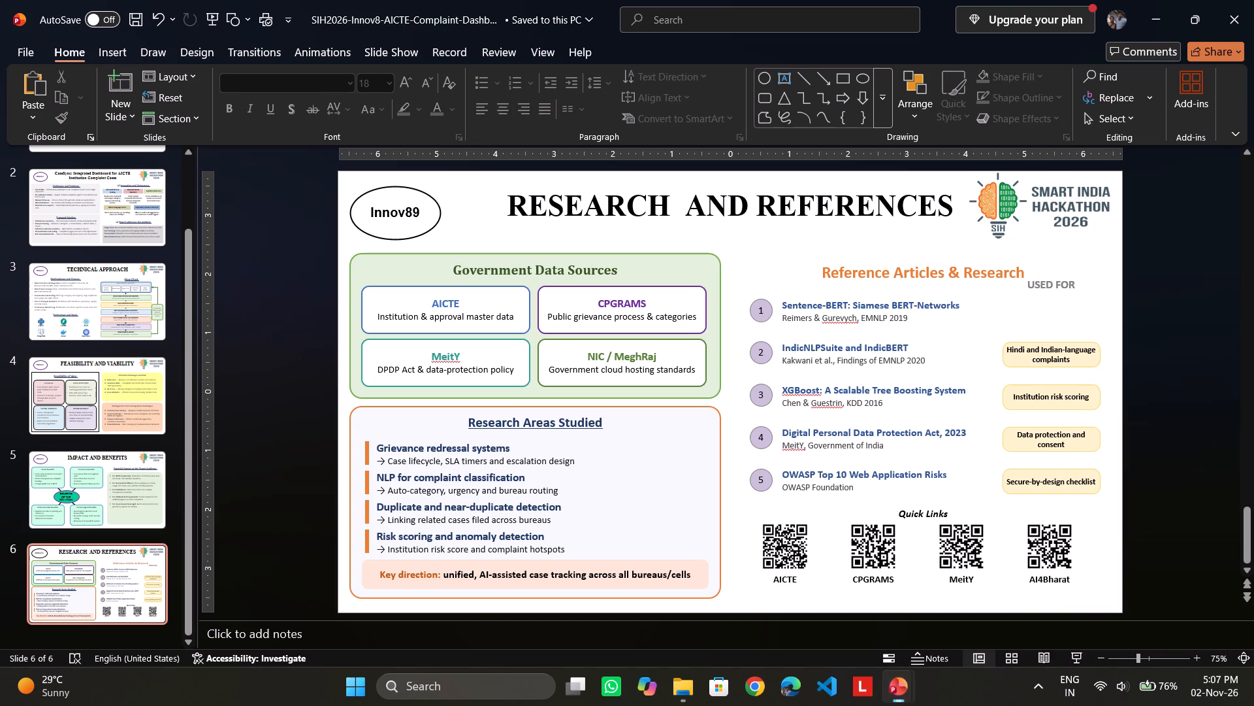
{"action": "left_click", "coordinate": [904, 680]}
{"action": "left_click", "coordinate": [1050, 625]}
{"action": "left_click", "coordinate": [891, 692]}
{"action": "left_click", "coordinate": [729, 594]}
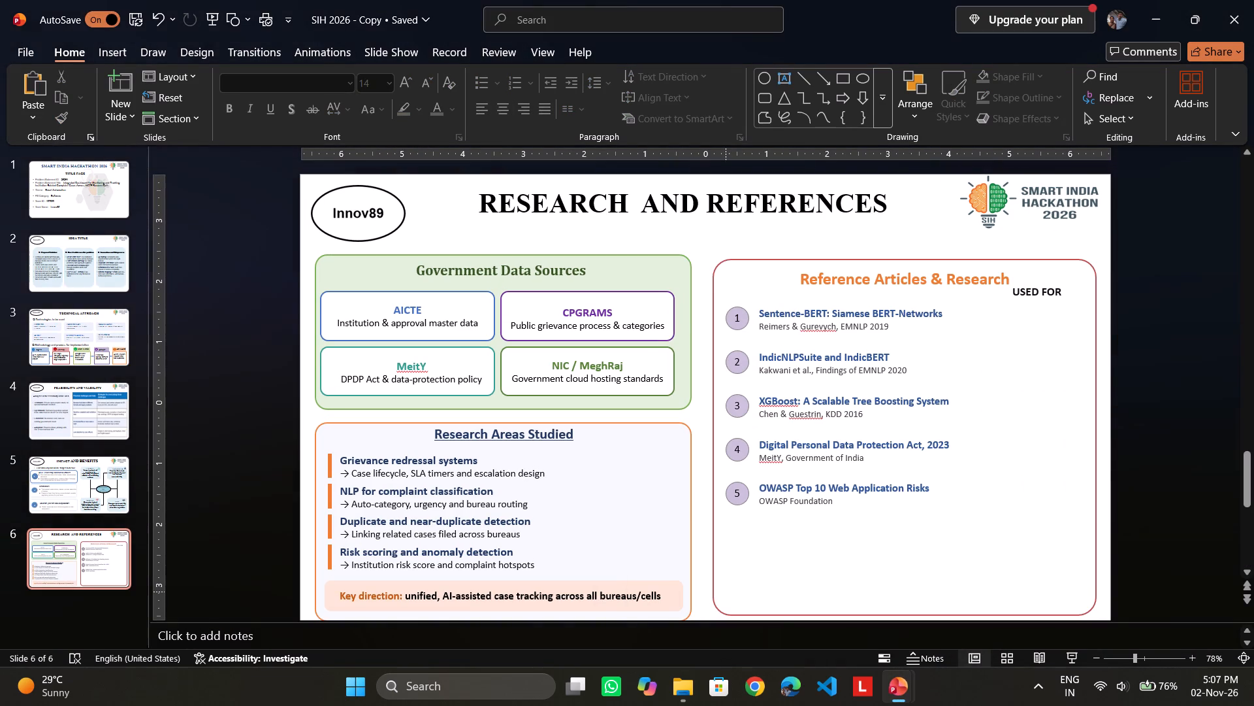
{"action": "right_click", "coordinate": [1001, 318]}
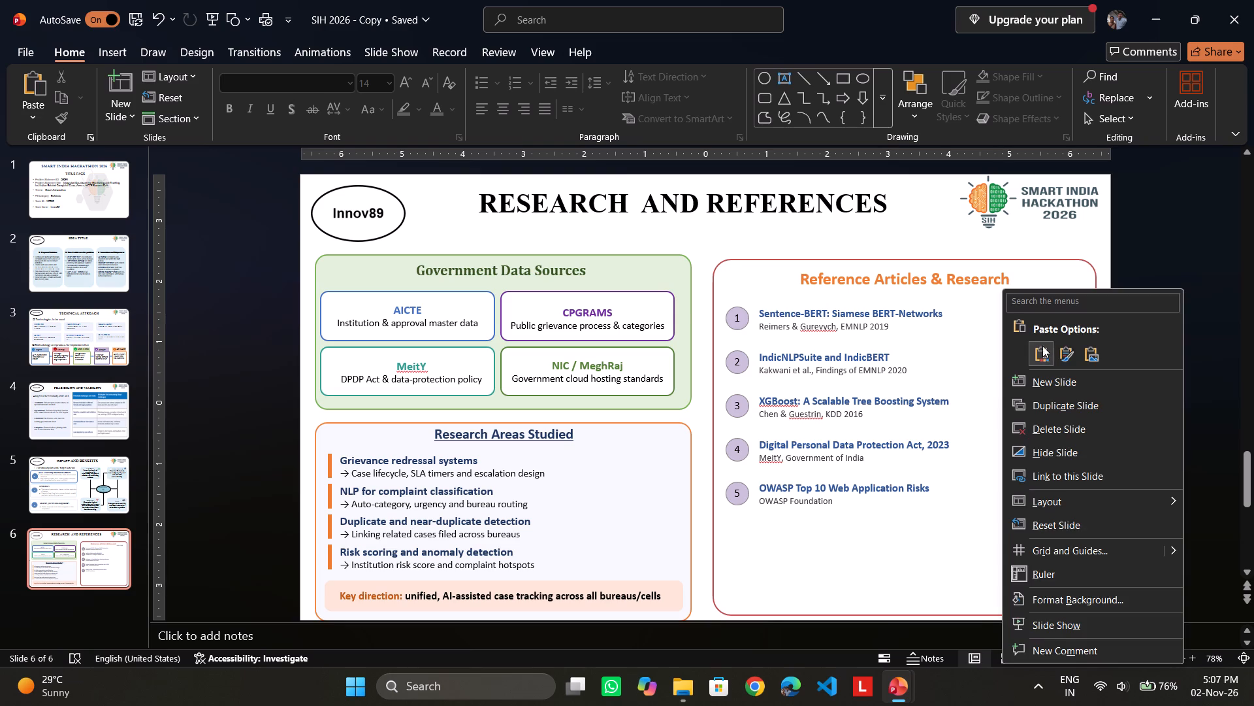
{"action": "left_click", "coordinate": [1067, 358]}
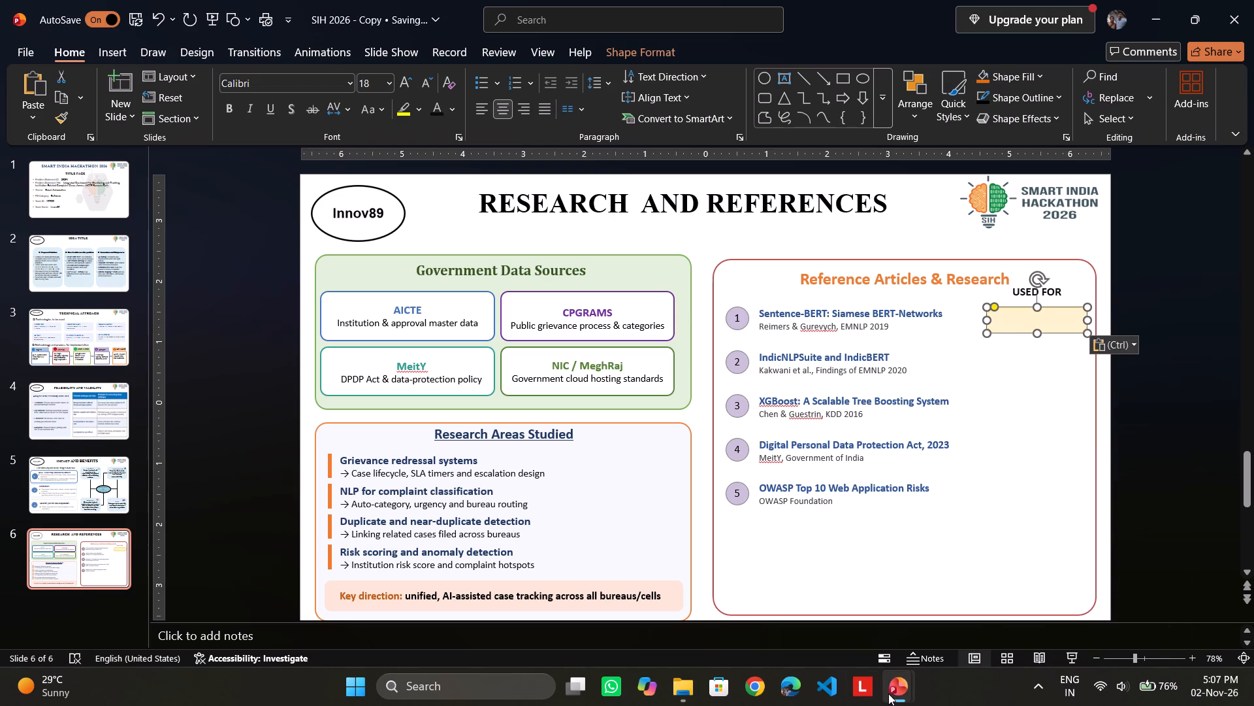
Return to the Innov8 deck and undo both cuts, of the yellow box and its "Duplicate-case detection" text.
{"action": "left_click", "coordinate": [889, 694]}
{"action": "left_click", "coordinate": [1067, 614]}
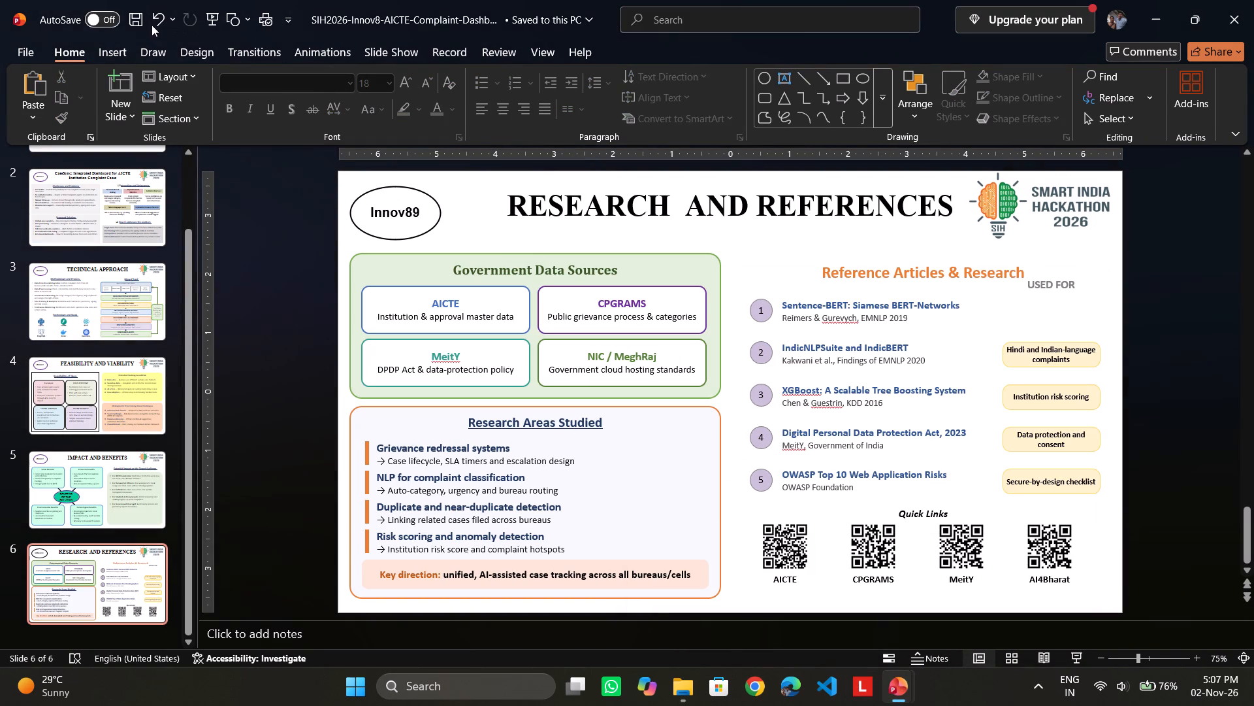
{"action": "left_click", "coordinate": [152, 27]}
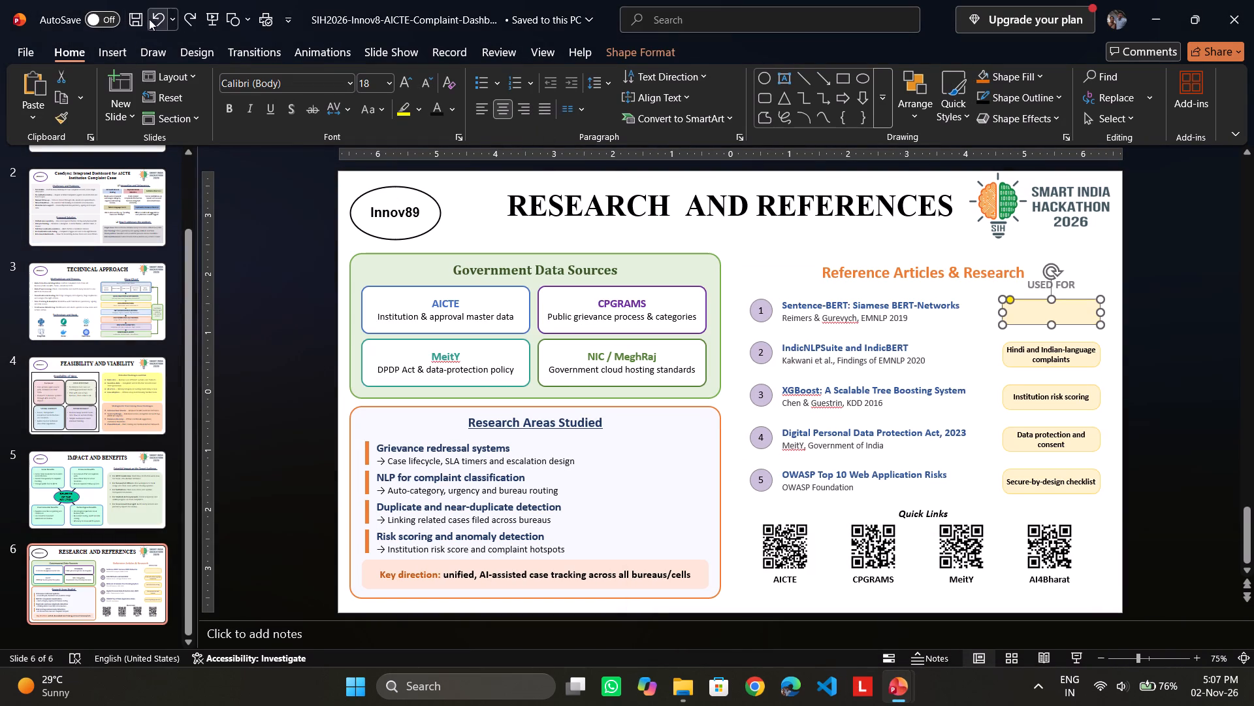
{"action": "left_click", "coordinate": [157, 16]}
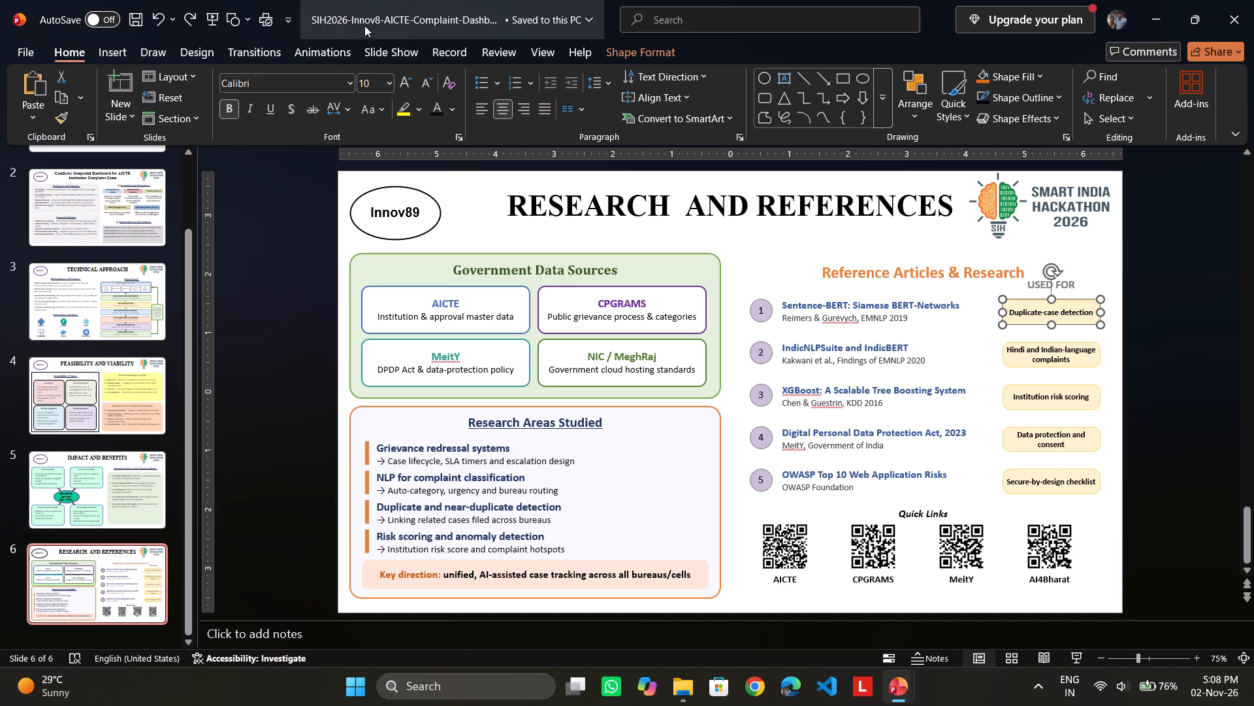
Cut the "Hindi and Indian-language complaints" text, then cut its yellow box and paste the box beside IndicNLPSuite in SIH 2026 - Copy, keeping source formatting.
{"action": "left_click", "coordinate": [1009, 354]}
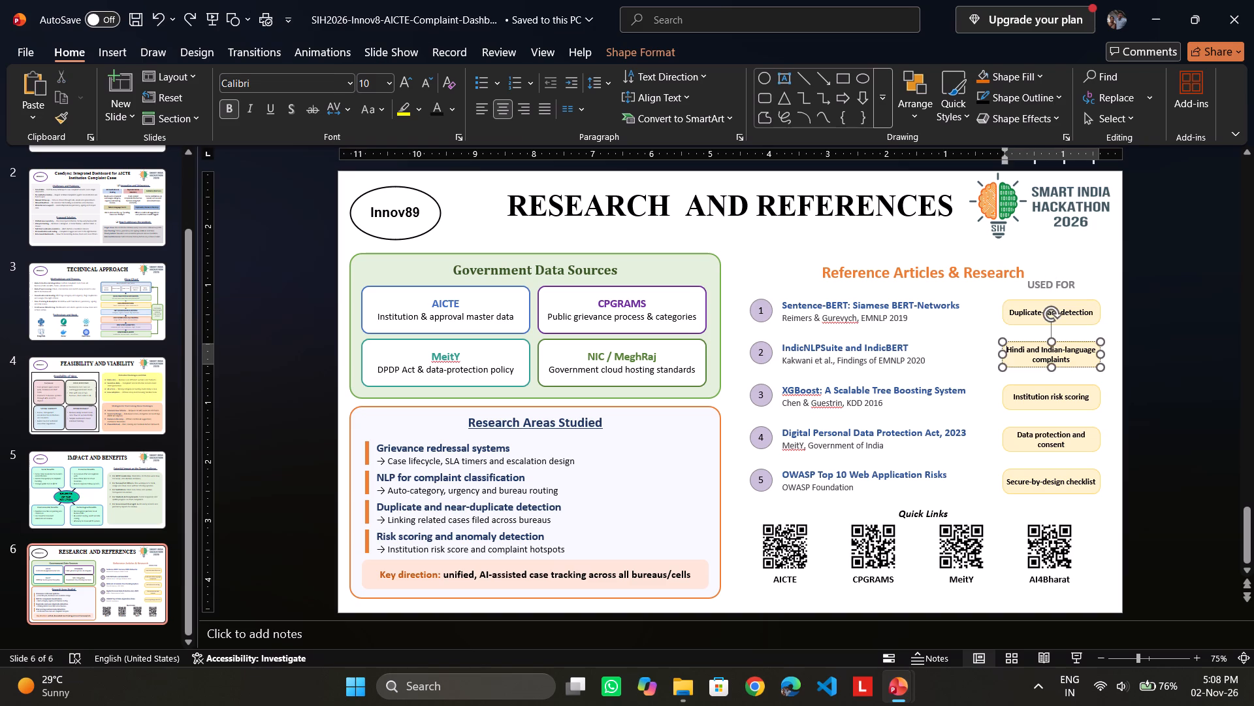
{"action": "left_click", "coordinate": [982, 354]}
{"action": "left_click", "coordinate": [1029, 367]}
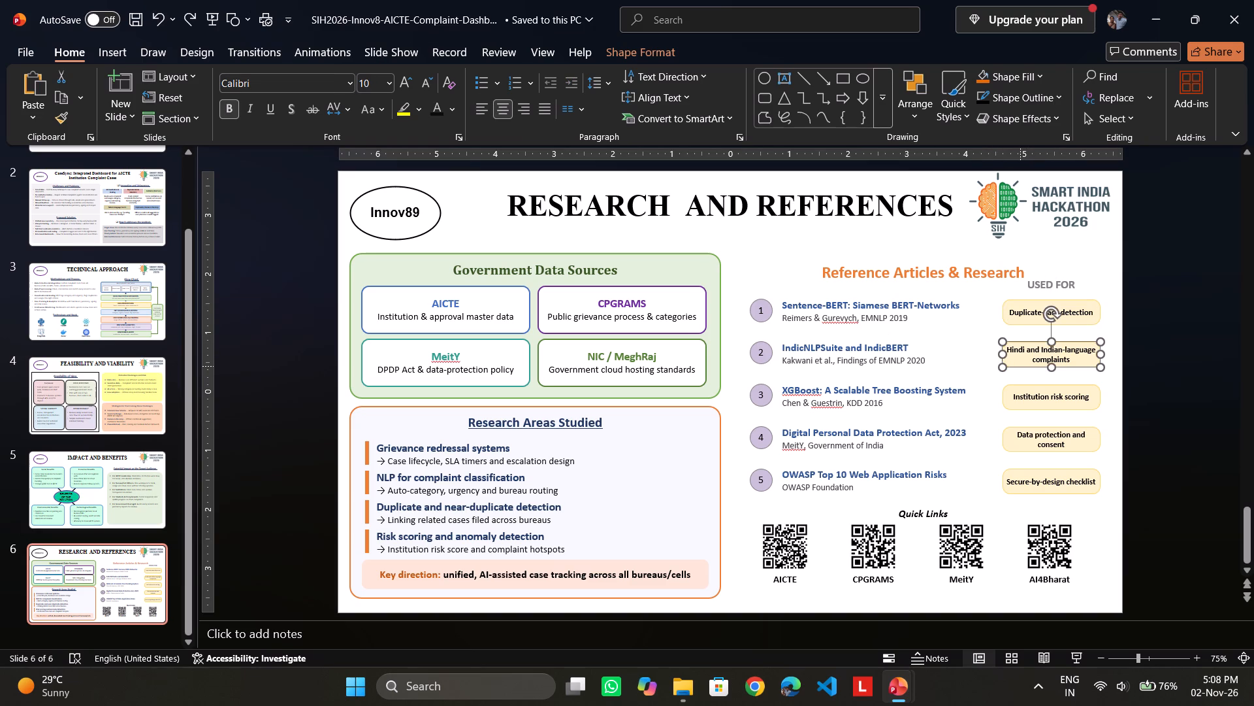
{"action": "right_click", "coordinate": [1021, 365]}
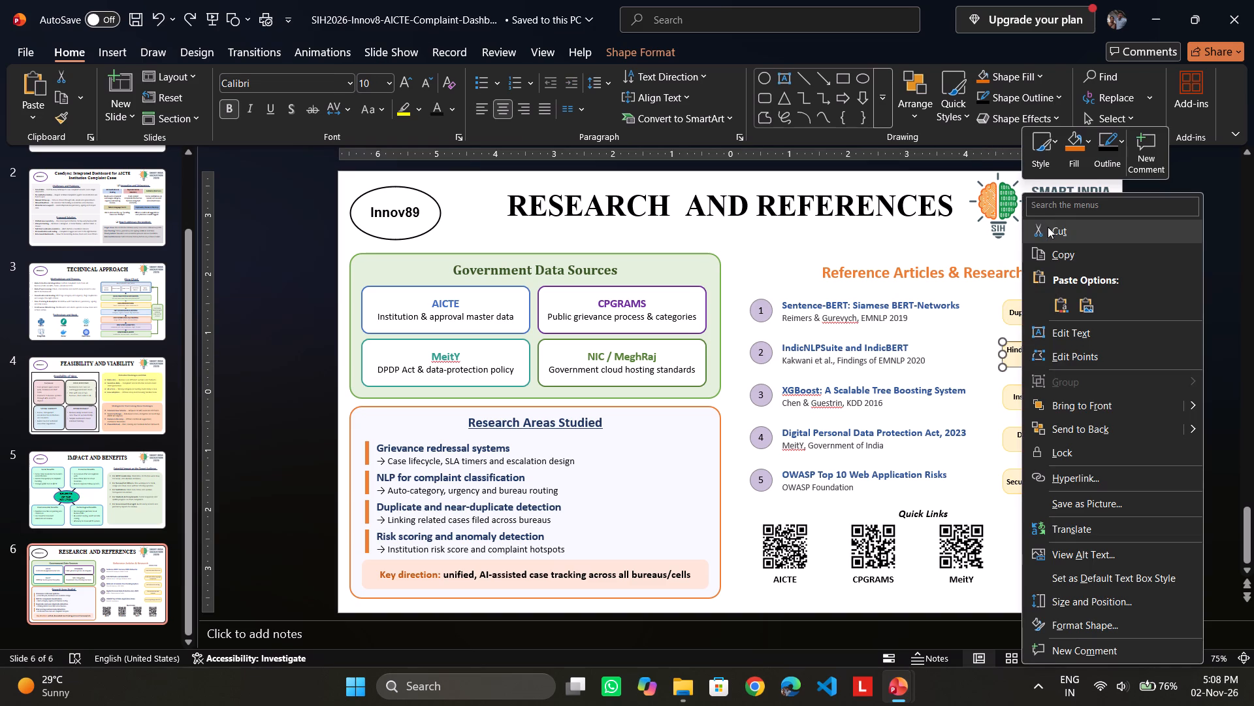
{"action": "left_click", "coordinate": [1049, 227]}
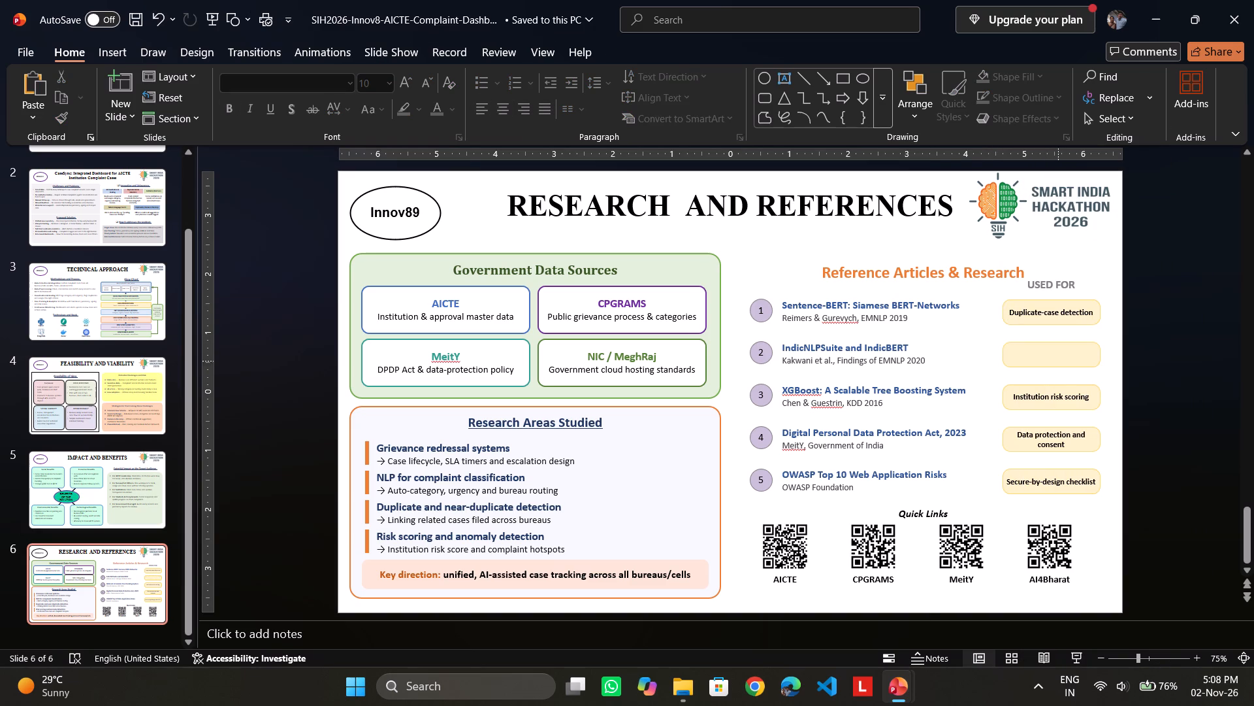
{"action": "right_click", "coordinate": [1054, 365]}
{"action": "left_click", "coordinate": [1078, 233]}
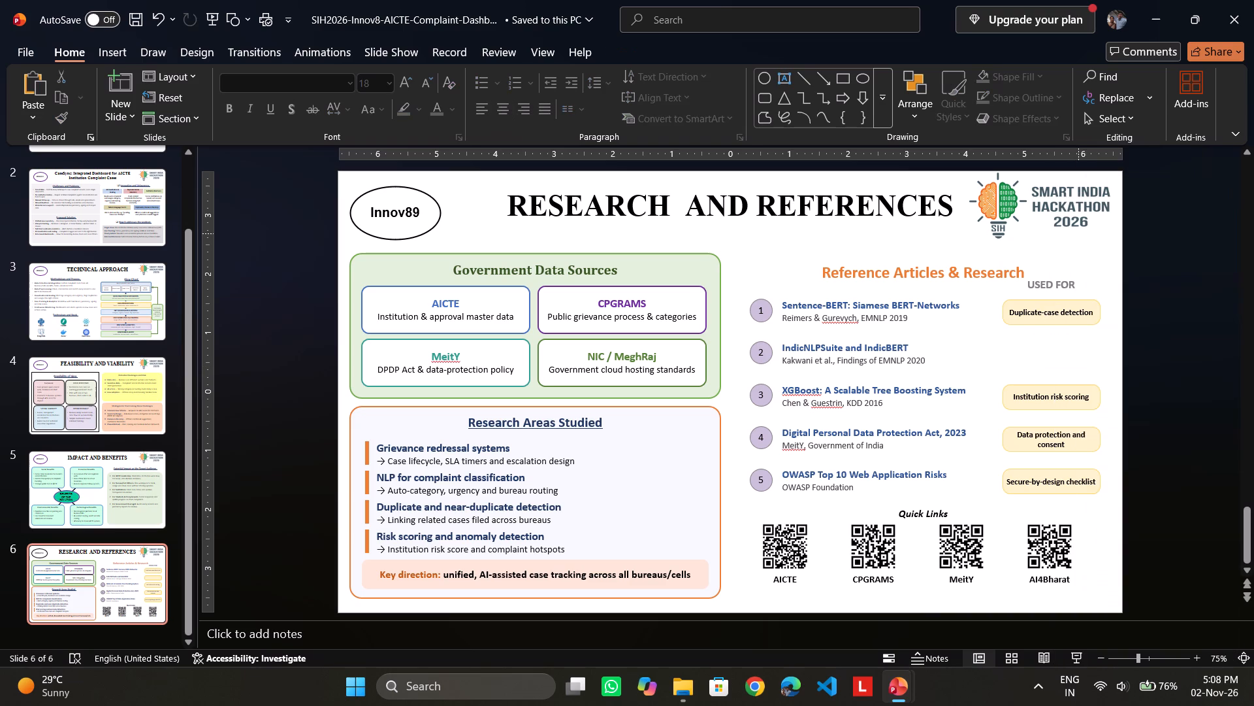
{"action": "left_click", "coordinate": [890, 682]}
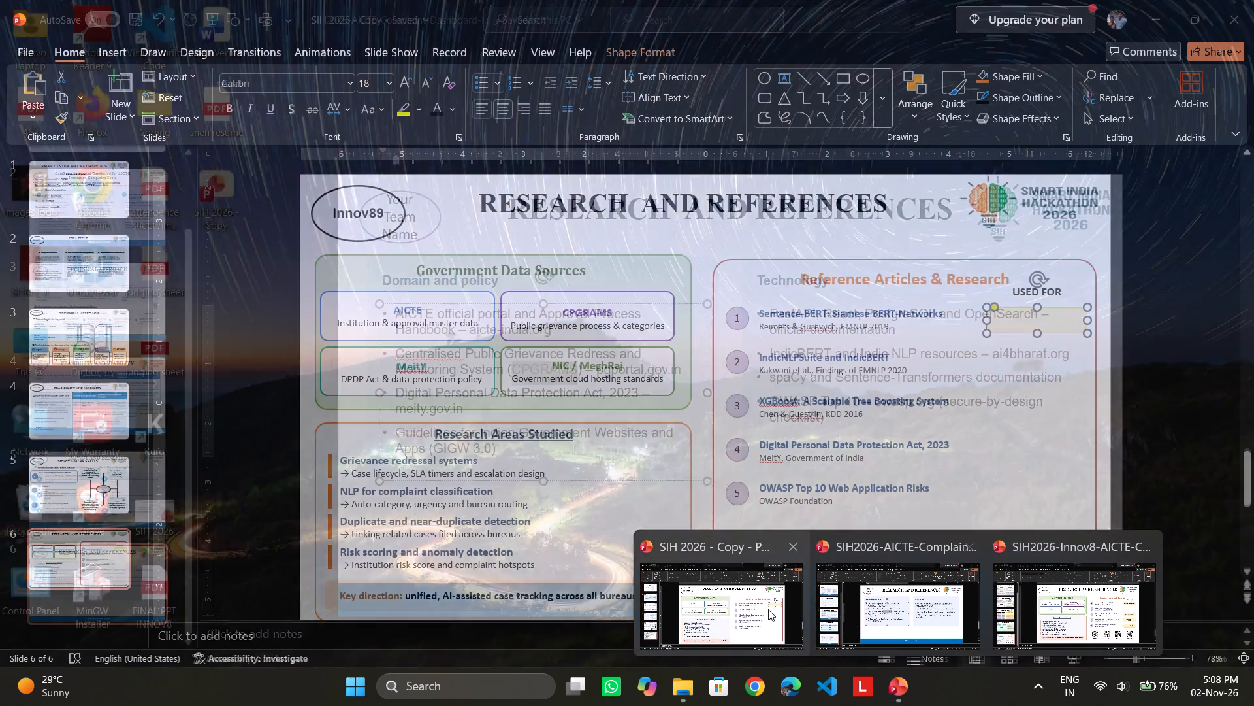
{"action": "left_click", "coordinate": [751, 607]}
{"action": "right_click", "coordinate": [1001, 351]}
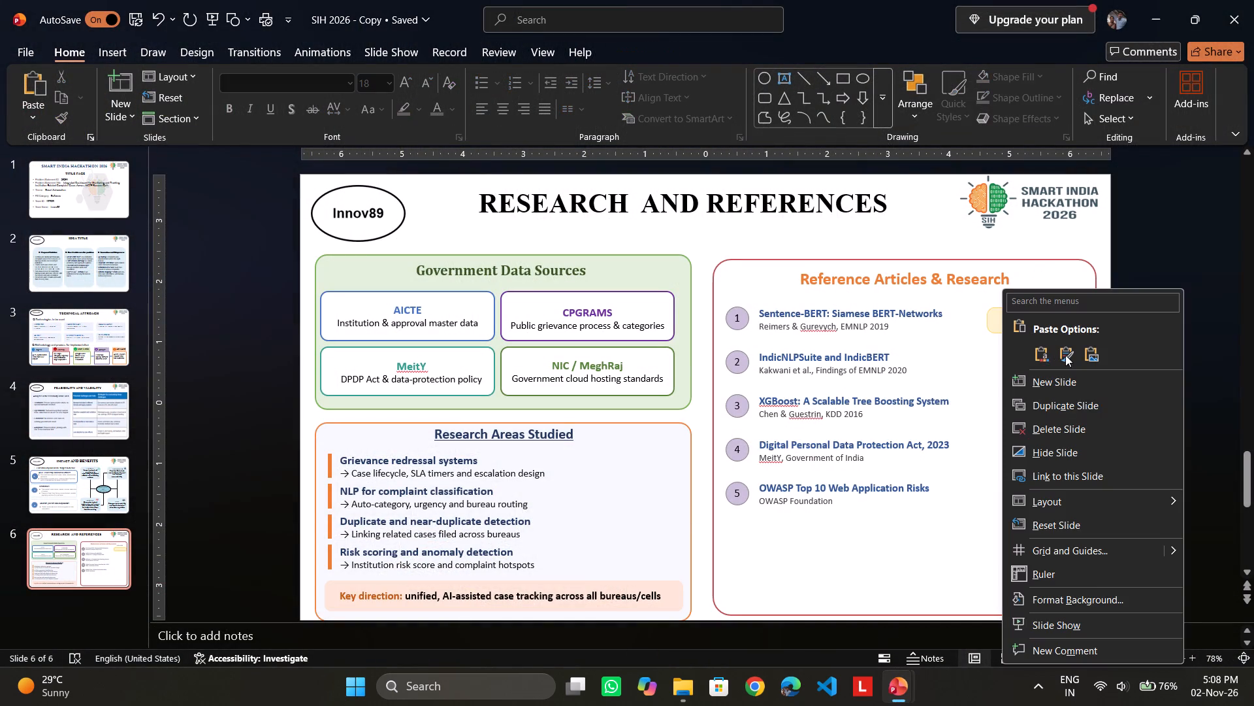
{"action": "left_click", "coordinate": [1066, 354]}
Return to the Innov8 deck and undo the cuts of the IndicNLPSuite entry's yellow box and its text.
{"action": "left_click", "coordinate": [888, 684]}
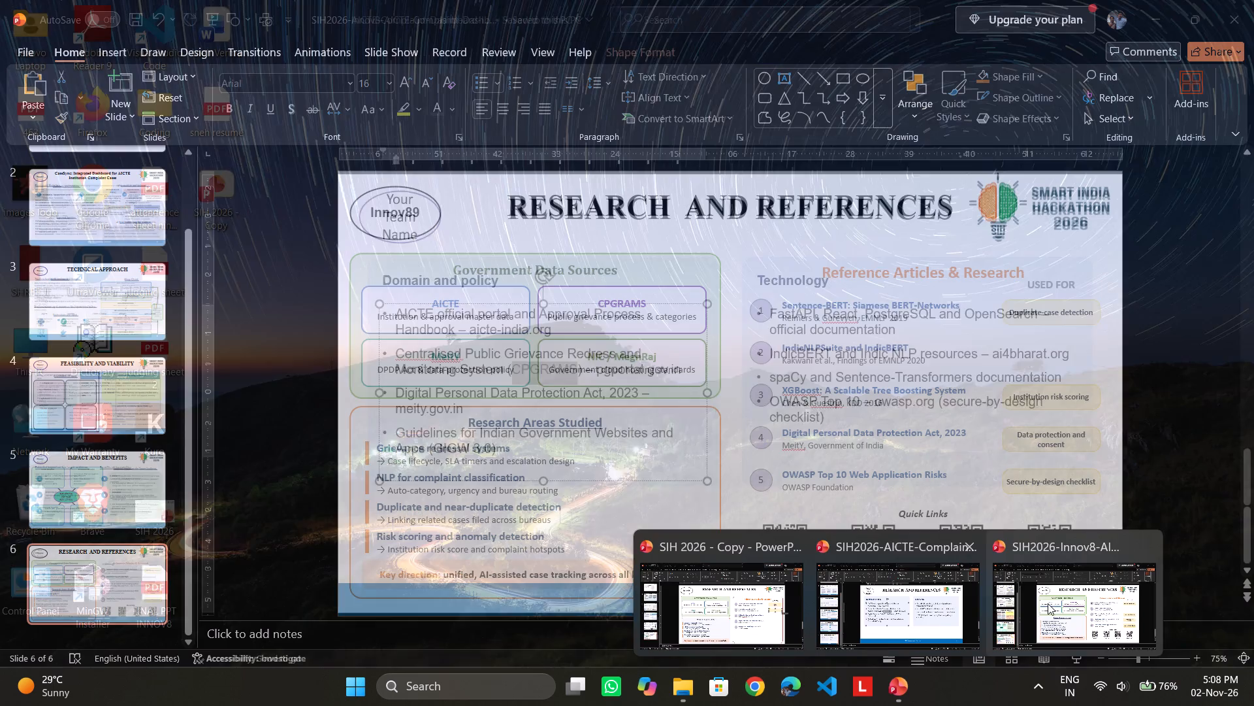
{"action": "left_click", "coordinate": [1070, 603]}
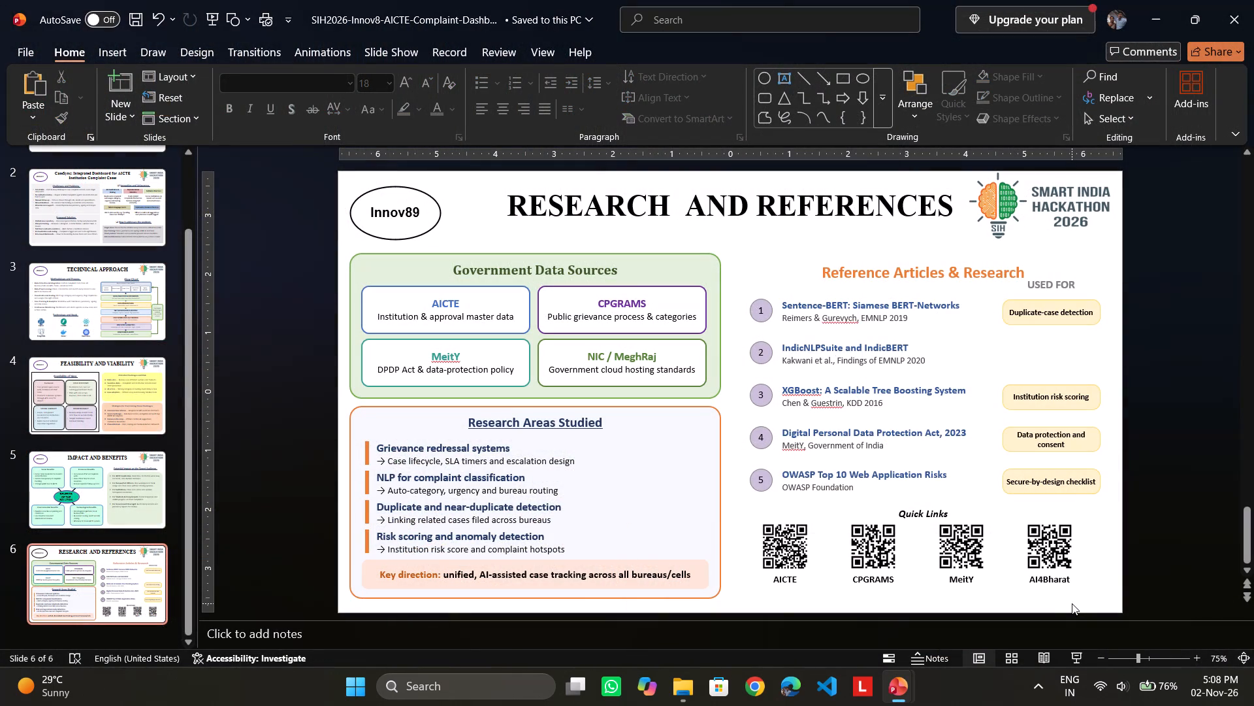
{"action": "key", "text": "ctrl+z"}
{"action": "key", "text": "ctrl+z"}
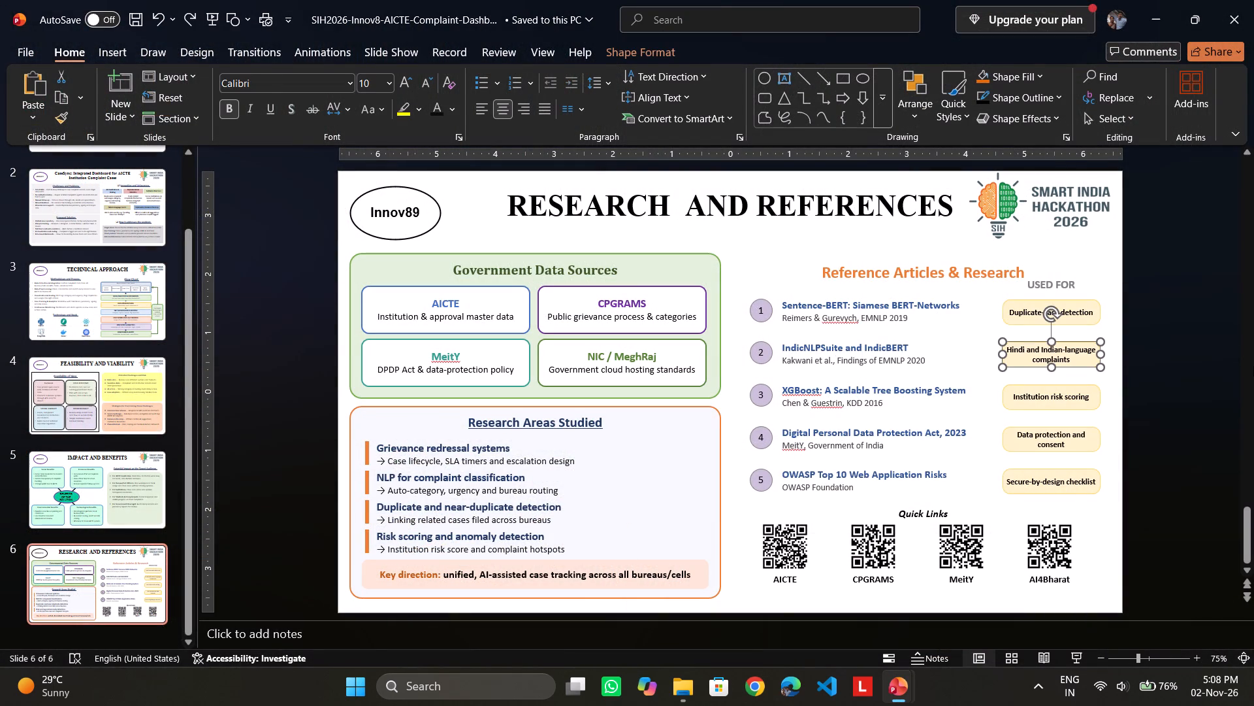
Cut the "Institution risk scoring" text, then cut its yellow box and paste the box beside XGBoost in SIH 2026 - Copy, keeping source formatting.
{"action": "left_click", "coordinate": [1092, 406]}
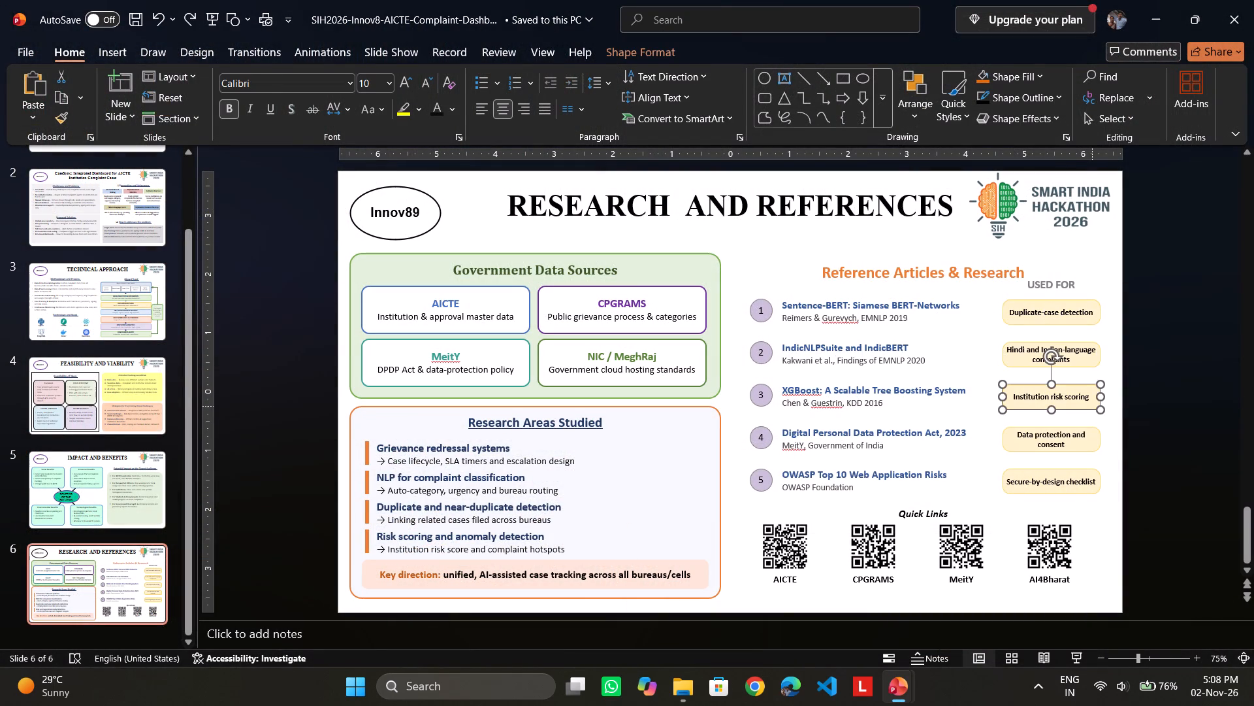
{"action": "right_click", "coordinate": [1090, 382]}
{"action": "left_click", "coordinate": [996, 224]}
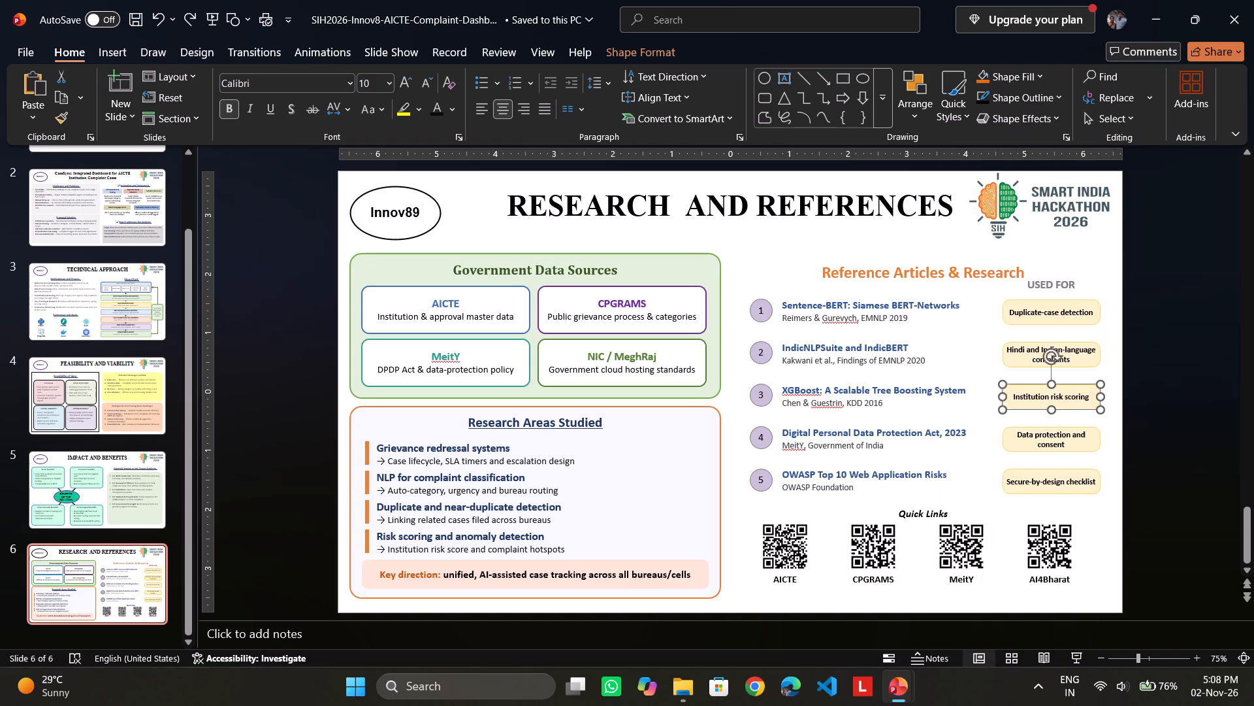
{"action": "right_click", "coordinate": [1035, 385]}
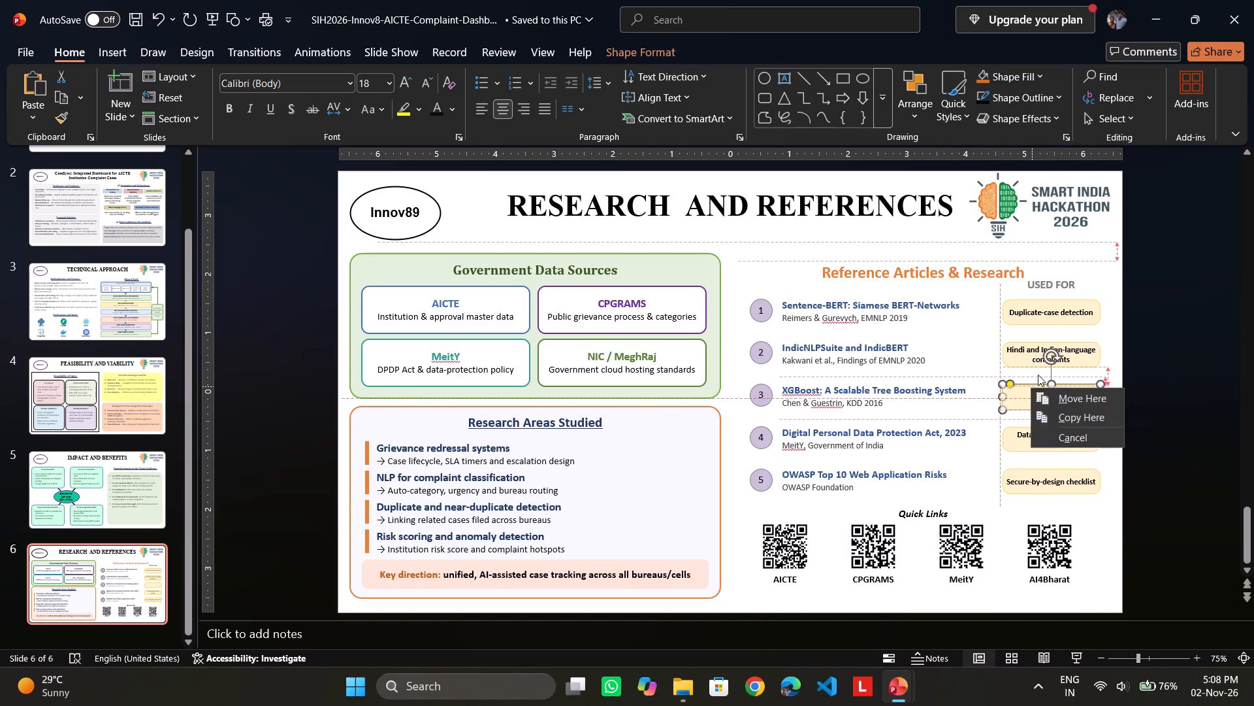
{"action": "left_click", "coordinate": [978, 350]}
{"action": "right_click", "coordinate": [1012, 410]}
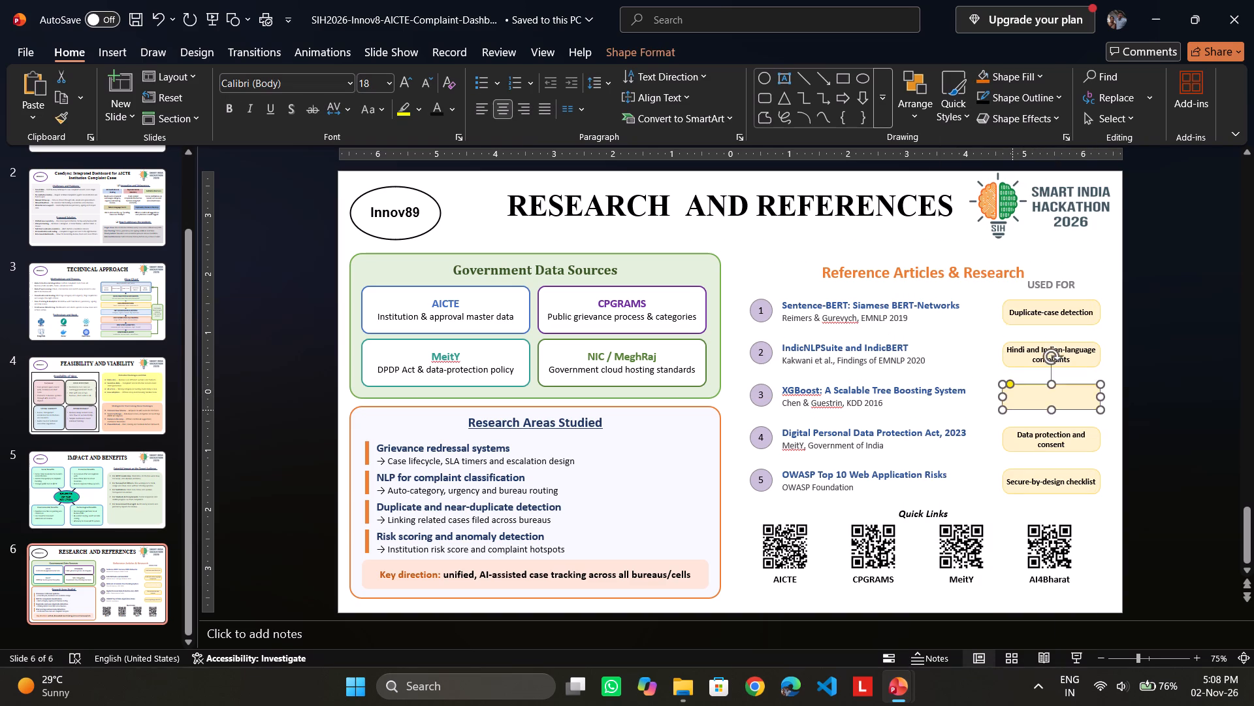
{"action": "left_click", "coordinate": [1081, 235]}
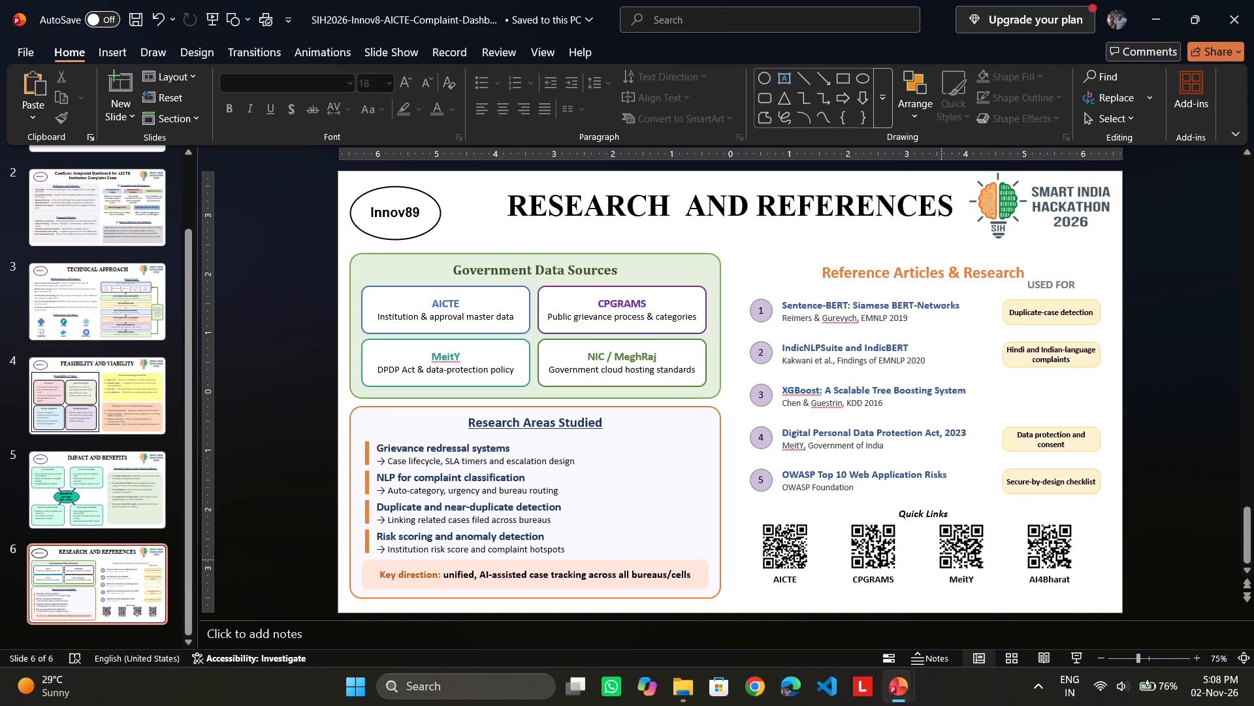
{"action": "left_click", "coordinate": [896, 692]}
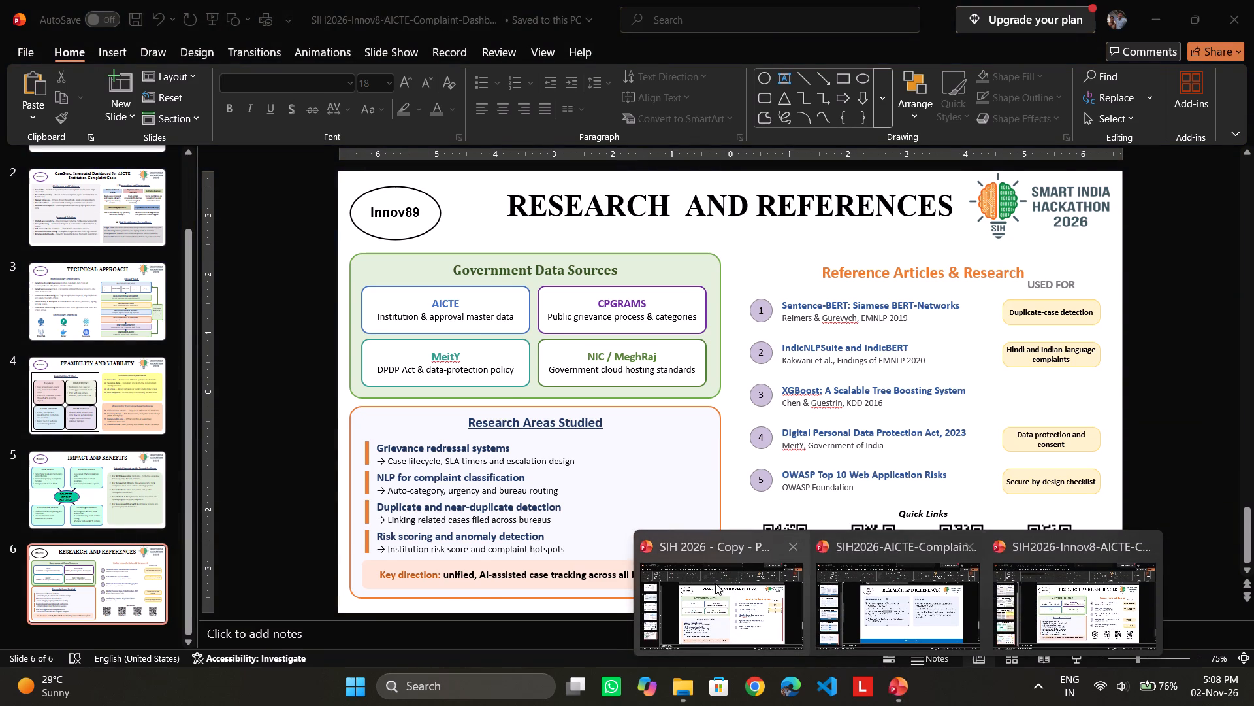
{"action": "left_click", "coordinate": [708, 580]}
{"action": "right_click", "coordinate": [995, 399]}
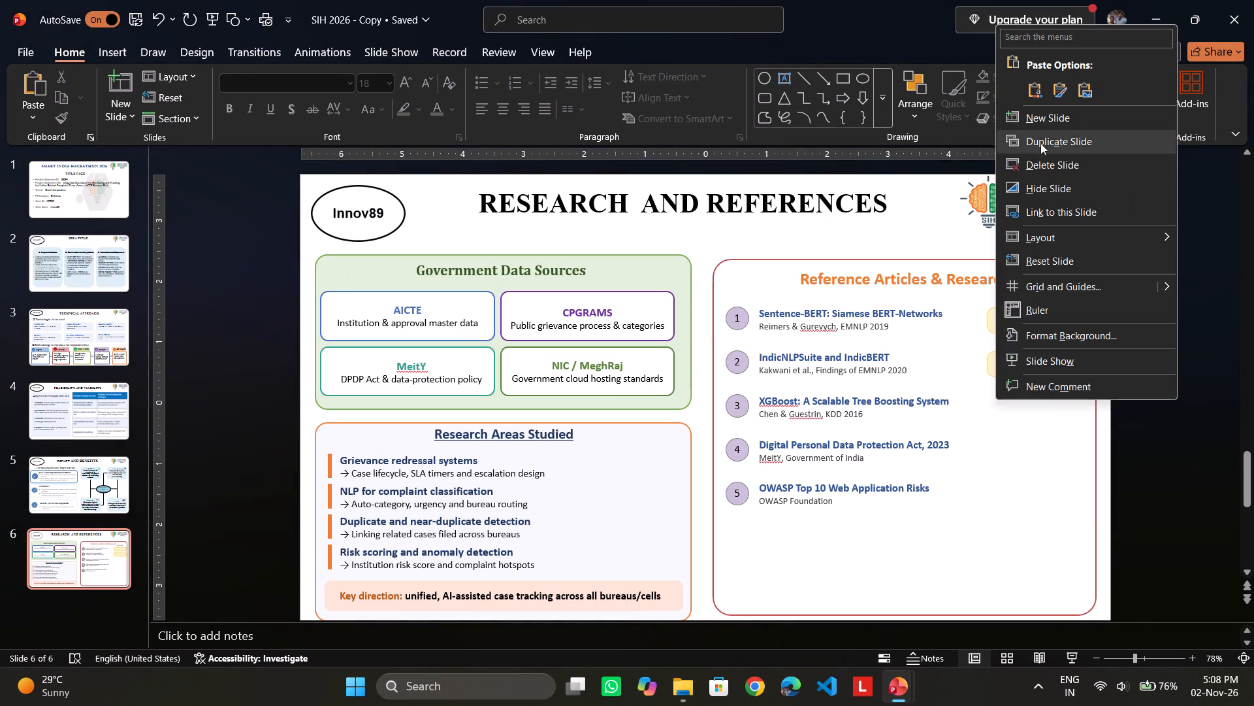
{"action": "left_click", "coordinate": [1052, 90]}
Return to the Innov8 deck and undo the cuts of the XGBoost entry's yellow box and its text.
{"action": "left_click", "coordinate": [895, 692]}
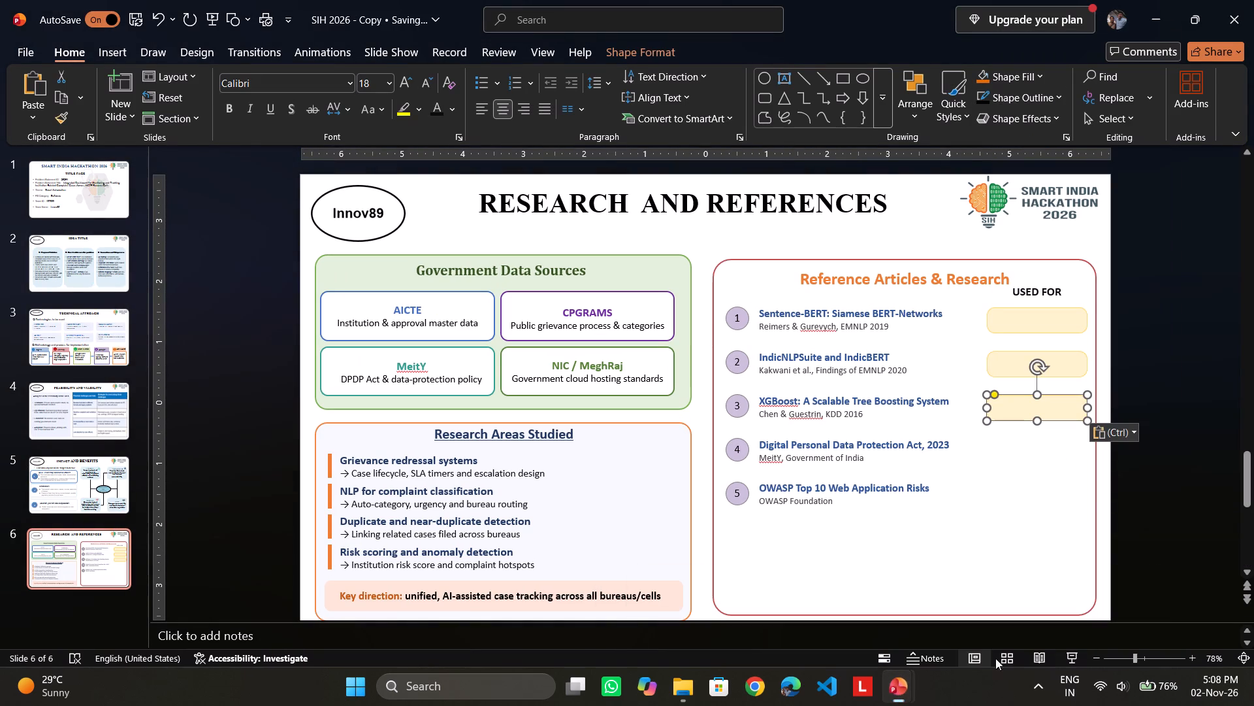
{"action": "left_click", "coordinate": [903, 688]}
{"action": "left_click", "coordinate": [1077, 633]}
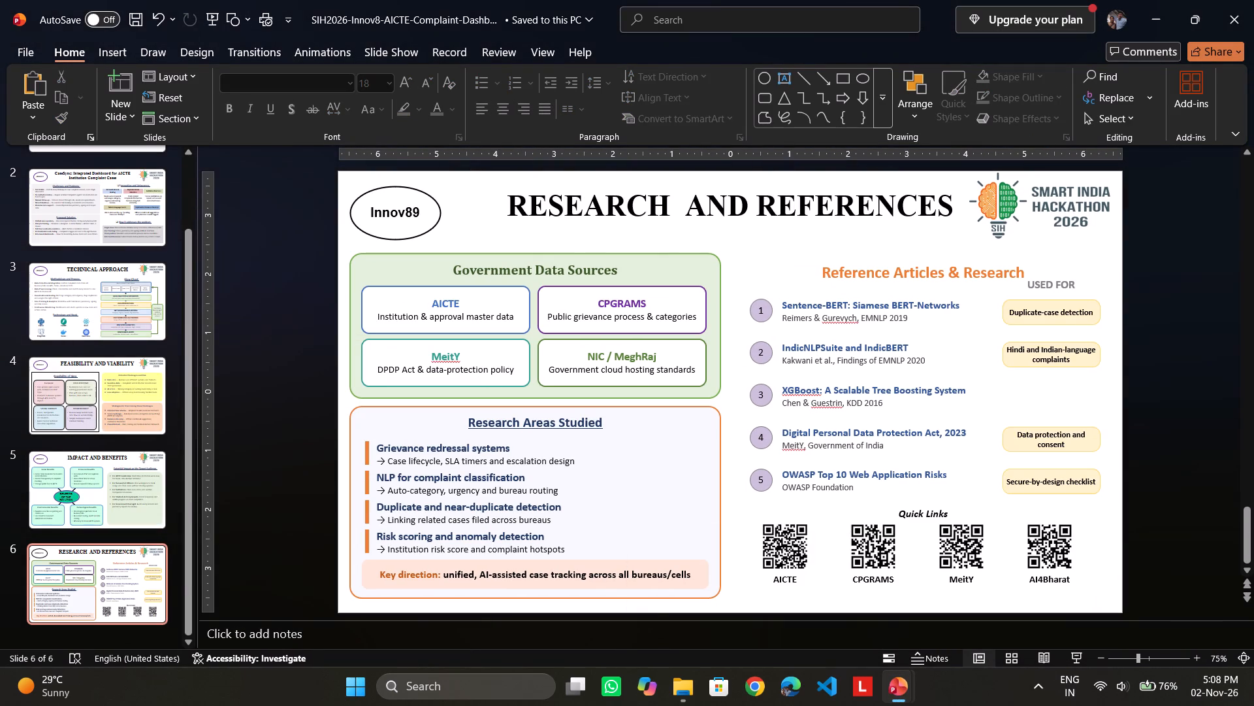
{"action": "key", "text": "ctrl+z"}
{"action": "key", "text": "ctrl+z"}
Cut the "Data protection and consent" text, then its yellow box, and paste the box beside Digital Personal Data Protection Act in SIH 2026 - Copy.
{"action": "left_click", "coordinate": [1019, 450]}
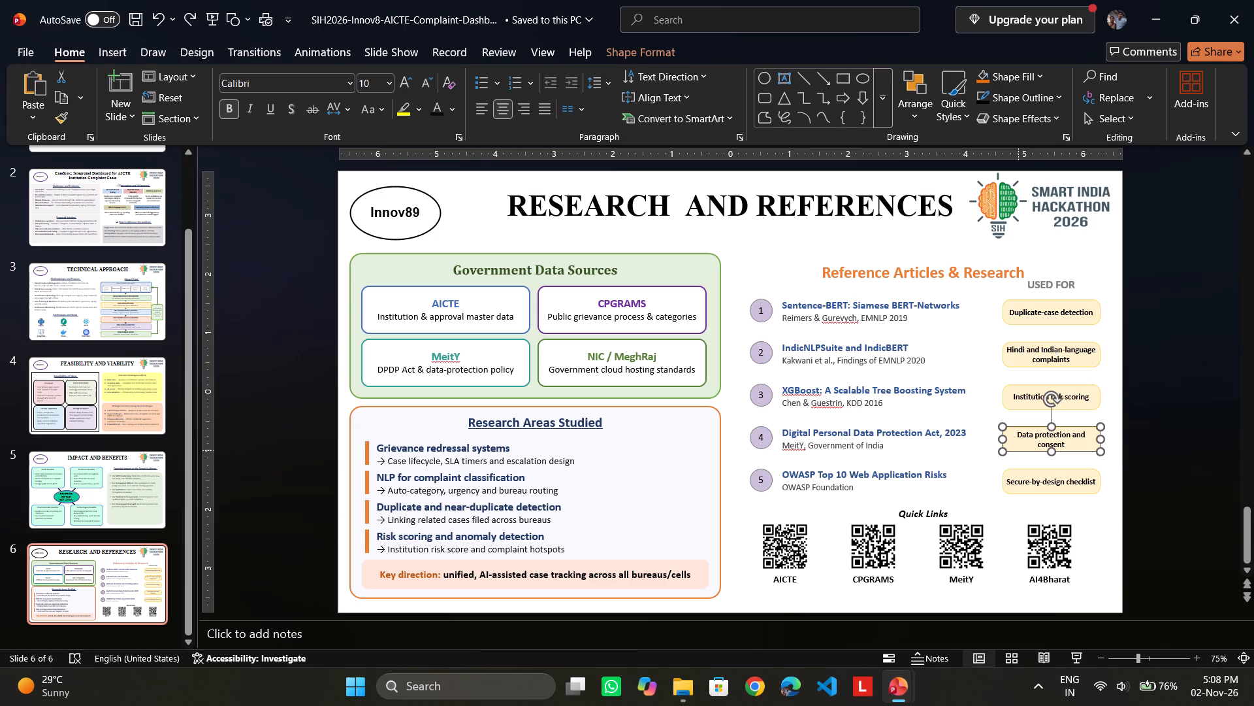
{"action": "right_click", "coordinate": [1006, 454]}
{"action": "left_click", "coordinate": [1048, 229]}
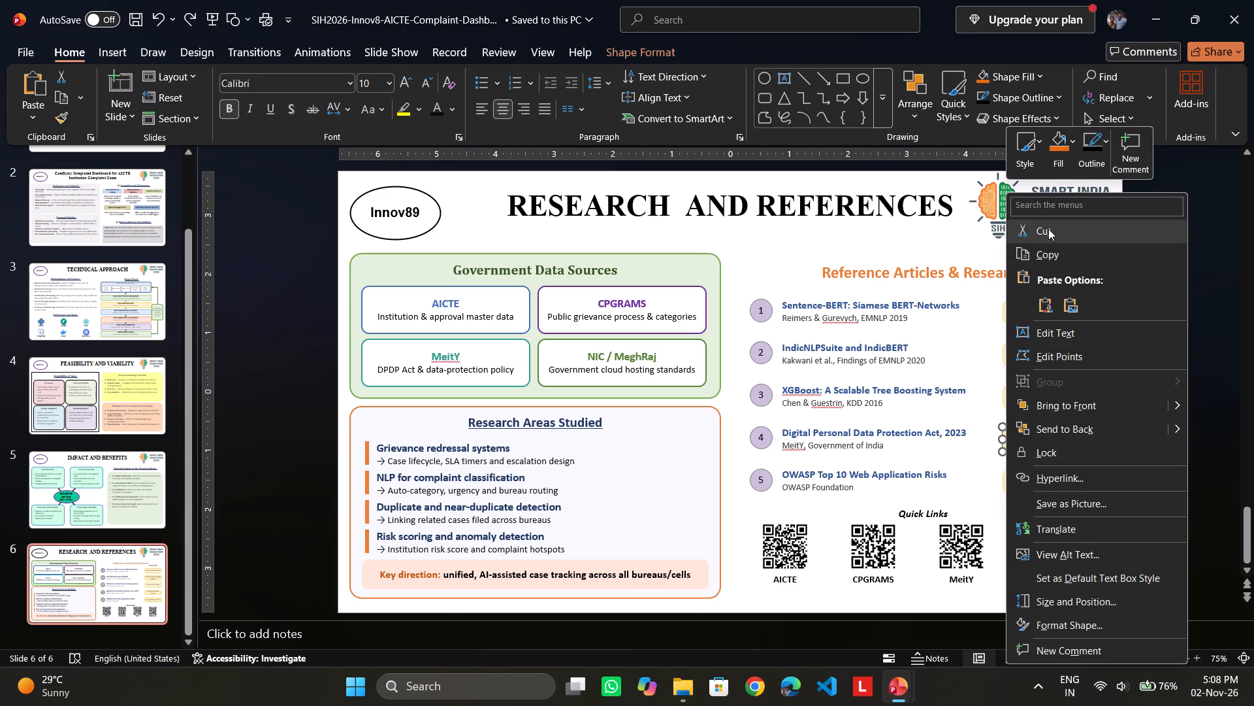
{"action": "right_click", "coordinate": [1065, 454]}
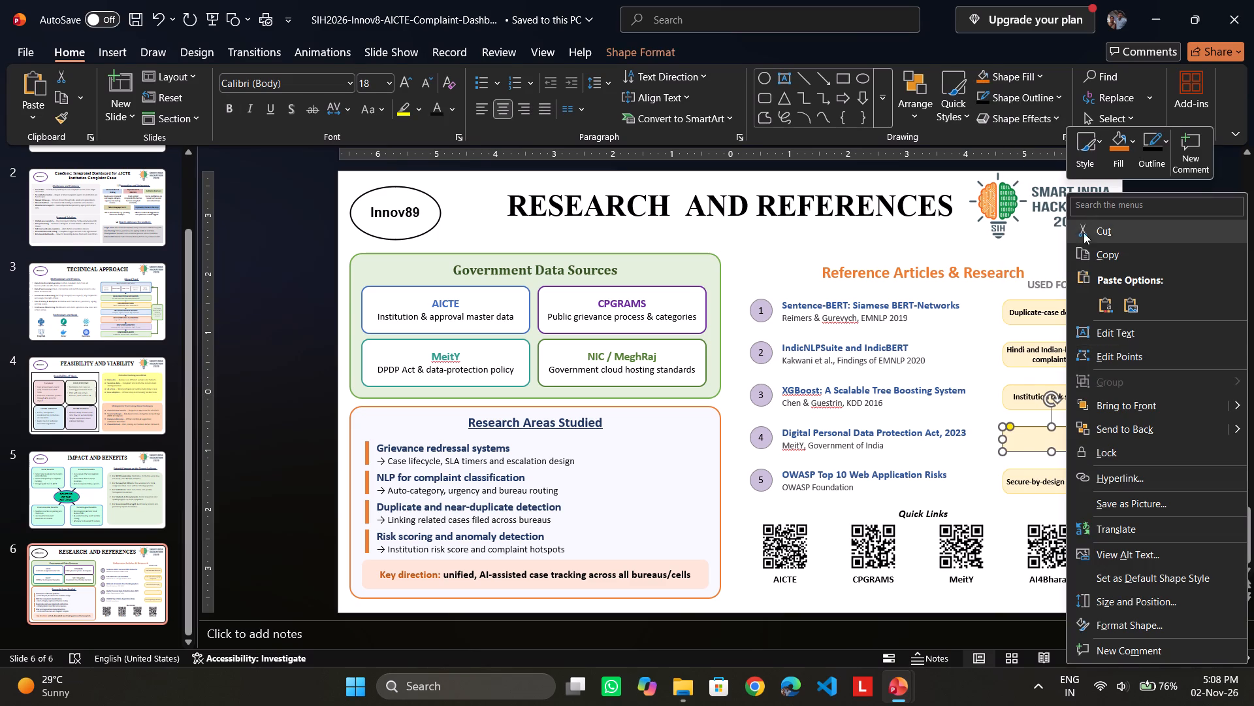
{"action": "left_click", "coordinate": [1091, 225]}
{"action": "left_click", "coordinate": [906, 688]}
{"action": "left_click", "coordinate": [746, 603]}
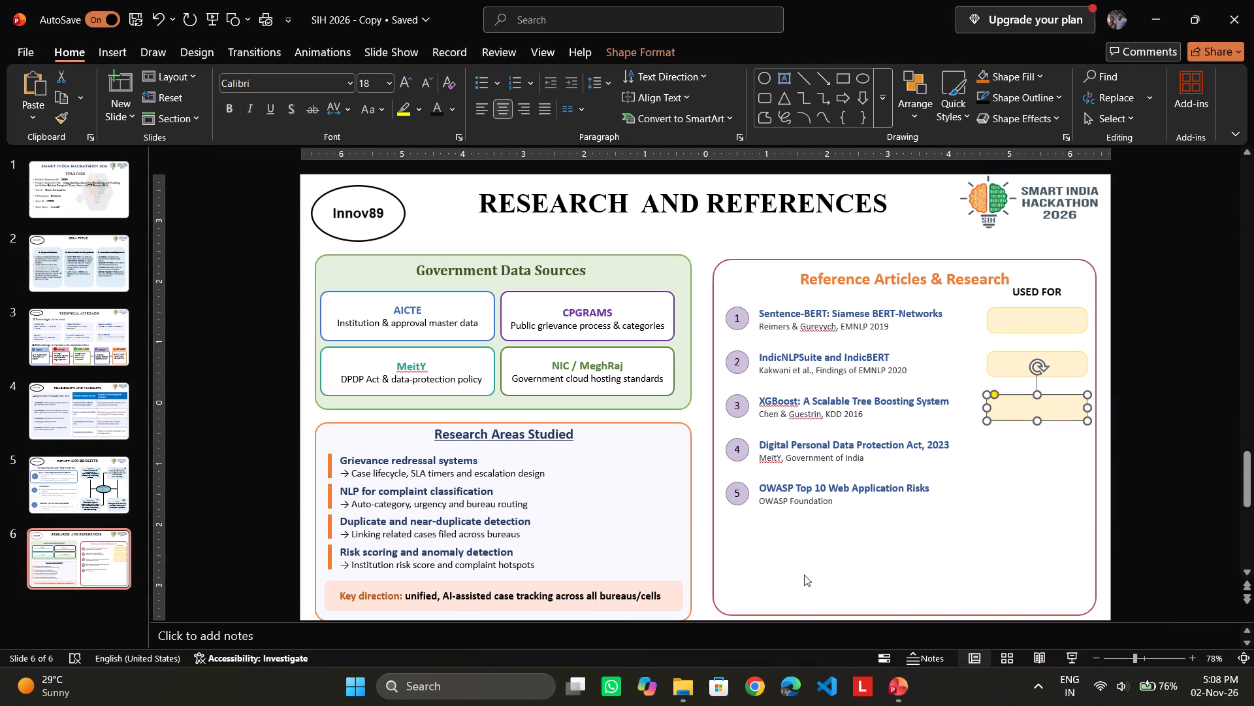
{"action": "right_click", "coordinate": [999, 438]}
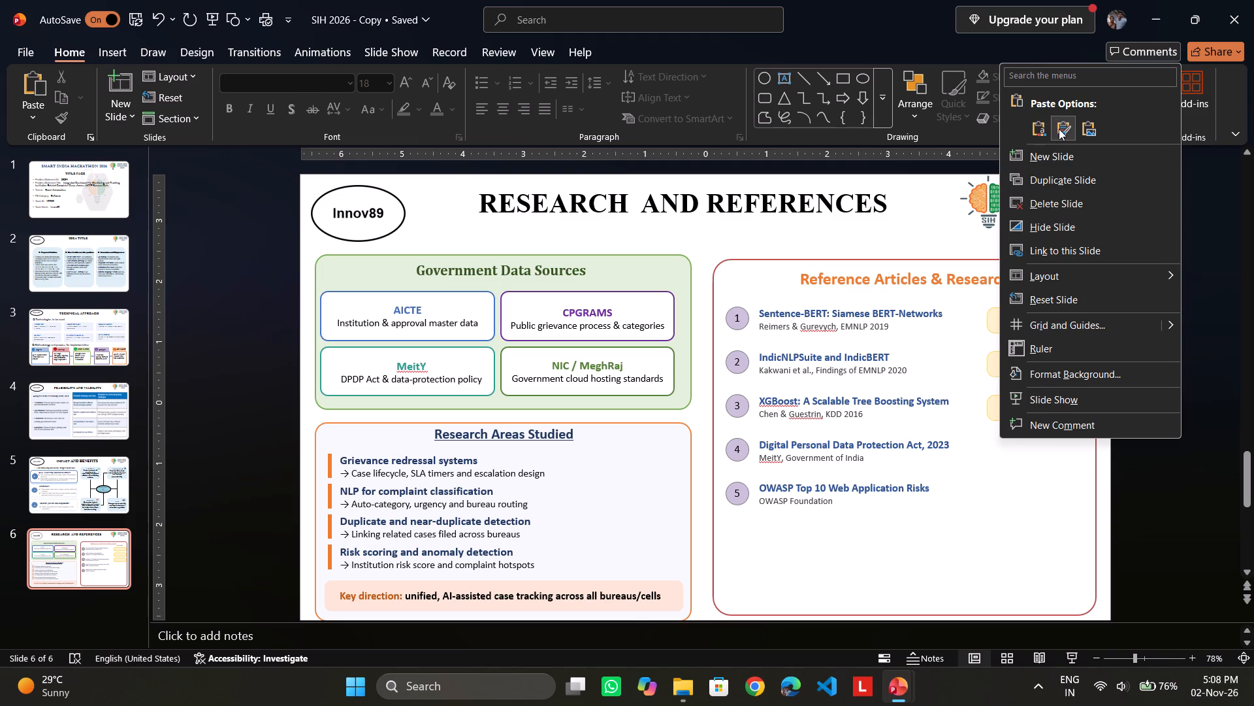
{"action": "left_click", "coordinate": [1059, 129]}
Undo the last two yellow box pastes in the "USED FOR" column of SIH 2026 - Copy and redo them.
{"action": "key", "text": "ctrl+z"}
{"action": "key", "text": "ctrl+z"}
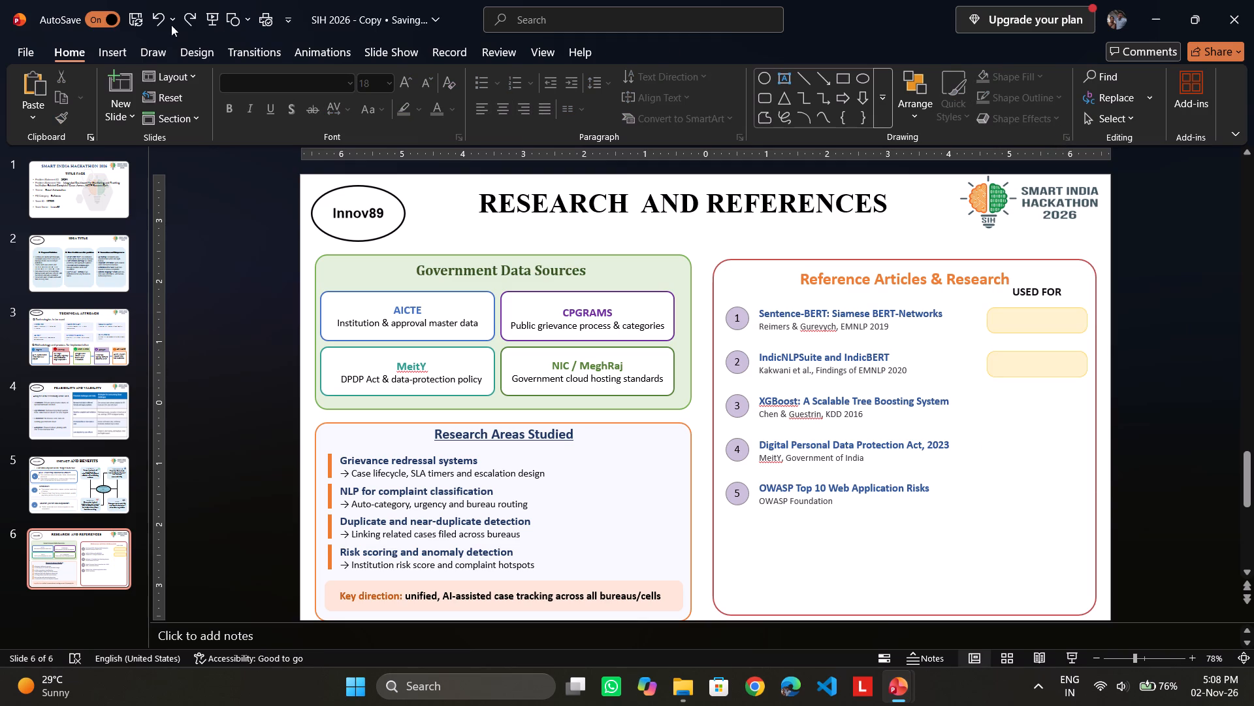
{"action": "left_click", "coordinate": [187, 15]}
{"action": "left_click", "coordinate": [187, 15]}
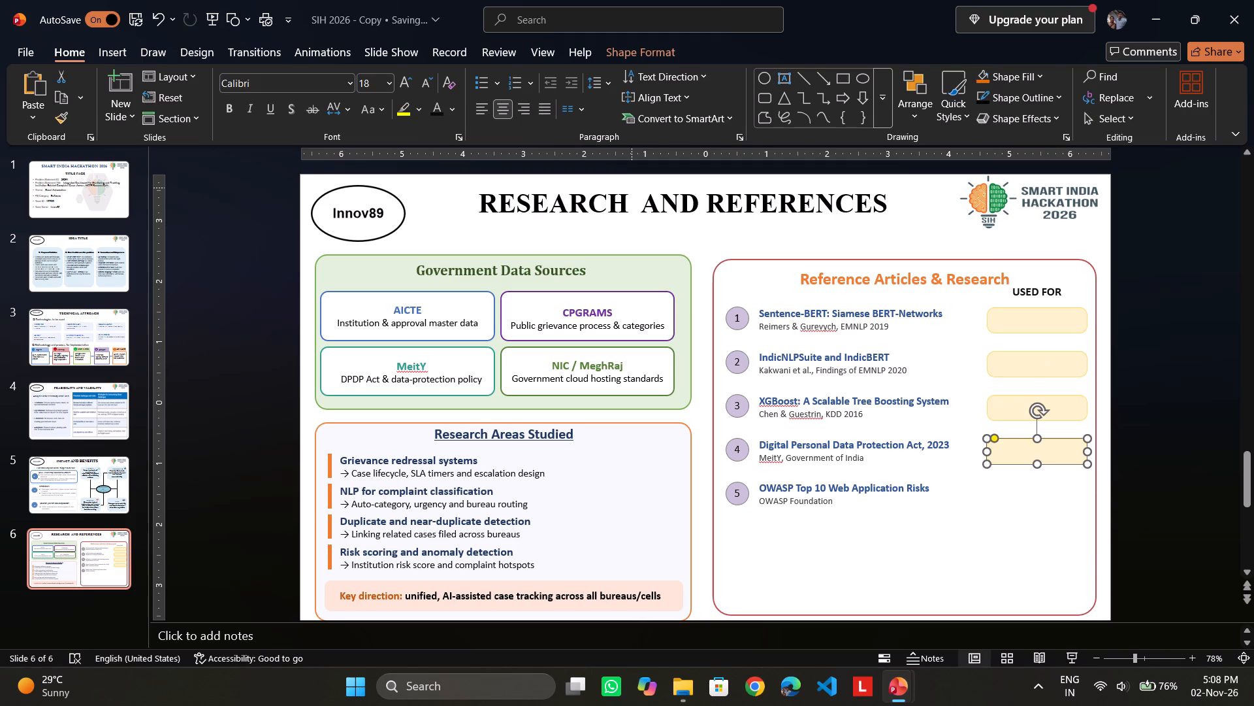
Return to the Innov8 deck and undo the cut of the yellow box beside Digital Personal Data Protection Act.
{"action": "left_click", "coordinate": [1150, 449]}
{"action": "left_click", "coordinate": [903, 704]}
{"action": "left_click", "coordinate": [1091, 596]}
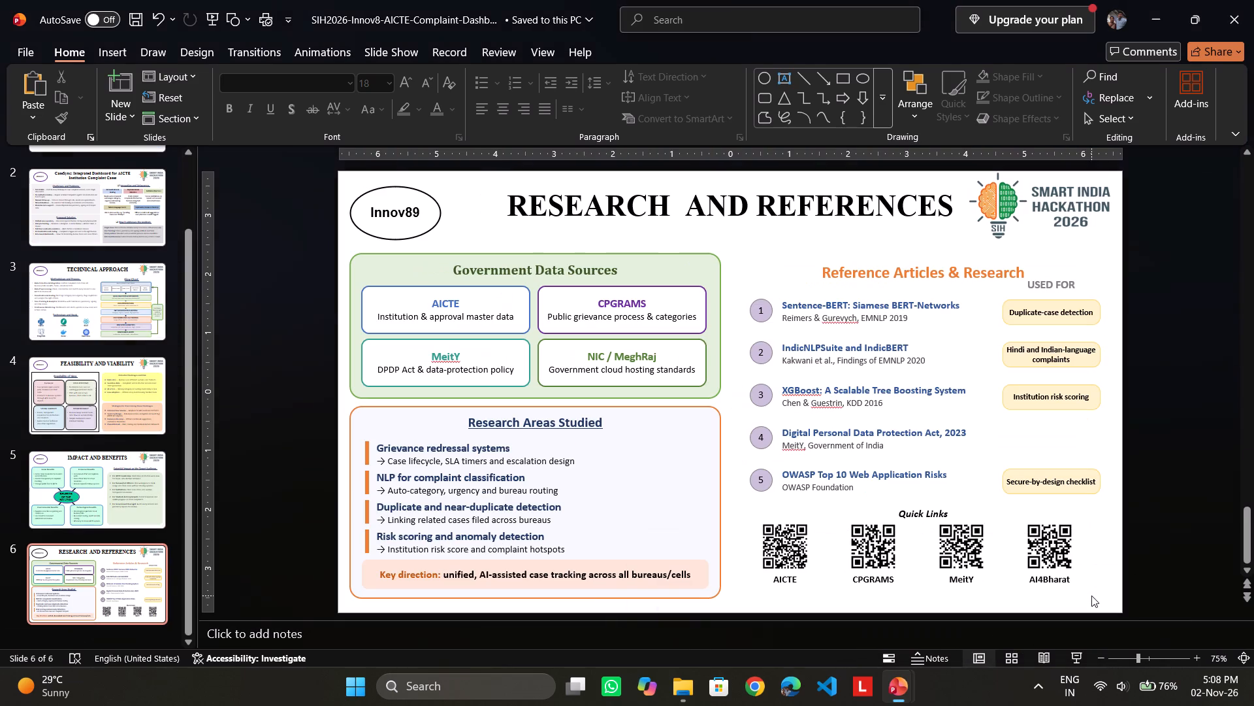
{"action": "key", "text": "ctrl+z"}
Cut the "Secure-by-design checklist" text, then its yellow box, and paste the box beside OWASP Top 10 in SIH 2026 - Copy, keeping source formatting.
{"action": "left_click", "coordinate": [1006, 488]}
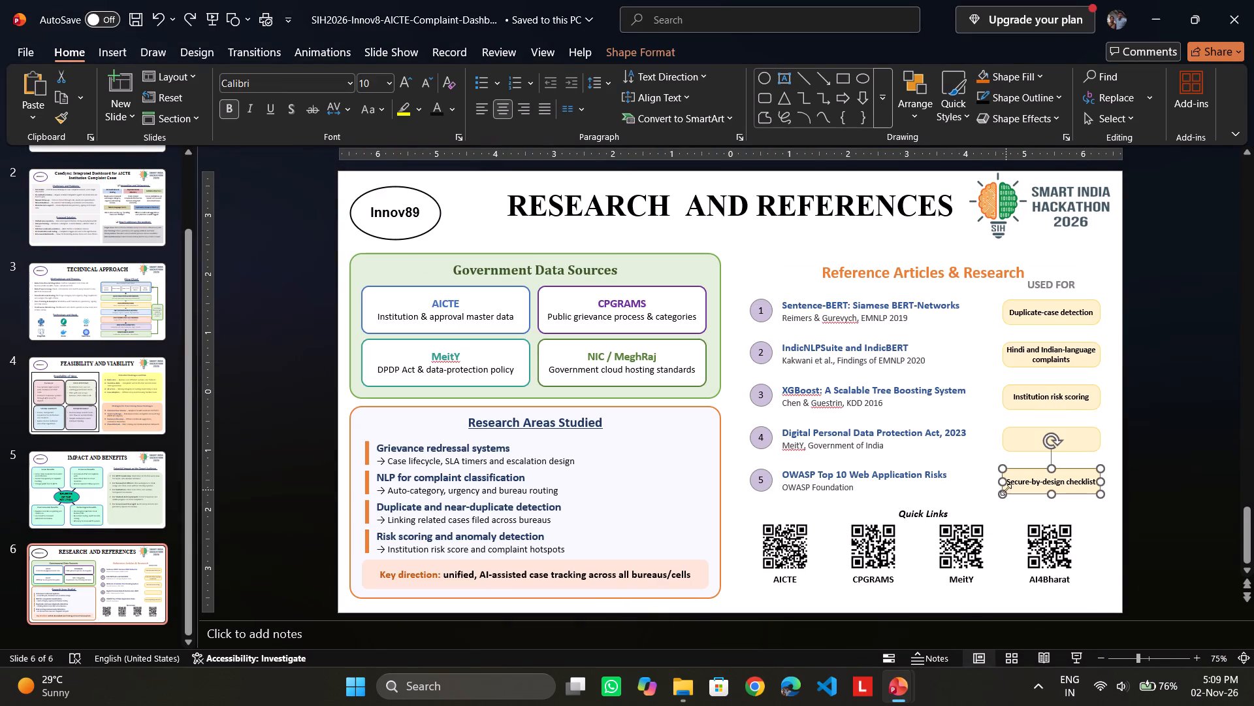
{"action": "right_click", "coordinate": [1006, 490]}
{"action": "left_click", "coordinate": [1042, 58]}
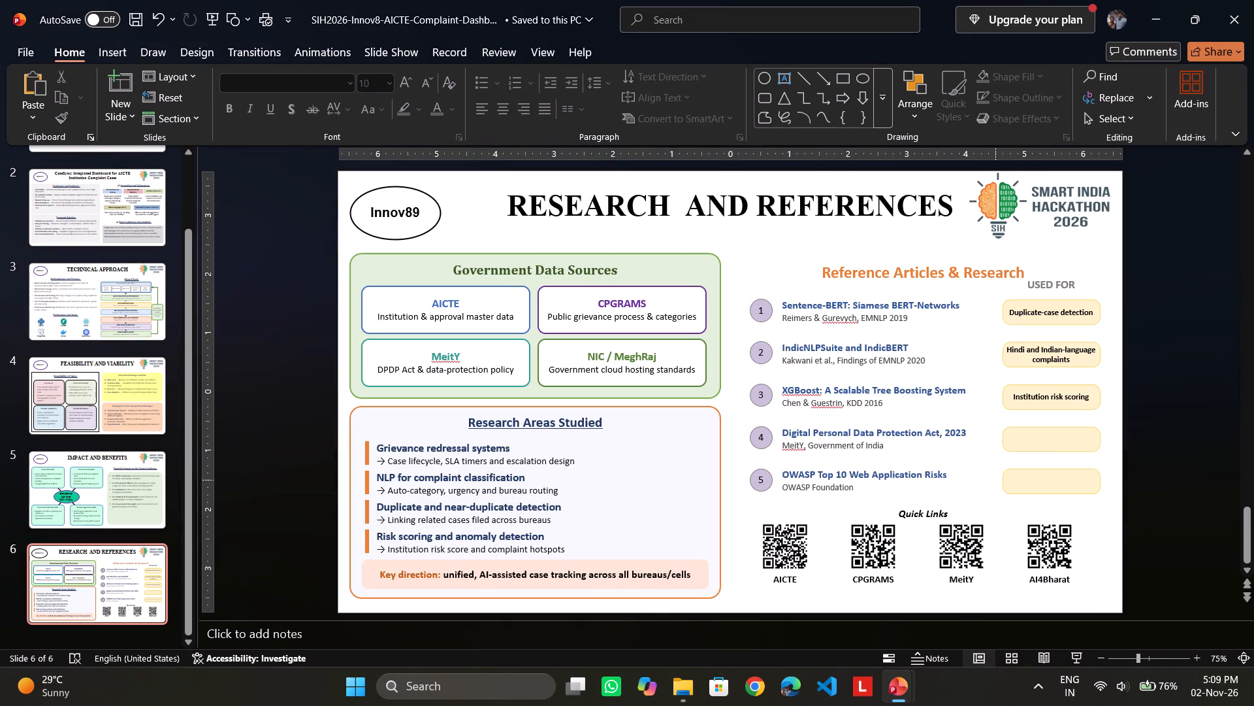
{"action": "right_click", "coordinate": [1009, 487]}
{"action": "left_click", "coordinate": [1071, 54]}
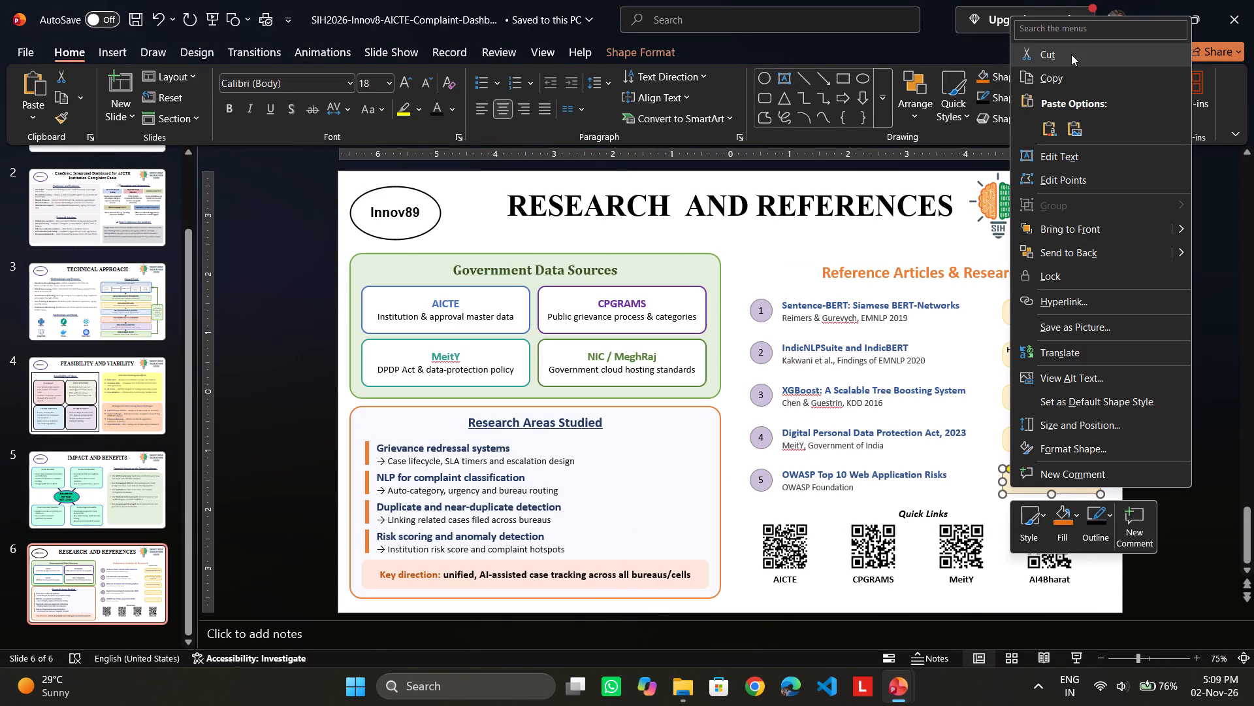
{"action": "left_click", "coordinate": [890, 696]}
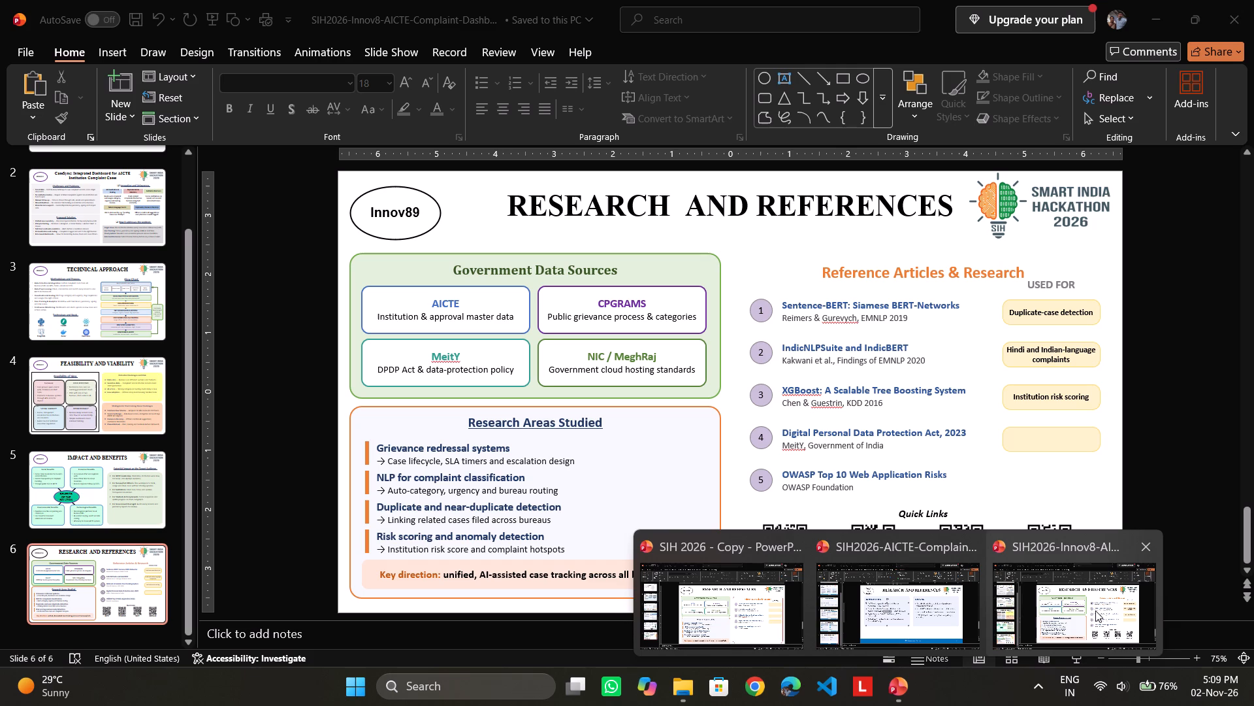
{"action": "left_click", "coordinate": [699, 596]}
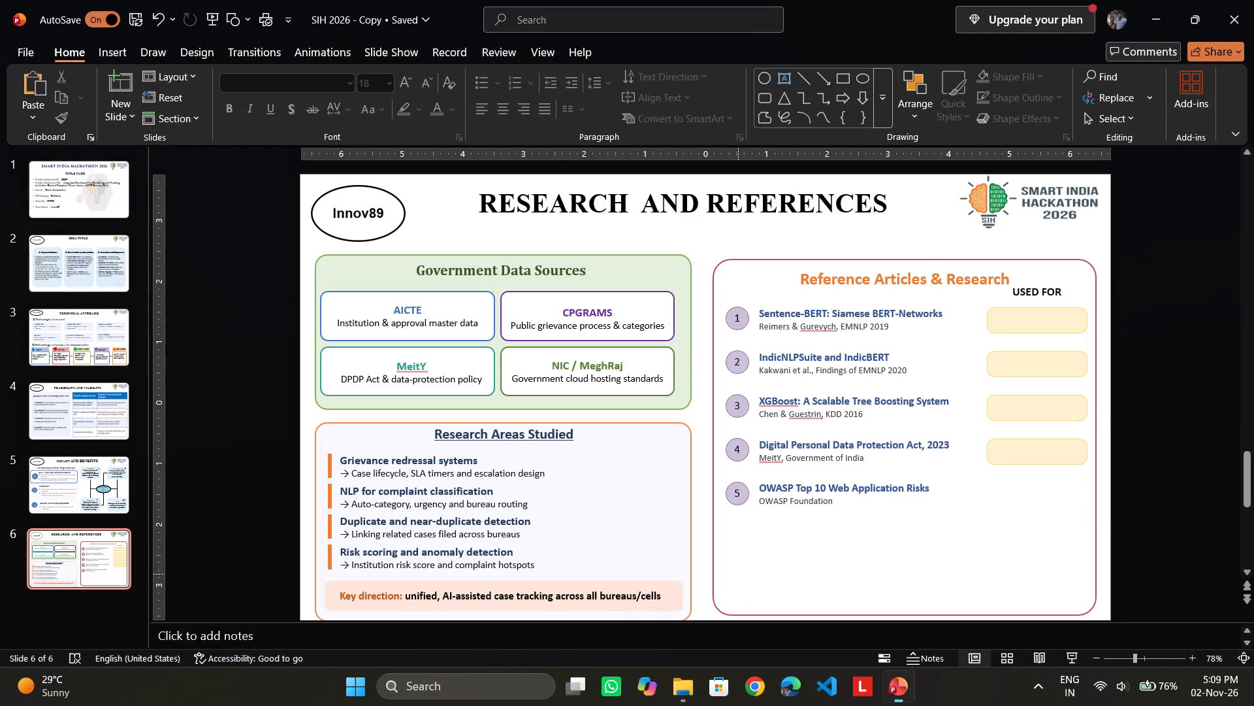
{"action": "right_click", "coordinate": [1005, 488]}
{"action": "left_click", "coordinate": [1071, 182]}
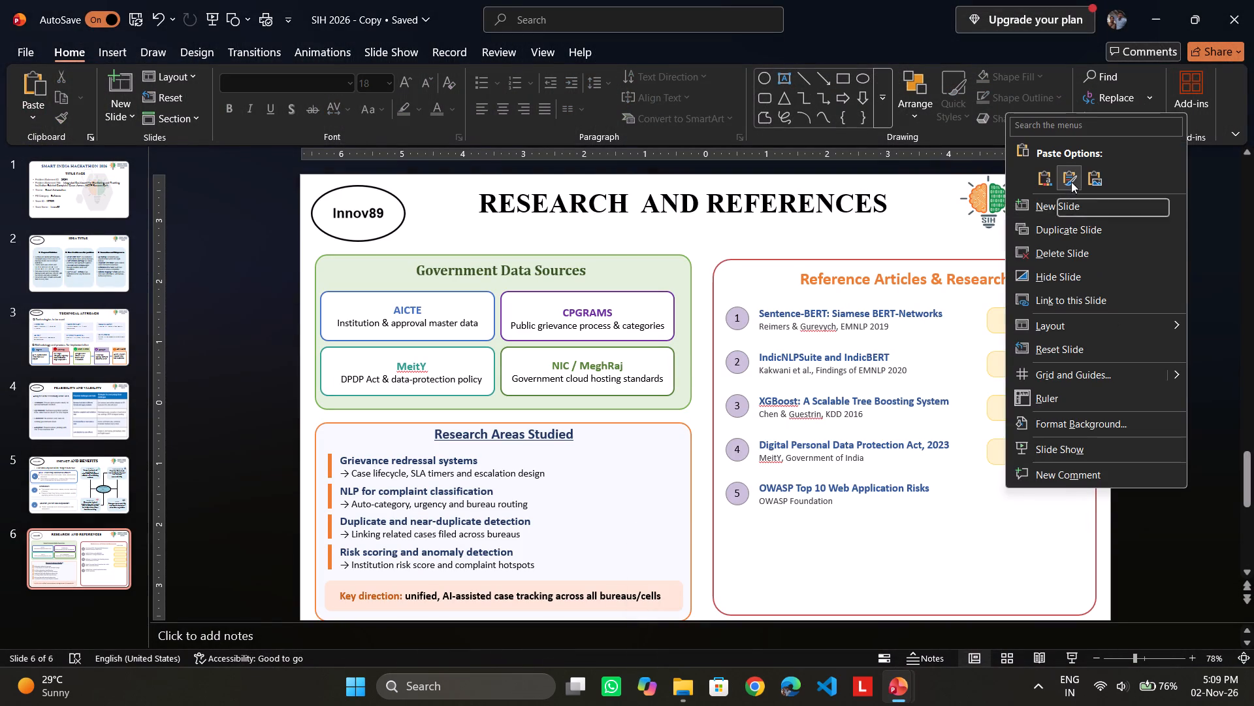
{"action": "left_click", "coordinate": [1178, 555]}
Return to the Innov8 deck and undo the cuts of the OWASP entry's yellow box and text and the "Data protection and consent" text.
{"action": "left_click", "coordinate": [886, 688]}
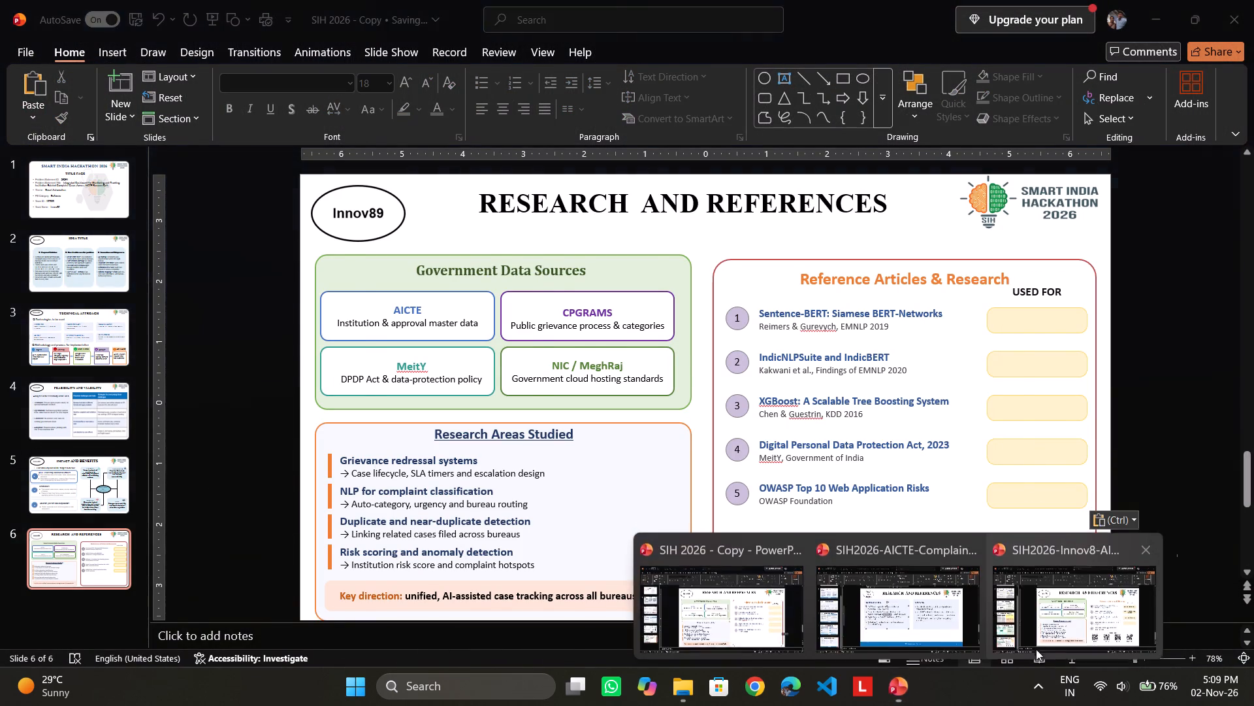
{"action": "left_click", "coordinate": [1080, 626]}
{"action": "key", "text": "ctrl+z"}
{"action": "key", "text": "ctrl+z"}
{"action": "key", "text": "ctrl+z"}
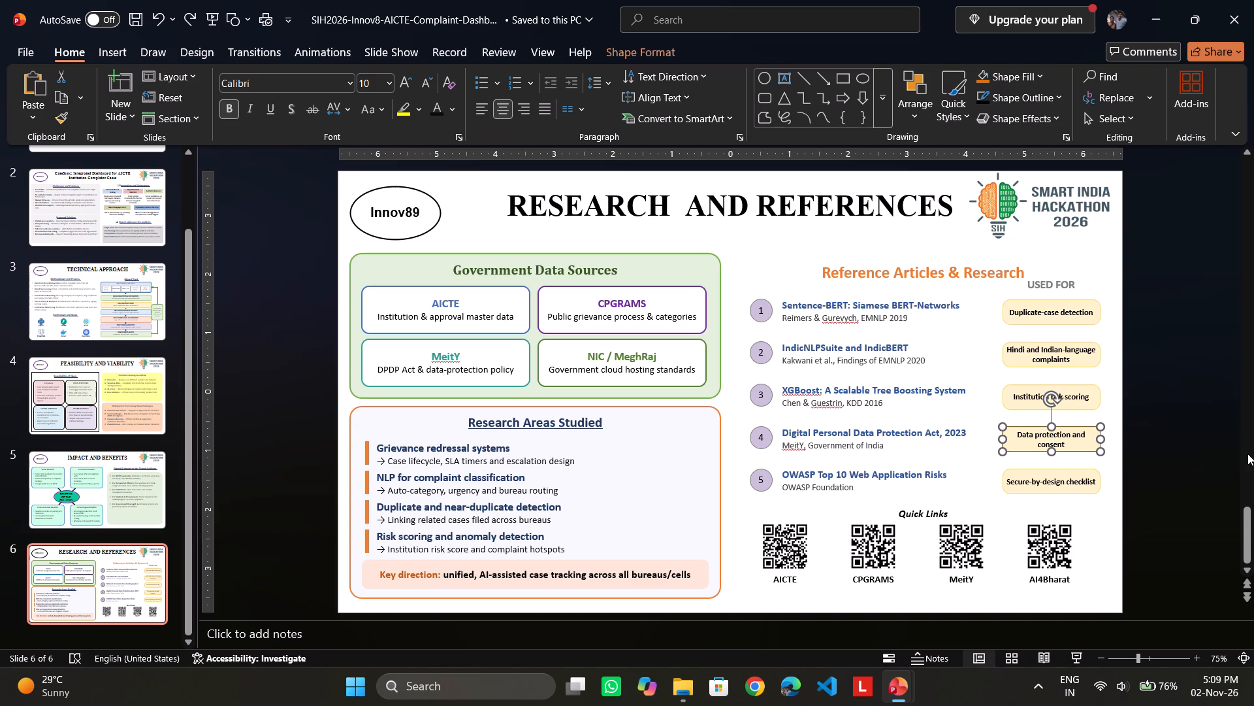
{"action": "left_click", "coordinate": [1217, 398]}
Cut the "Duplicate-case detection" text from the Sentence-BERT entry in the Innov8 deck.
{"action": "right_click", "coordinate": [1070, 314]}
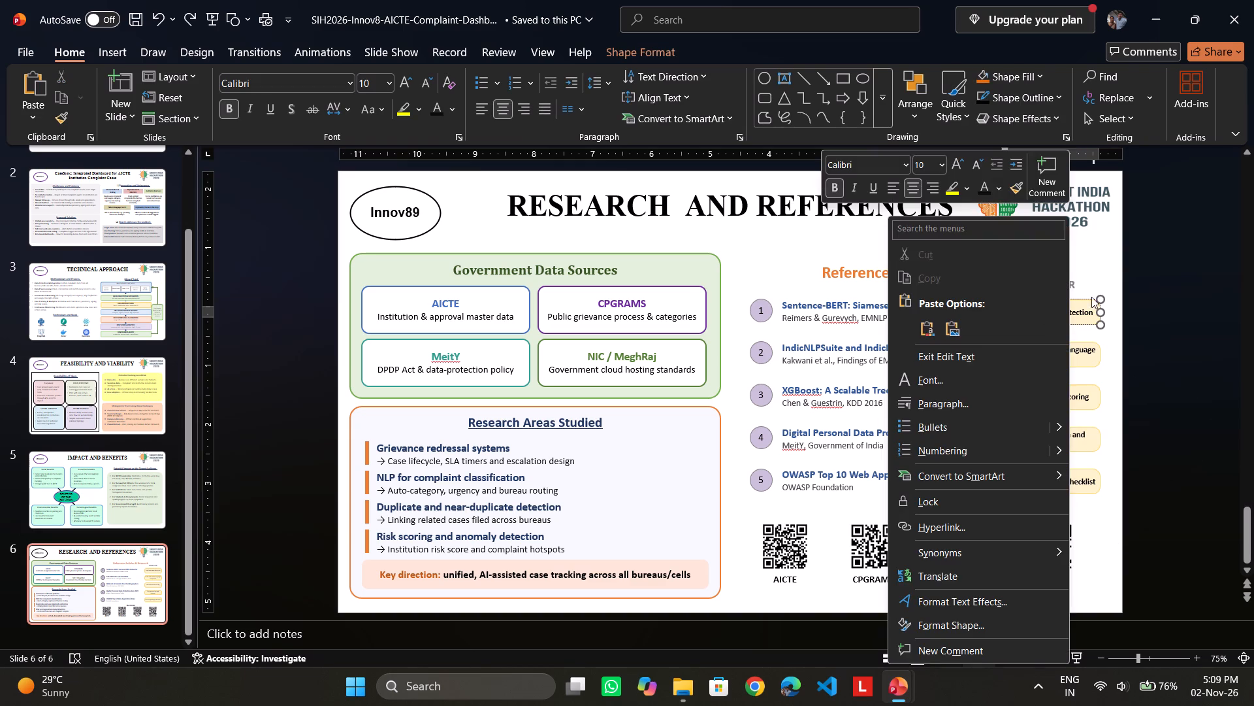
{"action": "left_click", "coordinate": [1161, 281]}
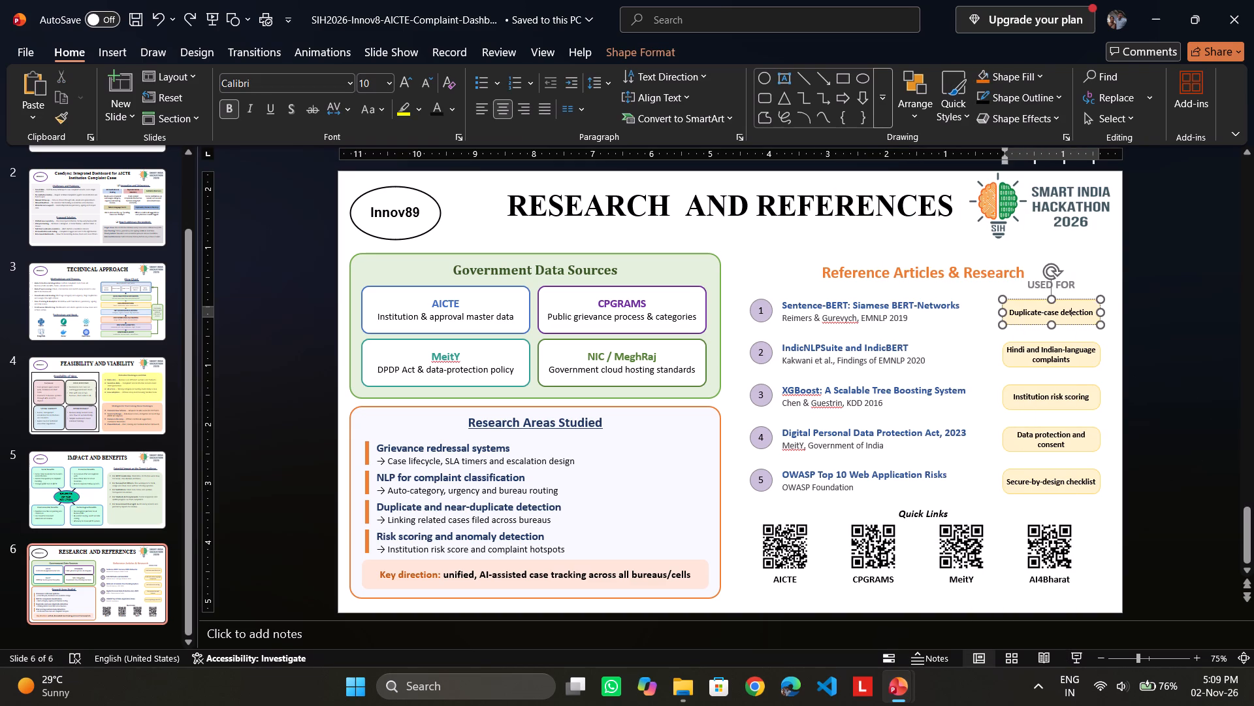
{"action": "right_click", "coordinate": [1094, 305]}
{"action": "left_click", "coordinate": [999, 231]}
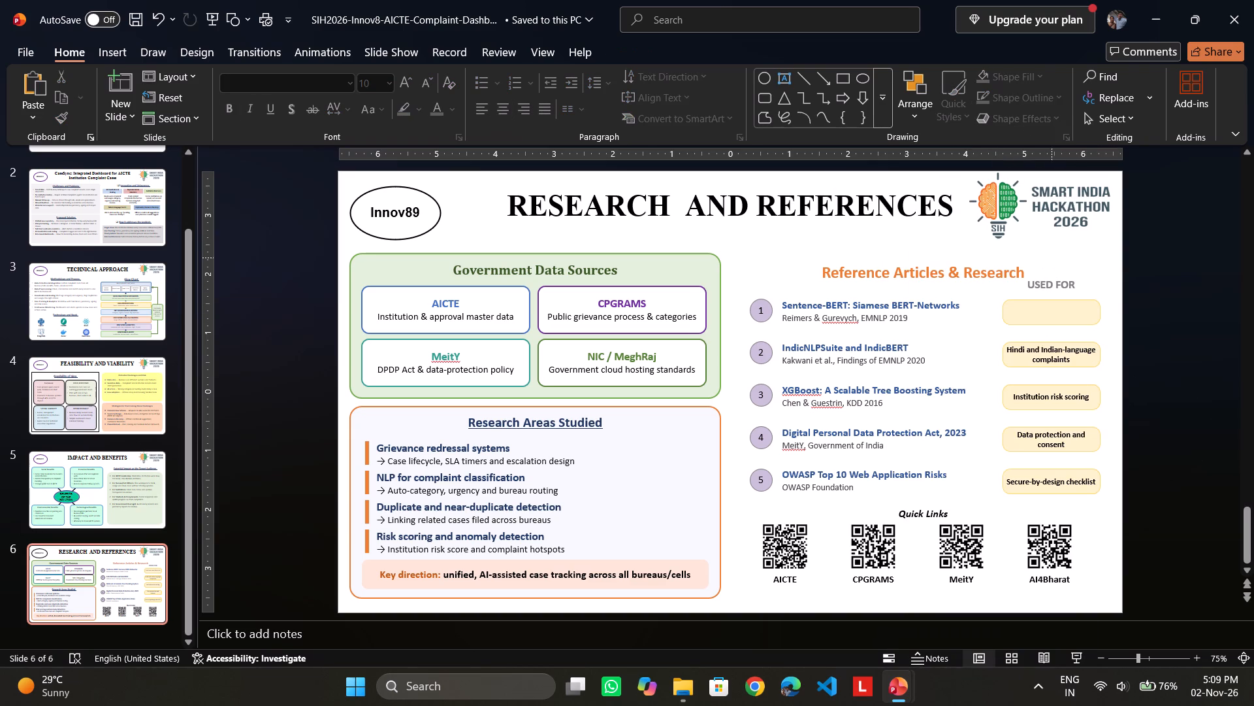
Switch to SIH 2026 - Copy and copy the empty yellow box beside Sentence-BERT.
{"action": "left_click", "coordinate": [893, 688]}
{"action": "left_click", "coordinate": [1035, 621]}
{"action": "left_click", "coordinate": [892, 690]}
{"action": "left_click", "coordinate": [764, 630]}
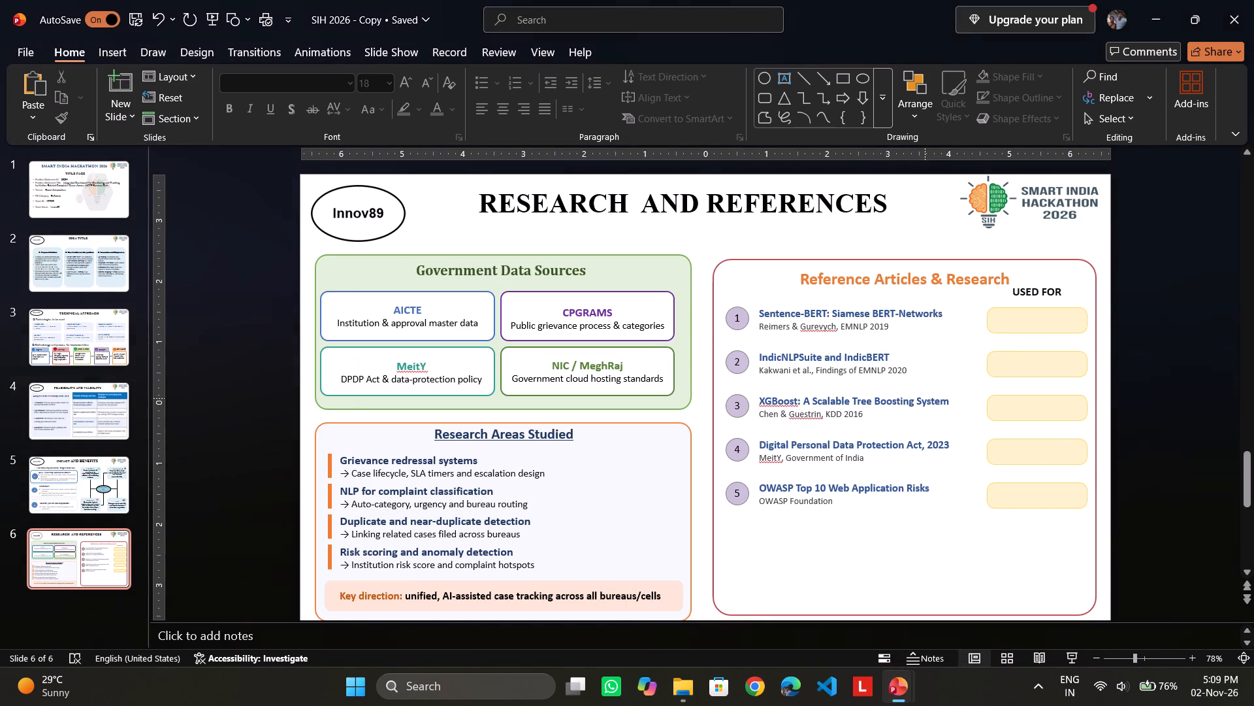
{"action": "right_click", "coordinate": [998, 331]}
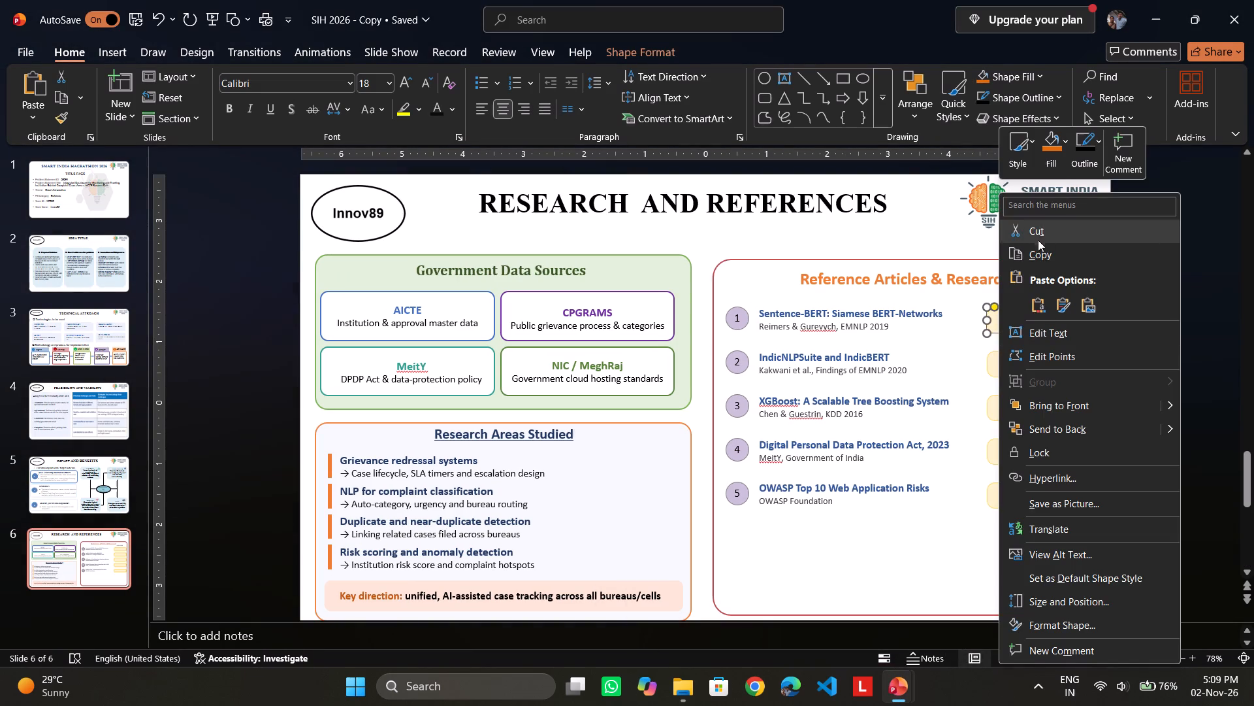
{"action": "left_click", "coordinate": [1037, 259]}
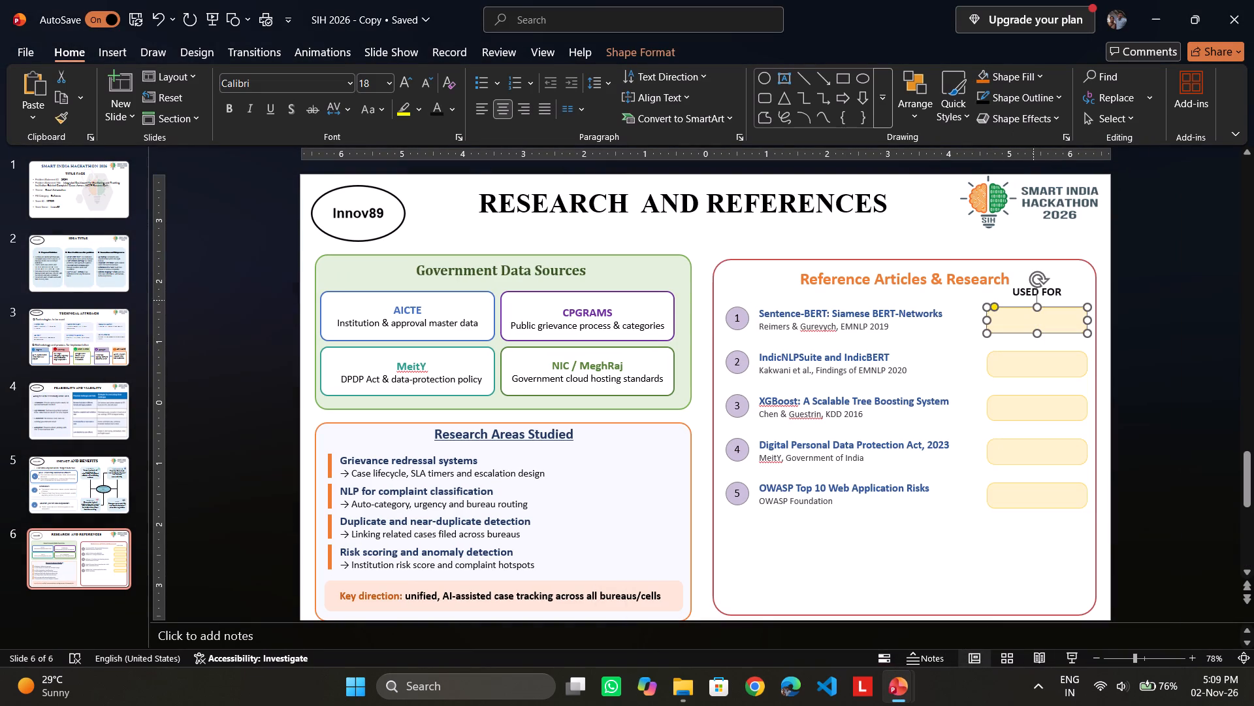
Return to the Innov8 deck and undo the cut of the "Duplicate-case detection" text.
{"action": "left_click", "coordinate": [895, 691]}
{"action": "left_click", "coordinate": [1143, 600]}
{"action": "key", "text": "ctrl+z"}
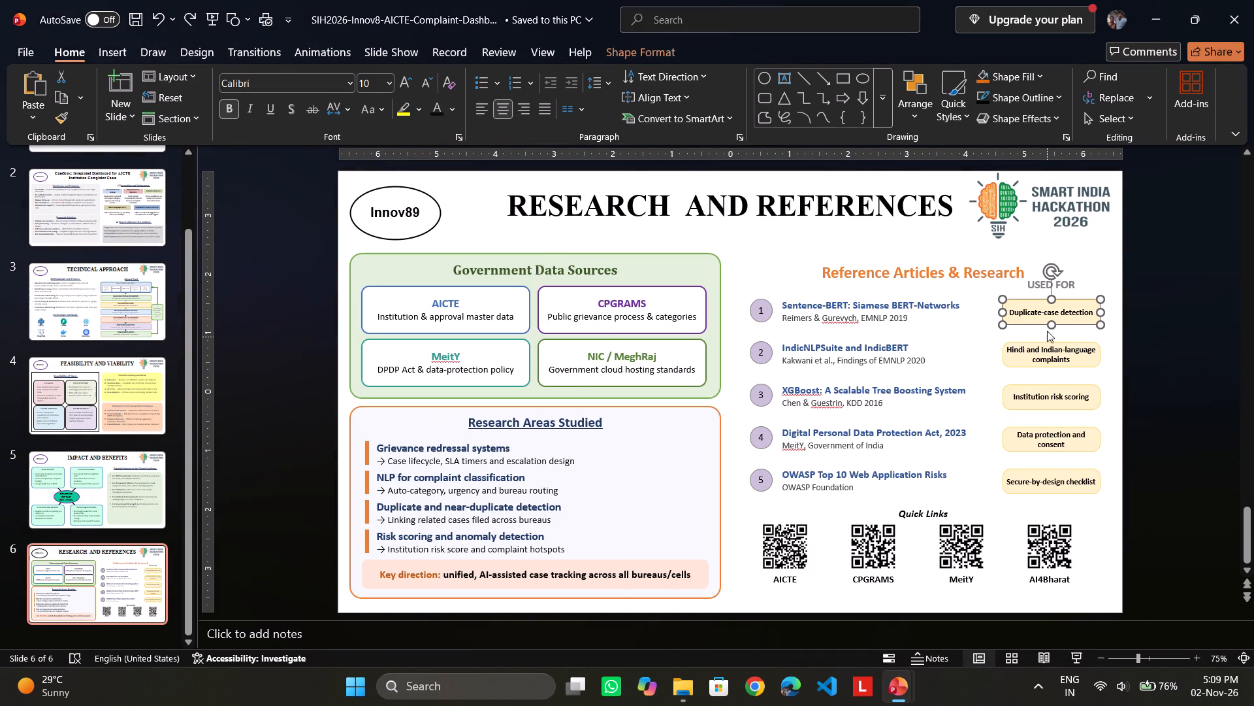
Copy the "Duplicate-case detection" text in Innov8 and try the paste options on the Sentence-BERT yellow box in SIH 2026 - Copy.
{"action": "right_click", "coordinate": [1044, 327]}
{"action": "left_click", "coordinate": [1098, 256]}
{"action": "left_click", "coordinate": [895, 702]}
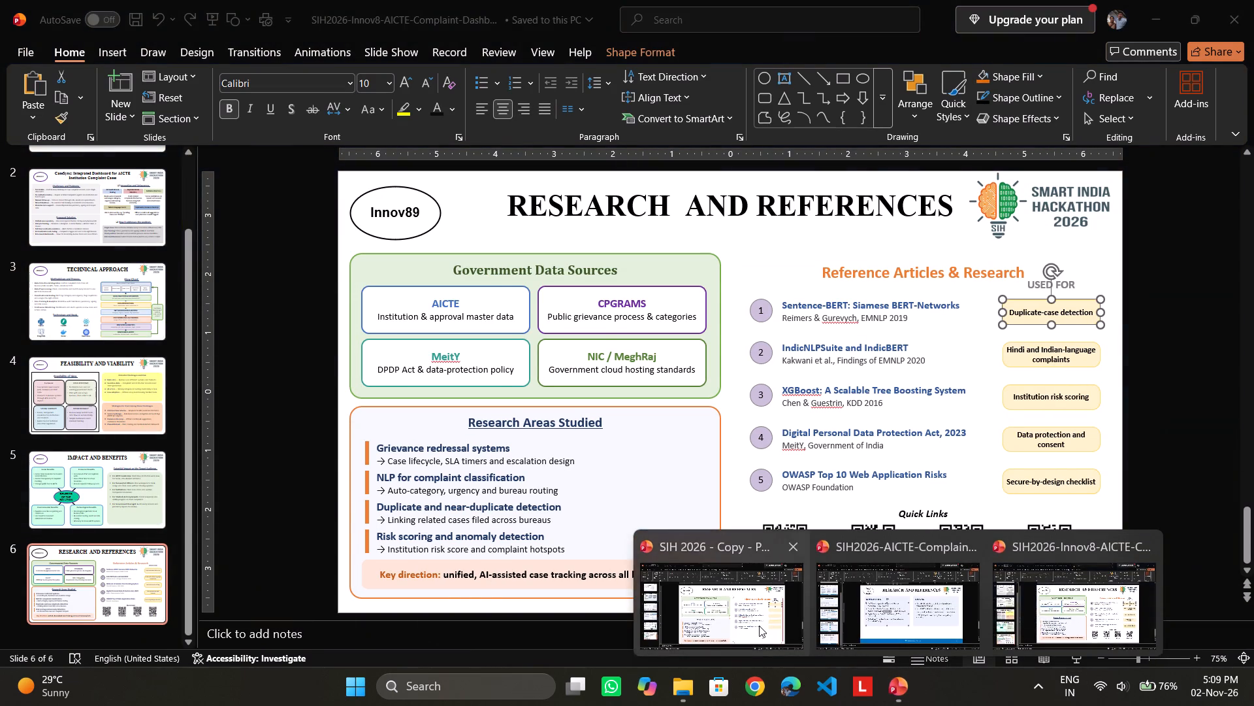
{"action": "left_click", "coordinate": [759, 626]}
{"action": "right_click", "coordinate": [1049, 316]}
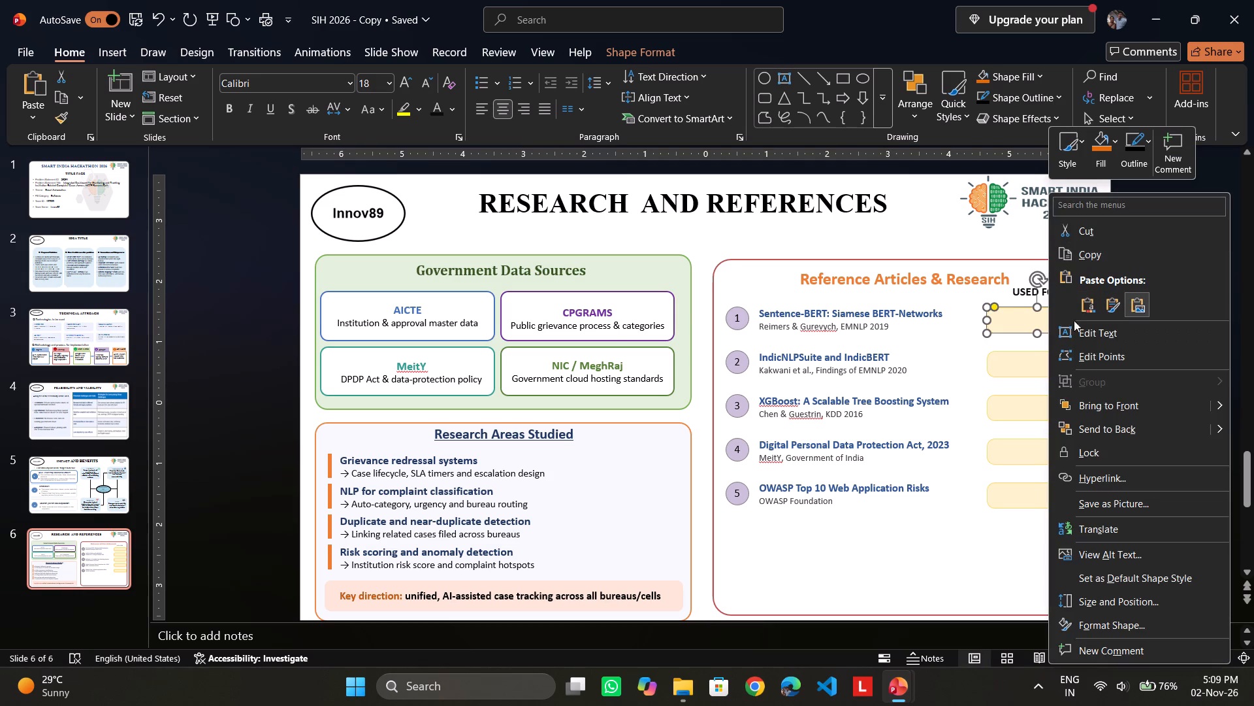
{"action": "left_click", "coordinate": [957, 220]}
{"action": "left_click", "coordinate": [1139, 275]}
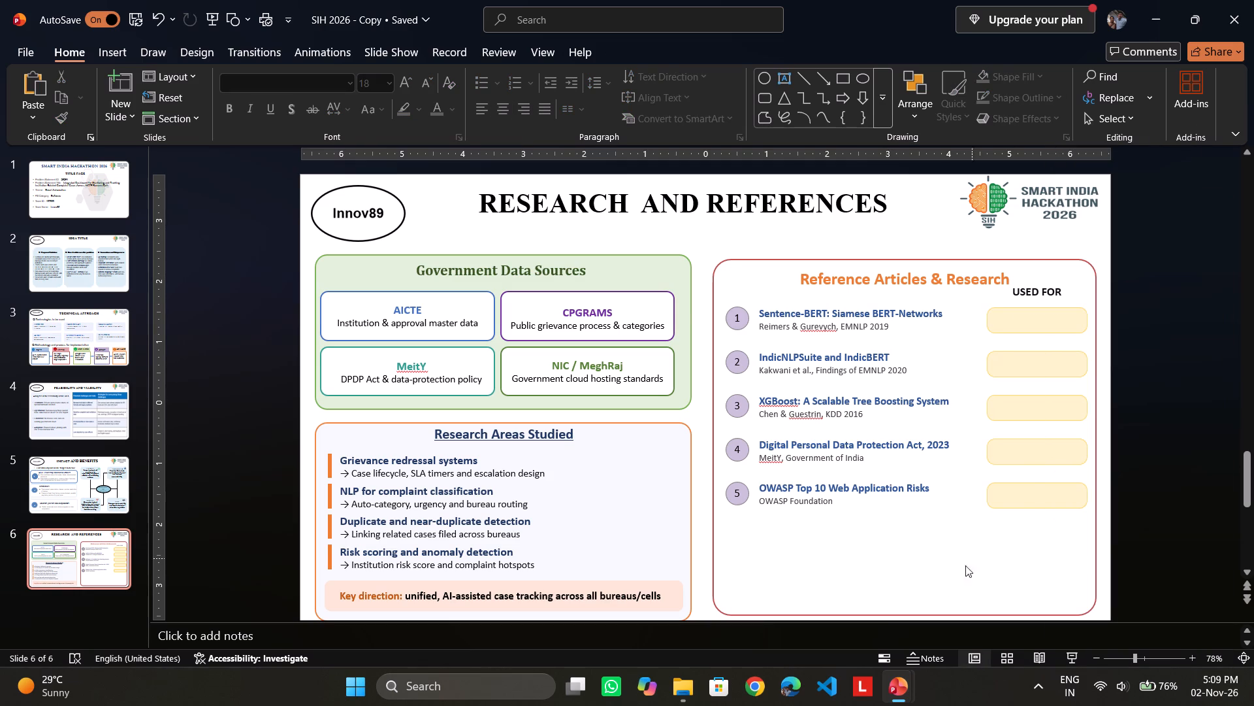
Copy the "Duplicate-case detection" text box from Innov8 and paste it on SIH 2026 - Copy's first yellow box, keeping source formatting.
{"action": "left_click", "coordinate": [908, 705]}
{"action": "left_click", "coordinate": [1100, 614]}
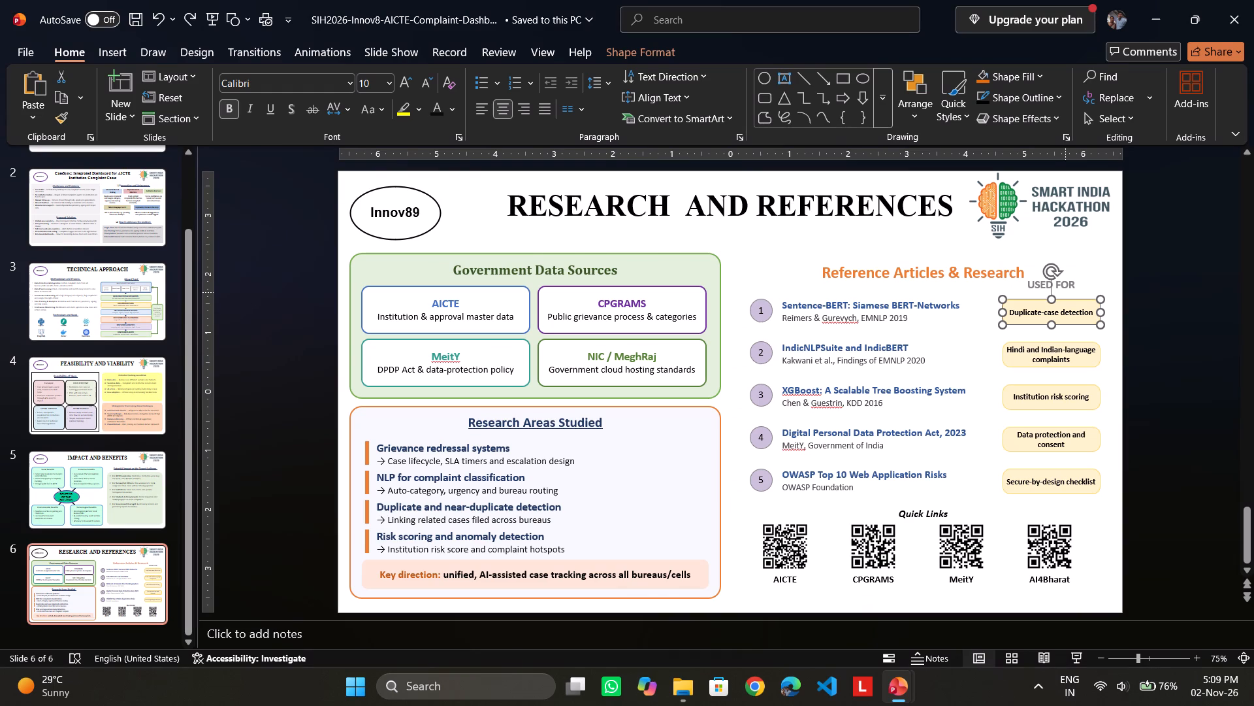
{"action": "left_click", "coordinate": [1141, 315]}
{"action": "left_click", "coordinate": [1044, 307]}
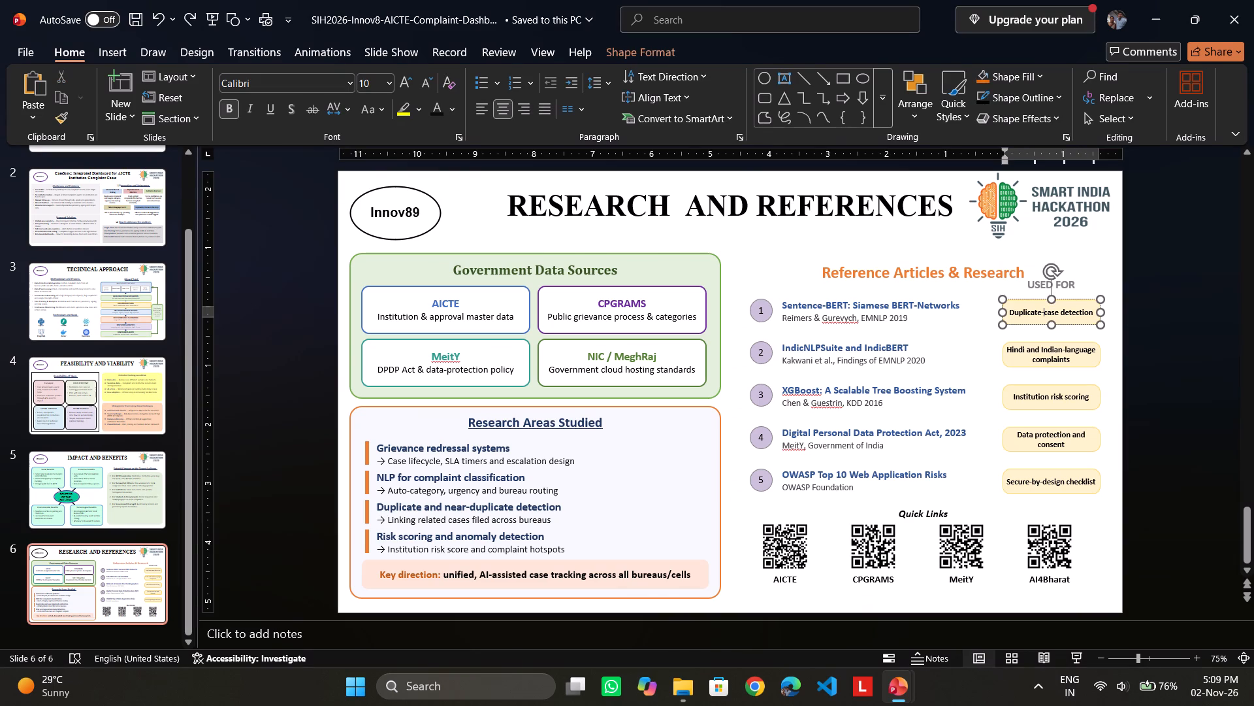
{"action": "right_click", "coordinate": [1065, 307]}
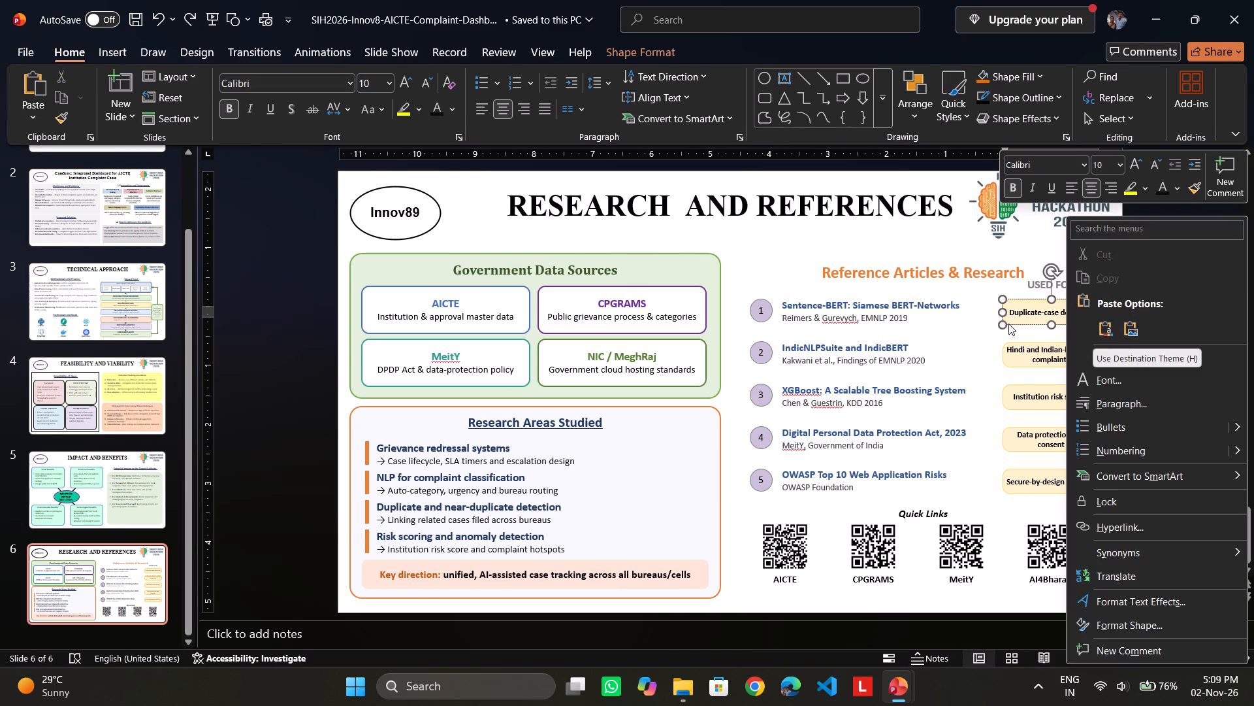
{"action": "left_click", "coordinate": [980, 322]}
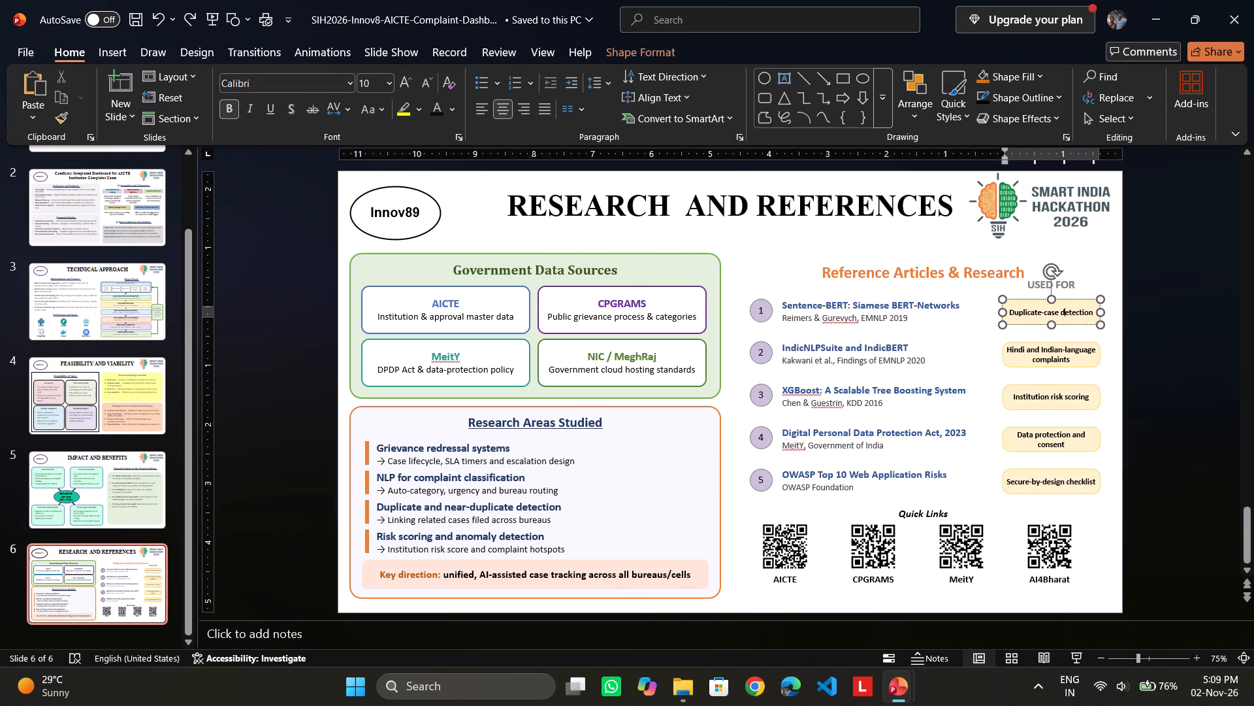
{"action": "right_click", "coordinate": [1010, 304]}
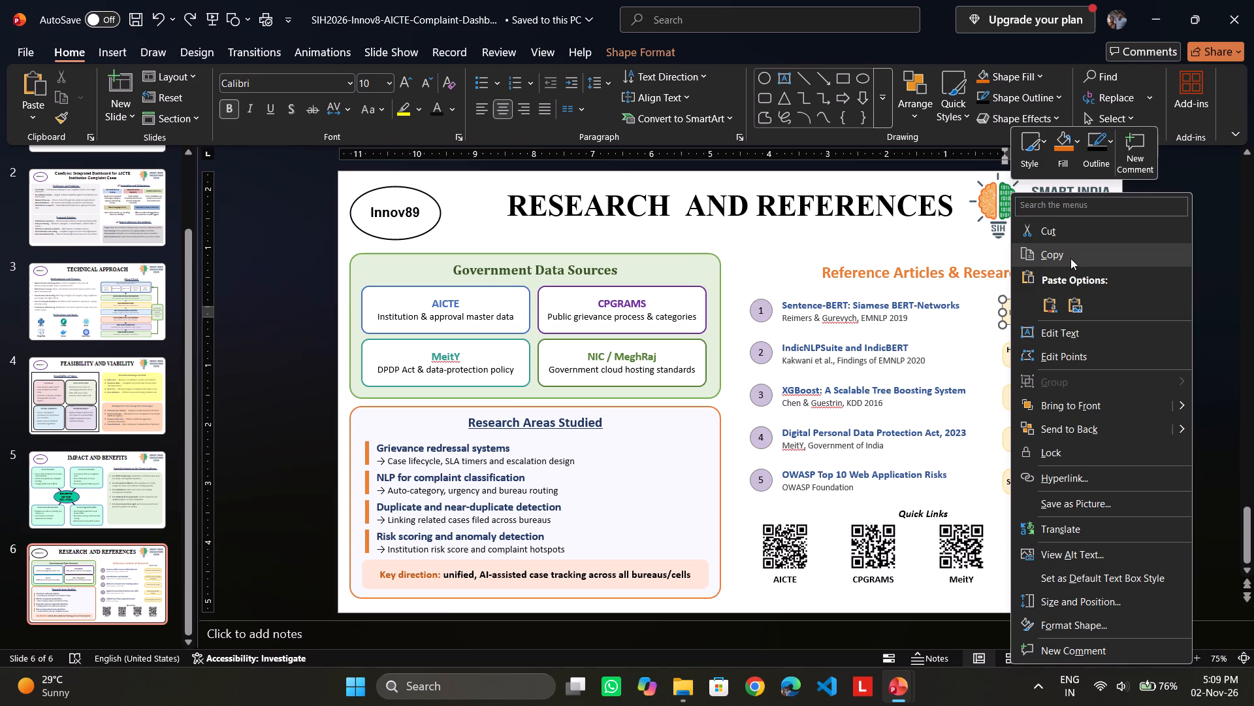
{"action": "left_click", "coordinate": [1070, 258]}
{"action": "left_click_drag", "start_coordinate": [886, 682], "coordinate": [892, 684]}
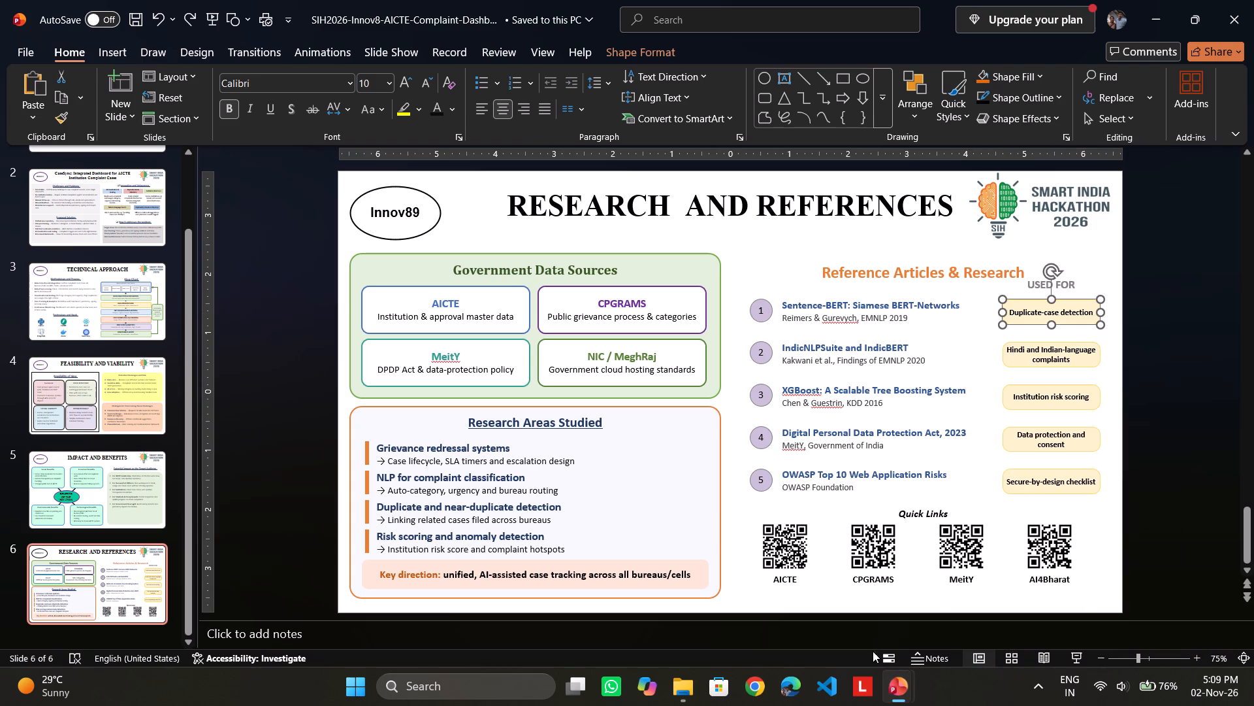
{"action": "left_click", "coordinate": [733, 600]}
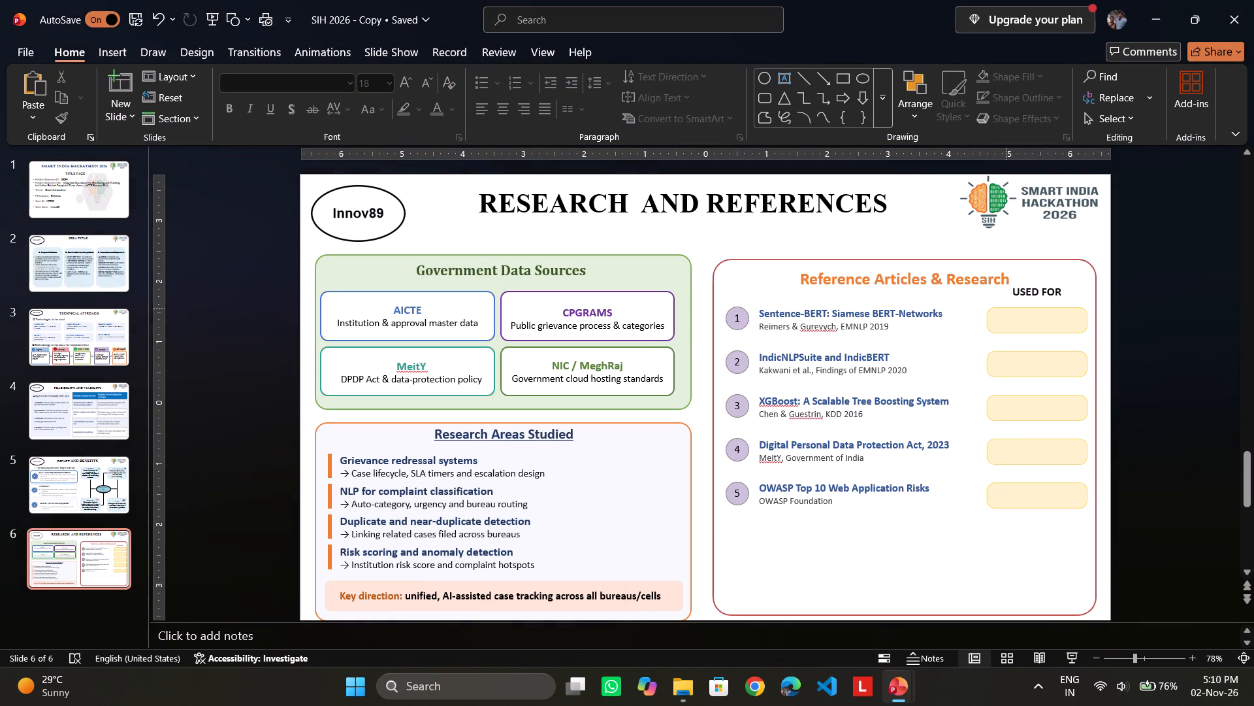
{"action": "right_click", "coordinate": [1004, 318]}
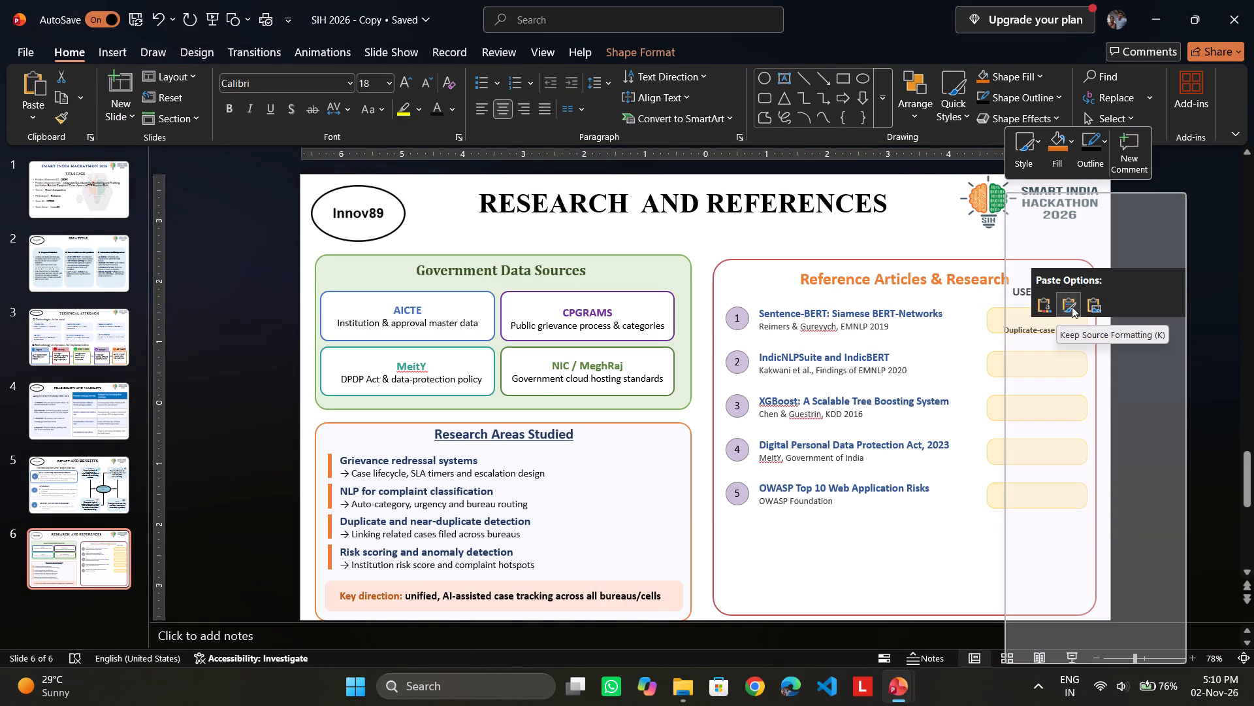
{"action": "left_click", "coordinate": [1072, 307]}
{"action": "left_click", "coordinate": [1170, 361]}
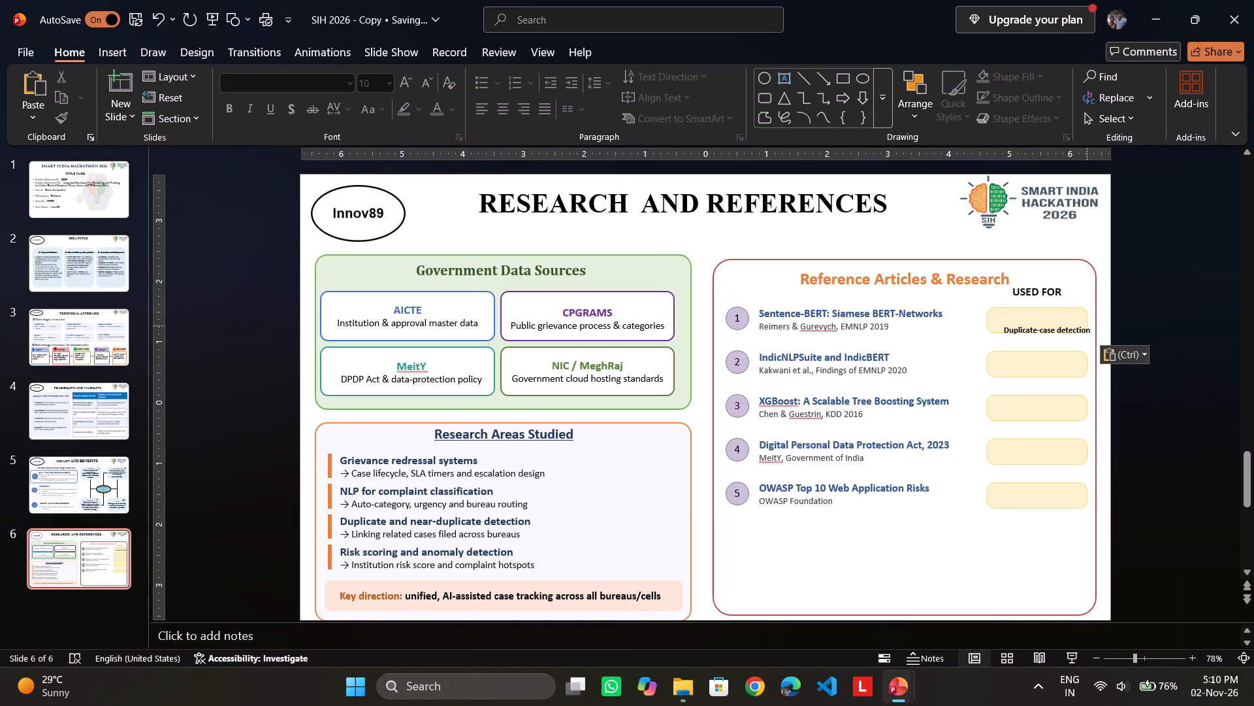
Move the pasted "Duplicate-case detection" text so it sits centred inside the yellow box beside Sentence-BERT.
{"action": "left_click", "coordinate": [1036, 329]}
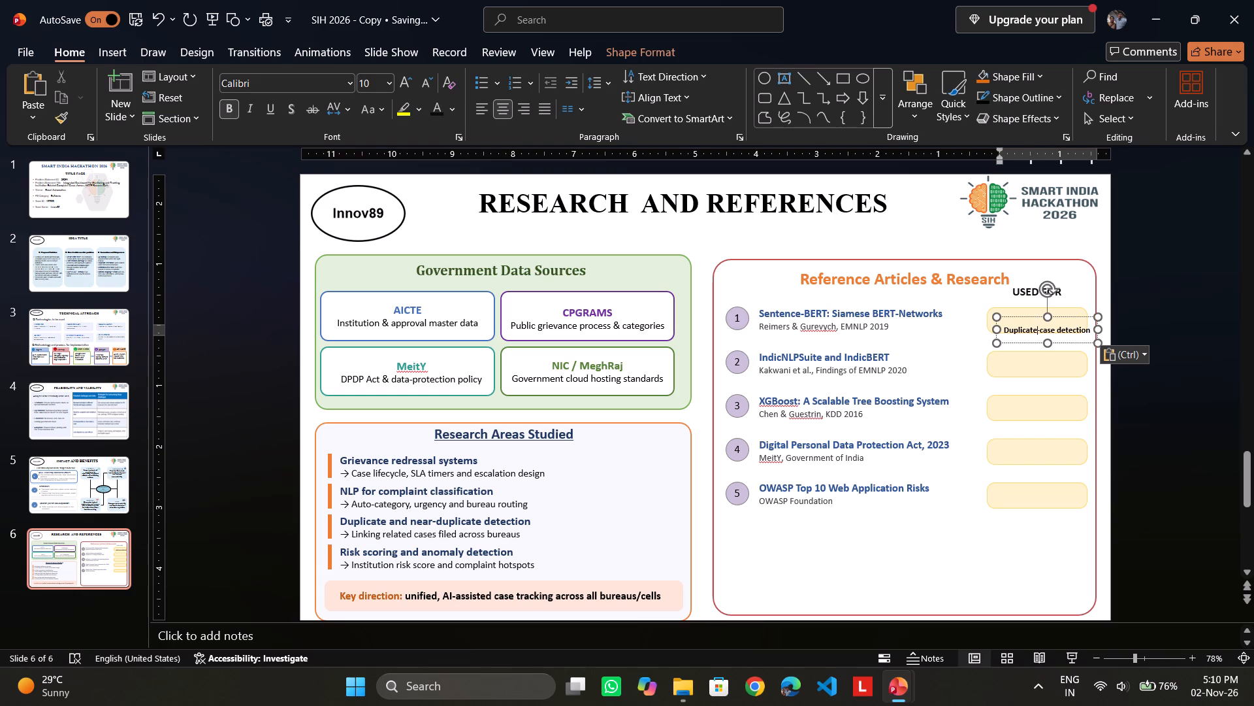
{"action": "left_click_drag", "start_coordinate": [1035, 319], "coordinate": [1029, 310]}
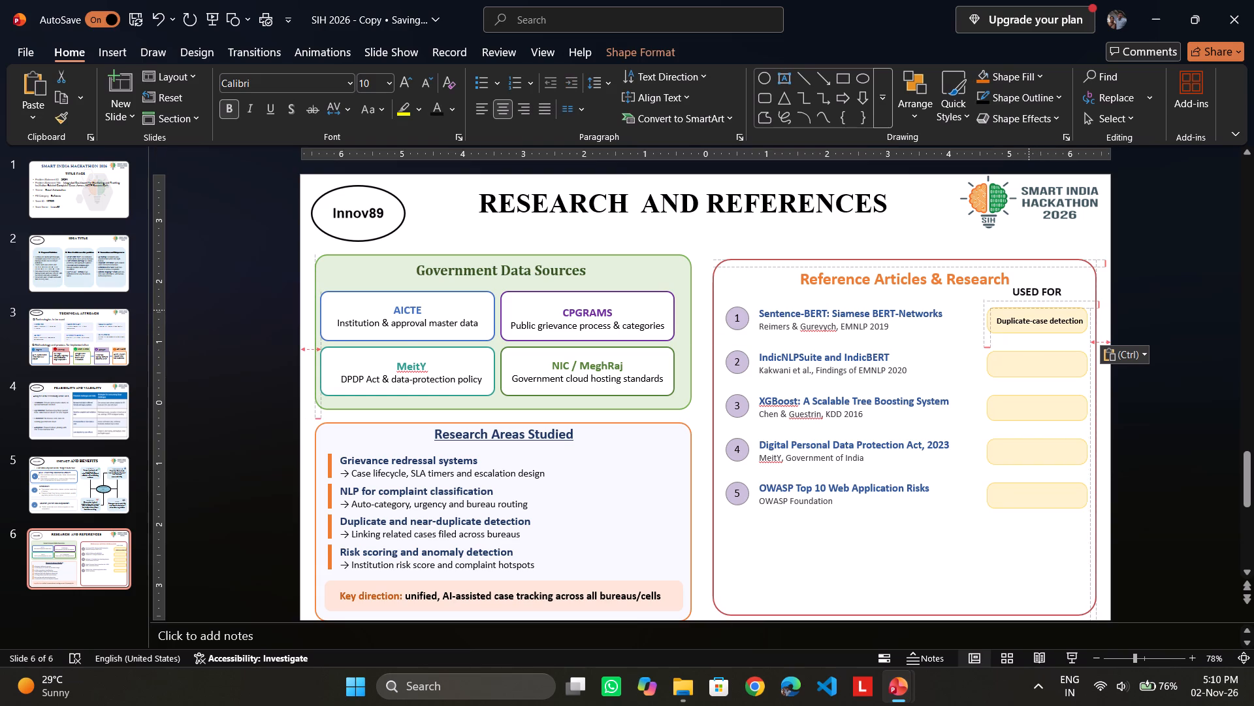
{"action": "left_click_drag", "start_coordinate": [1029, 310], "coordinate": [1026, 309]}
{"action": "left_click", "coordinate": [1145, 332]}
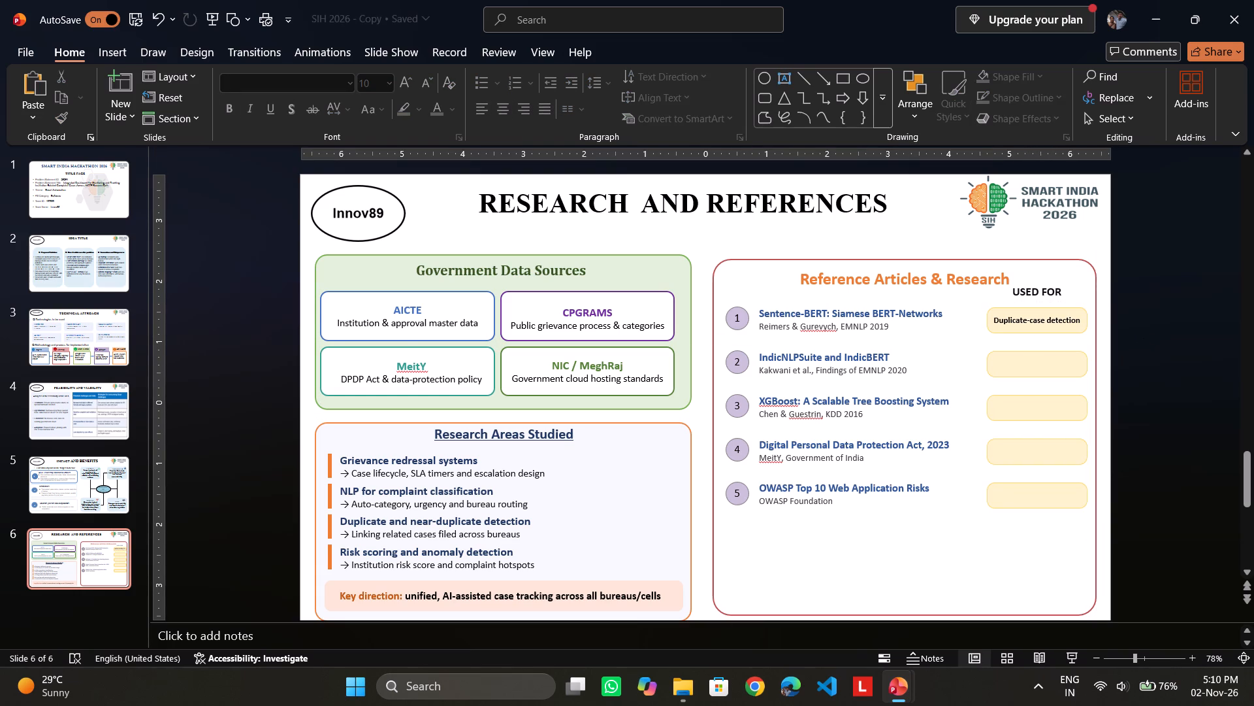
Copy the "Hindi and Indian-language complaints" text box from Innov8 and paste it on SIH 2026 - Copy's second yellow box, keeping source formatting.
{"action": "left_click", "coordinate": [899, 692]}
{"action": "left_click", "coordinate": [1061, 604]}
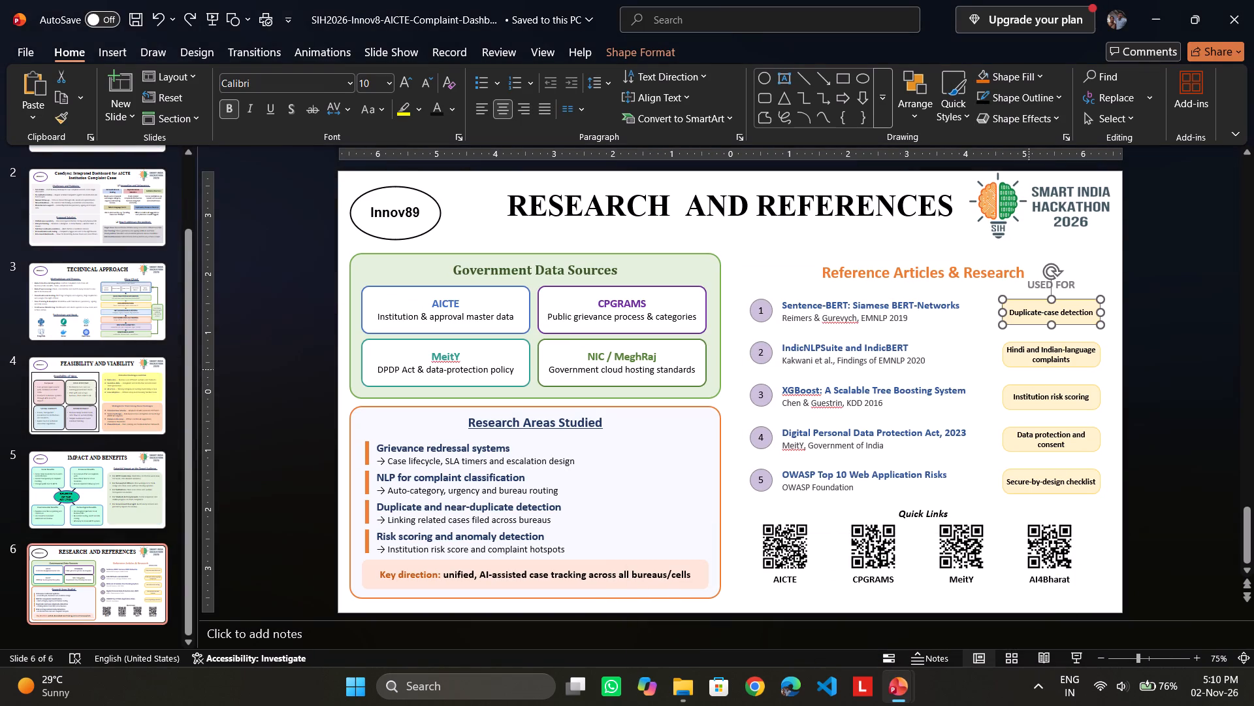
{"action": "left_click", "coordinate": [1030, 363]}
{"action": "right_click", "coordinate": [1017, 348]}
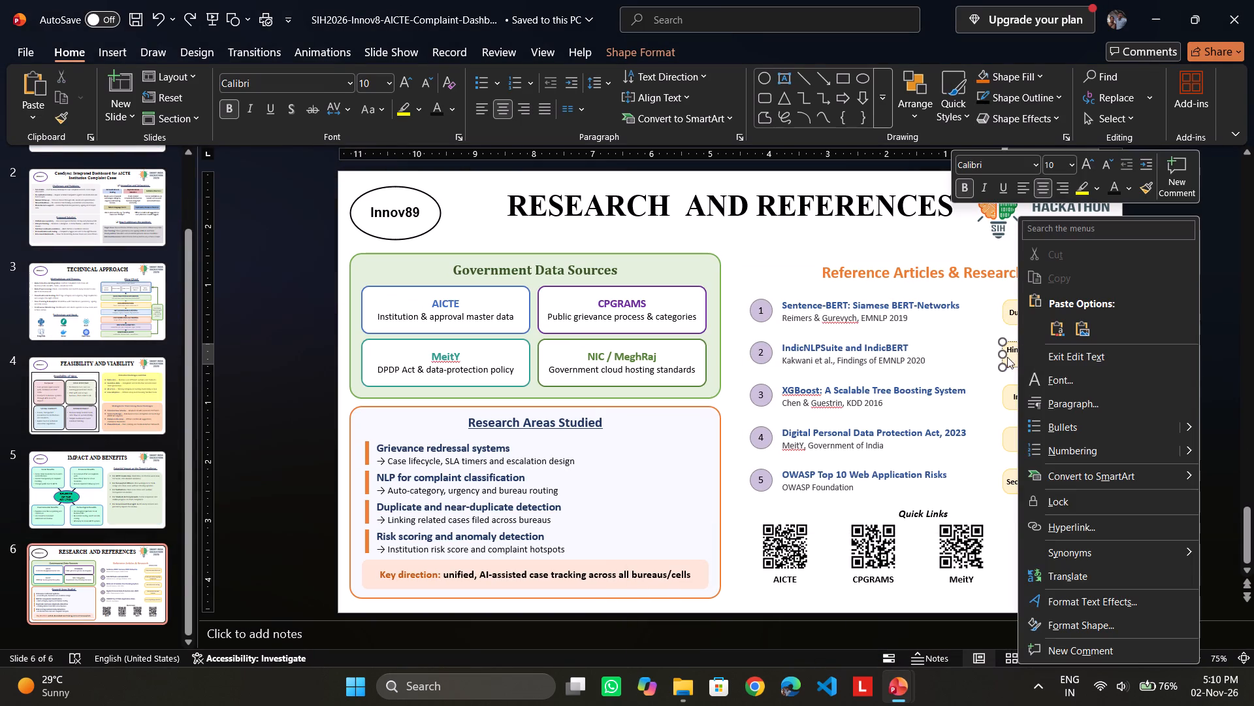
{"action": "left_click", "coordinate": [1007, 357]}
{"action": "right_click", "coordinate": [1009, 341]}
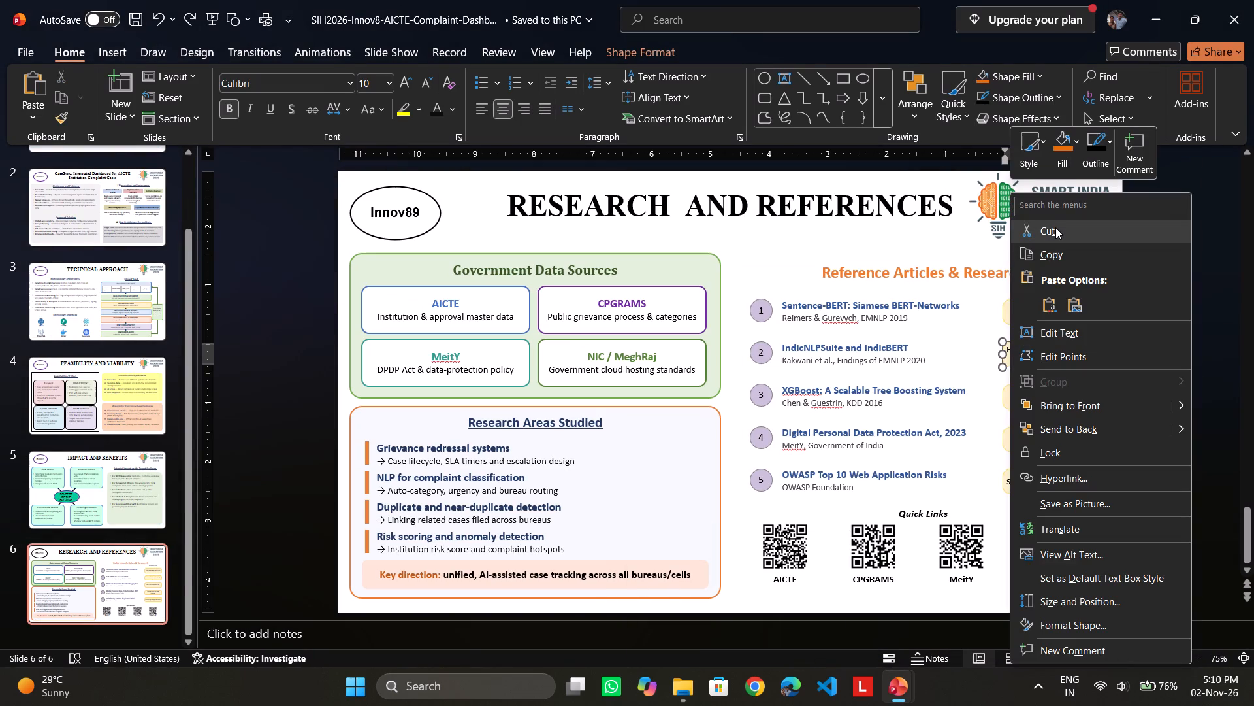
{"action": "left_click", "coordinate": [1050, 256]}
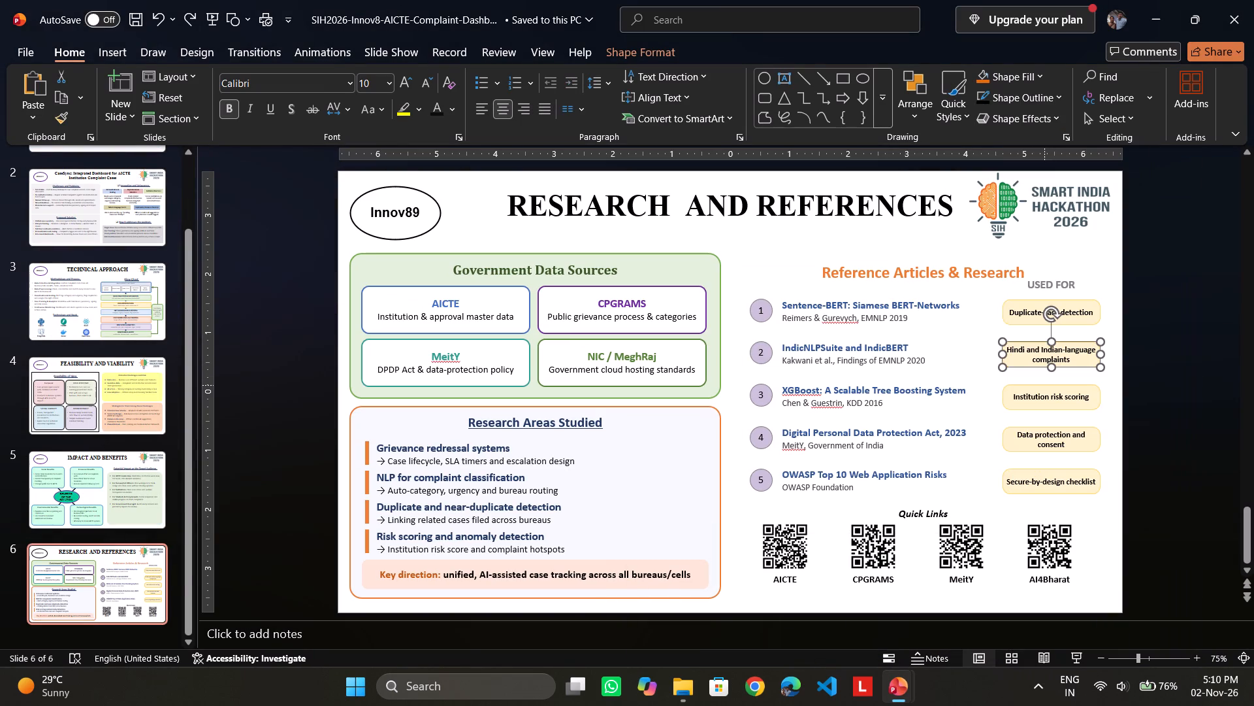
{"action": "left_click", "coordinate": [886, 684]}
{"action": "left_click", "coordinate": [763, 620]}
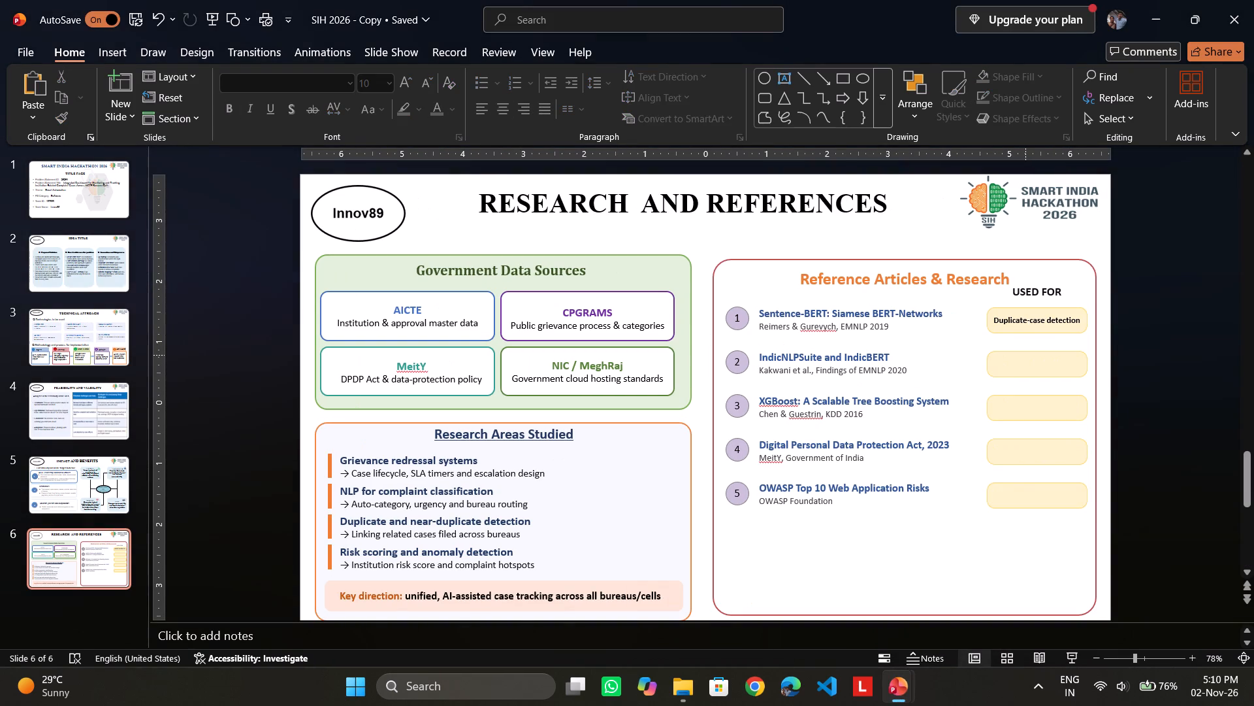
{"action": "right_click", "coordinate": [1025, 355]}
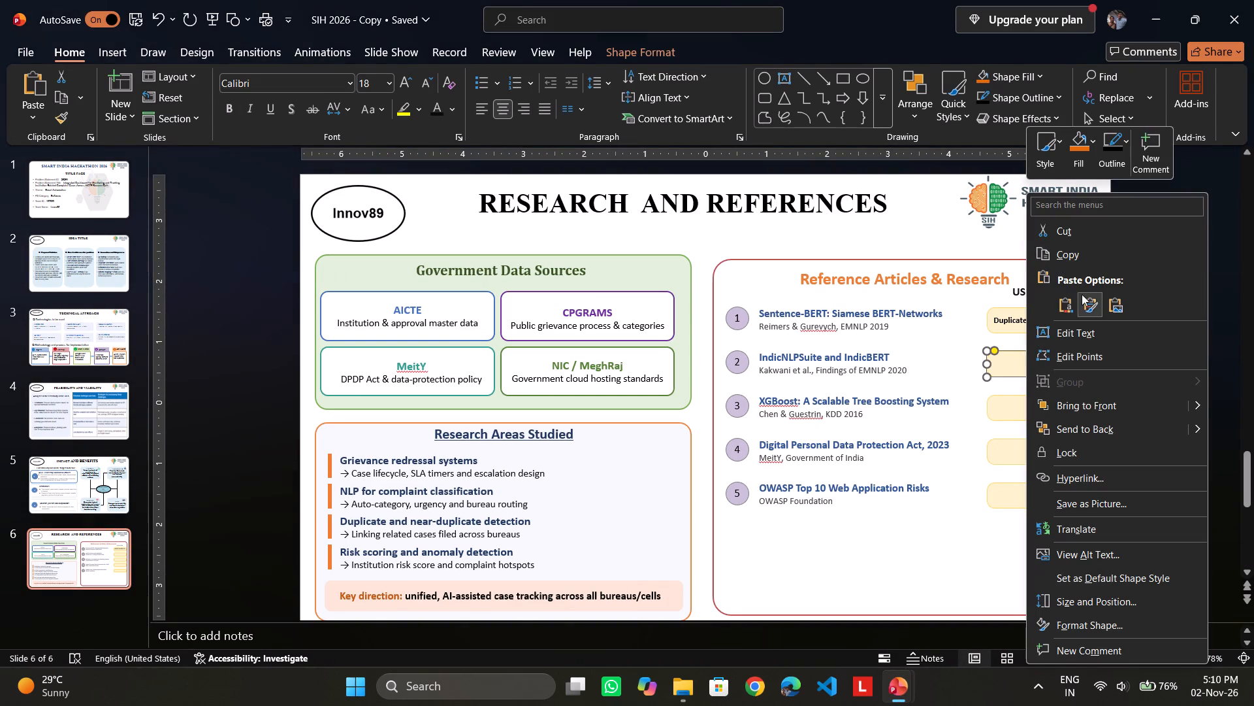
{"action": "left_click", "coordinate": [1093, 301]}
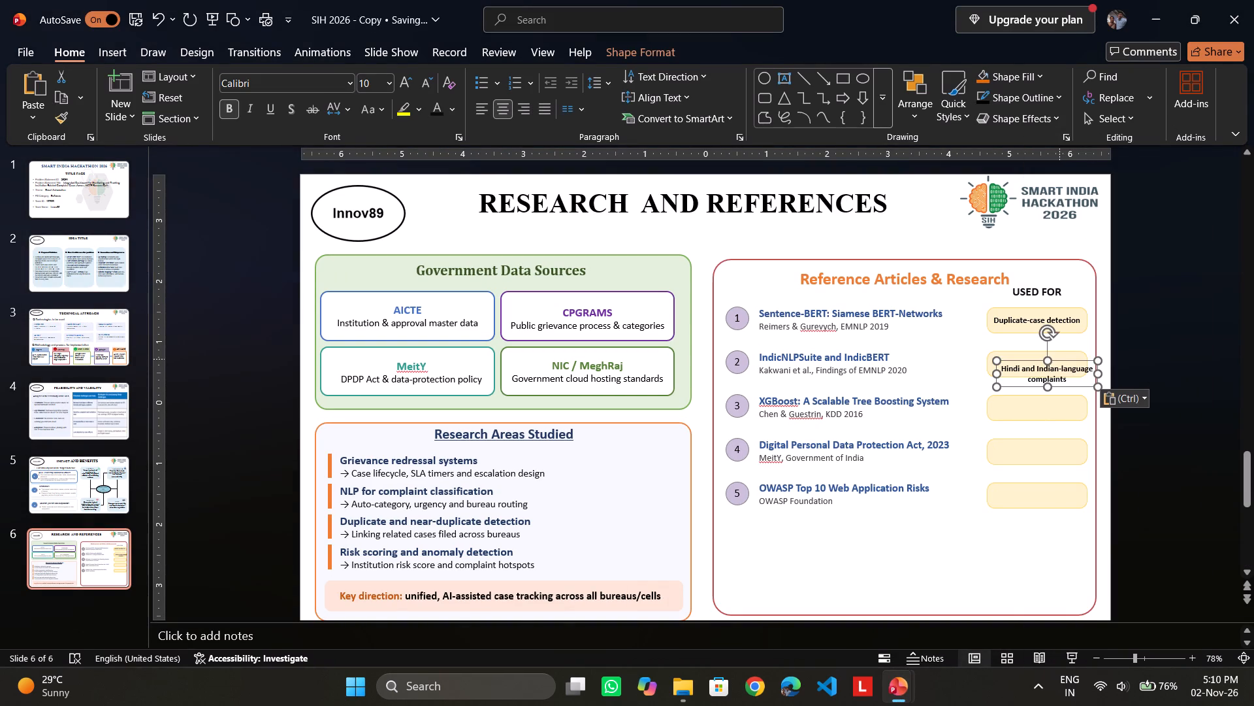
Move the pasted "Hindi and Indian-language complaints" text so it sits centred inside the yellow box beside IndicNLPSuite and IndicBERT.
{"action": "left_click_drag", "start_coordinate": [1059, 359], "coordinate": [1052, 351]}
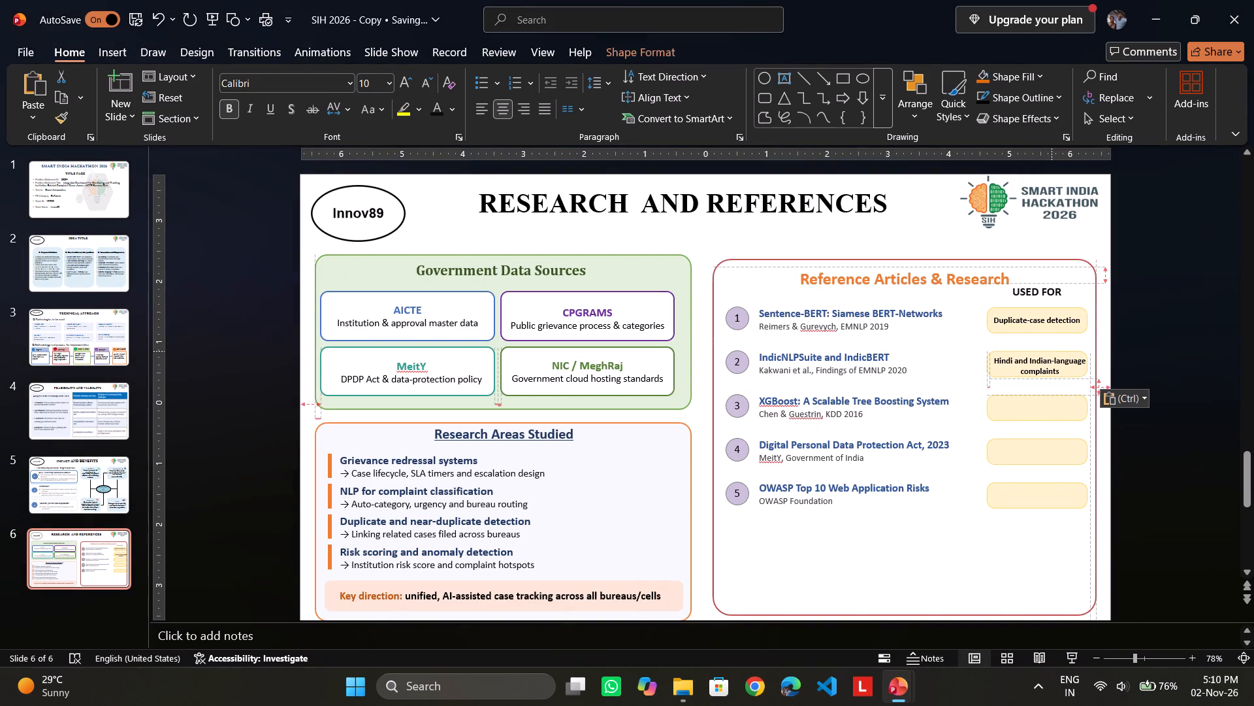
{"action": "left_click_drag", "start_coordinate": [1052, 351], "coordinate": [1049, 352]}
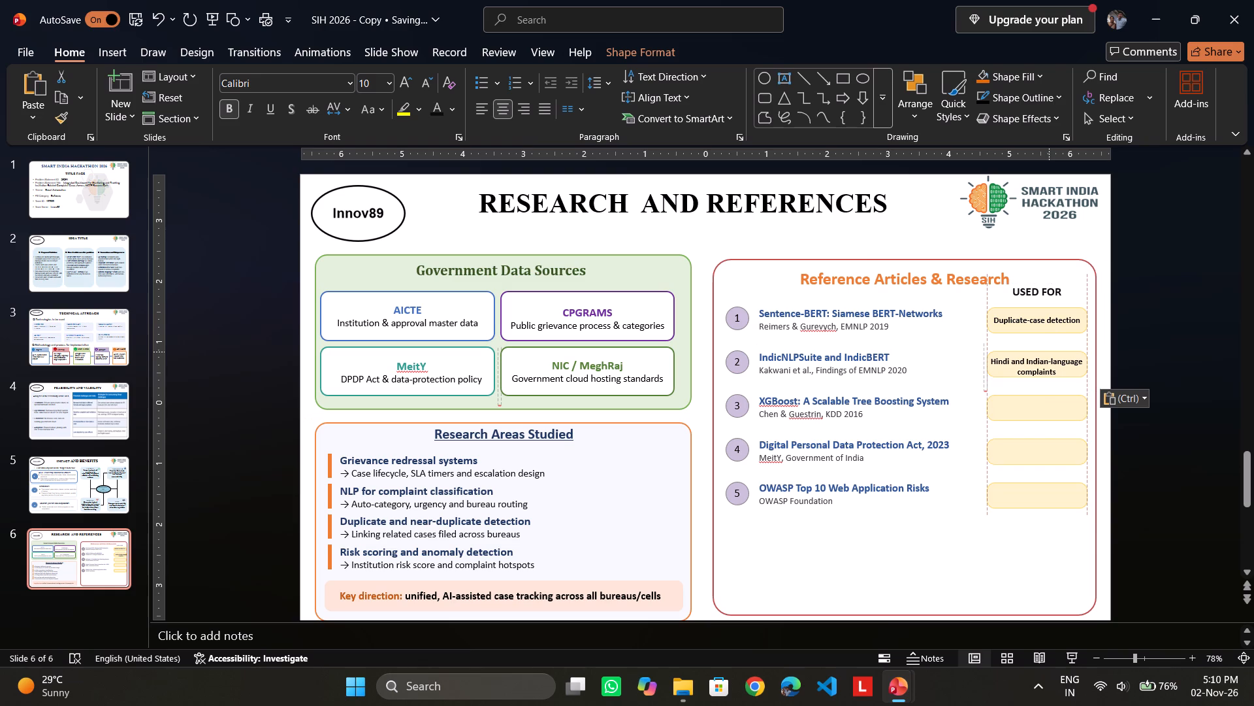
{"action": "left_click_drag", "start_coordinate": [1049, 352], "coordinate": [1051, 352]}
{"action": "left_click", "coordinate": [709, 480]}
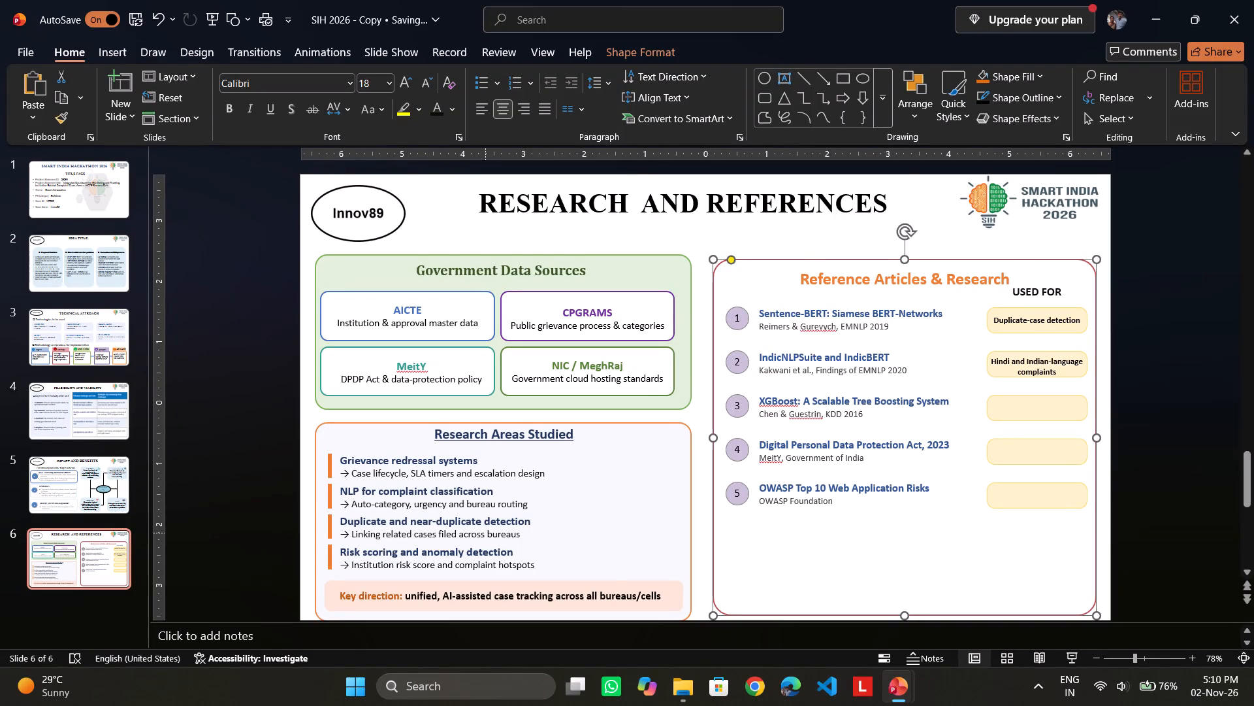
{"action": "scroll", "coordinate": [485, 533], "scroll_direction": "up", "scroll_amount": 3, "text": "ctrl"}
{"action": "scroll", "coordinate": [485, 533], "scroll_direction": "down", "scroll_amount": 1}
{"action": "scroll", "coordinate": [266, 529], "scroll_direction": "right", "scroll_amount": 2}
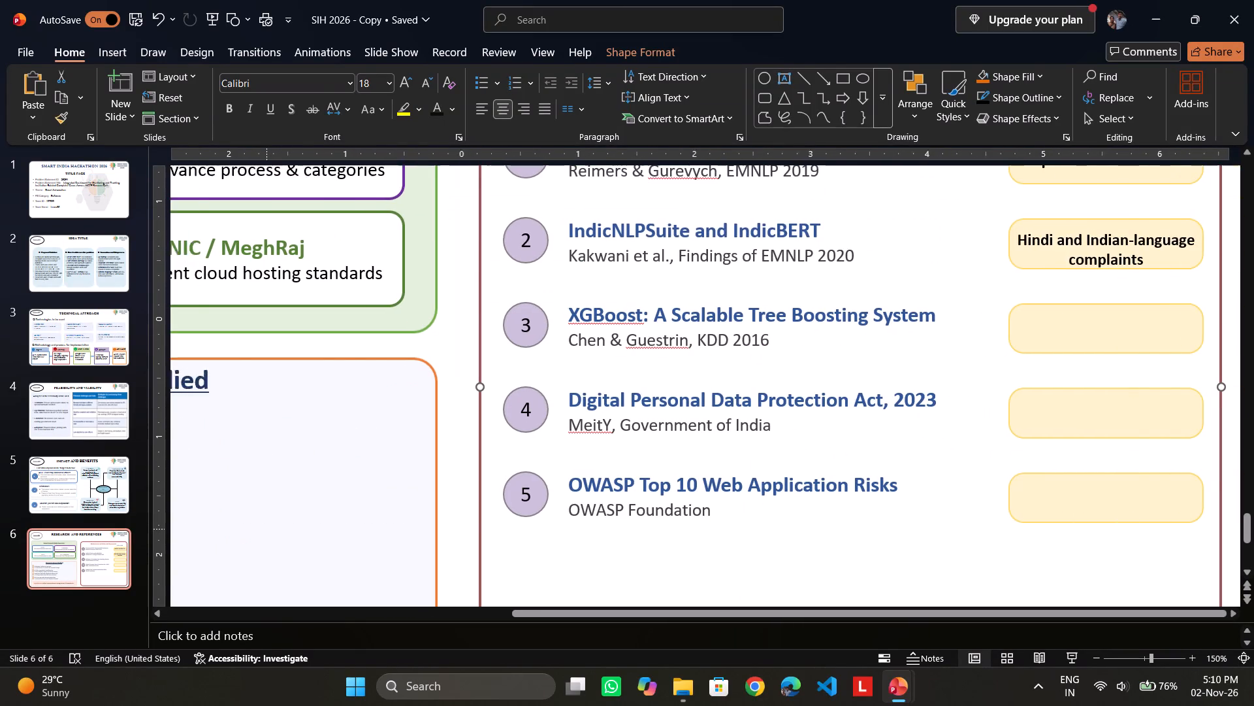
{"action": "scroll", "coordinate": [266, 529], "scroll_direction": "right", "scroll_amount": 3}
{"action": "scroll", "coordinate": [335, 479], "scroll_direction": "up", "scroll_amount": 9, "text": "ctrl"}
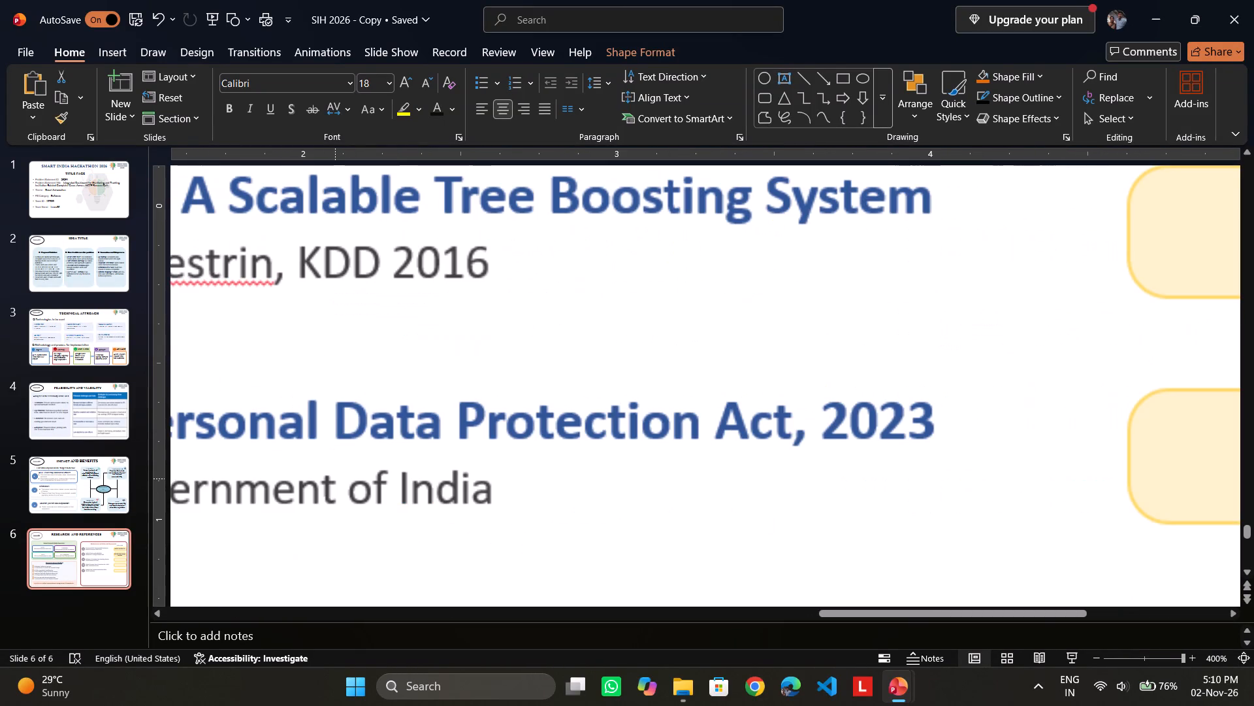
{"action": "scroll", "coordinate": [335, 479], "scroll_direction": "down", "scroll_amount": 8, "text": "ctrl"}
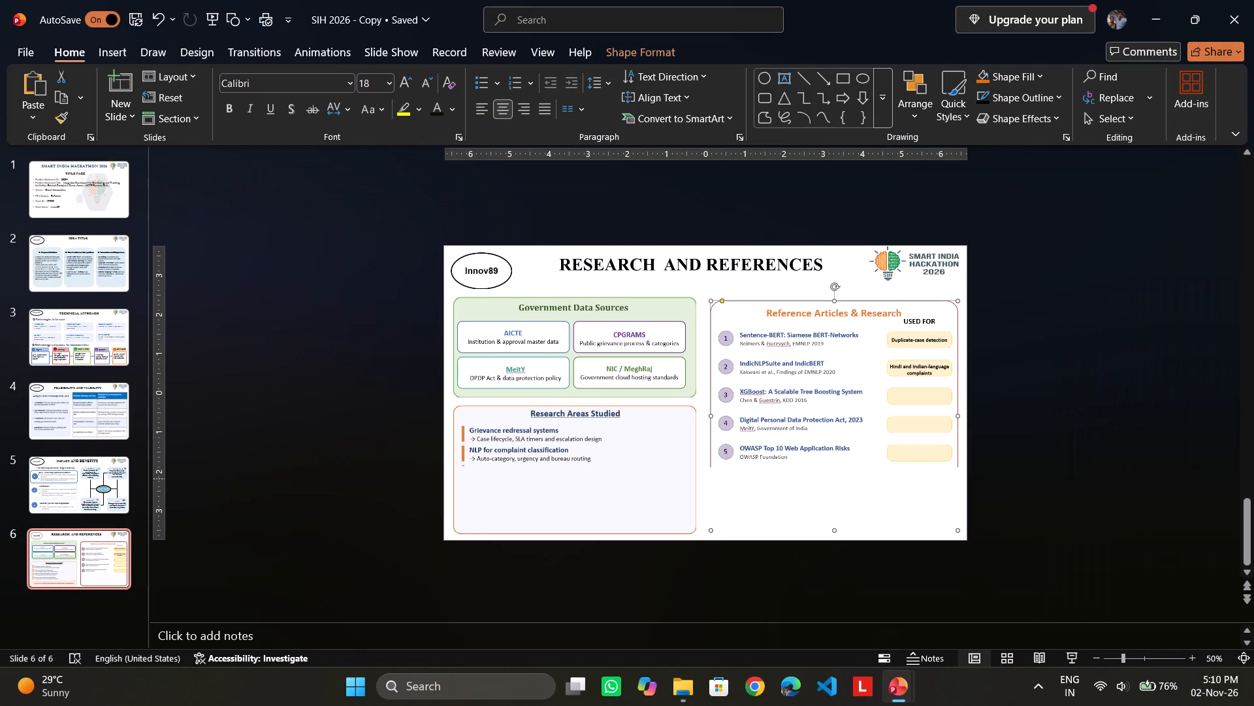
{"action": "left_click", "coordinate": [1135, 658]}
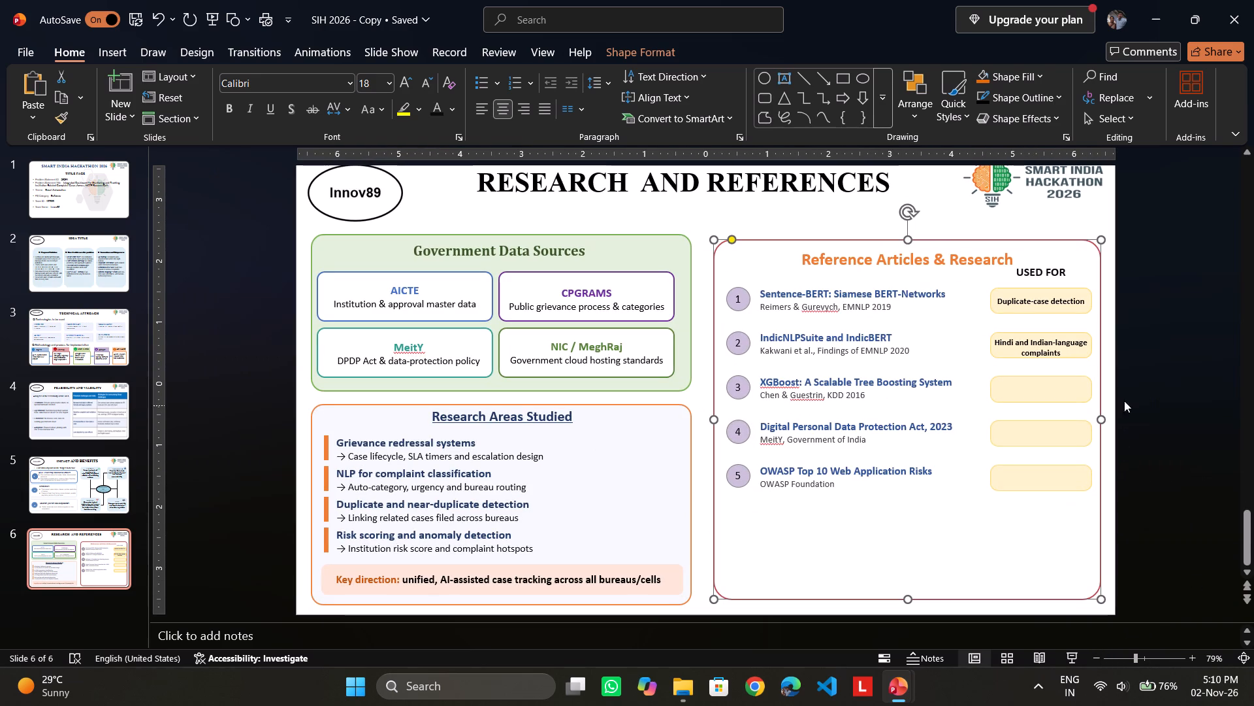
Copy the "Institution risk scoring" text box from Innov8 and paste it on SIH 2026 - Copy's third yellow box, keeping source formatting.
{"action": "left_click", "coordinate": [905, 691]}
{"action": "left_click", "coordinate": [1053, 624]}
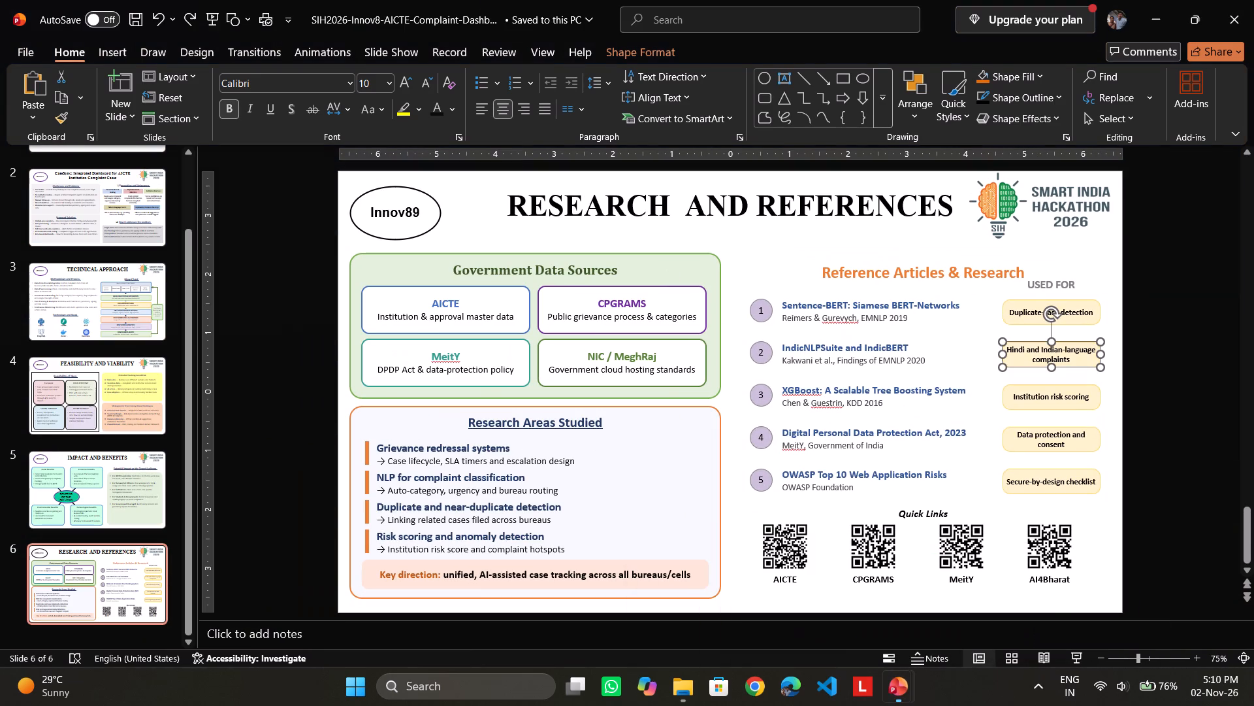
{"action": "right_click", "coordinate": [1063, 401]}
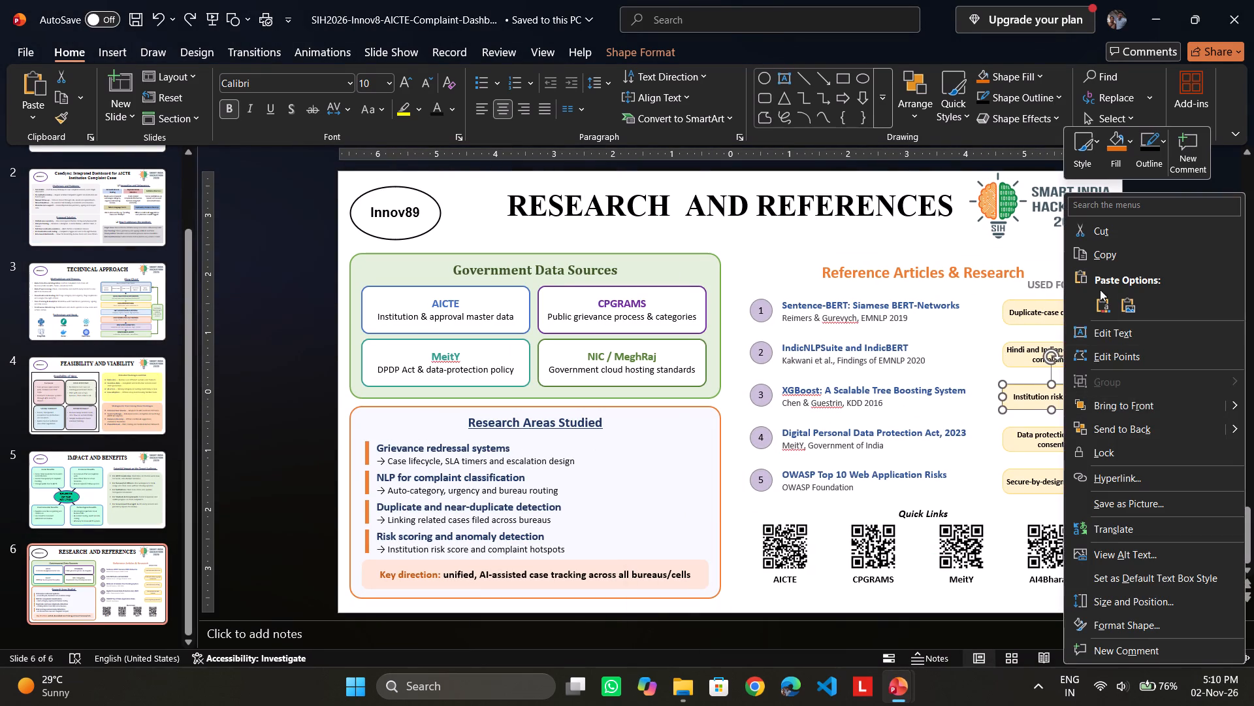
{"action": "left_click", "coordinate": [1101, 249]}
{"action": "left_click", "coordinate": [905, 693]}
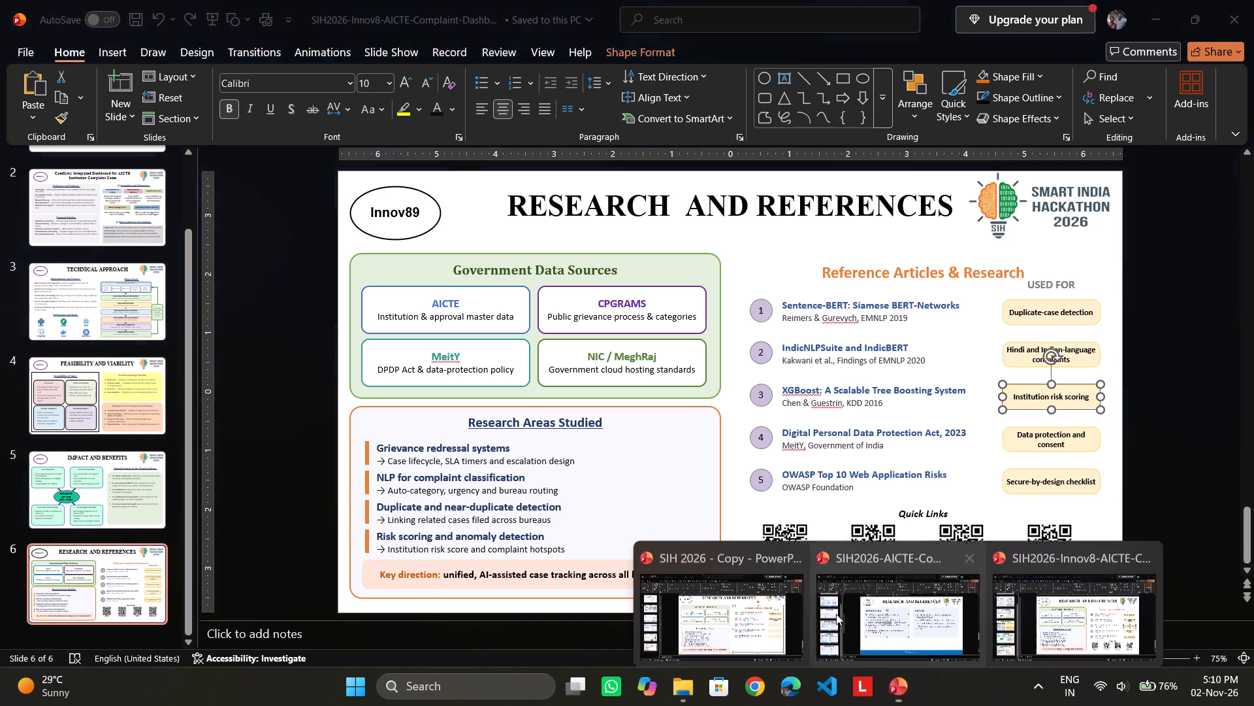
{"action": "left_click", "coordinate": [763, 605]}
{"action": "right_click", "coordinate": [1031, 384]}
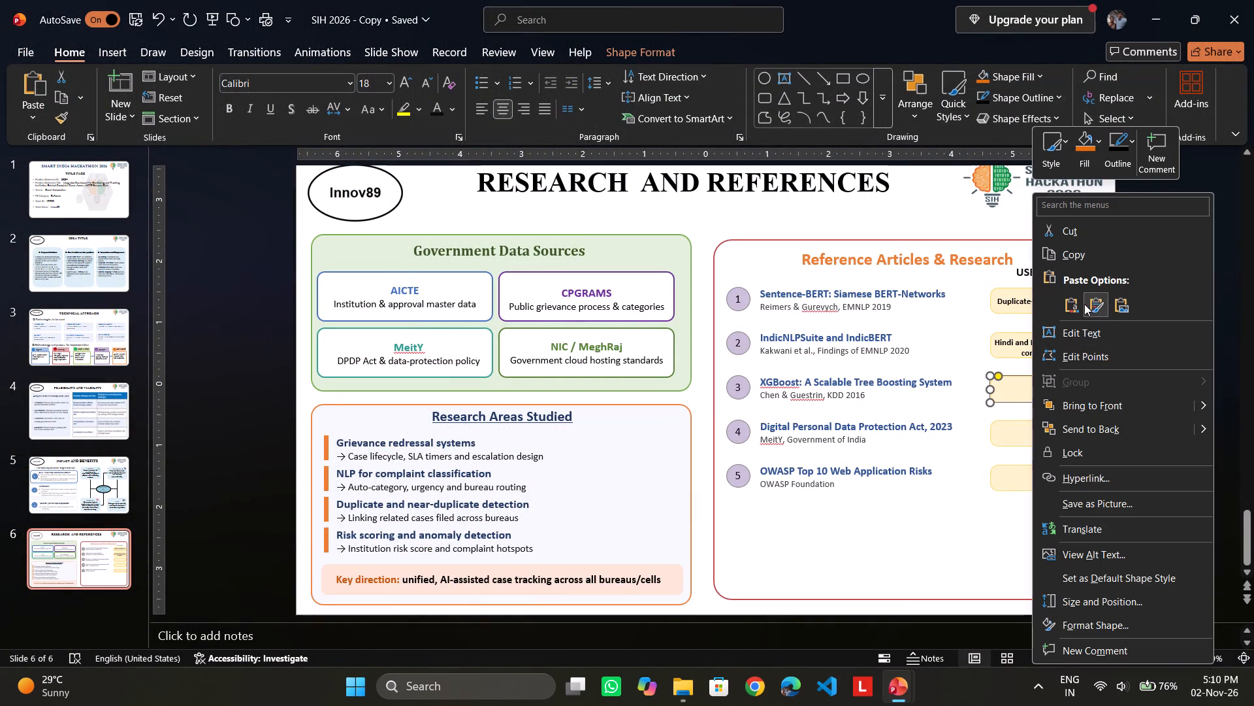
{"action": "left_click", "coordinate": [1093, 307]}
Move the pasted "Institution risk scoring" text into the yellow box beside XGBoost and fine-tune its centring there.
{"action": "left_click_drag", "start_coordinate": [1038, 384], "coordinate": [1033, 378]}
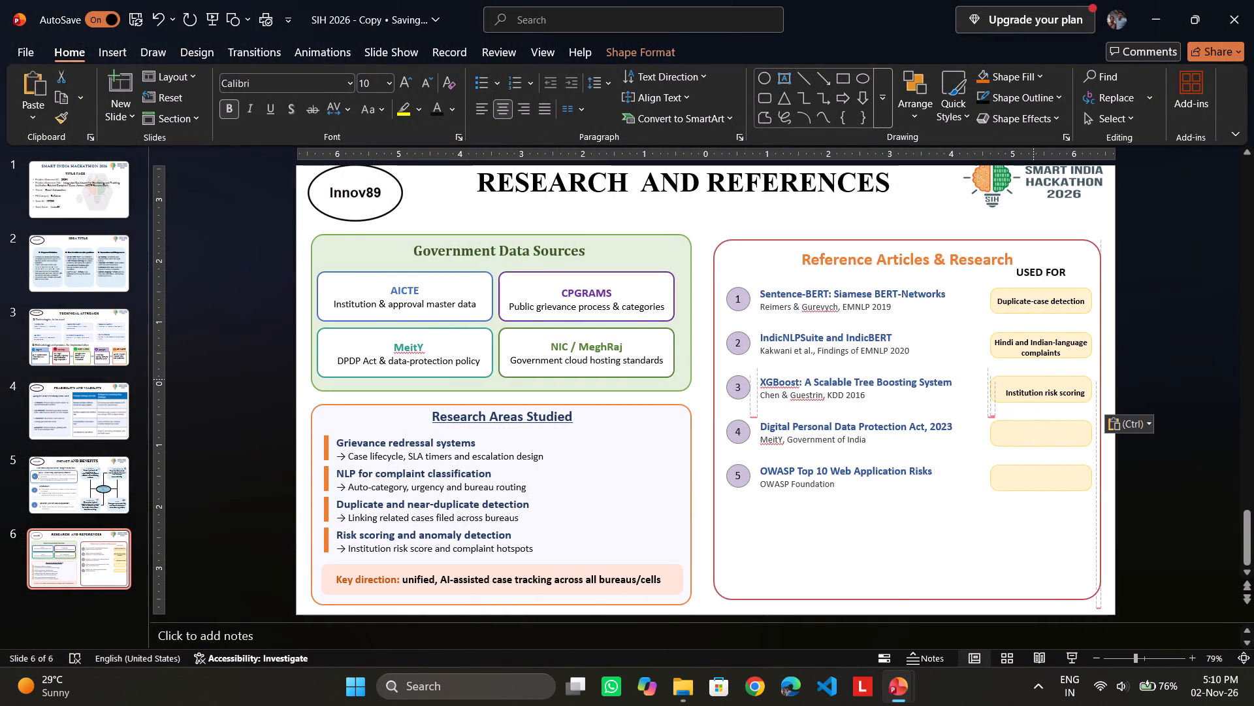
{"action": "left_click_drag", "start_coordinate": [1033, 378], "coordinate": [1029, 376]}
{"action": "left_click", "coordinate": [1212, 390]}
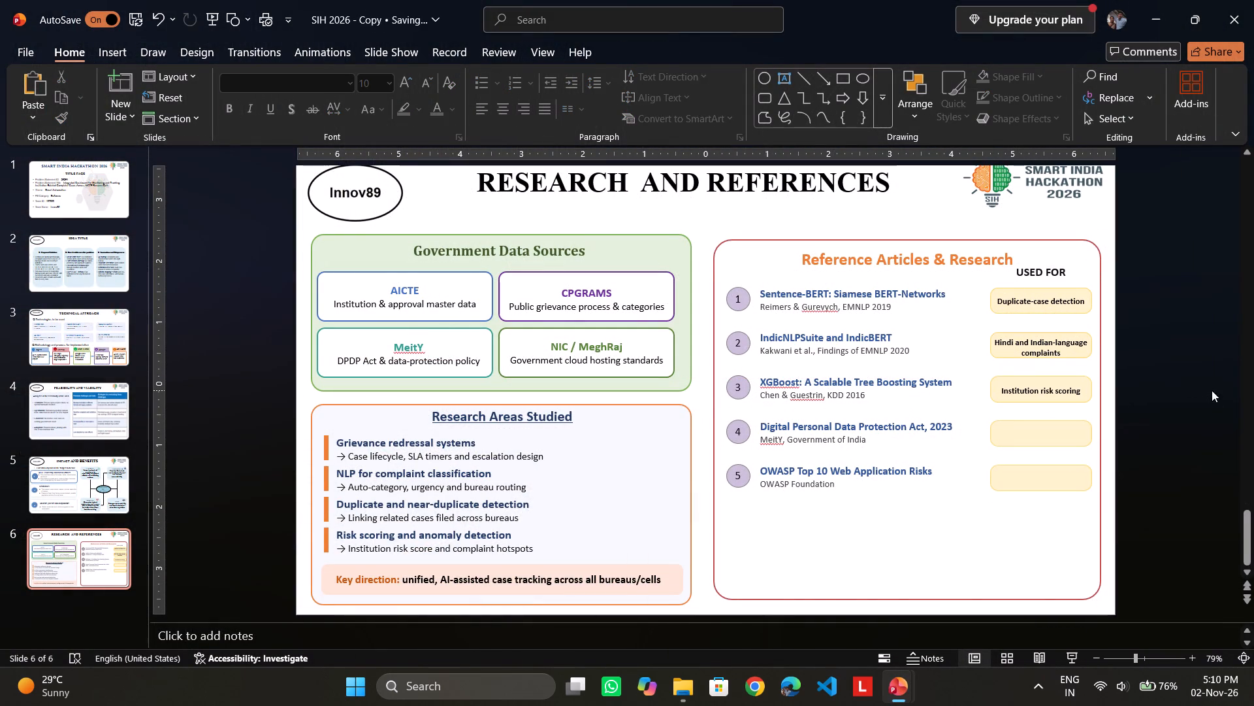
{"action": "left_click", "coordinate": [1055, 397]}
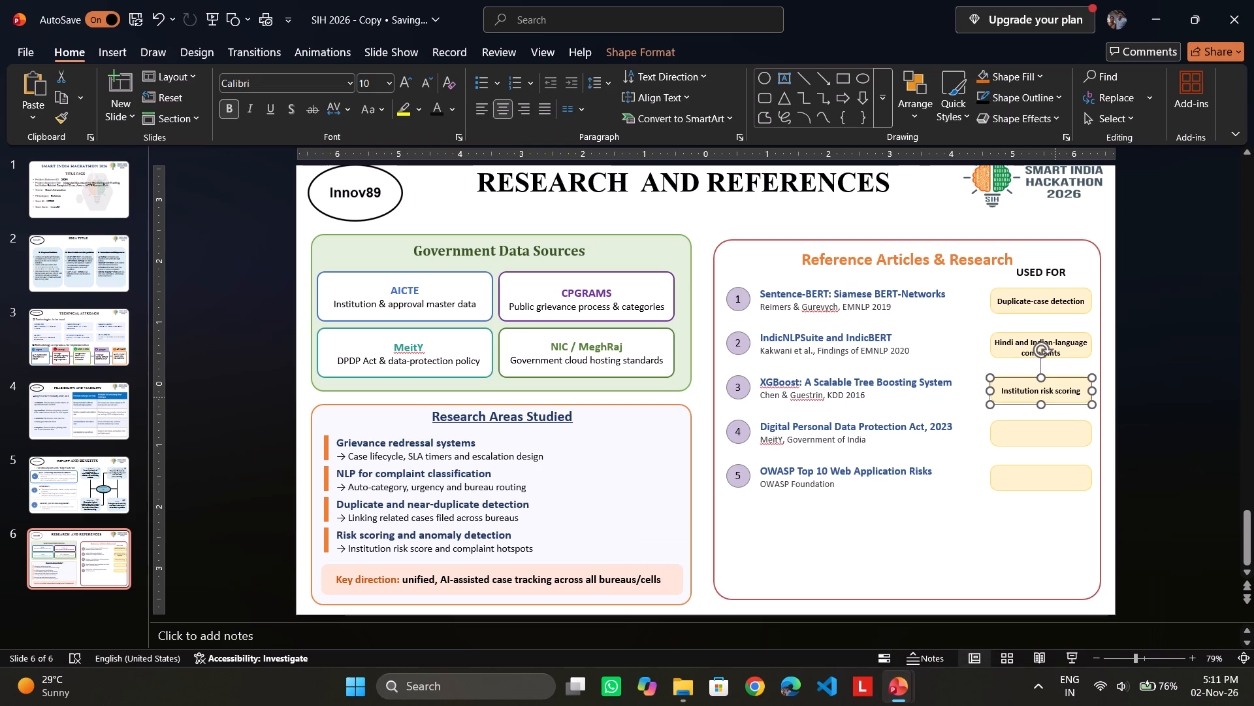
{"action": "left_click", "coordinate": [1029, 378]}
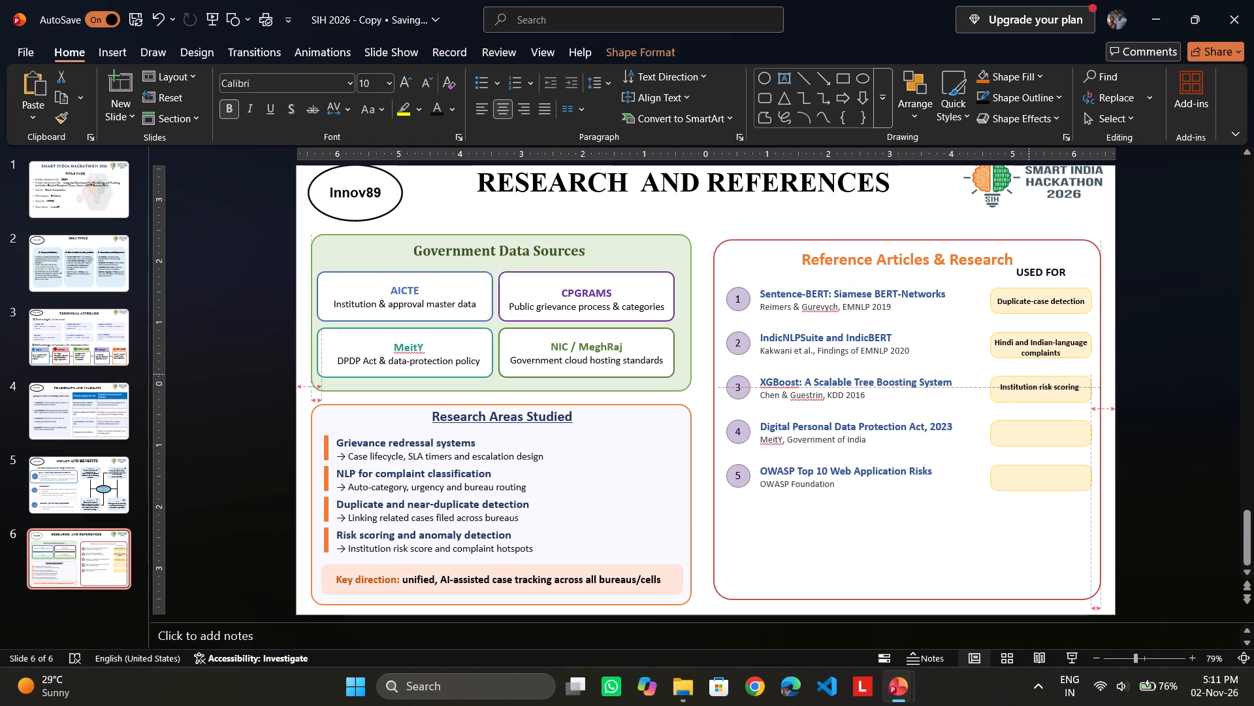
{"action": "left_click", "coordinate": [1200, 406]}
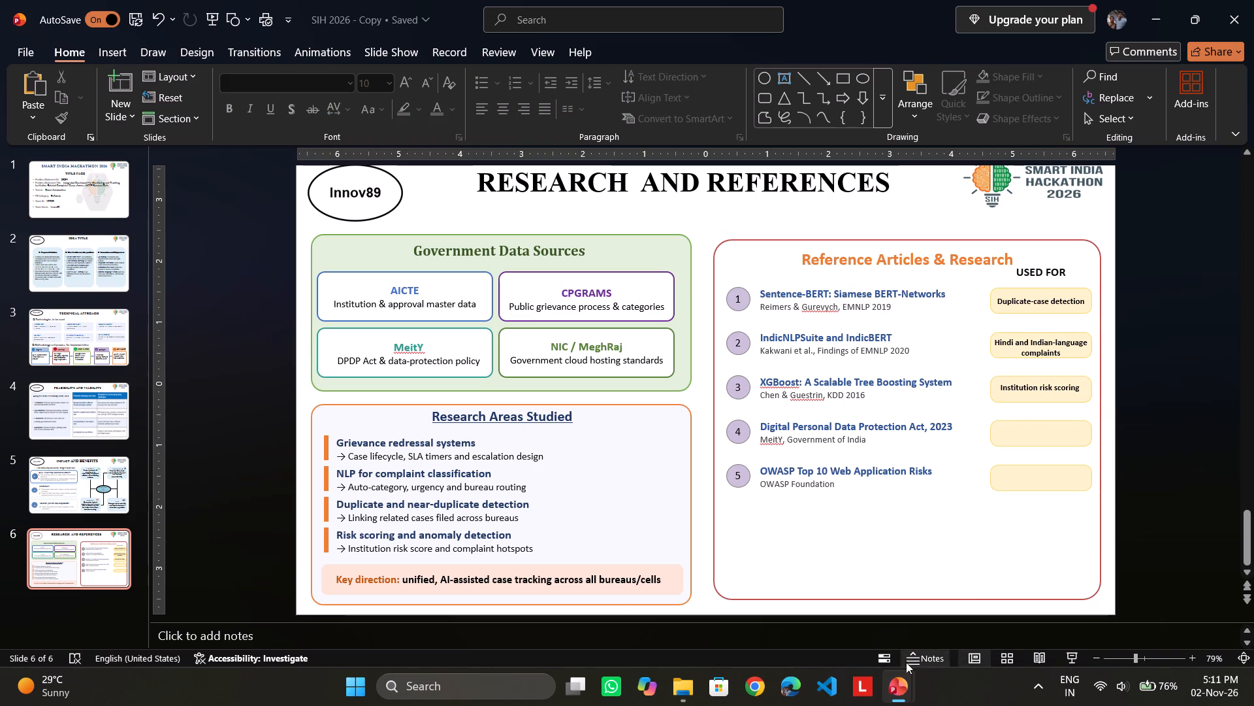
{"action": "left_click", "coordinate": [1057, 399]}
{"action": "left_click", "coordinate": [1025, 372]}
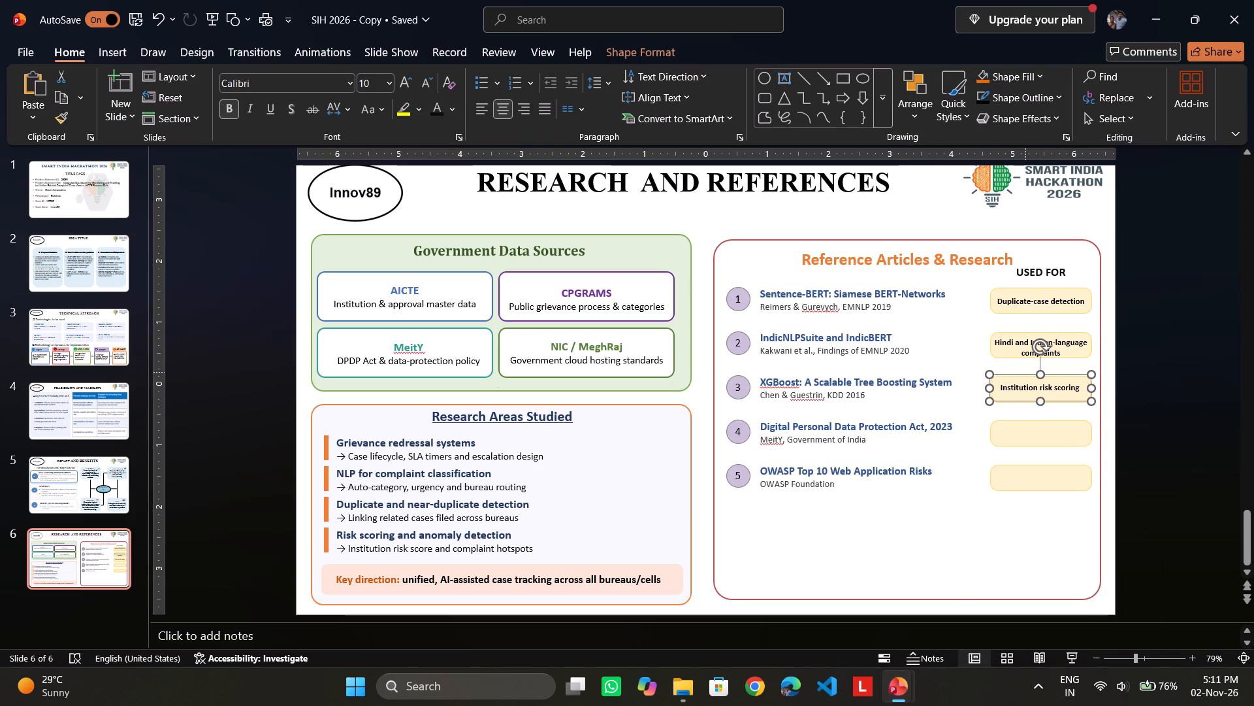
{"action": "left_click", "coordinate": [1148, 424]}
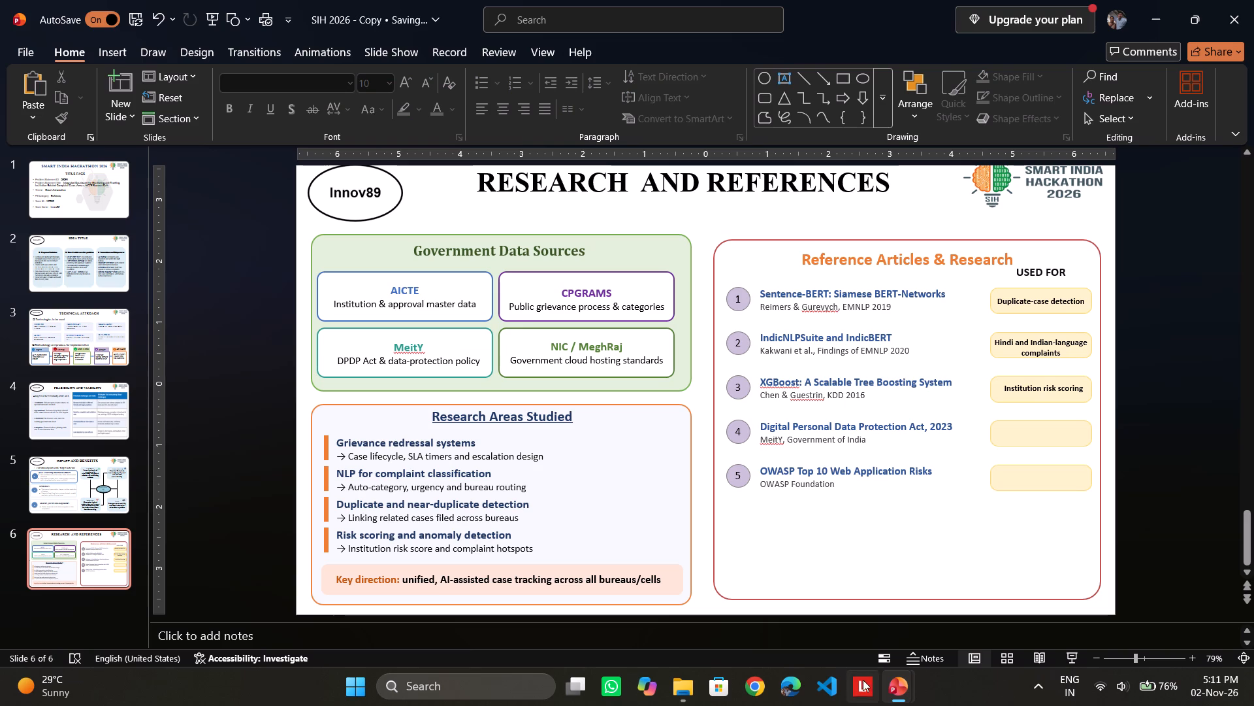
Copy the "Data protection and consent" text box from Innov8 and paste it on SIH 2026 - Copy's fourth yellow box, keeping source formatting.
{"action": "left_click", "coordinate": [902, 694]}
{"action": "left_click", "coordinate": [903, 675]}
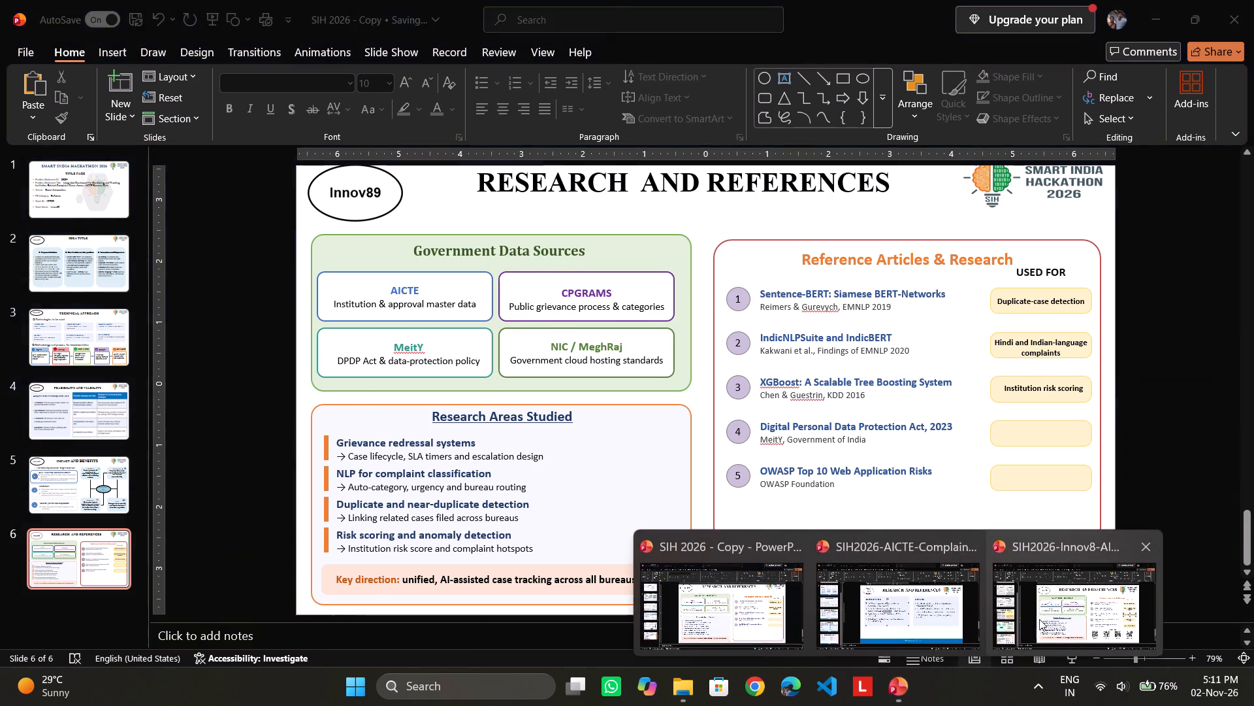
{"action": "left_click", "coordinate": [1050, 613]}
{"action": "right_click", "coordinate": [1042, 441]}
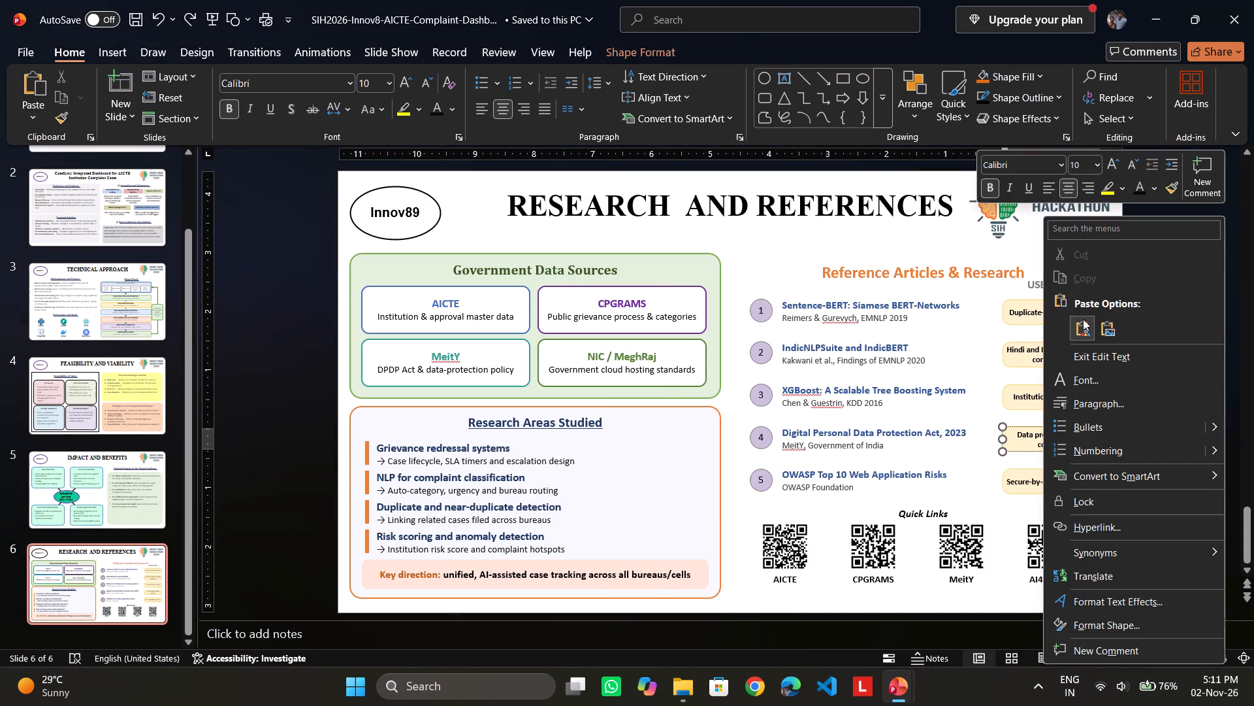
{"action": "left_click", "coordinate": [1019, 428]}
{"action": "right_click", "coordinate": [1020, 428]}
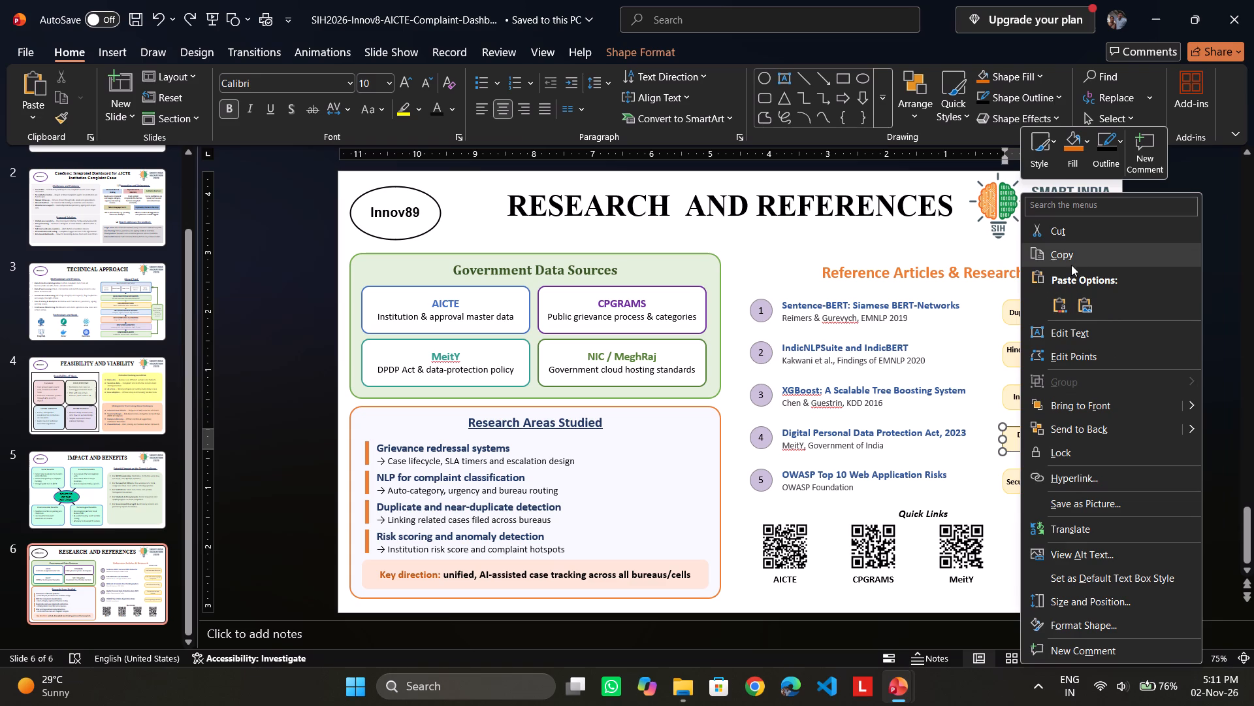
{"action": "left_click", "coordinate": [1071, 259]}
{"action": "left_click", "coordinate": [895, 686]}
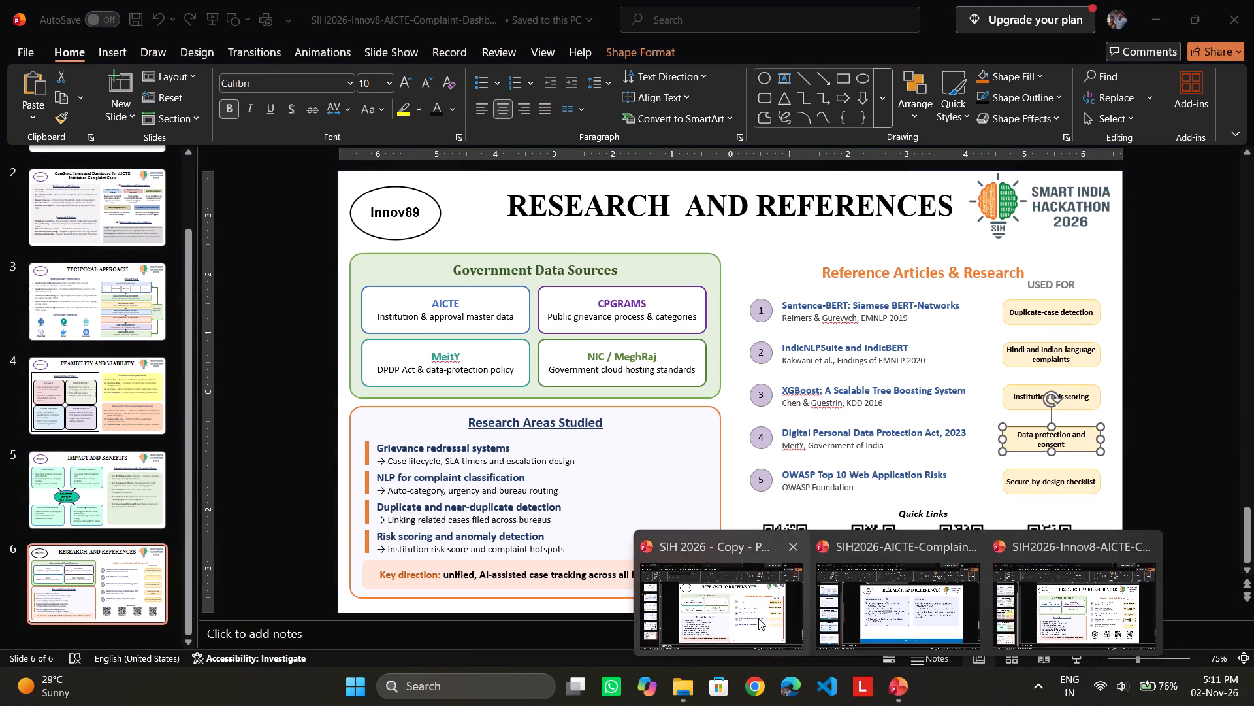
{"action": "left_click", "coordinate": [760, 618]}
{"action": "right_click", "coordinate": [1038, 428]}
{"action": "left_click", "coordinate": [1101, 305]}
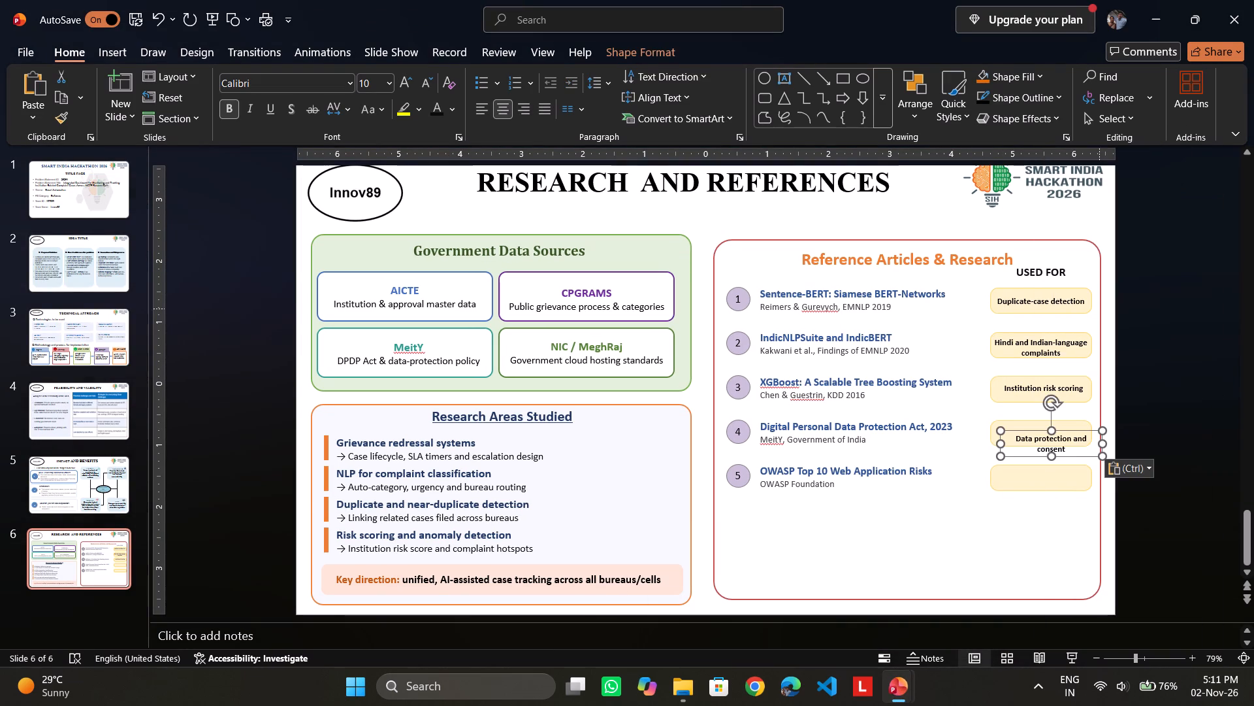
Move the pasted "Data protection and consent" text so it sits centred inside the yellow box beside Digital Personal Data Protection Act, 2023.
{"action": "left_click_drag", "start_coordinate": [1040, 430], "coordinate": [1027, 424]}
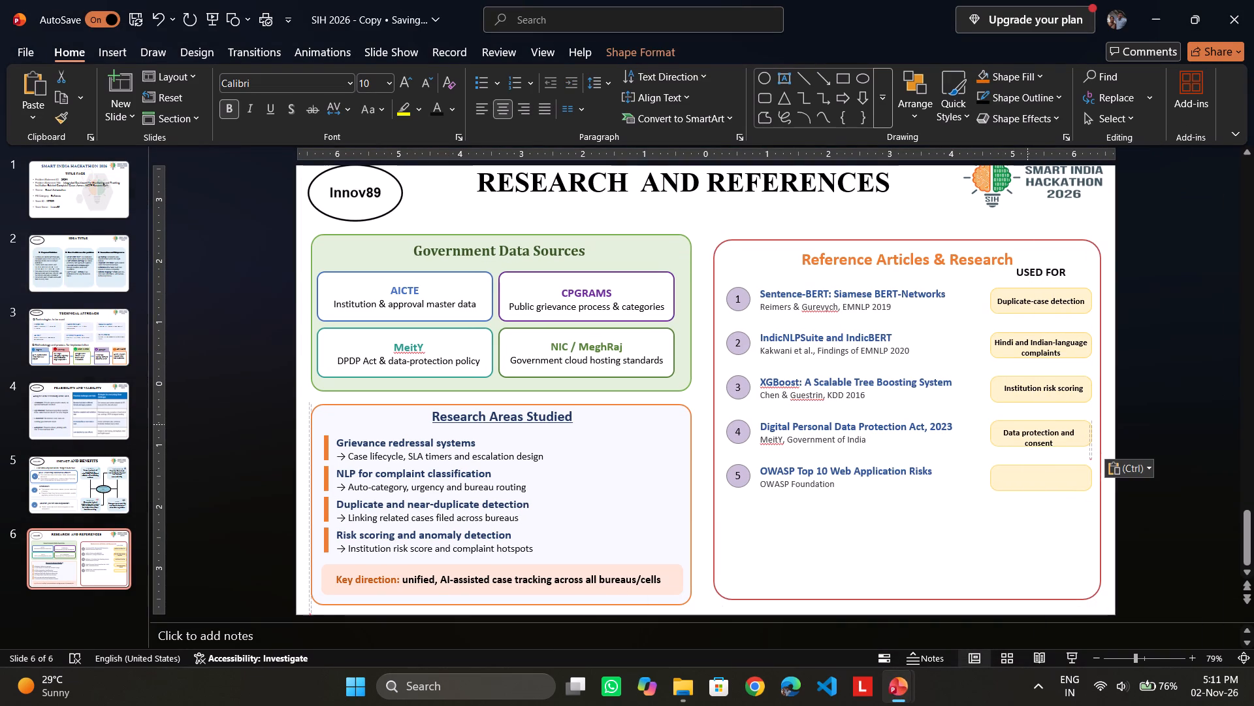
{"action": "left_click_drag", "start_coordinate": [1027, 424], "coordinate": [1029, 422]}
{"action": "left_click", "coordinate": [1221, 429]}
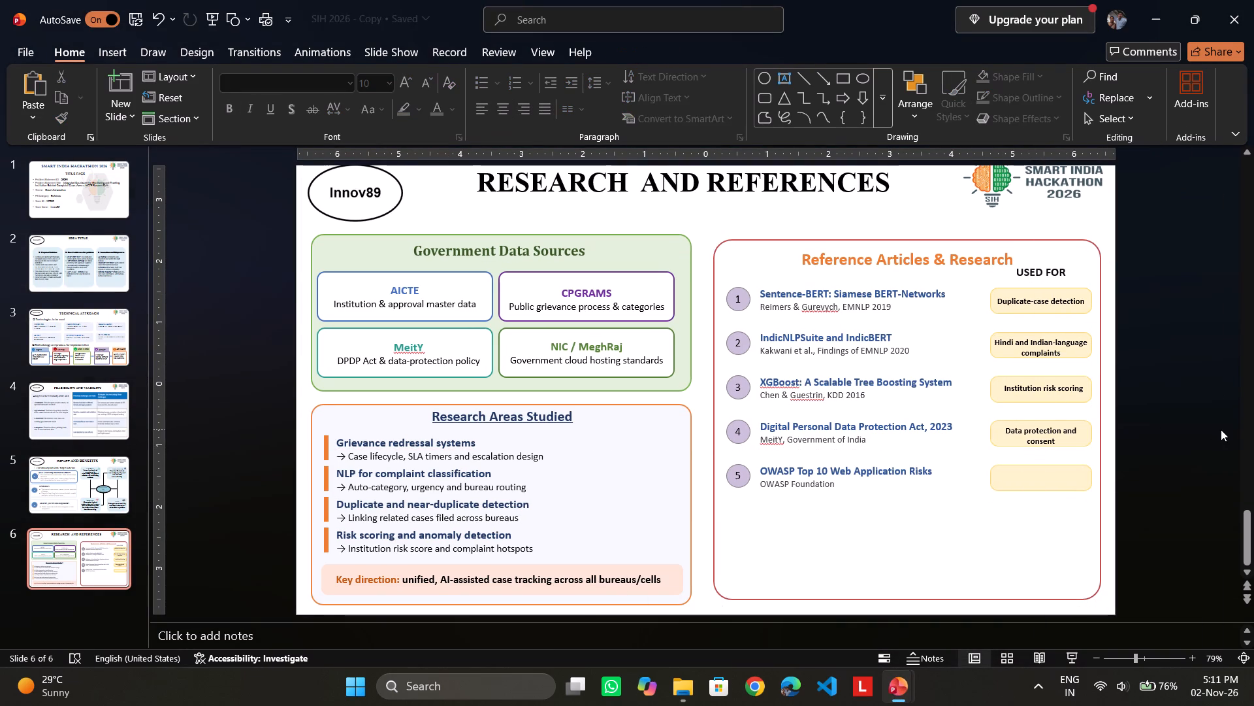
{"action": "left_click", "coordinate": [1045, 436]}
{"action": "left_click", "coordinate": [1022, 423]}
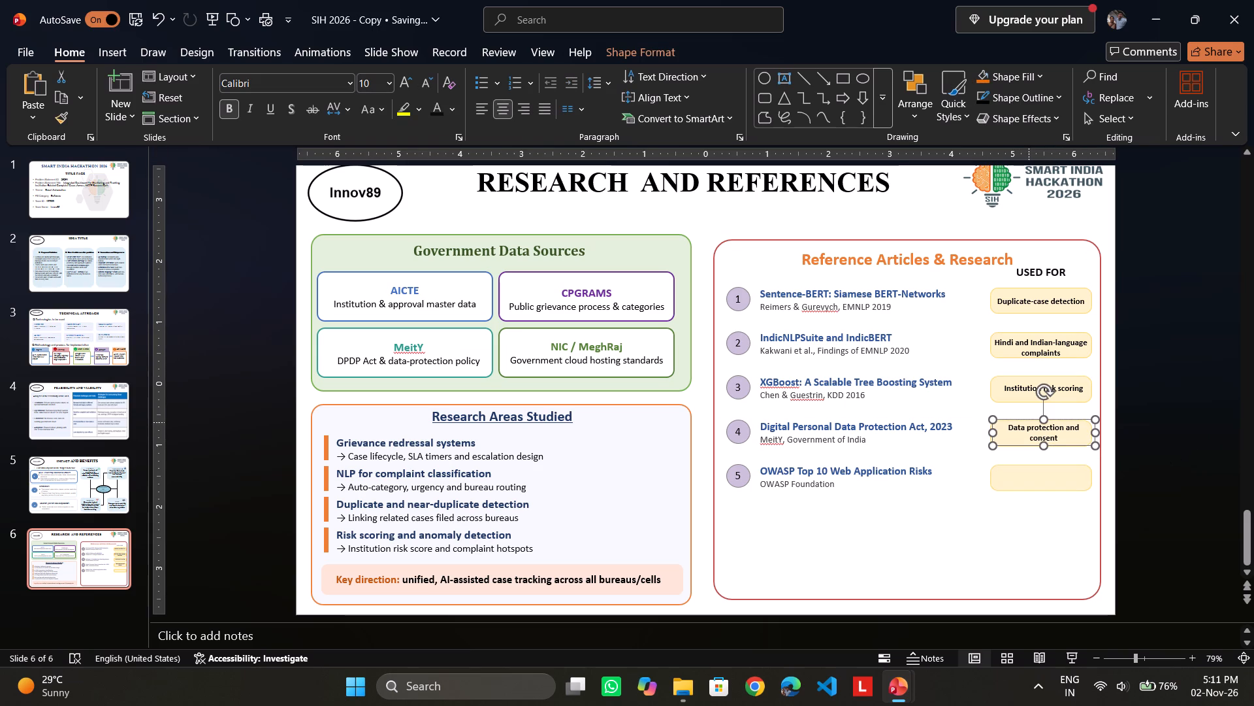
{"action": "left_click", "coordinate": [1029, 420]}
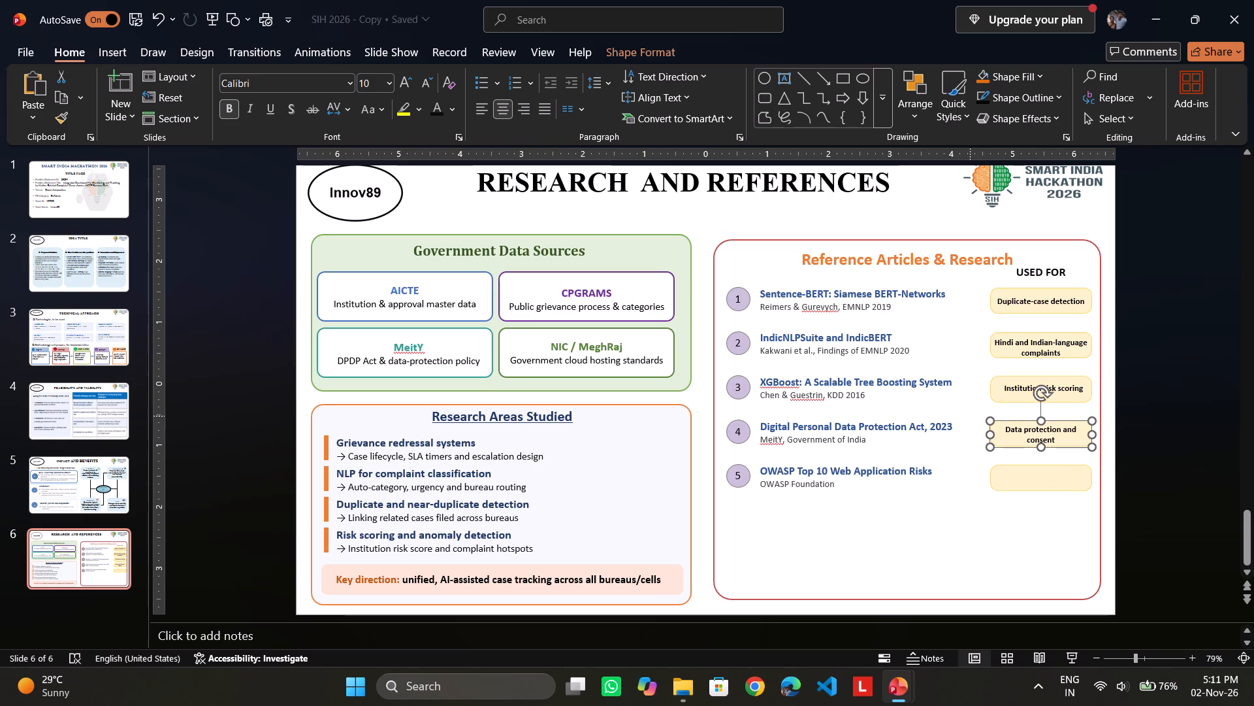
{"action": "left_click", "coordinate": [953, 411]}
Copy the "Secure-by-design checklist" text box from Innov8 and paste it on SIH 2026 - Copy's fifth yellow box, keeping source formatting.
{"action": "left_click", "coordinate": [1053, 480]}
{"action": "left_click", "coordinate": [895, 690]}
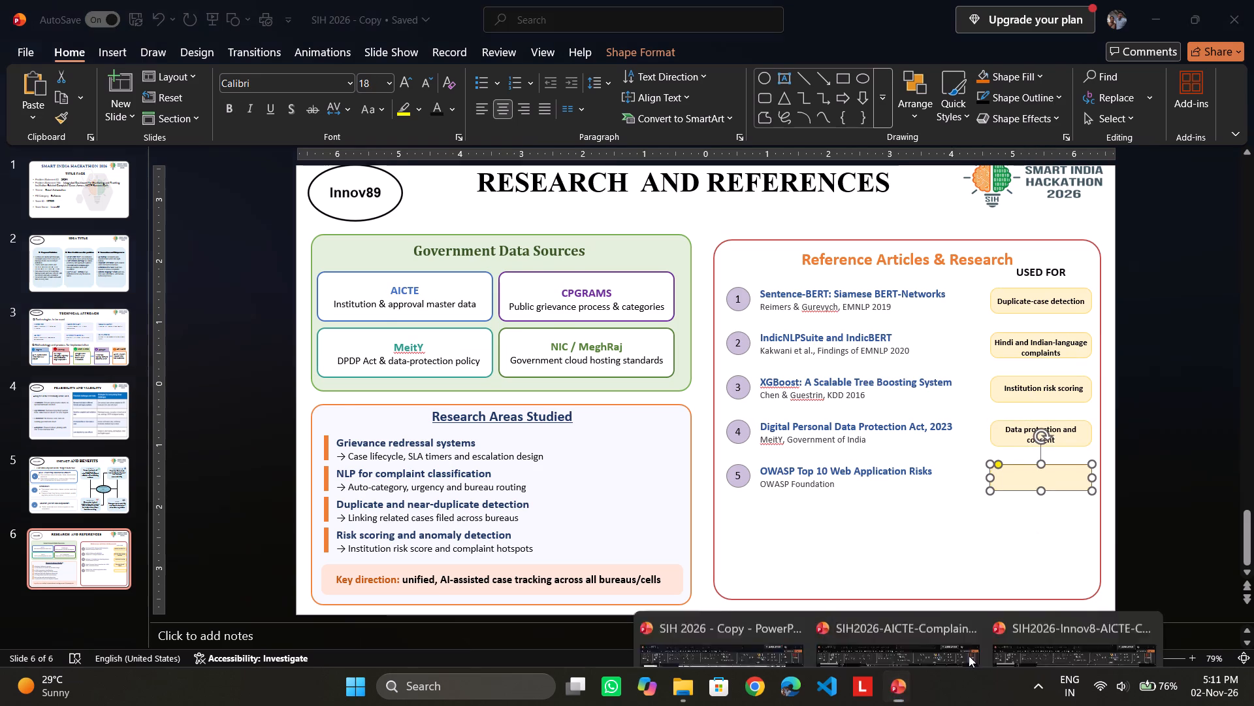
{"action": "left_click", "coordinate": [1089, 614]}
{"action": "right_click", "coordinate": [1059, 479]}
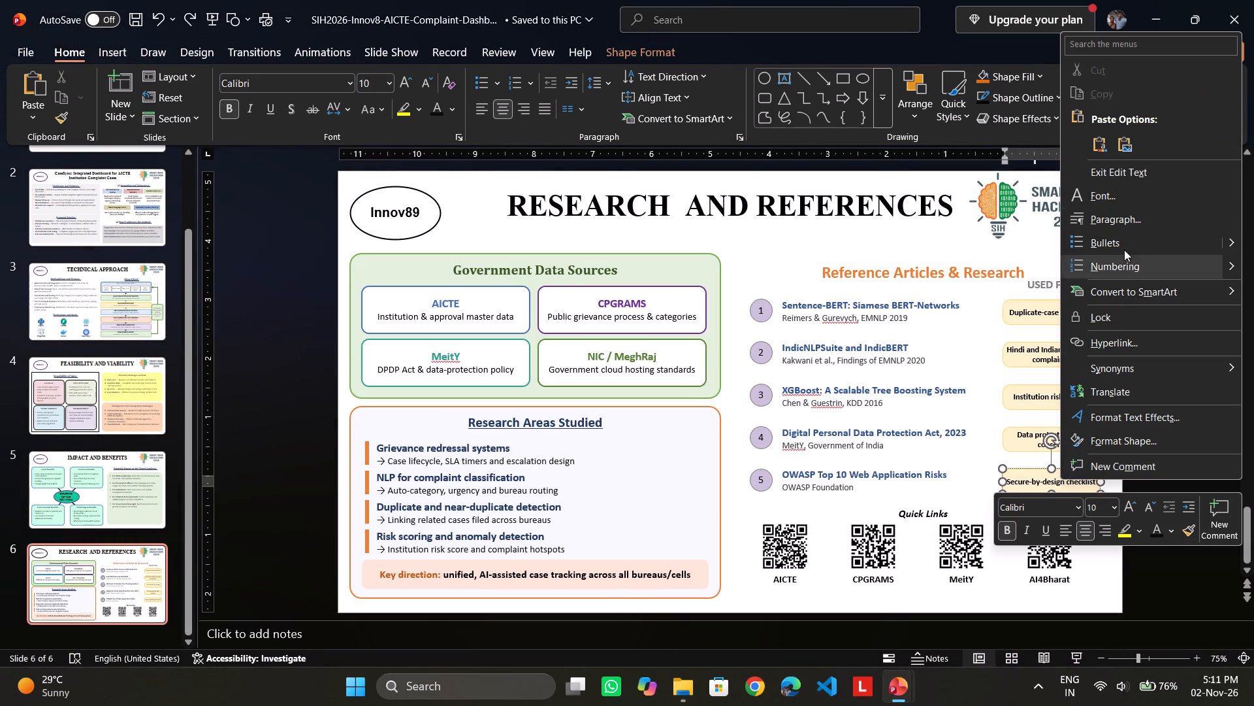
{"action": "right_click", "coordinate": [1023, 465]}
{"action": "left_click", "coordinate": [1089, 253]}
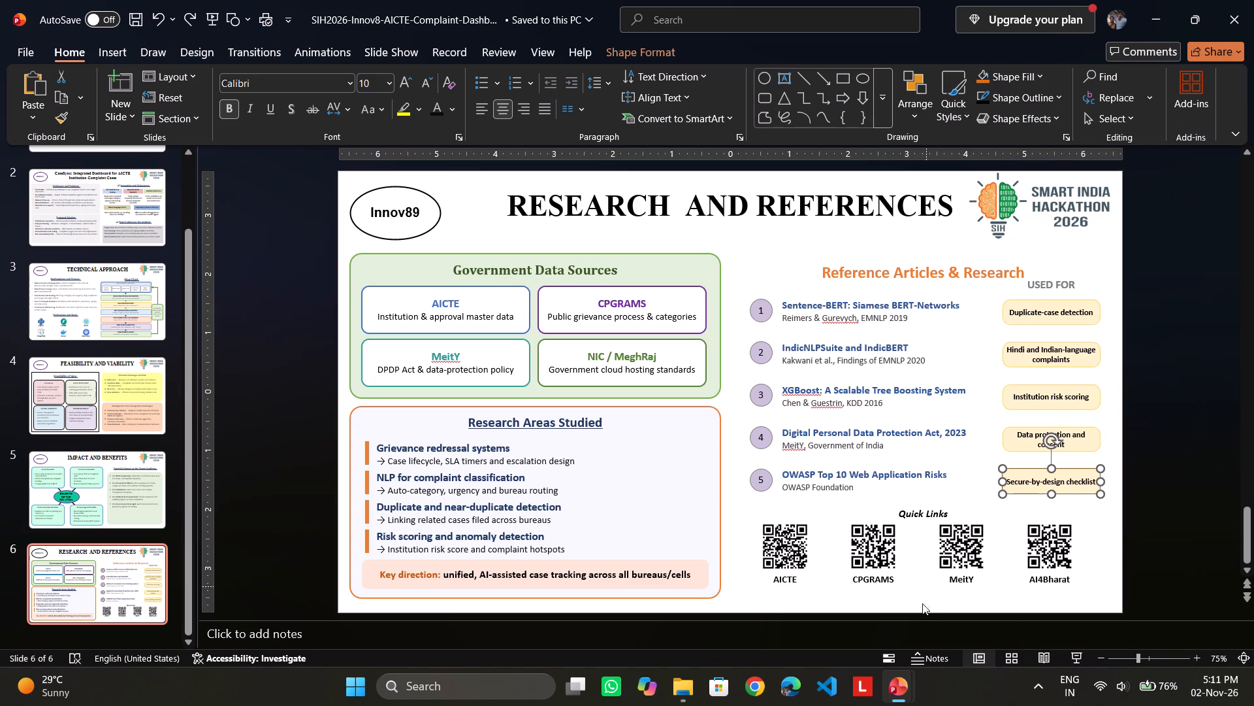
{"action": "left_click", "coordinate": [905, 681]}
{"action": "left_click", "coordinate": [765, 613]}
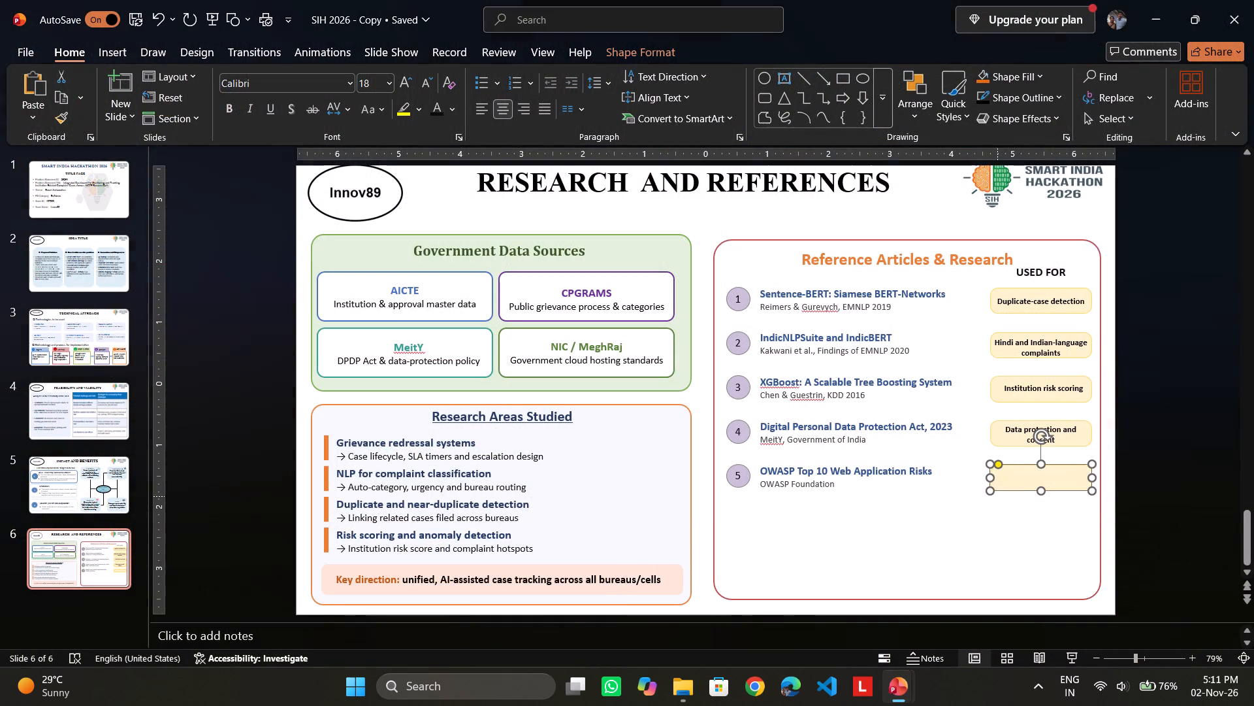
{"action": "right_click", "coordinate": [1009, 469]}
{"action": "left_click", "coordinate": [1072, 305]}
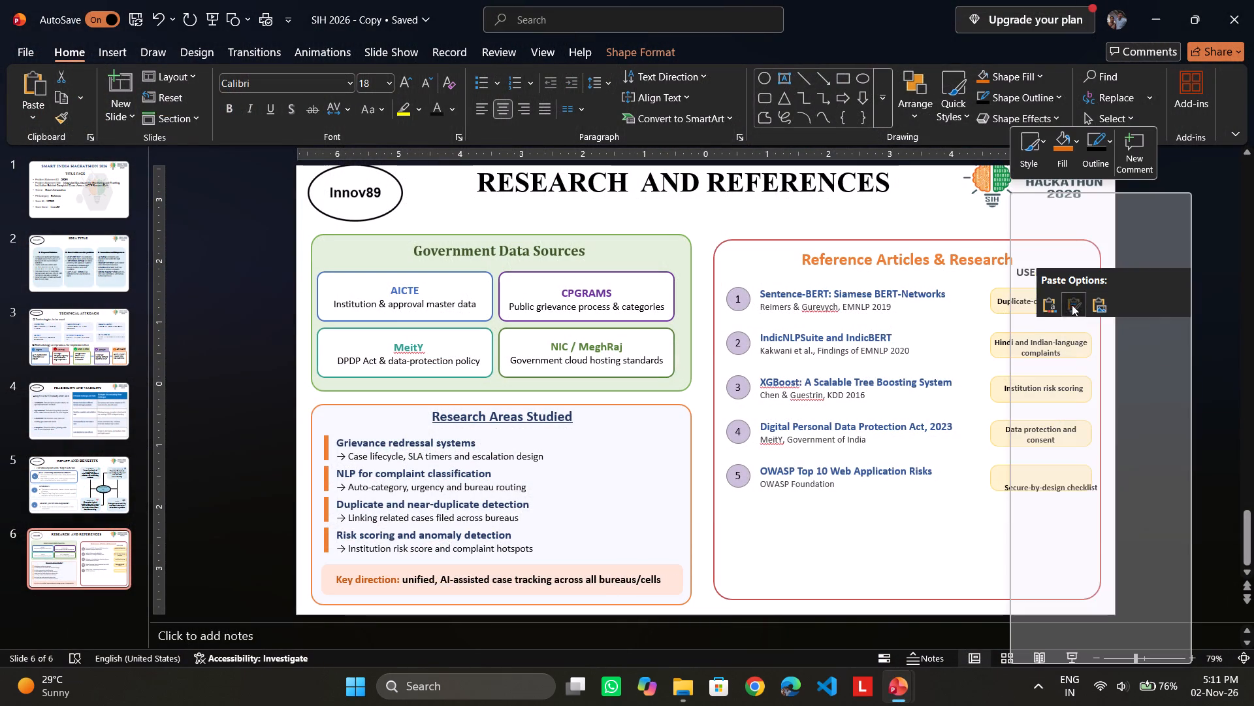
Move the pasted "Secure-by-design checklist" text so it sits centred inside the yellow box beside OWASP Top 10 Web Application Risks.
{"action": "left_click_drag", "start_coordinate": [1034, 474], "coordinate": [1022, 467]}
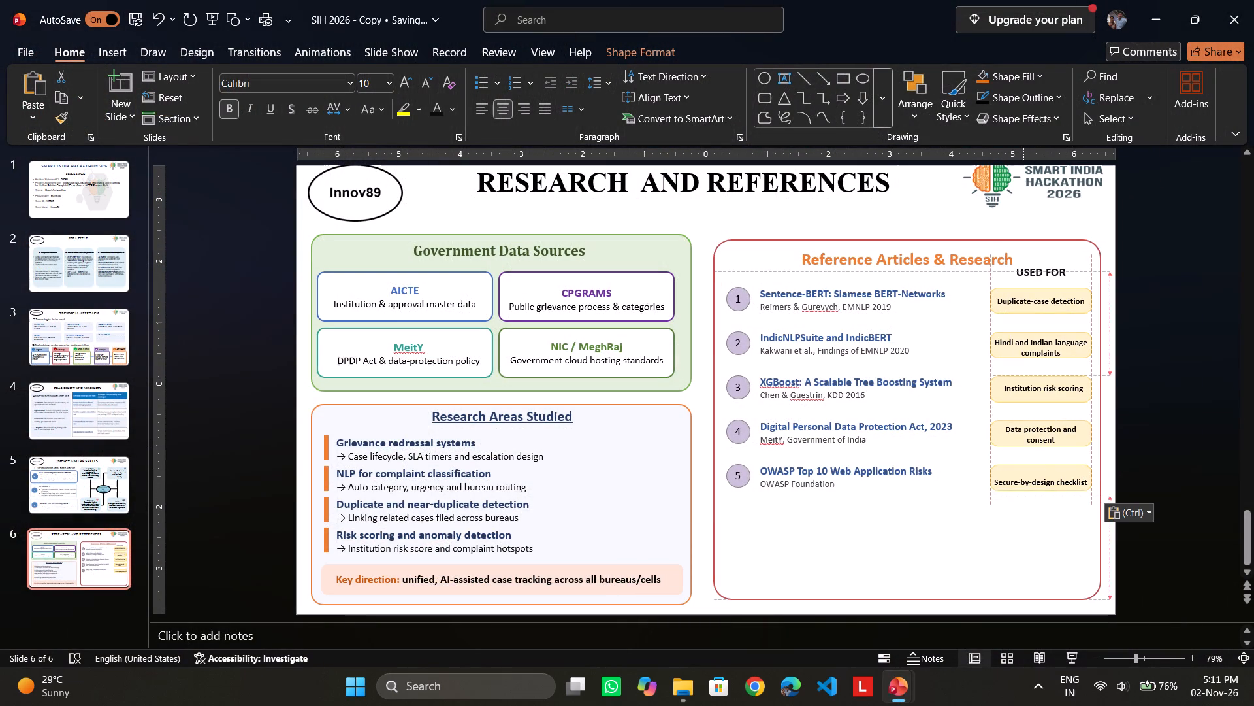
{"action": "left_click_drag", "start_coordinate": [1022, 467], "coordinate": [1023, 465]}
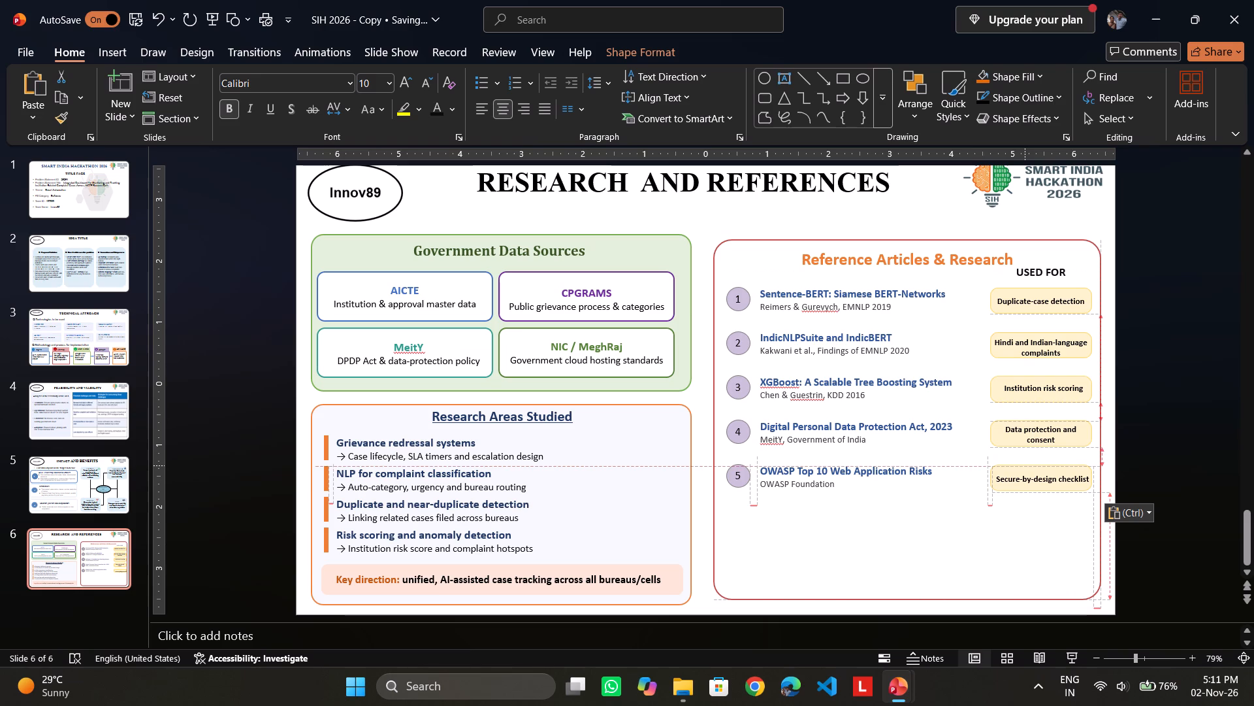
{"action": "left_click_drag", "start_coordinate": [1023, 465], "coordinate": [1023, 466]}
{"action": "left_click", "coordinate": [1202, 457]}
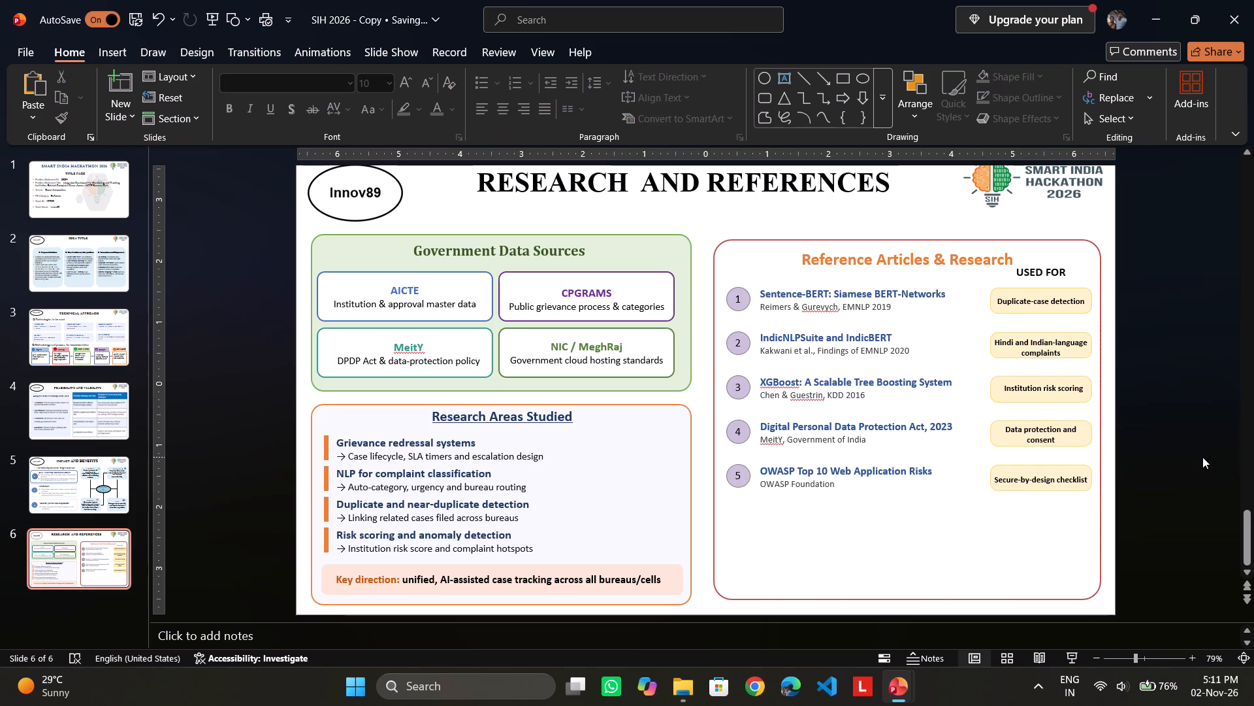
{"action": "left_click", "coordinate": [1044, 487]}
{"action": "left_click", "coordinate": [1022, 463]}
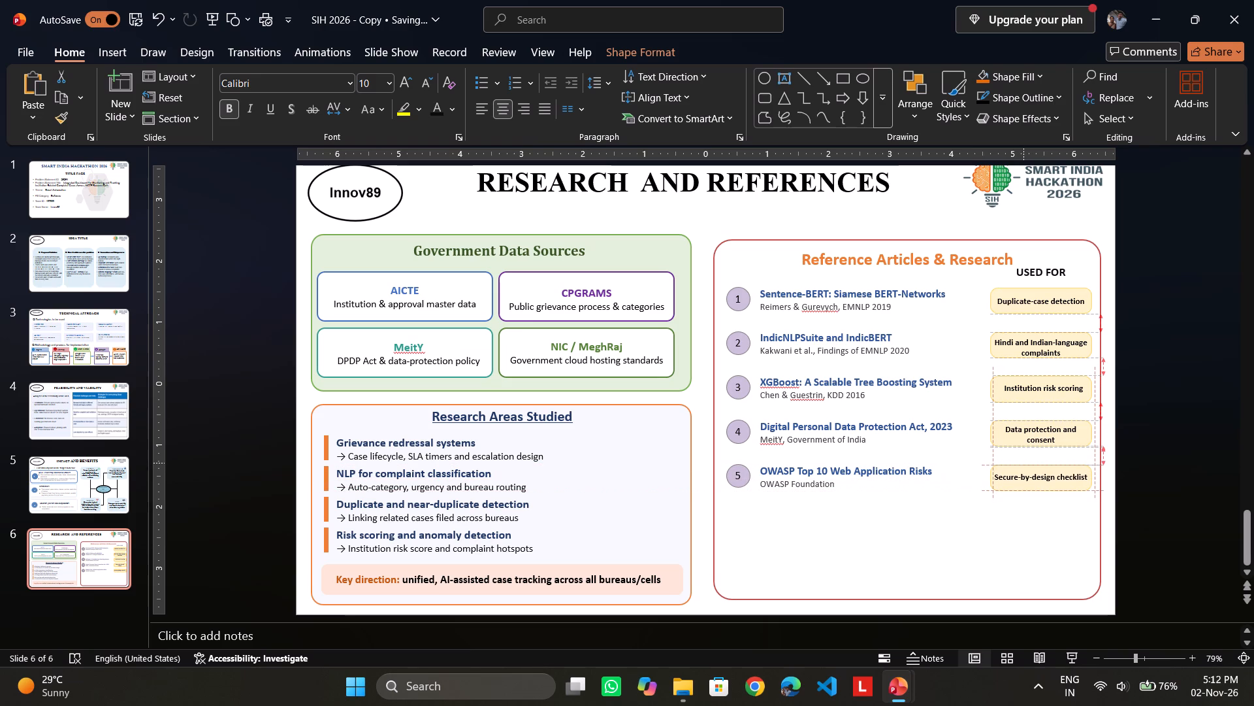
{"action": "left_click", "coordinate": [939, 494]}
{"action": "left_click", "coordinate": [1253, 516]}
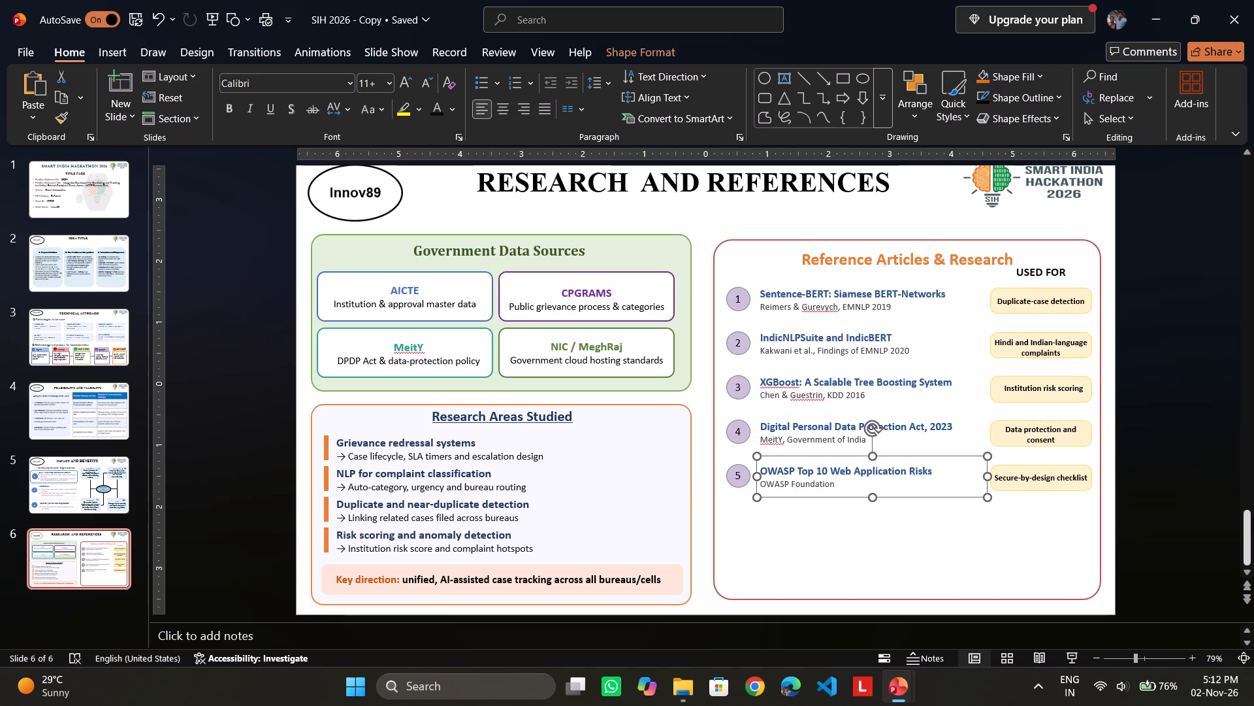
Copy the AICTE QR code from Innov8 and paste it below the OWASP reference on SIH 2026 - Copy, keeping source formatting.
{"action": "left_click", "coordinate": [905, 688]}
{"action": "left_click", "coordinate": [1037, 614]}
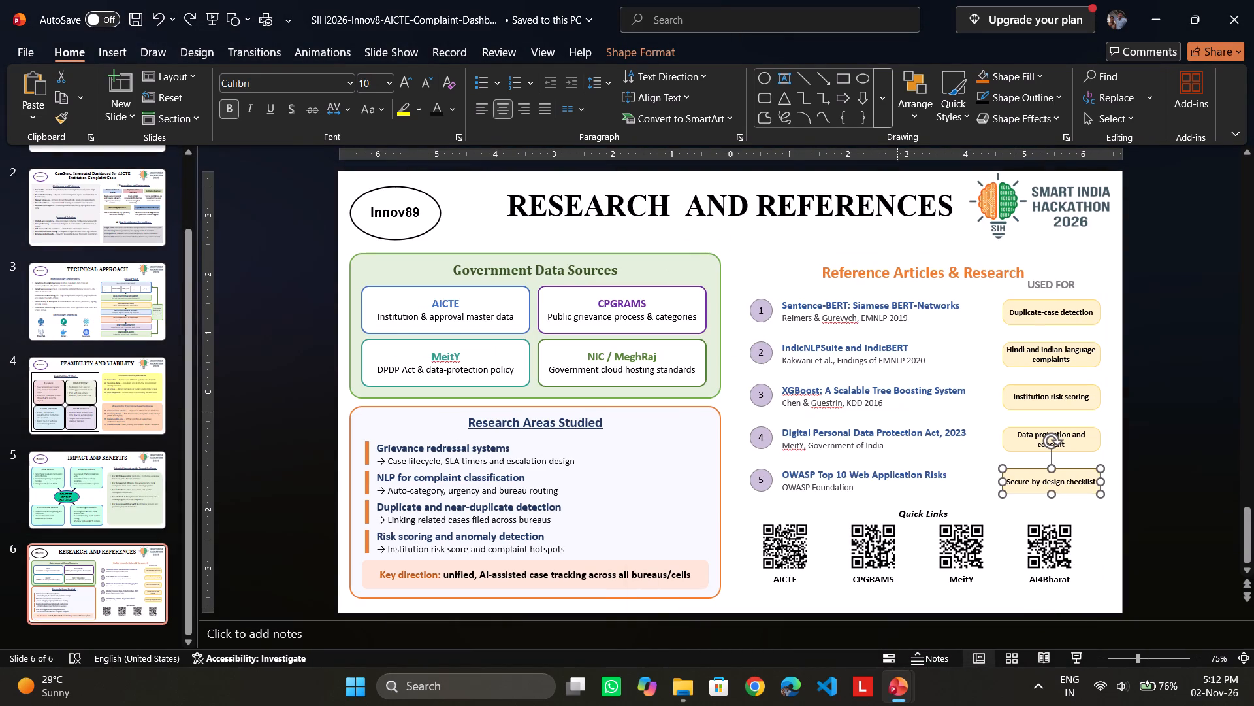
{"action": "right_click", "coordinate": [786, 543]}
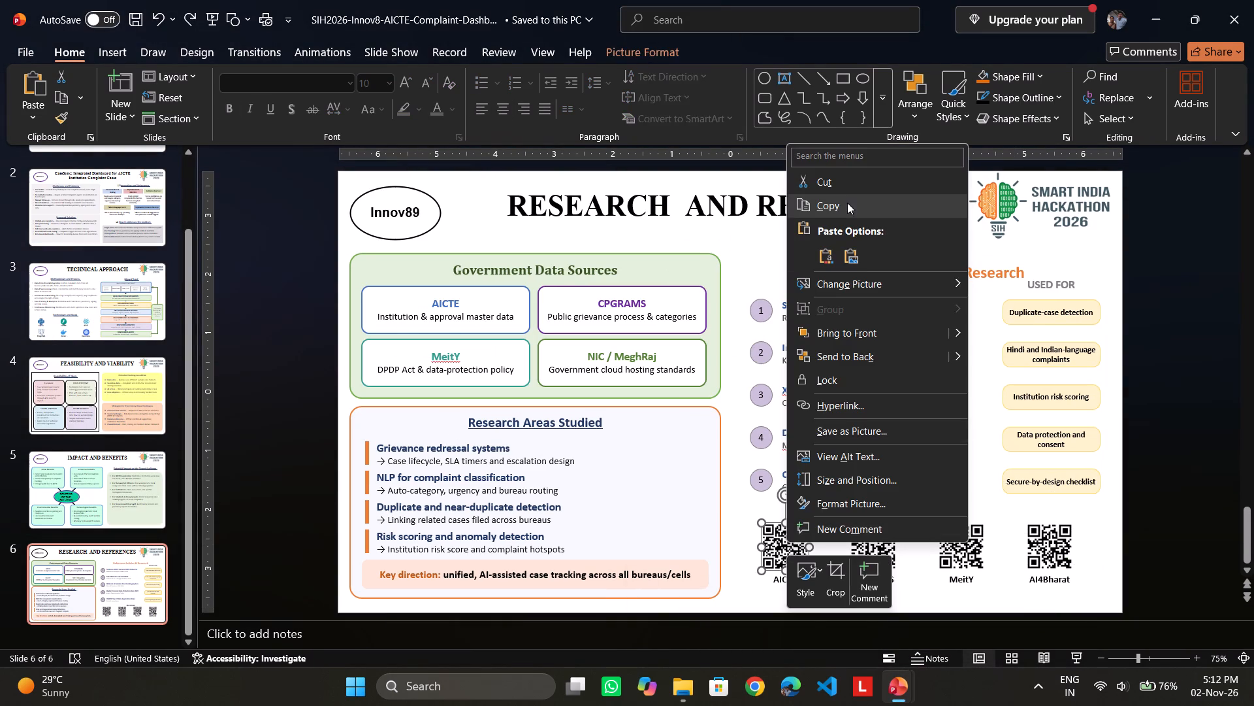
{"action": "left_click", "coordinate": [846, 206]}
{"action": "left_click", "coordinate": [900, 696]}
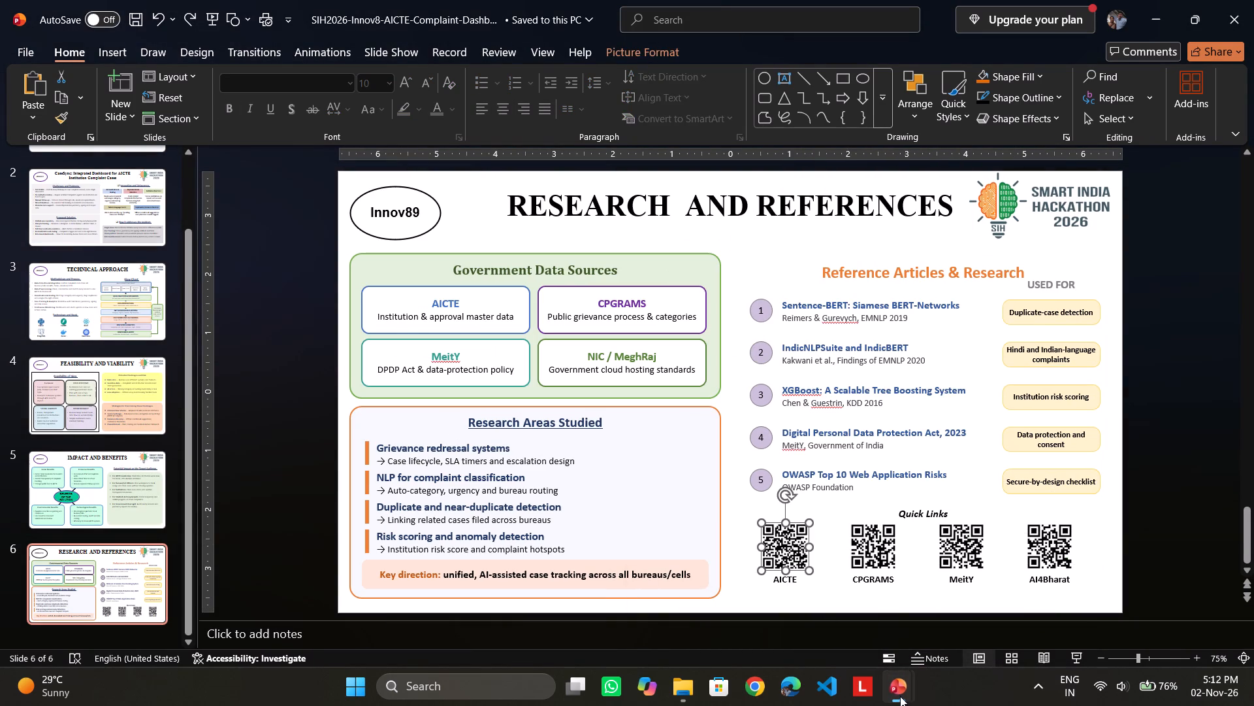
{"action": "left_click", "coordinate": [726, 603]}
{"action": "right_click", "coordinate": [757, 539]}
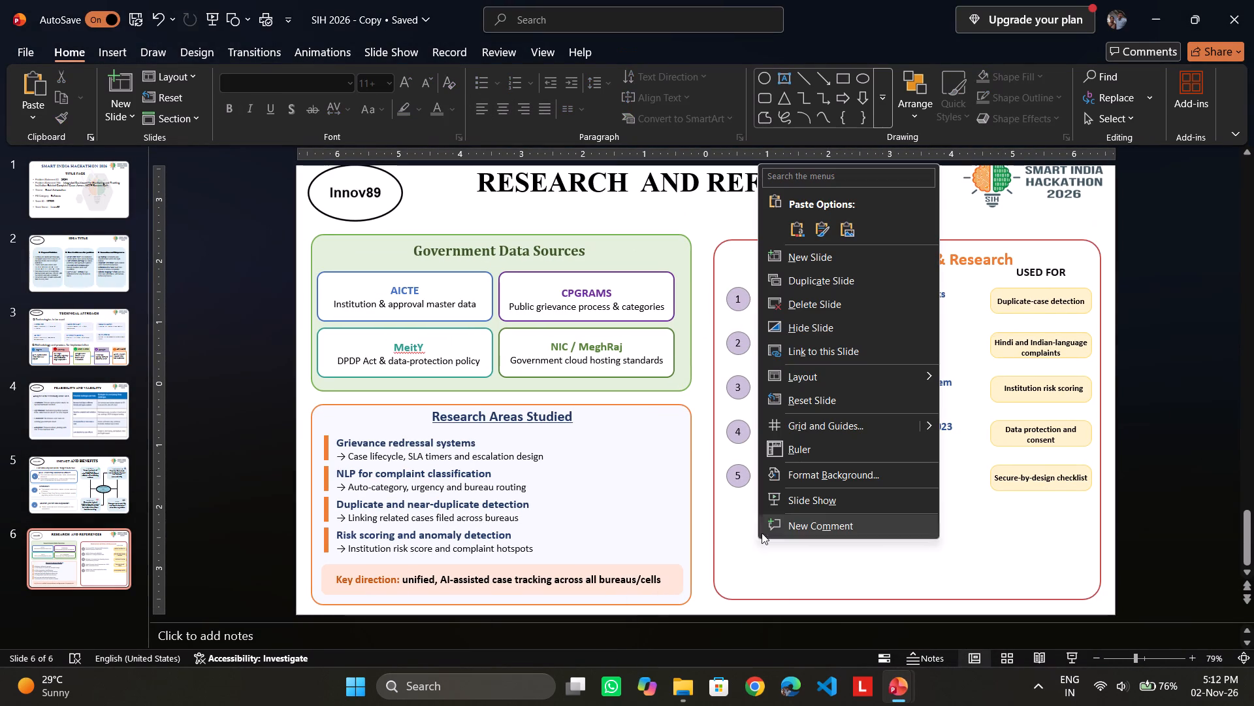
{"action": "left_click", "coordinate": [825, 232]}
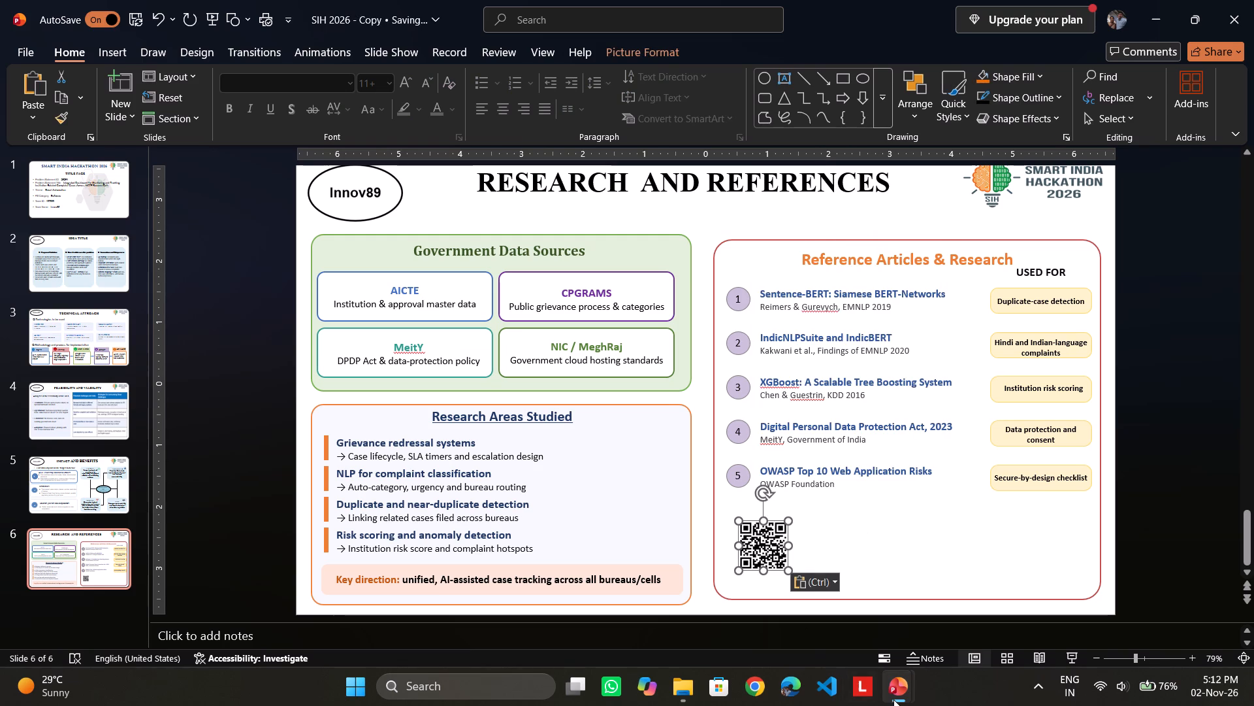
Copy the CPGRAMS QR code from Innov8 and paste it beside the AICTE code on SIH 2026 - Copy, keeping source formatting.
{"action": "left_click", "coordinate": [898, 701]}
{"action": "left_click", "coordinate": [1091, 624]}
{"action": "right_click", "coordinate": [874, 558]}
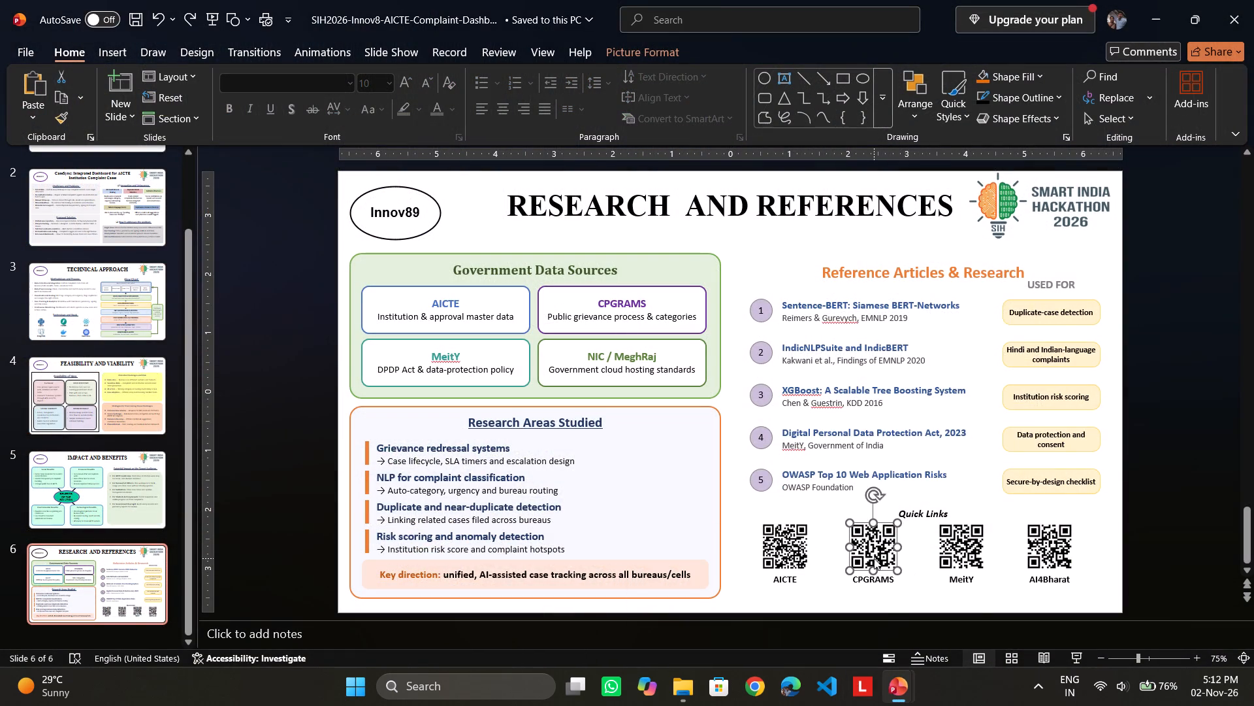
{"action": "left_click", "coordinate": [929, 218]}
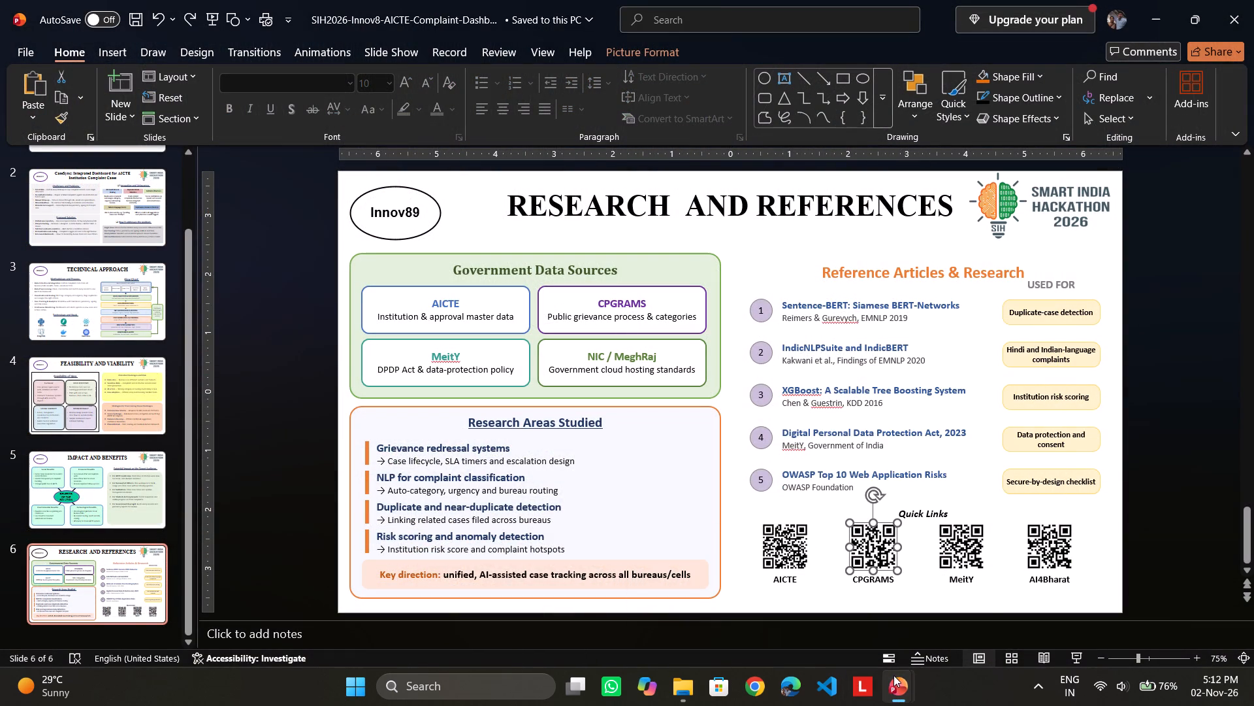
{"action": "left_click", "coordinate": [893, 677]}
{"action": "left_click", "coordinate": [741, 612]}
{"action": "right_click", "coordinate": [849, 550]}
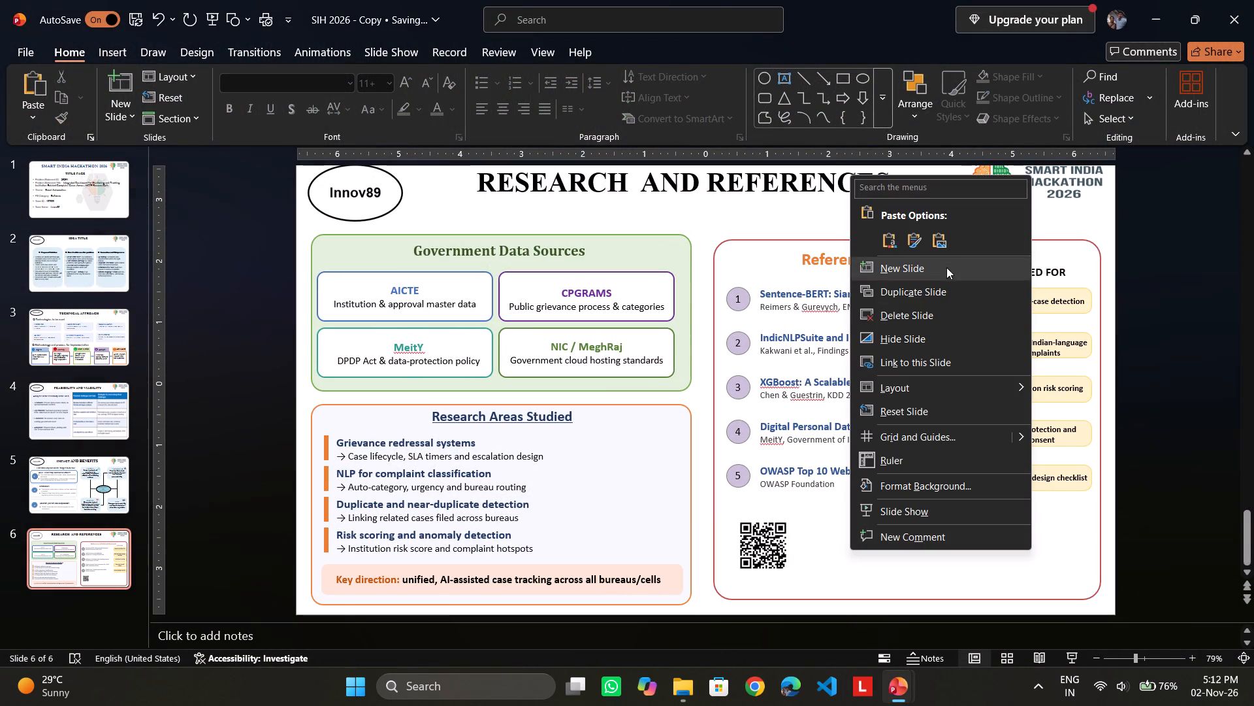
{"action": "left_click", "coordinate": [909, 242]}
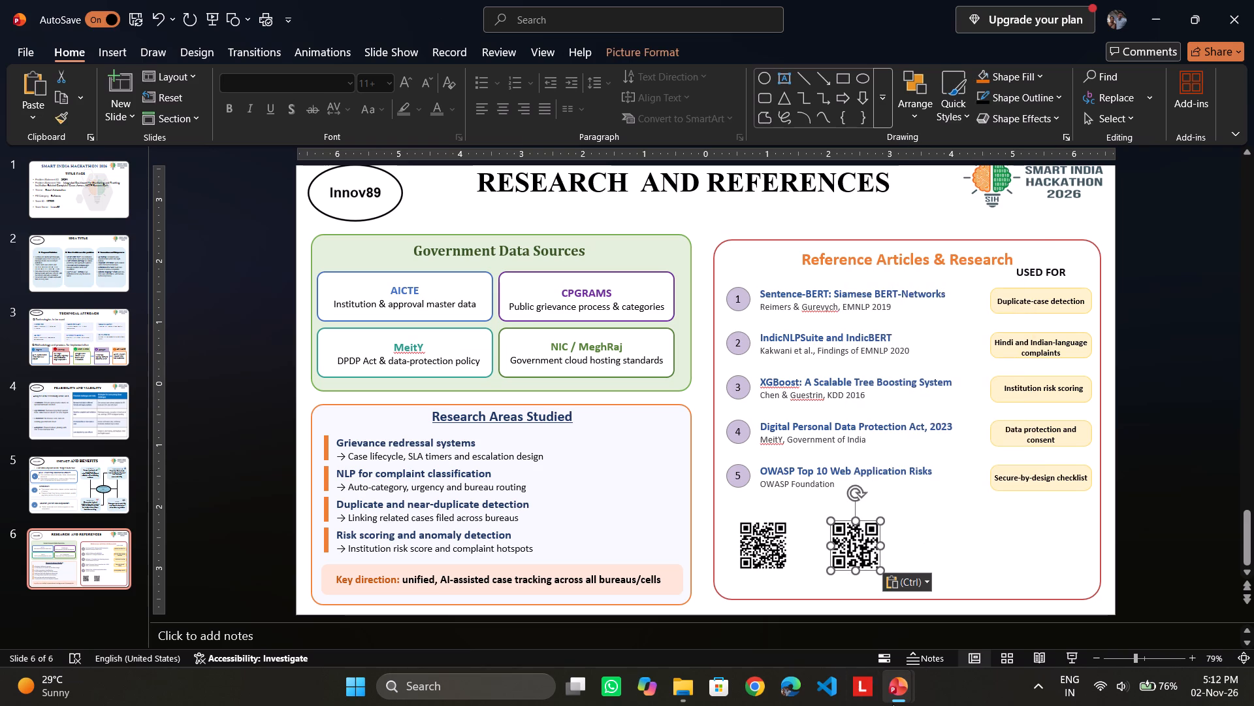
Copy the MeitY QR code from Innov8 and paste it as the third code in SIH 2026 - Copy's QR row, keeping source formatting.
{"action": "left_click", "coordinate": [895, 698]}
{"action": "left_click", "coordinate": [1078, 607]}
{"action": "right_click", "coordinate": [961, 556]}
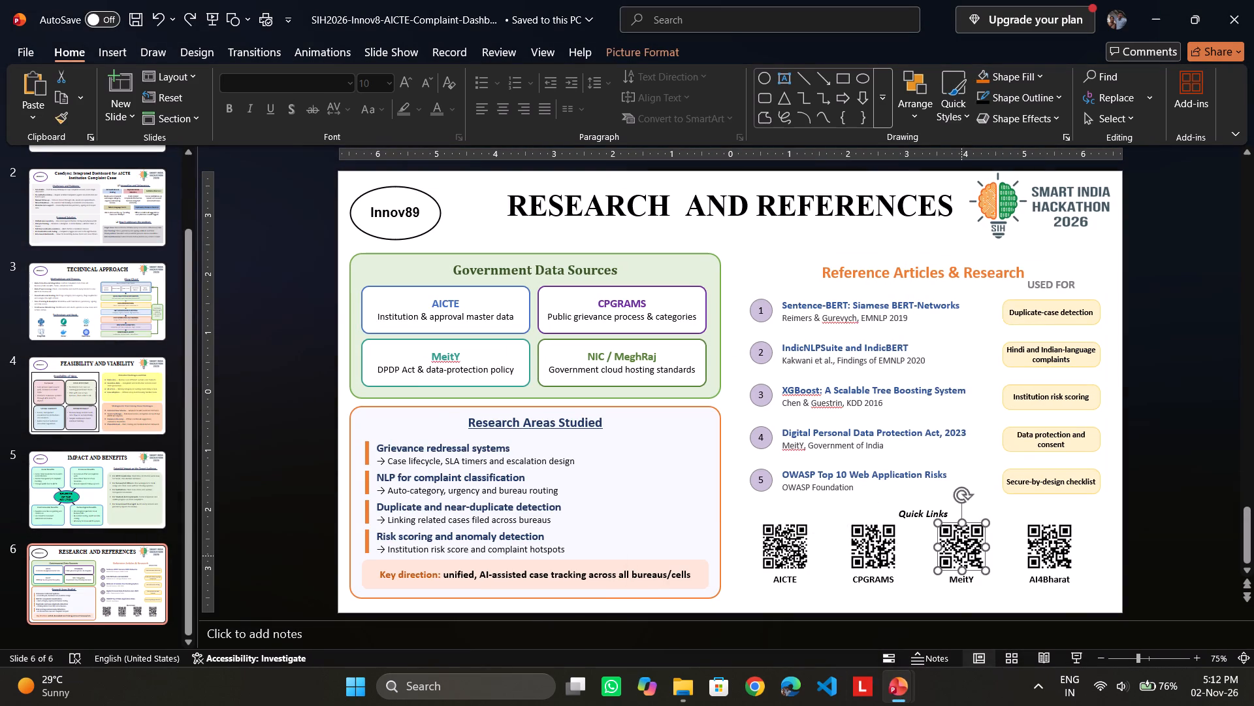
{"action": "left_click", "coordinate": [1014, 214]}
{"action": "left_click", "coordinate": [899, 680]}
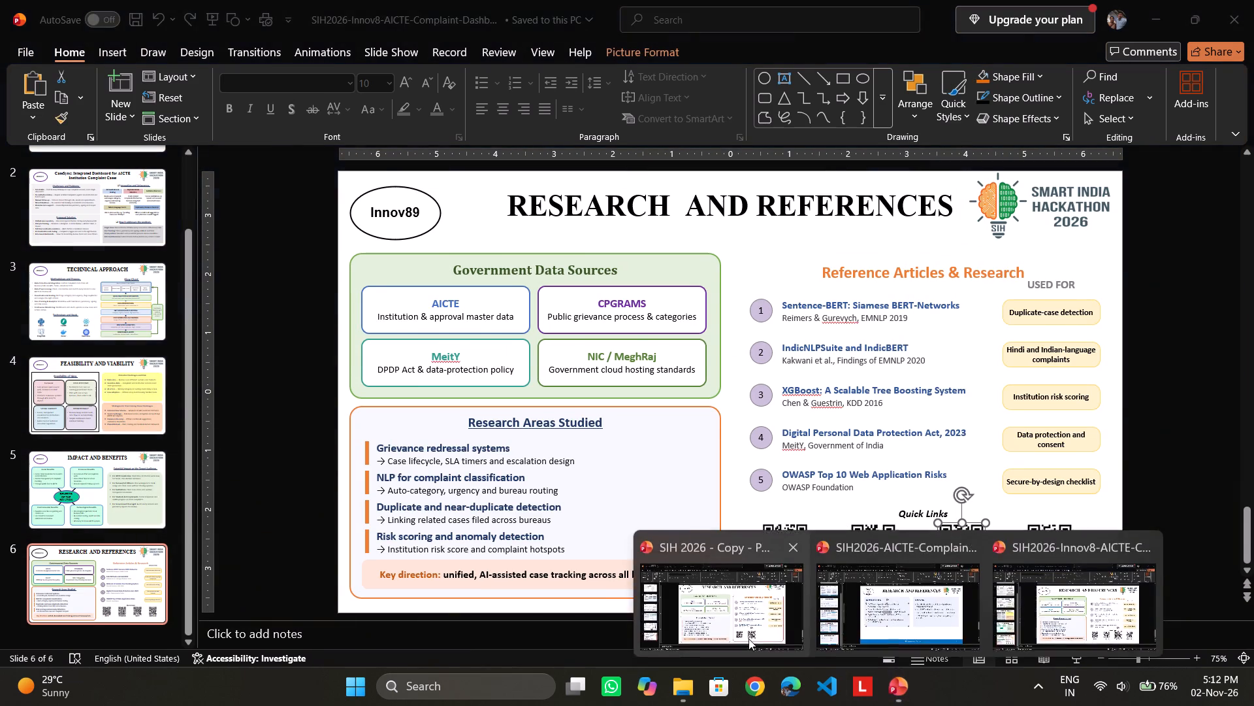
{"action": "left_click", "coordinate": [718, 630]}
{"action": "right_click", "coordinate": [925, 533]}
{"action": "left_click", "coordinate": [988, 218]}
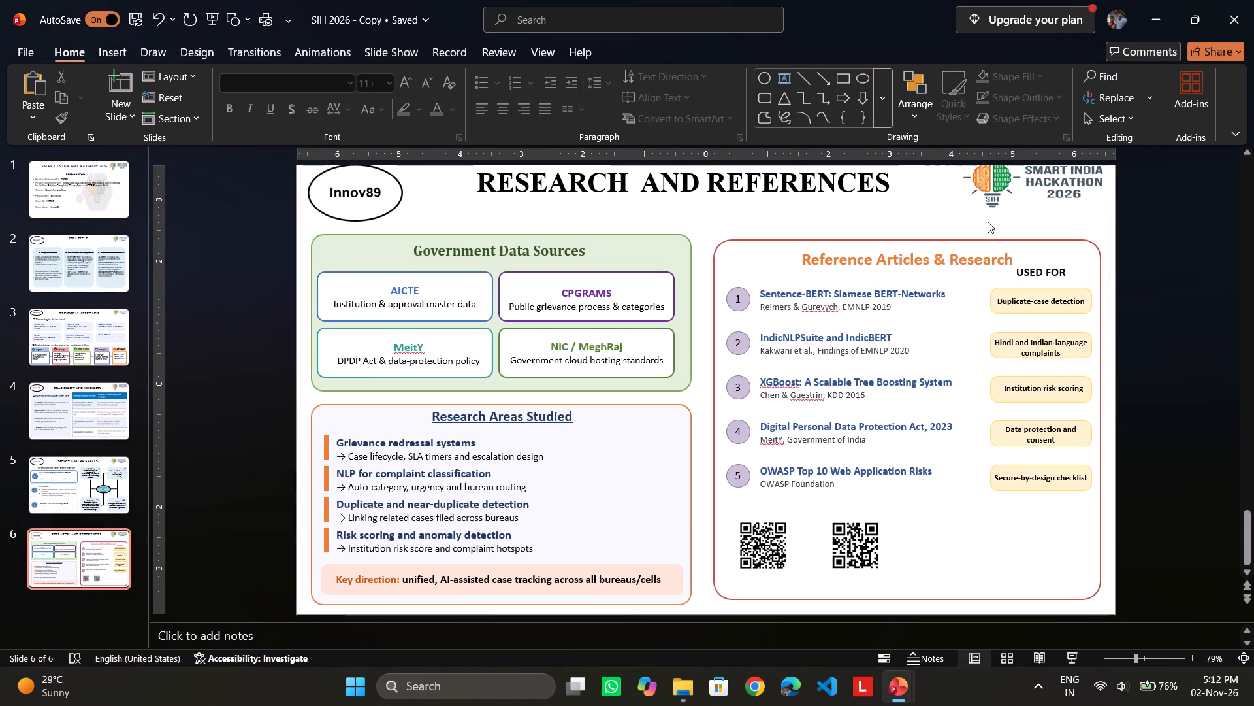
Copy the AI4Bharat QR code from Innov8 and paste it as the fourth code in SIH 2026 - Copy's QR row, keeping source formatting.
{"action": "left_click", "coordinate": [899, 699]}
{"action": "right_click", "coordinate": [1051, 595]}
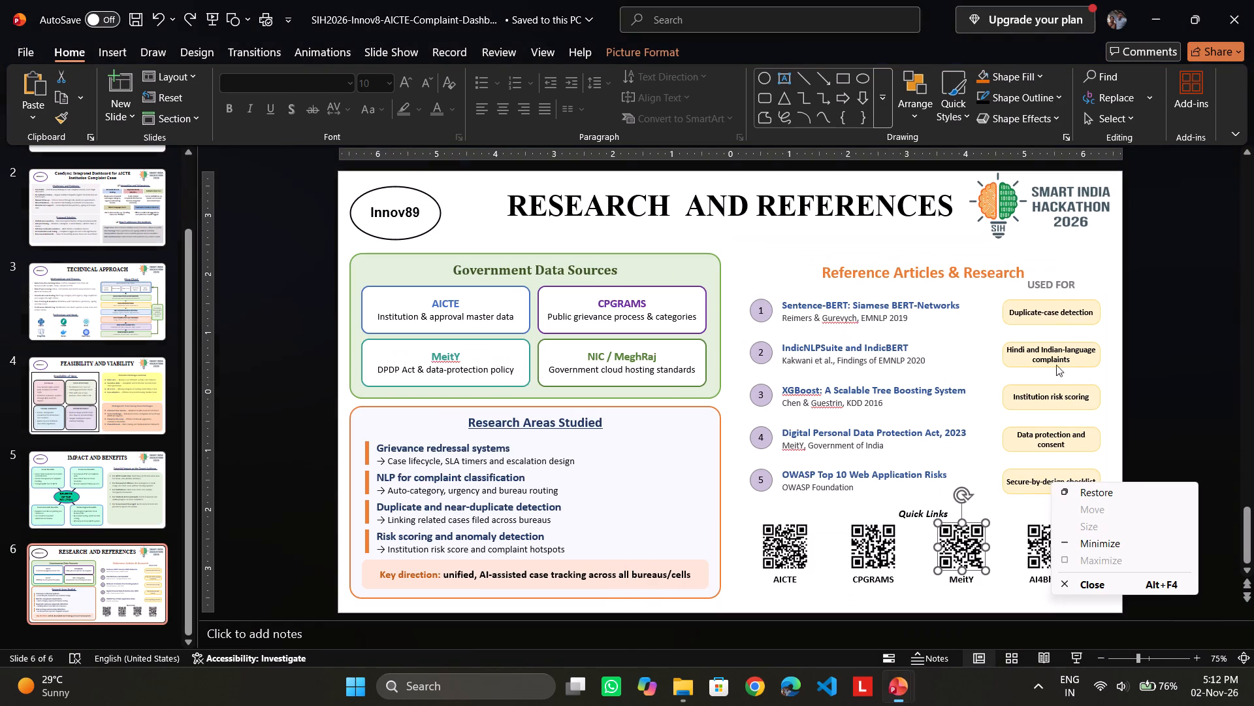
{"action": "left_click", "coordinate": [903, 696]}
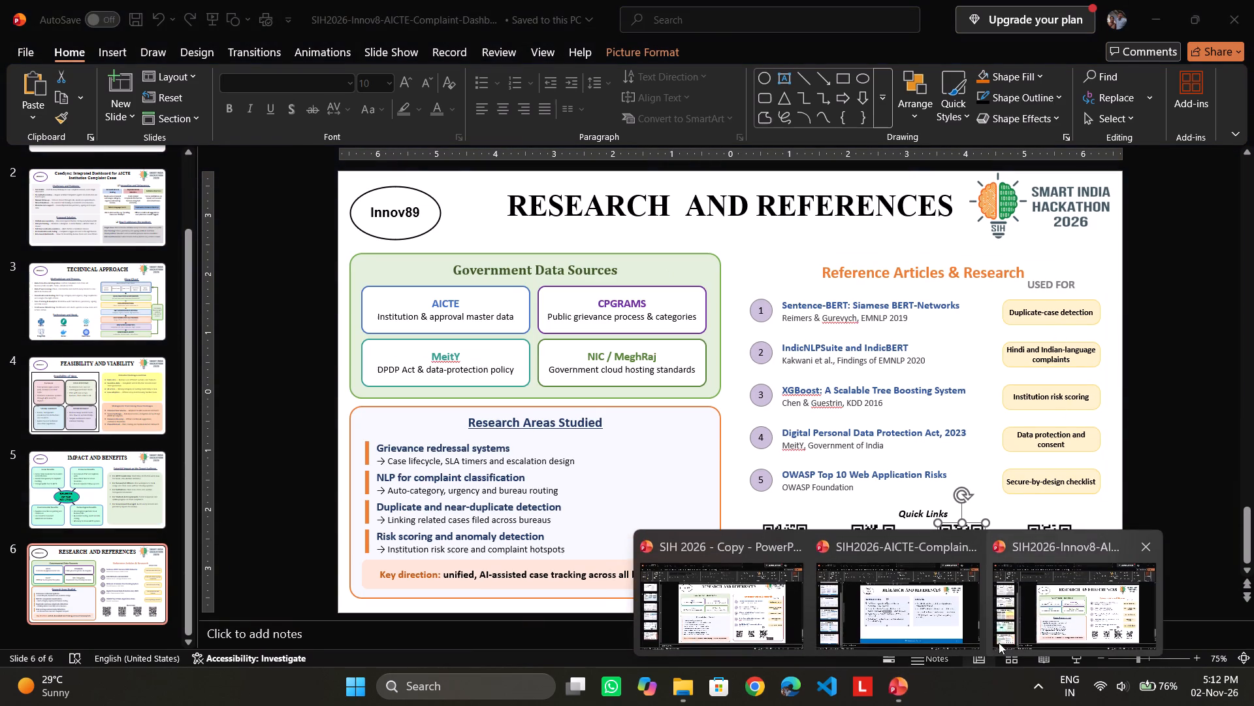
{"action": "left_click", "coordinate": [1069, 609]}
{"action": "right_click", "coordinate": [1053, 560]}
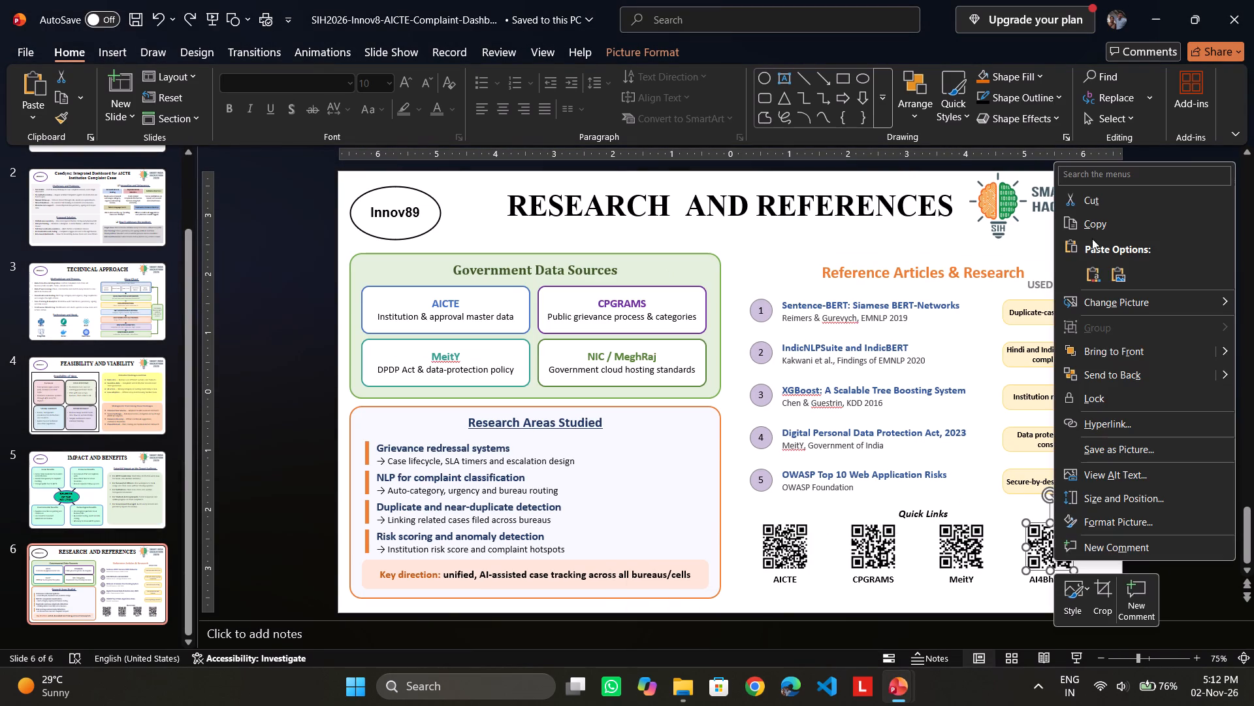
{"action": "left_click", "coordinate": [1085, 224]}
{"action": "left_click", "coordinate": [909, 696]}
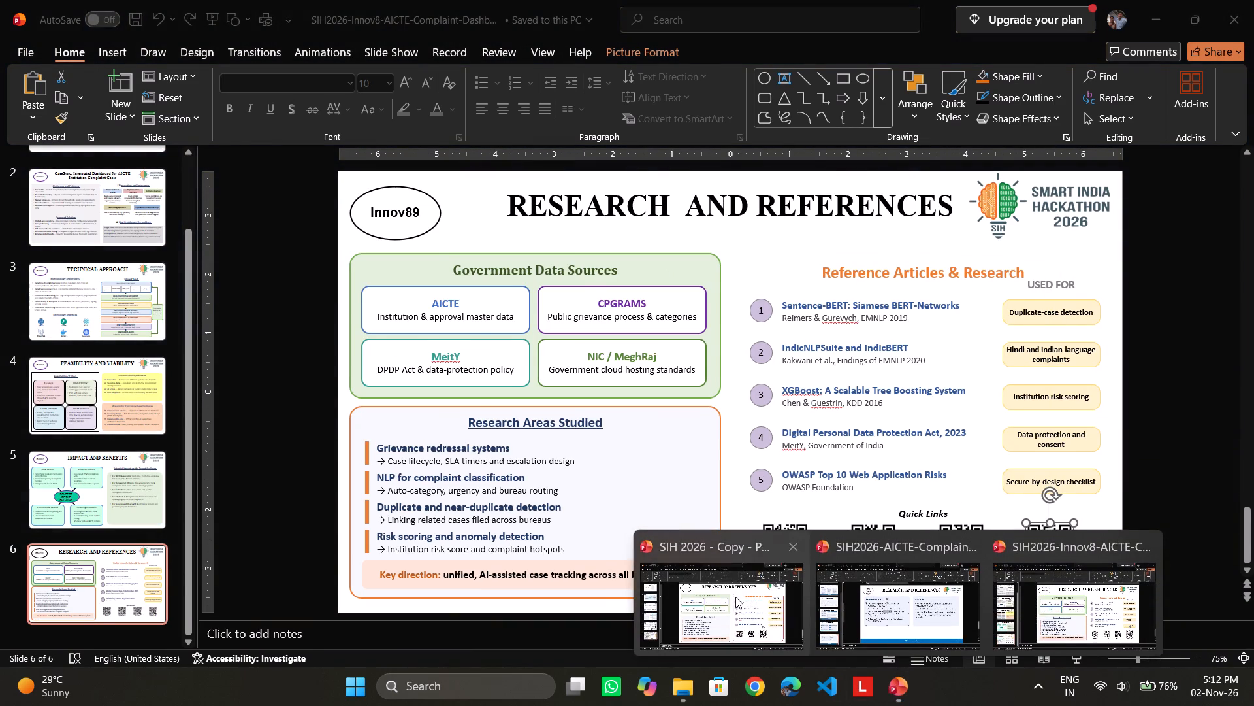
{"action": "left_click", "coordinate": [735, 596]}
{"action": "right_click", "coordinate": [1022, 544]}
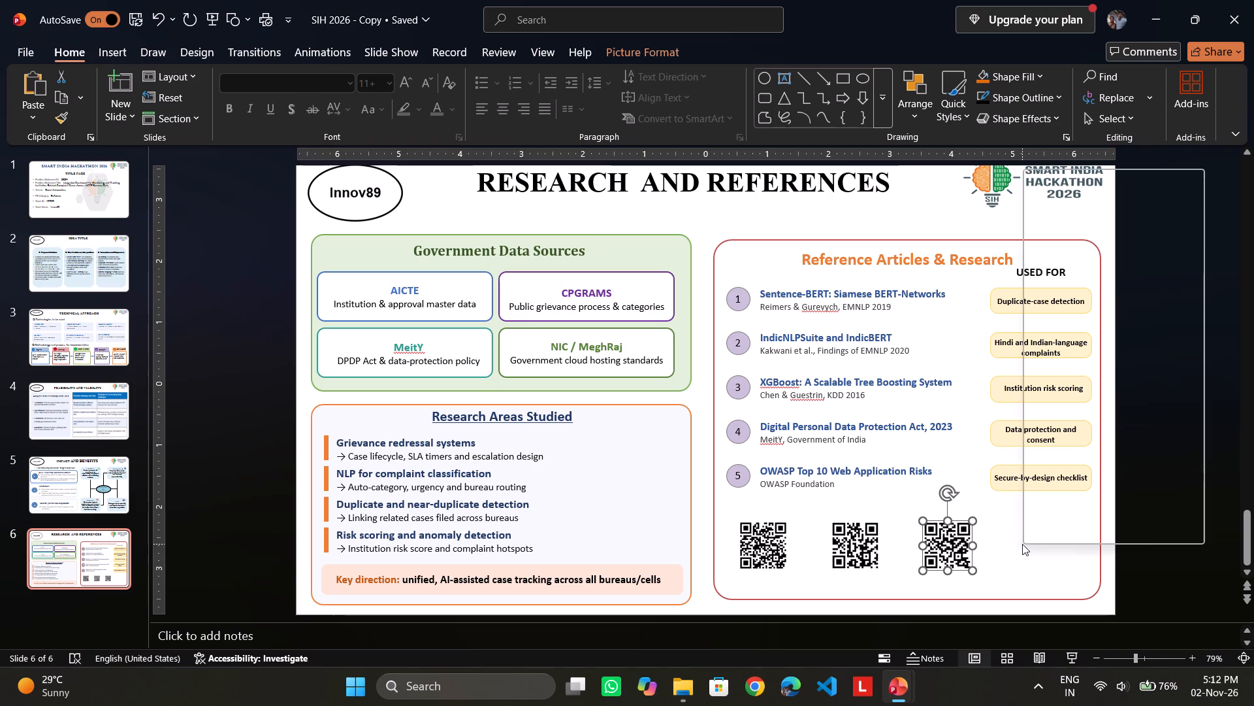
{"action": "left_click", "coordinate": [1086, 237]}
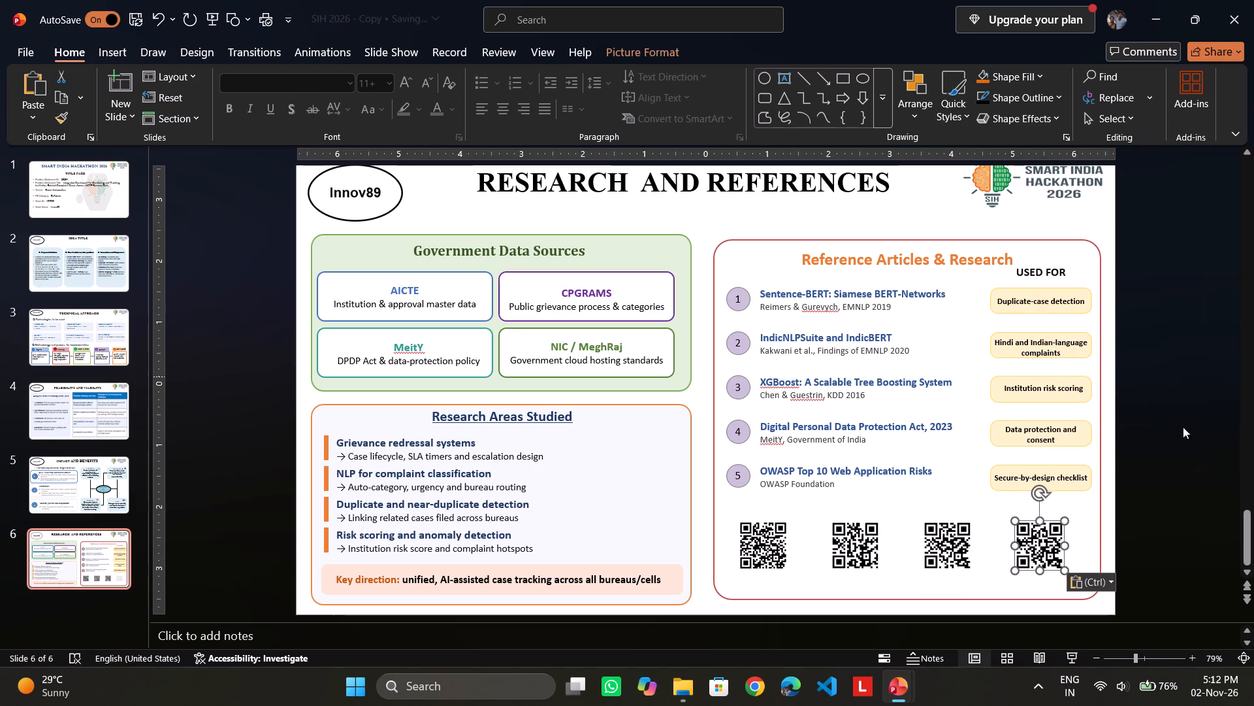
{"action": "left_click", "coordinate": [1183, 494]}
Copy the "Quick Links" heading from Innov8 and paste it above the QR code row on SIH 2026 - Copy, keeping source formatting.
{"action": "left_click", "coordinate": [890, 690]}
{"action": "left_click", "coordinate": [1100, 614]}
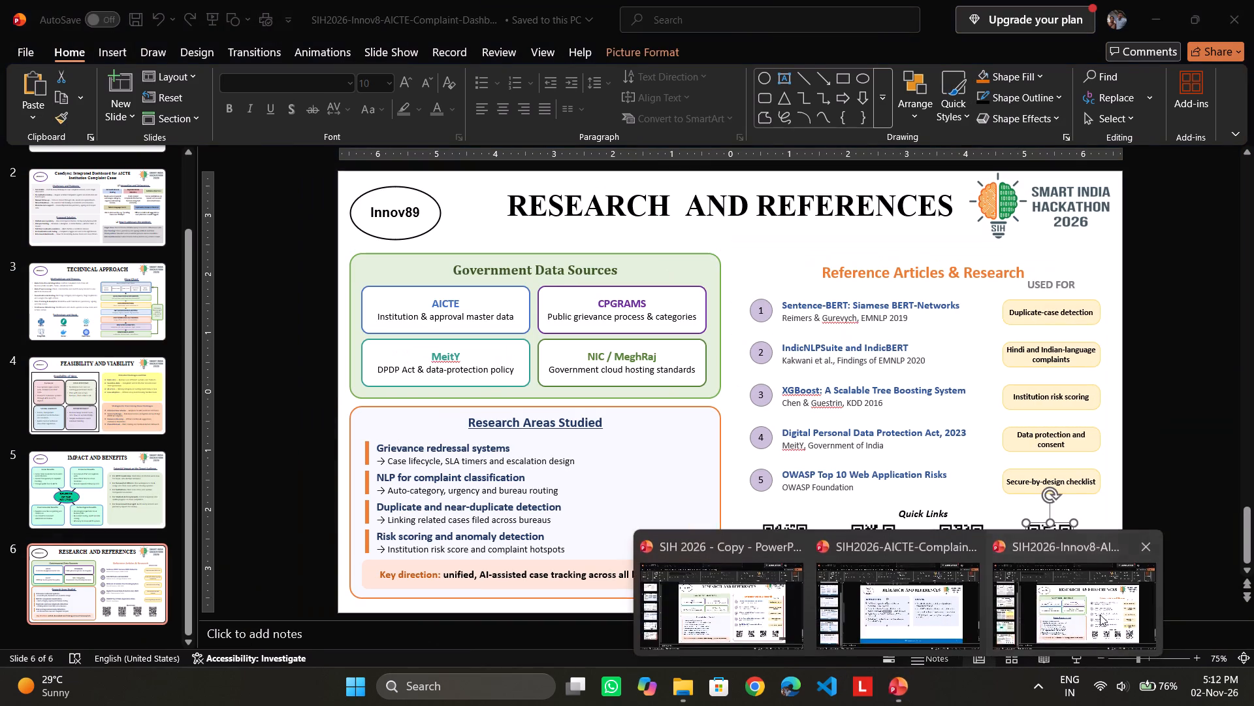
{"action": "left_click", "coordinate": [925, 514]}
{"action": "right_click", "coordinate": [945, 505]}
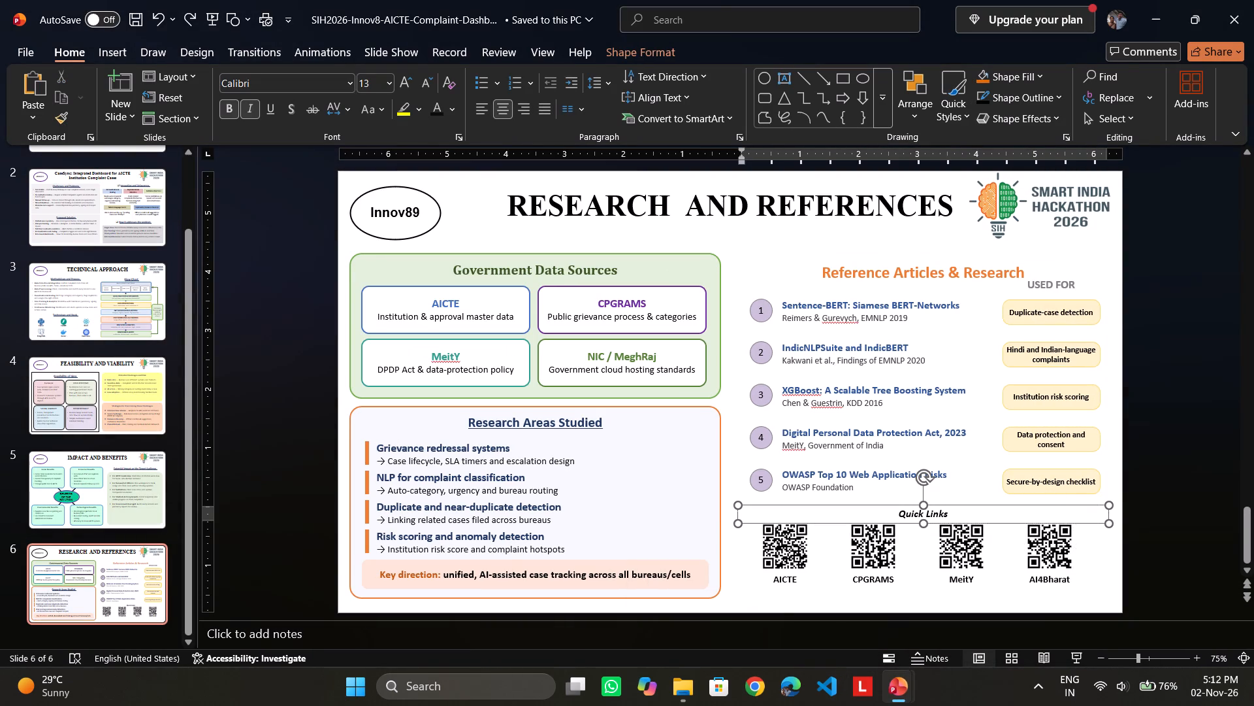
{"action": "left_click", "coordinate": [1009, 99]}
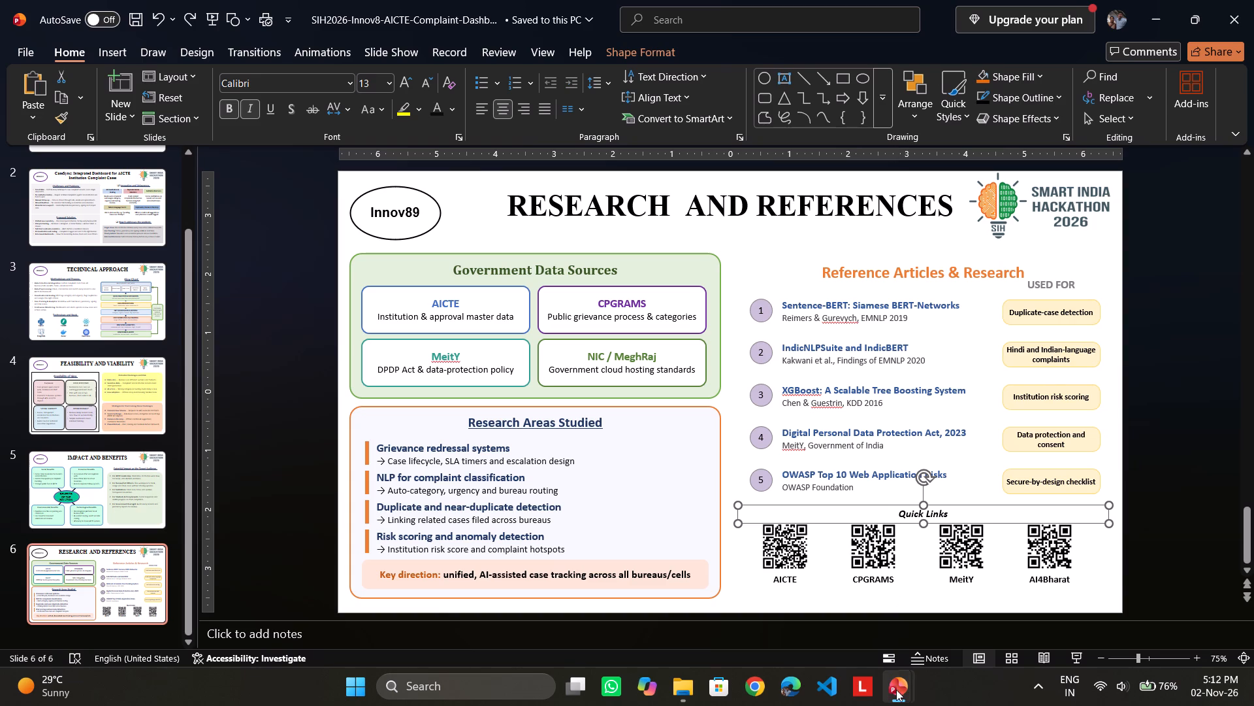
{"action": "left_click", "coordinate": [896, 690]}
{"action": "left_click", "coordinate": [746, 637]}
{"action": "right_click", "coordinate": [873, 501]}
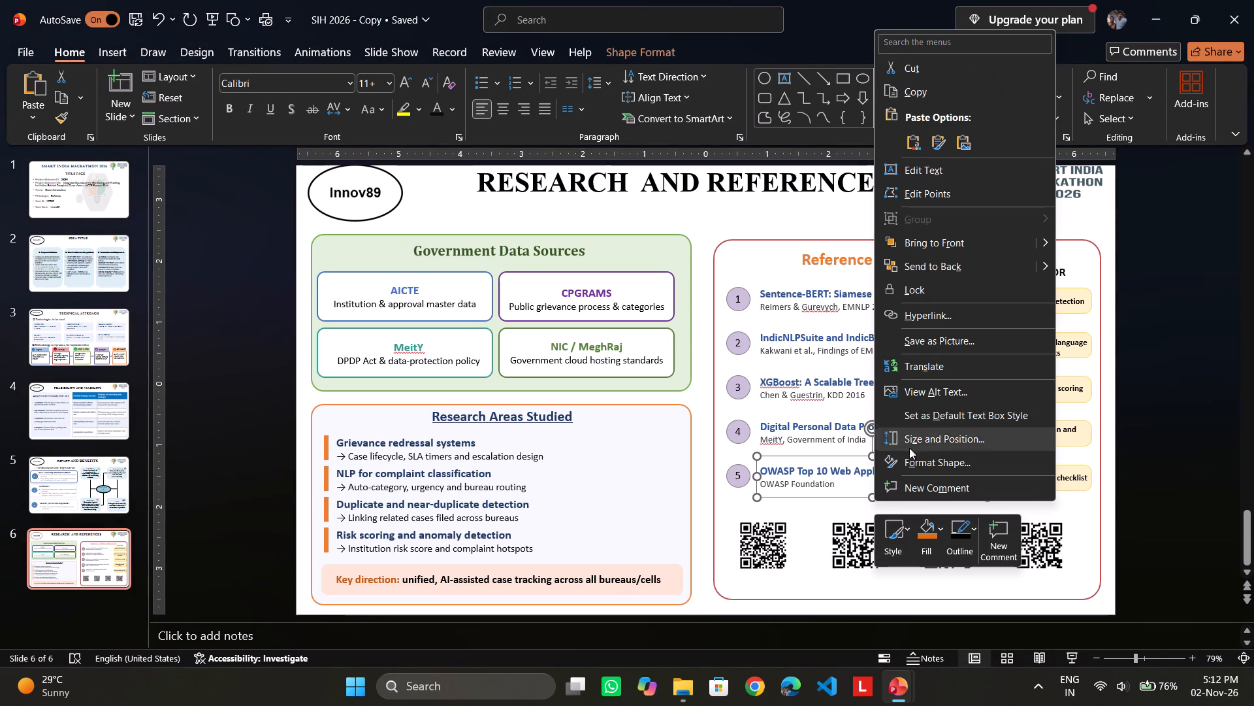
{"action": "left_click", "coordinate": [945, 147]}
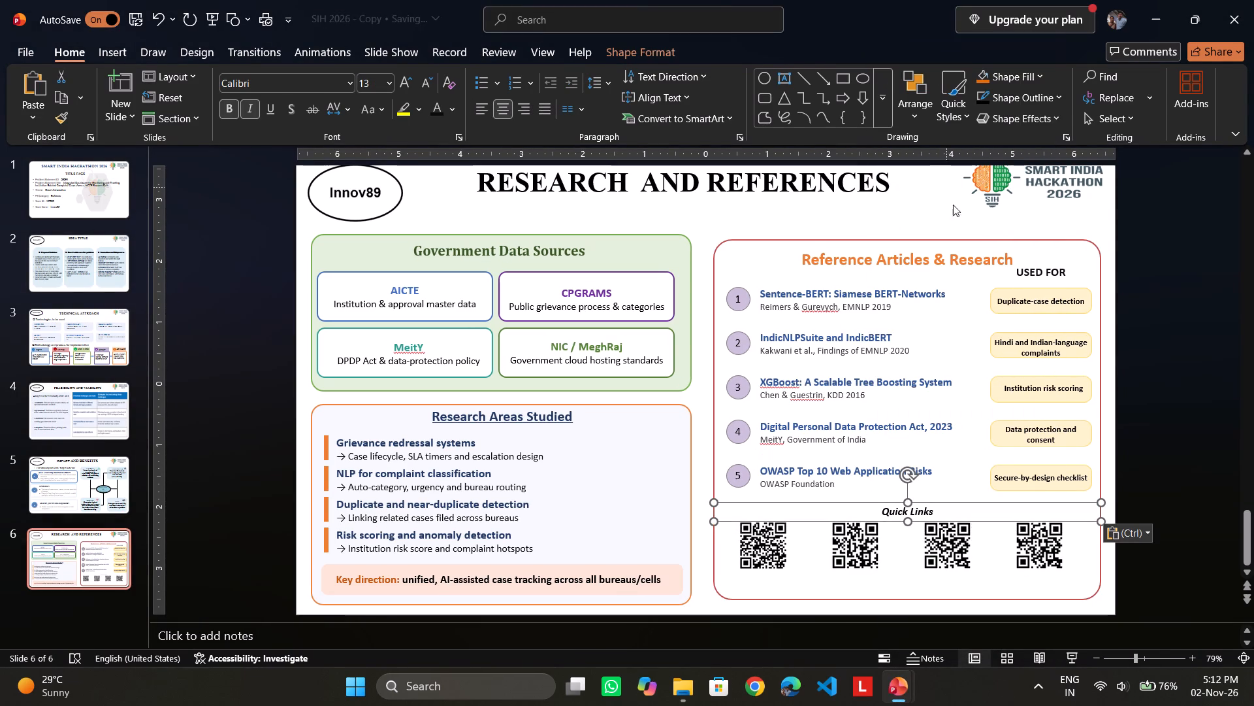
{"action": "left_click", "coordinate": [1187, 501]}
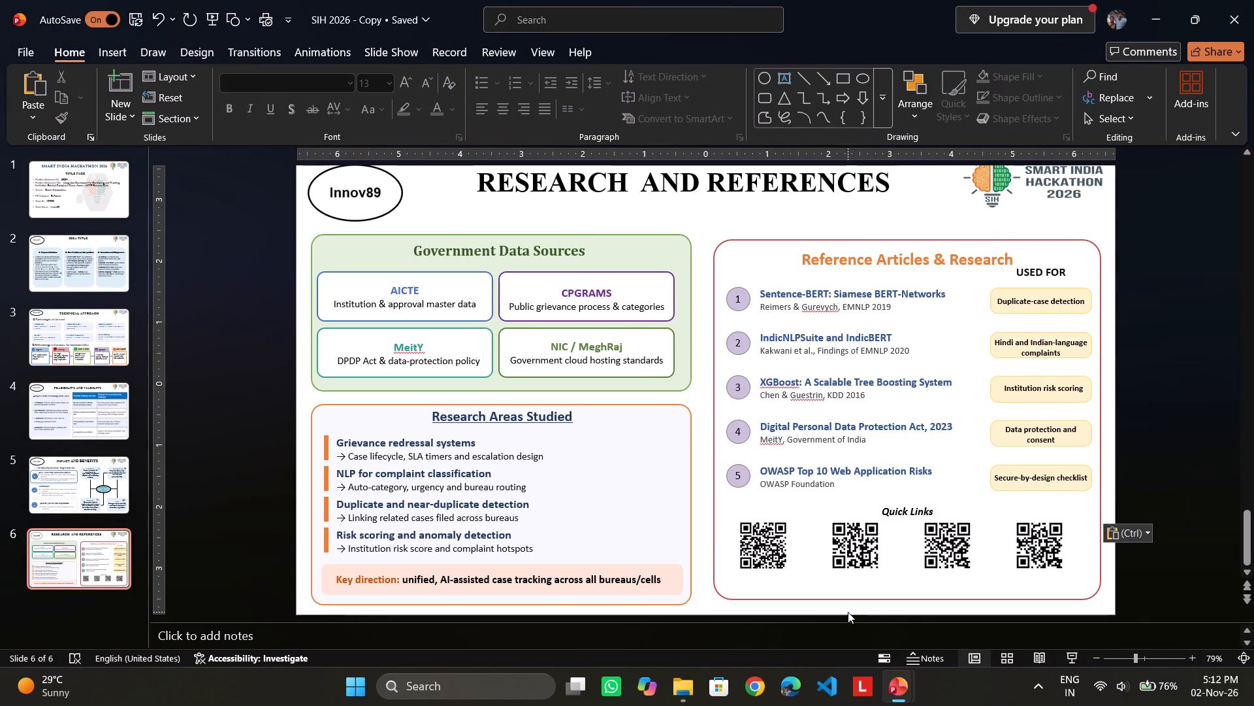
Copy the AICTE label from Innov8 and paste it beneath the first QR code on SIH 2026 - Copy, keeping source formatting.
{"action": "left_click", "coordinate": [890, 692]}
{"action": "left_click", "coordinate": [1053, 596]}
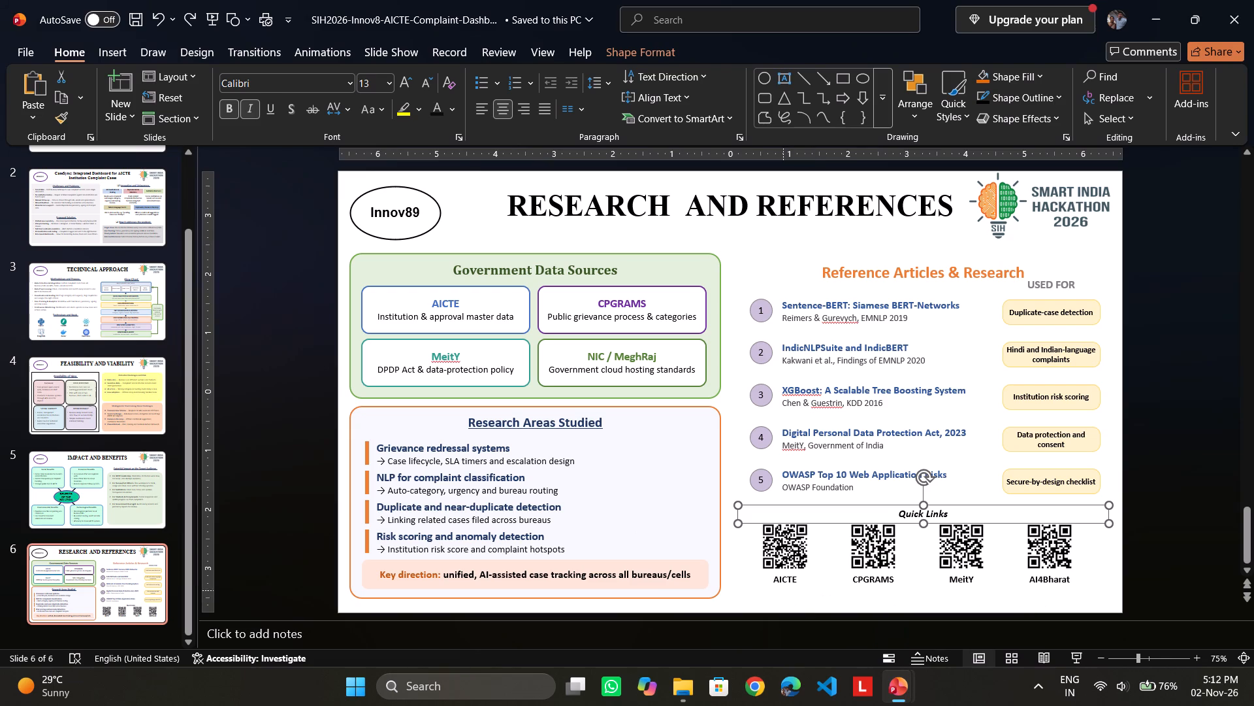
{"action": "right_click", "coordinate": [784, 582]}
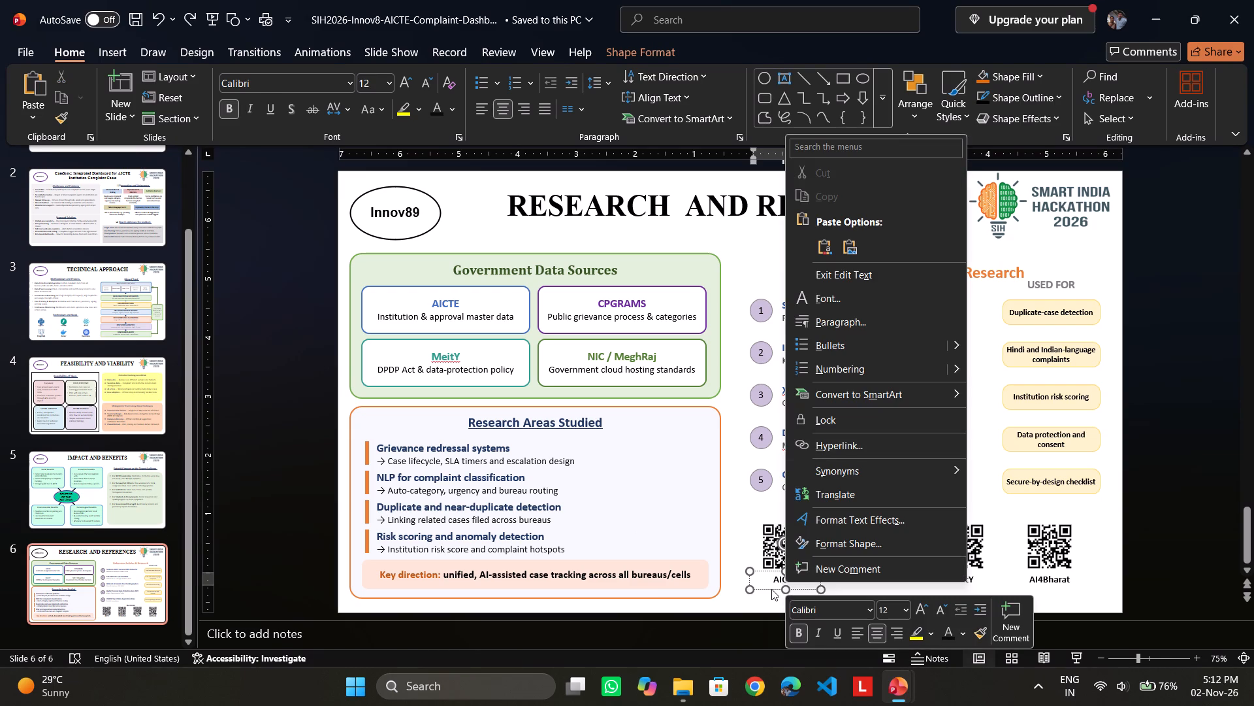
{"action": "left_click", "coordinate": [736, 555]}
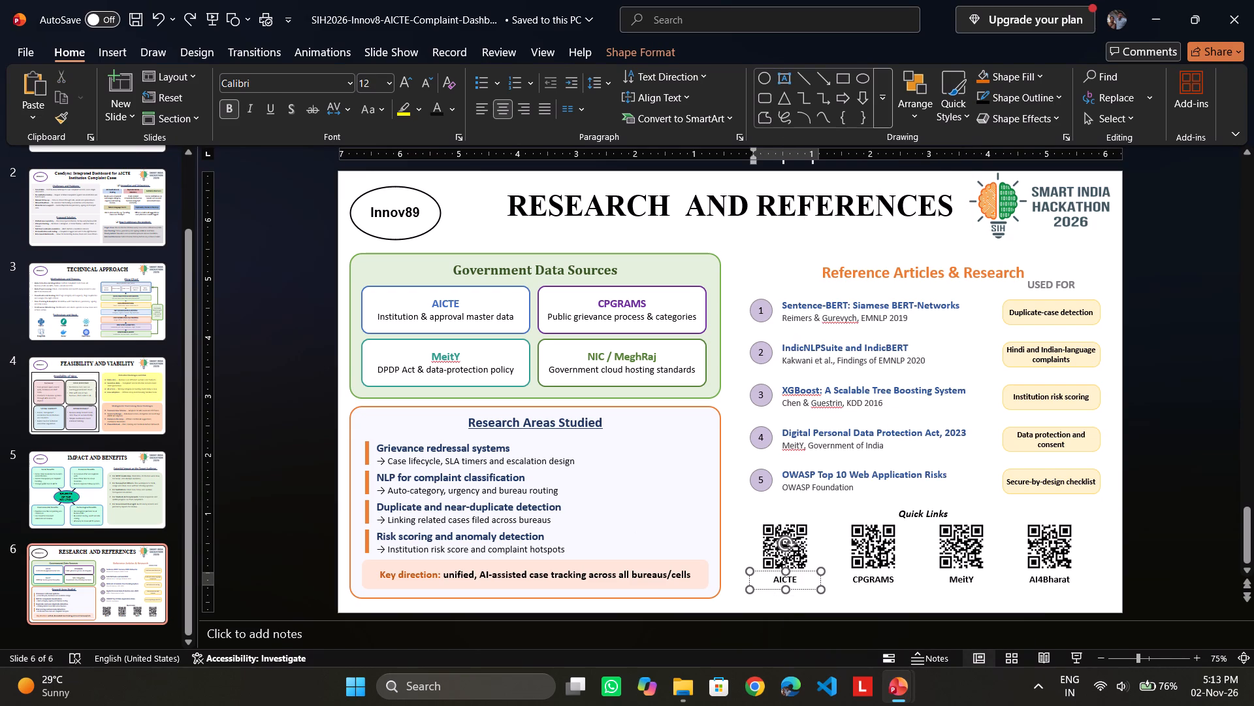
{"action": "right_click", "coordinate": [758, 571]}
{"action": "left_click", "coordinate": [827, 156]}
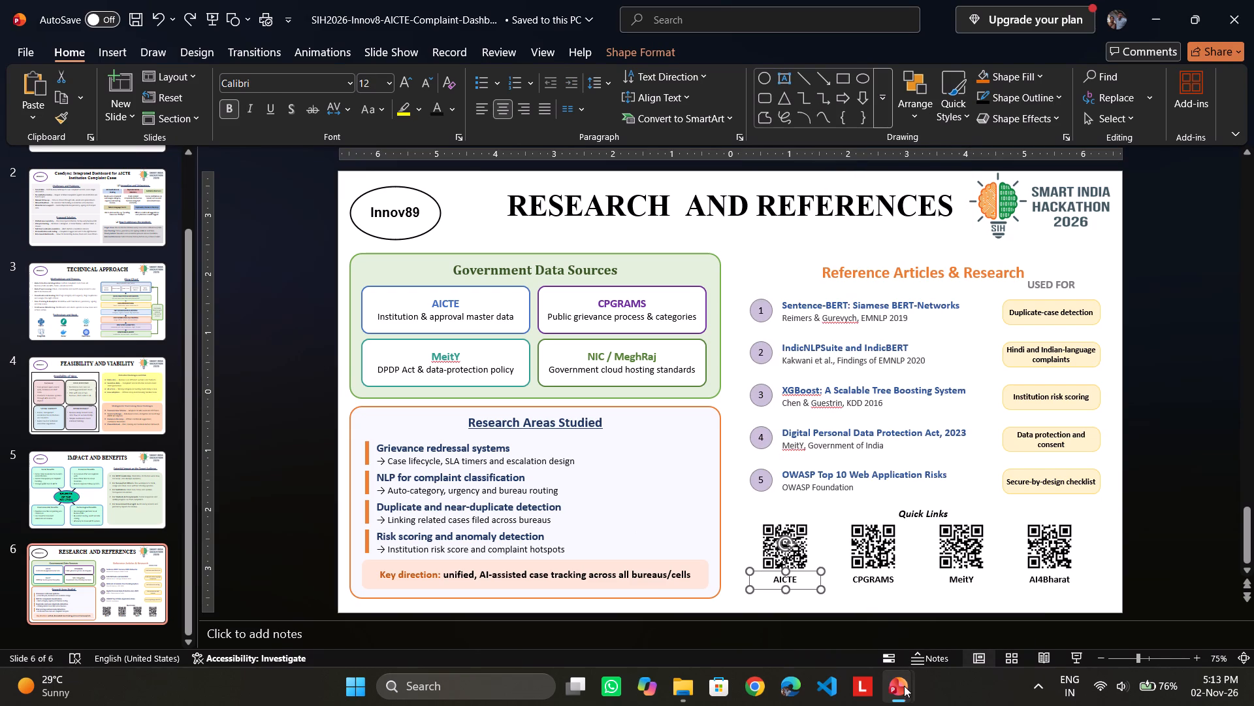
{"action": "left_click", "coordinate": [898, 693]}
{"action": "left_click", "coordinate": [765, 603]}
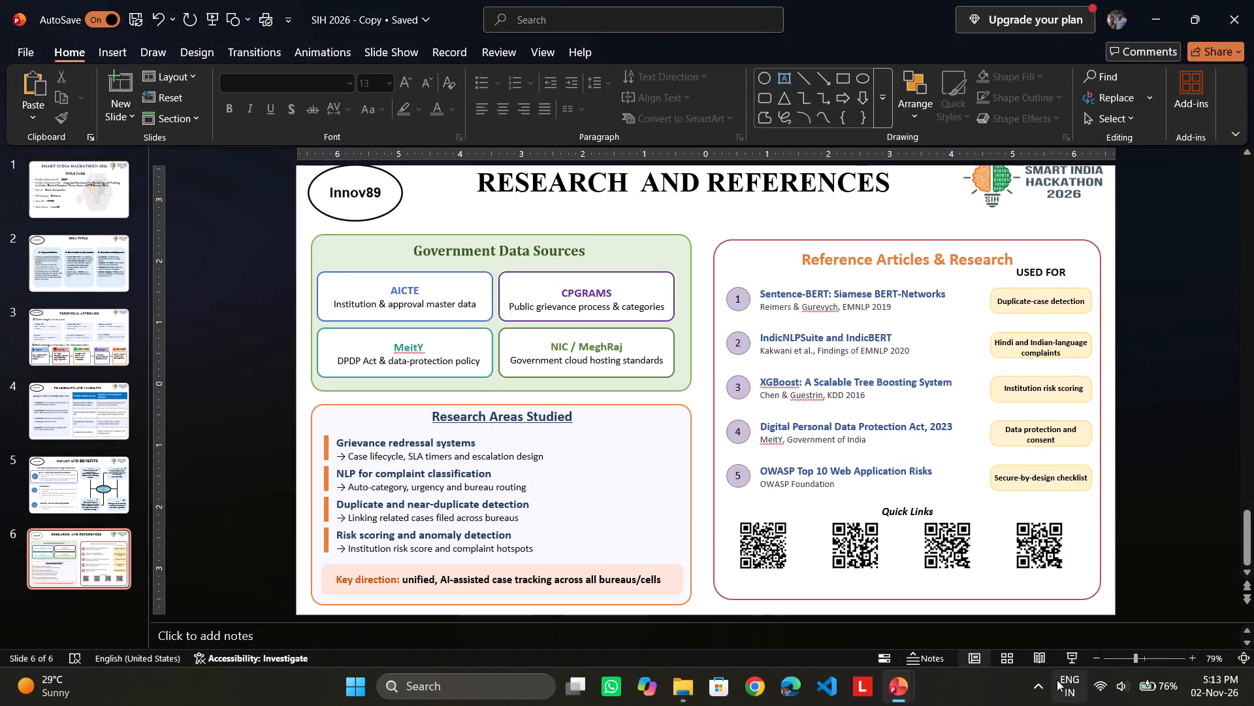
{"action": "right_click", "coordinate": [752, 572]}
{"action": "left_click", "coordinate": [812, 287]}
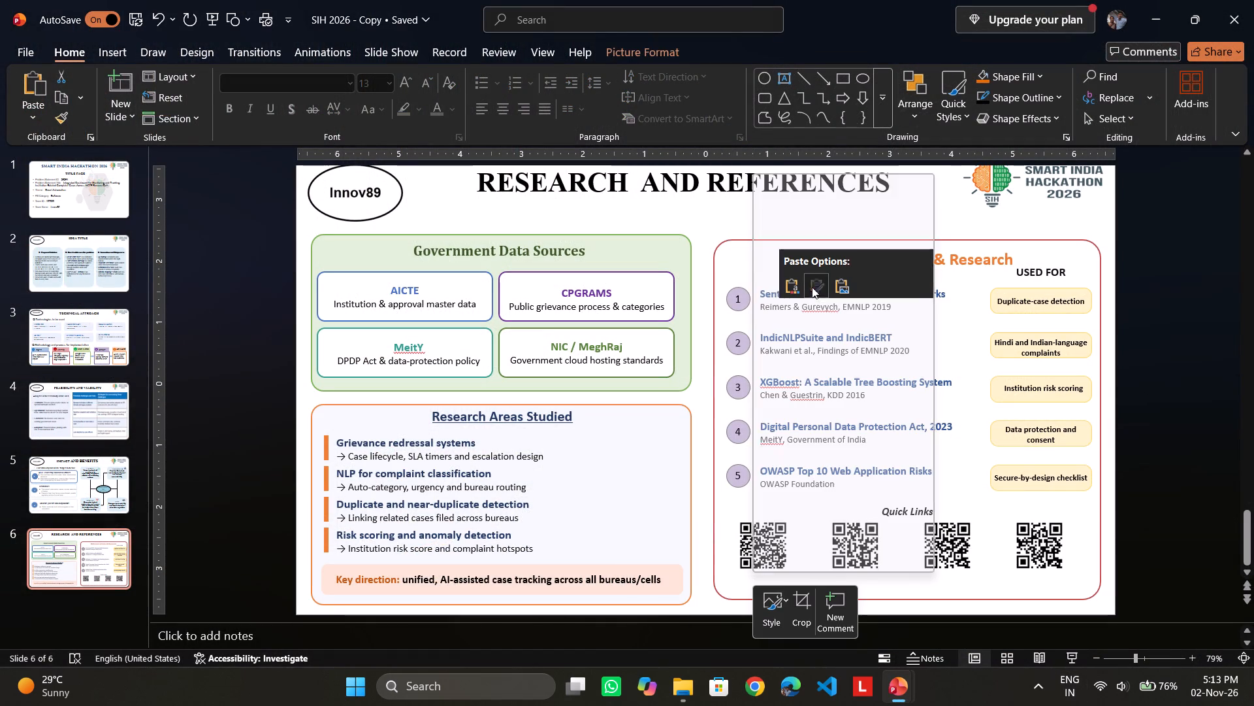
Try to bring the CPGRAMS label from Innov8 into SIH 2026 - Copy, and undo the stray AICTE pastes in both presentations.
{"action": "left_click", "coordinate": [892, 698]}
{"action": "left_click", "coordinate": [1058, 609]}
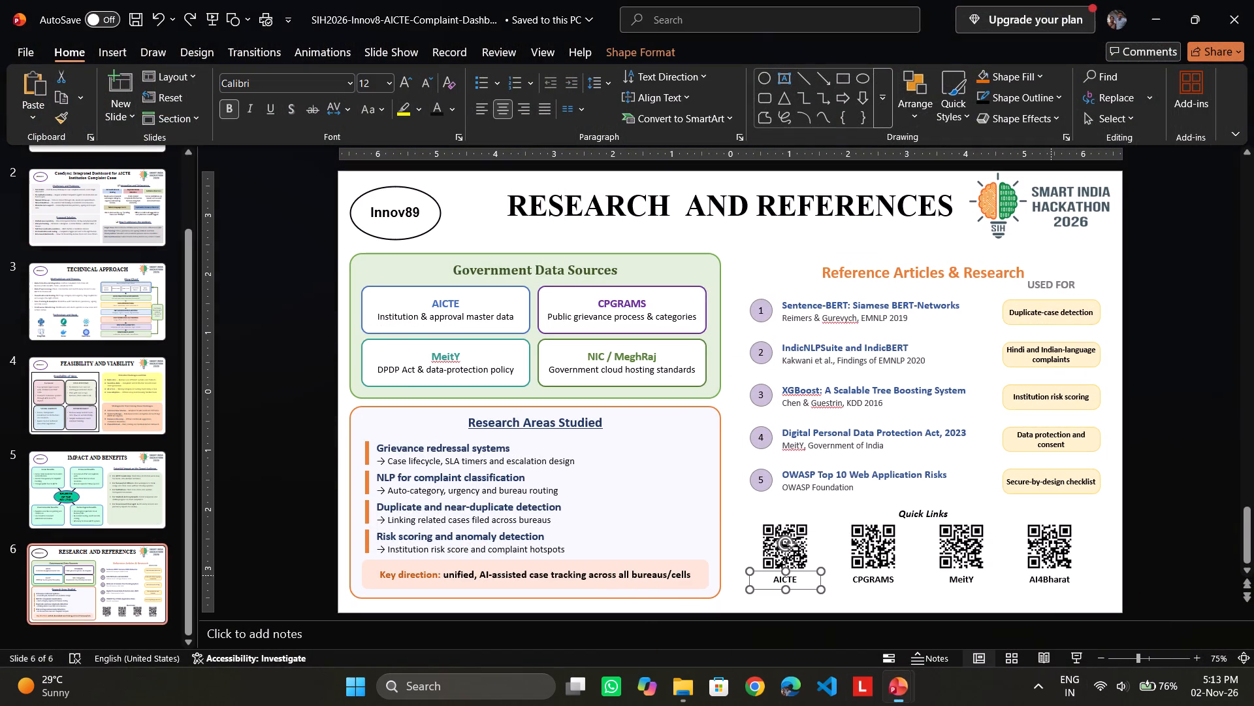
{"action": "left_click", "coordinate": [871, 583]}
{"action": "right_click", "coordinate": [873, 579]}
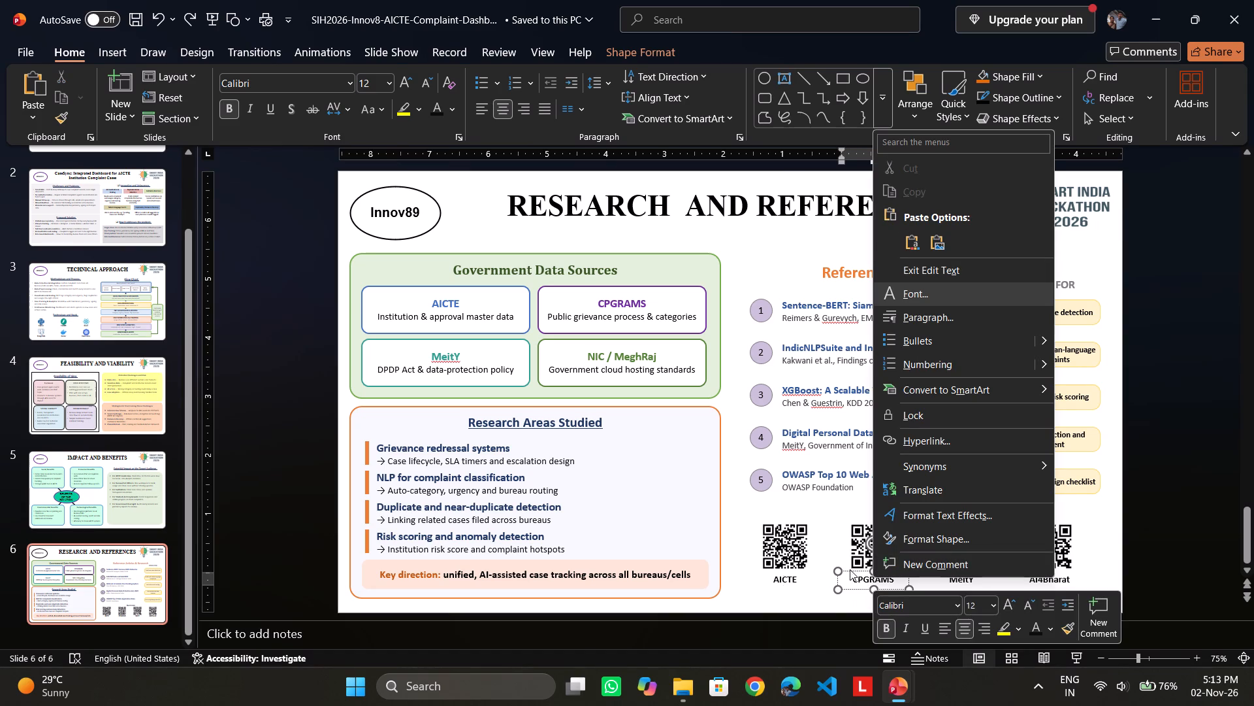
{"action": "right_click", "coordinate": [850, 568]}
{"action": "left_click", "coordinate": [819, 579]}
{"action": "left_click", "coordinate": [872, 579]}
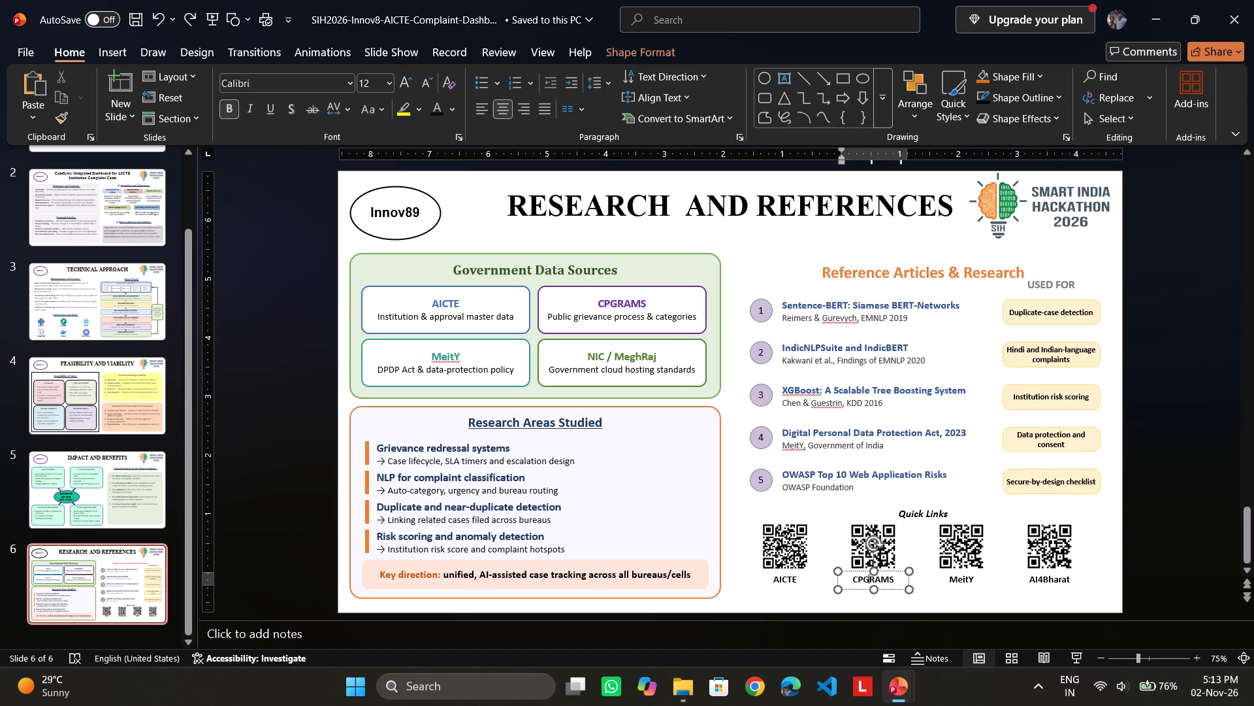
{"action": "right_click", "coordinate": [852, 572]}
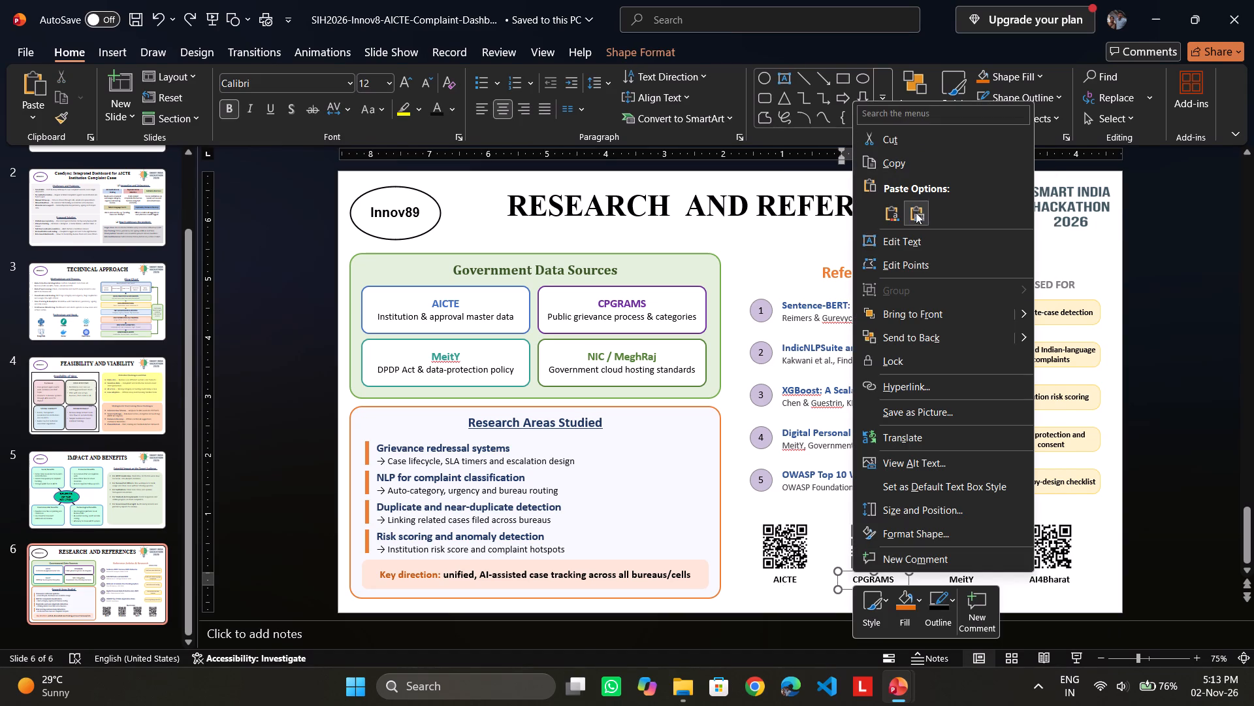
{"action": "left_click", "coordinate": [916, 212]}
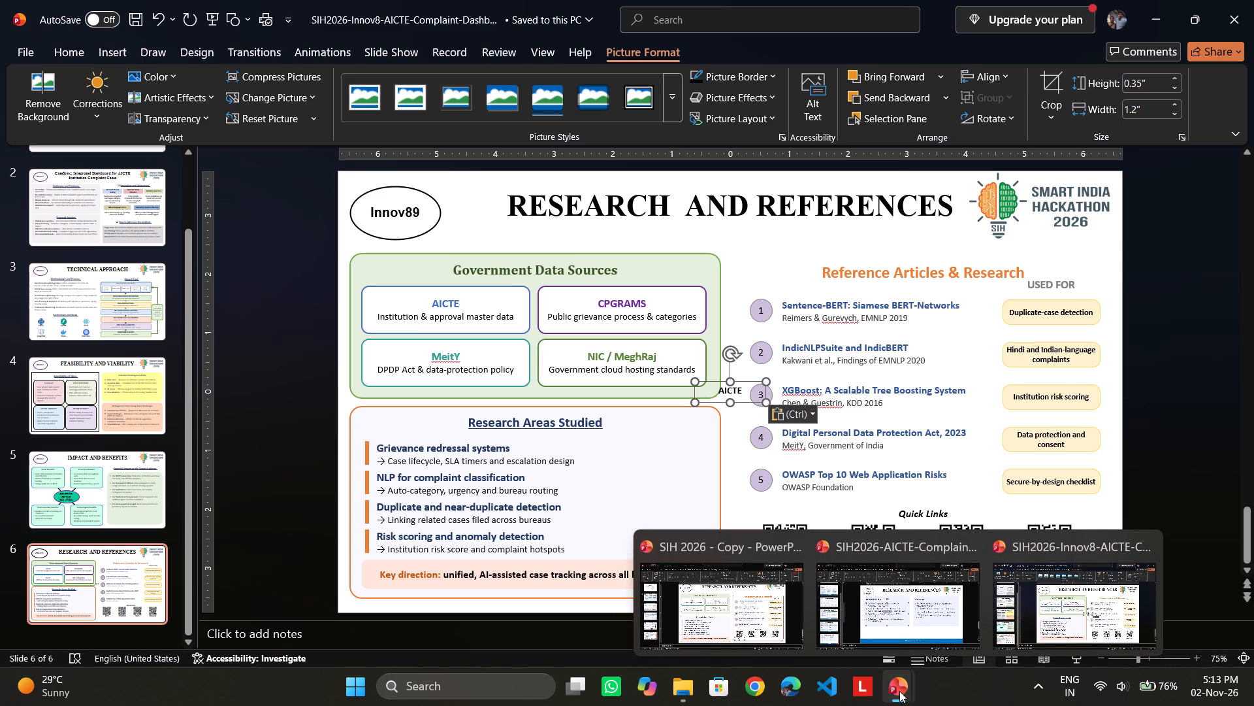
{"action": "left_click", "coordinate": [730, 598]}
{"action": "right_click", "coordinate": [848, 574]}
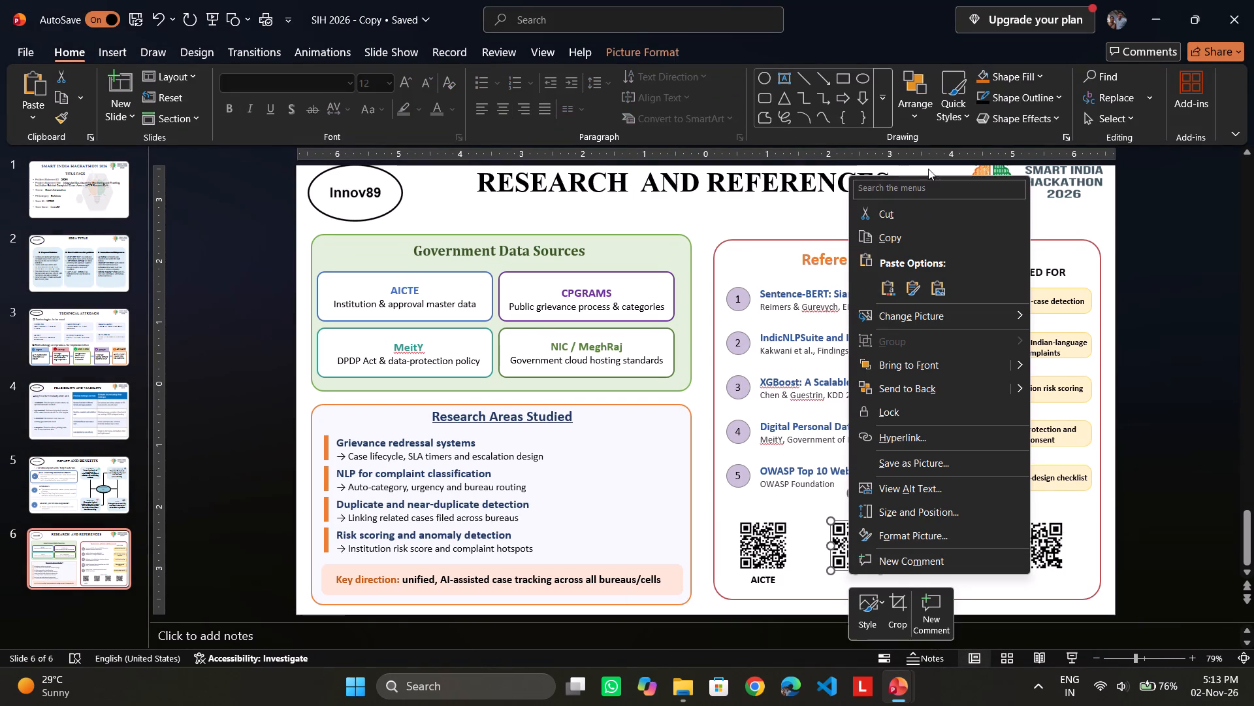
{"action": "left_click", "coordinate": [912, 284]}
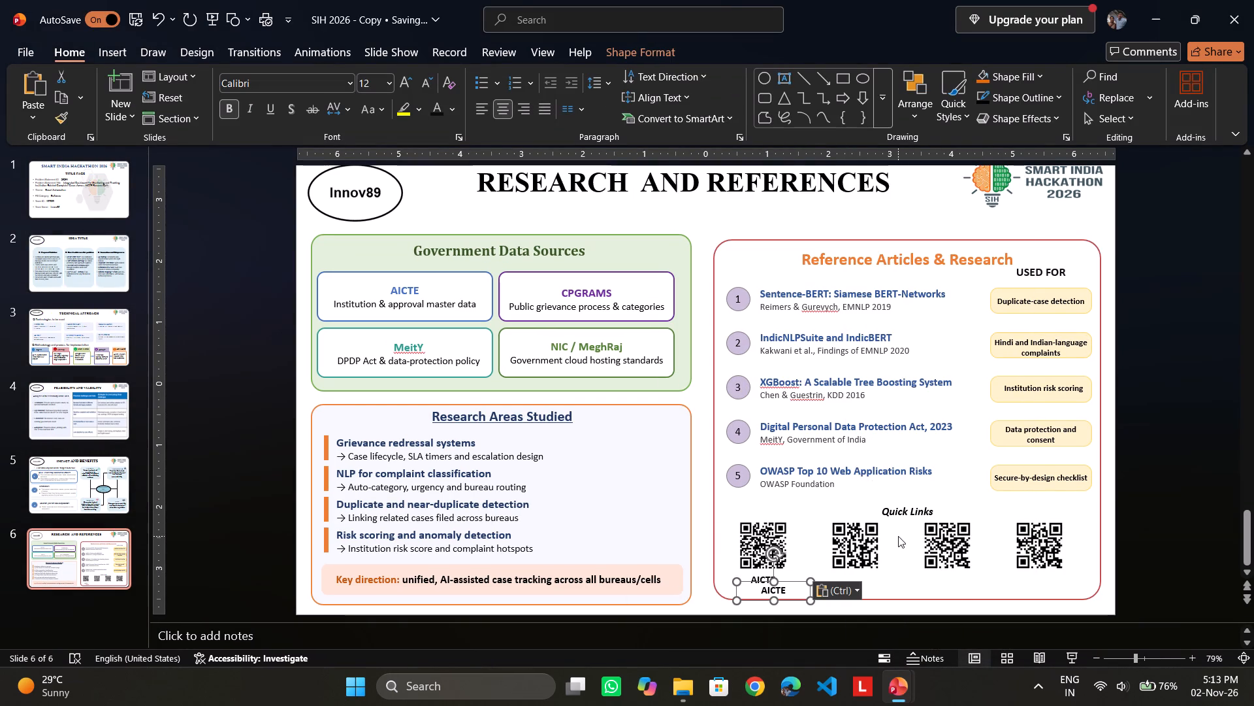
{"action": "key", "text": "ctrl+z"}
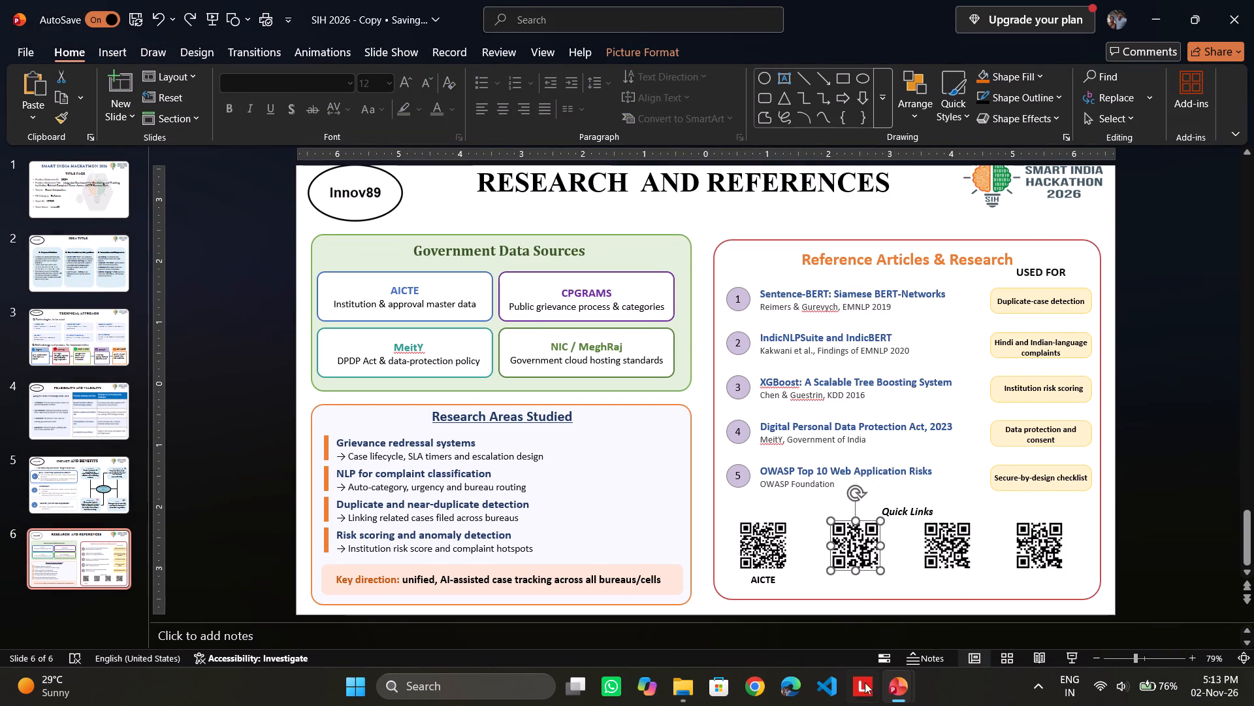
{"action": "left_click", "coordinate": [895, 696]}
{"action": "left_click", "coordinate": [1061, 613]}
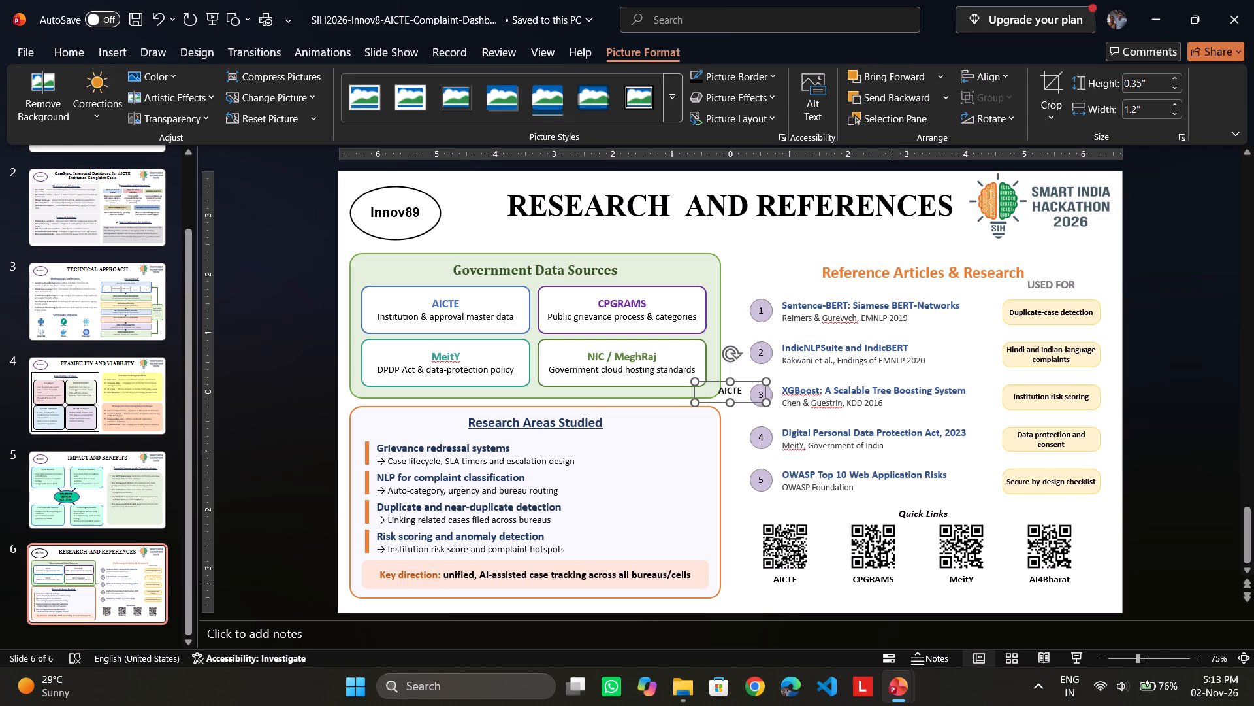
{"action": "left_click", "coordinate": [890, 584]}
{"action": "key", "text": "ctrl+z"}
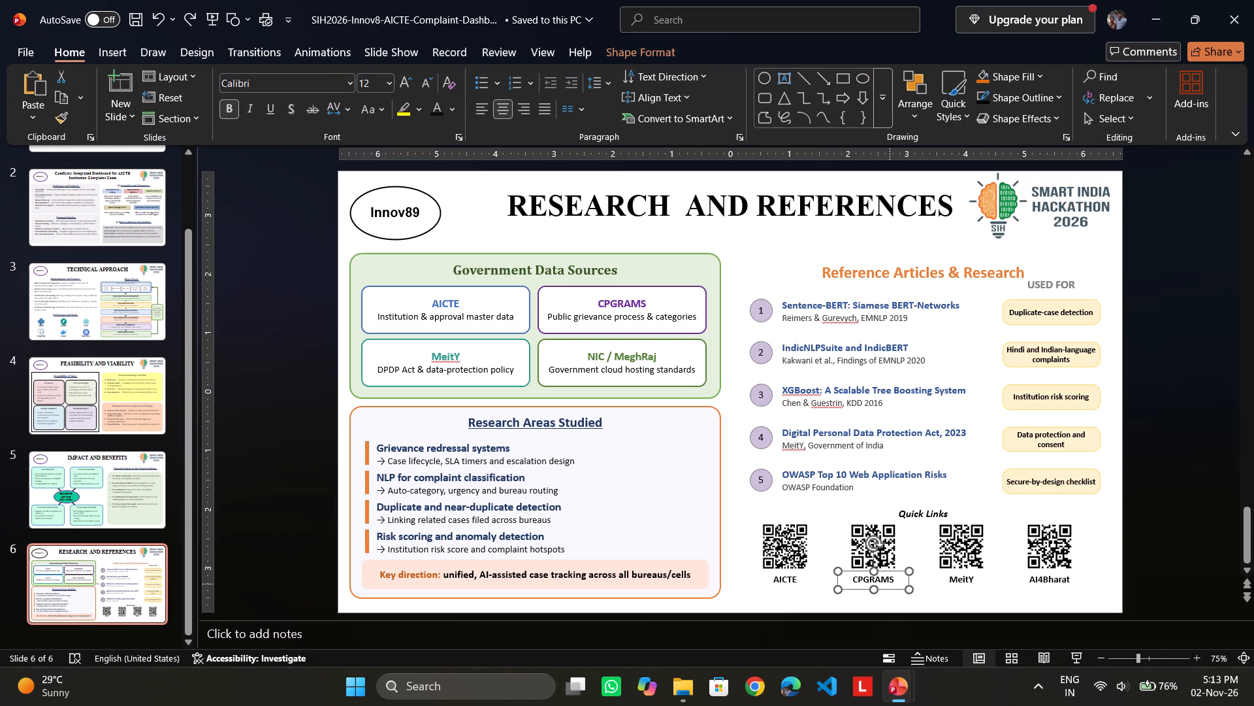
Copy the CPGRAMS label from Innov8 and paste it beneath the second QR code on SIH 2026 - Copy, keeping source formatting.
{"action": "right_click", "coordinate": [846, 572]}
{"action": "left_click", "coordinate": [903, 168]}
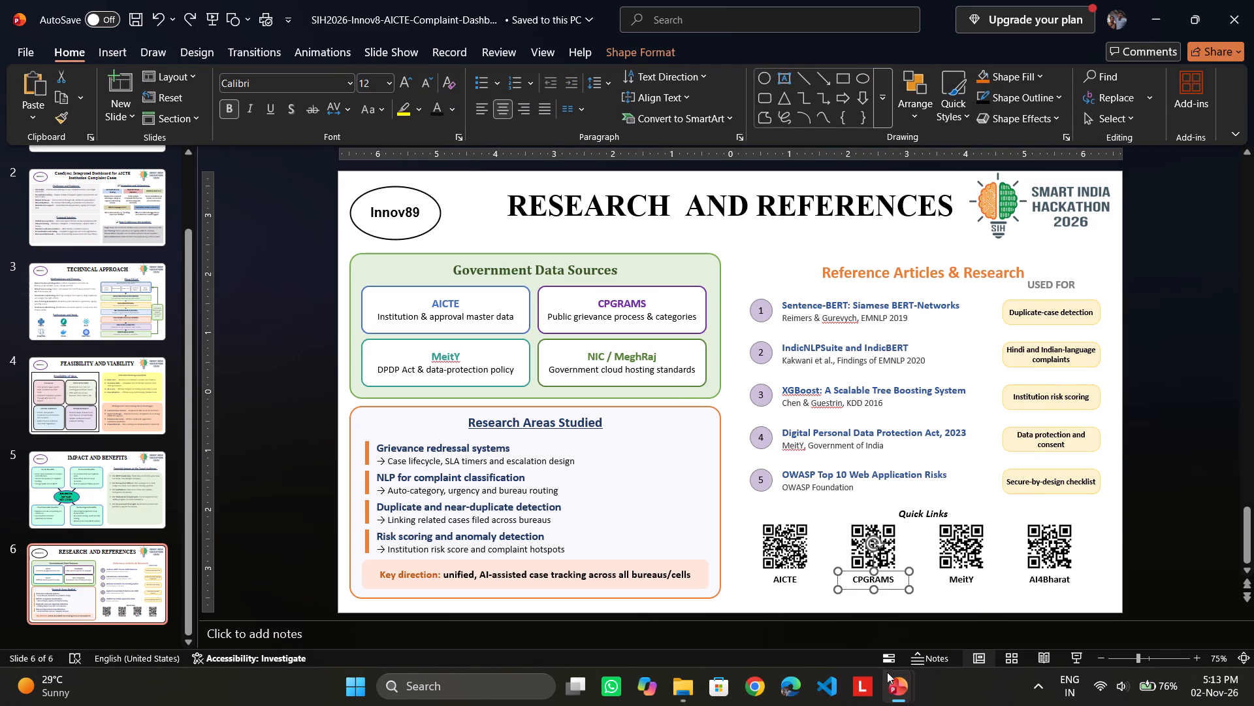
{"action": "left_click", "coordinate": [888, 674]}
{"action": "left_click", "coordinate": [762, 602]}
{"action": "right_click", "coordinate": [846, 584]}
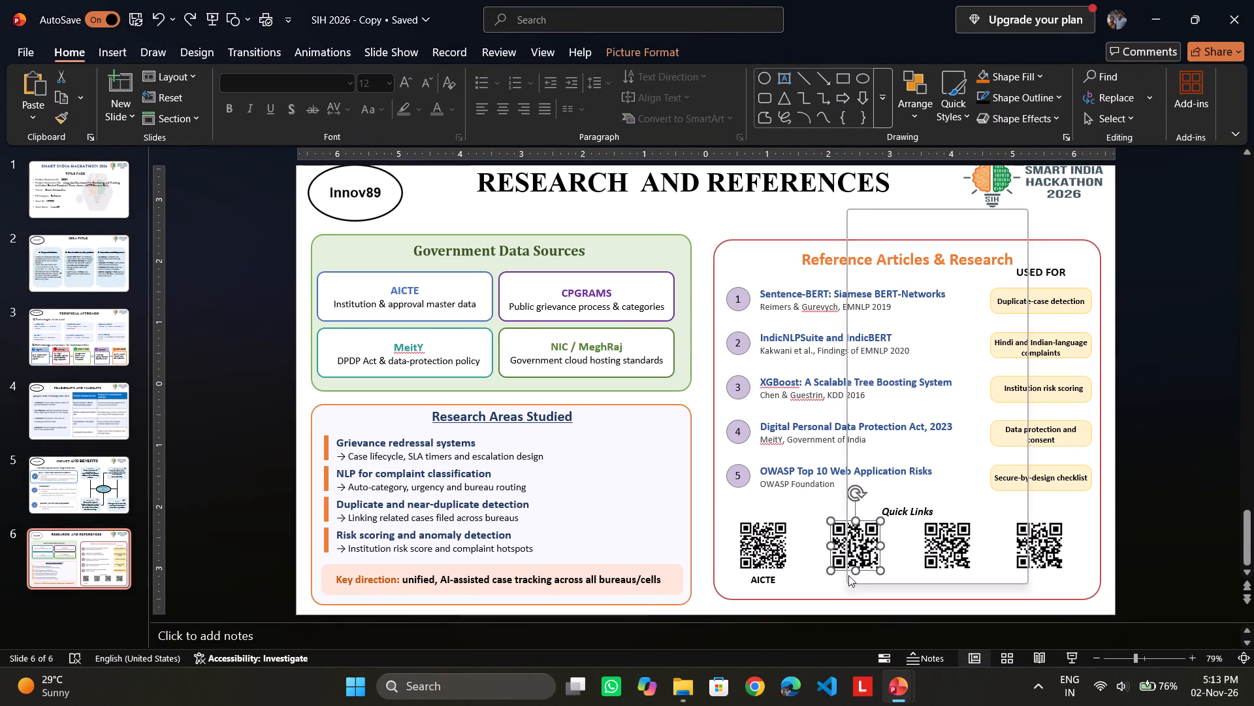
{"action": "left_click", "coordinate": [908, 277]}
Copy the MeitY label from Innov8 and paste it beneath the third QR code on SIH 2026 - Copy, keeping source formatting.
{"action": "left_click", "coordinate": [903, 684]}
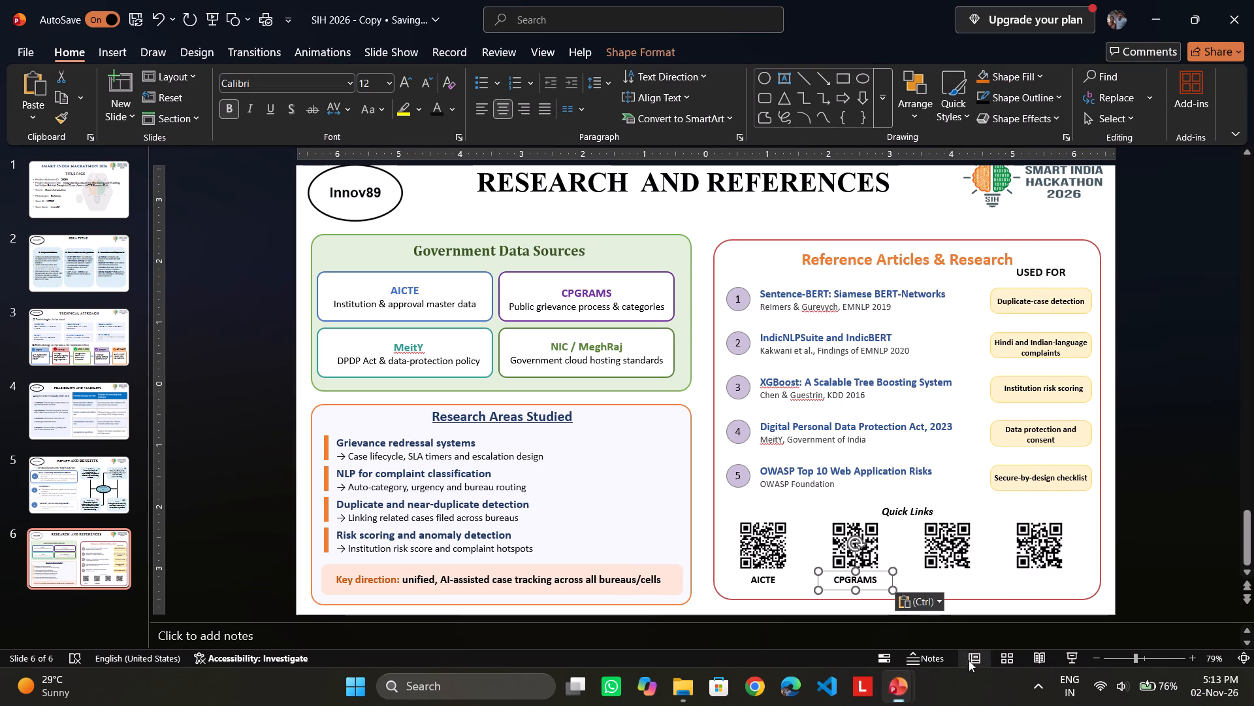
{"action": "left_click", "coordinate": [899, 683]}
{"action": "left_click", "coordinate": [1063, 622]}
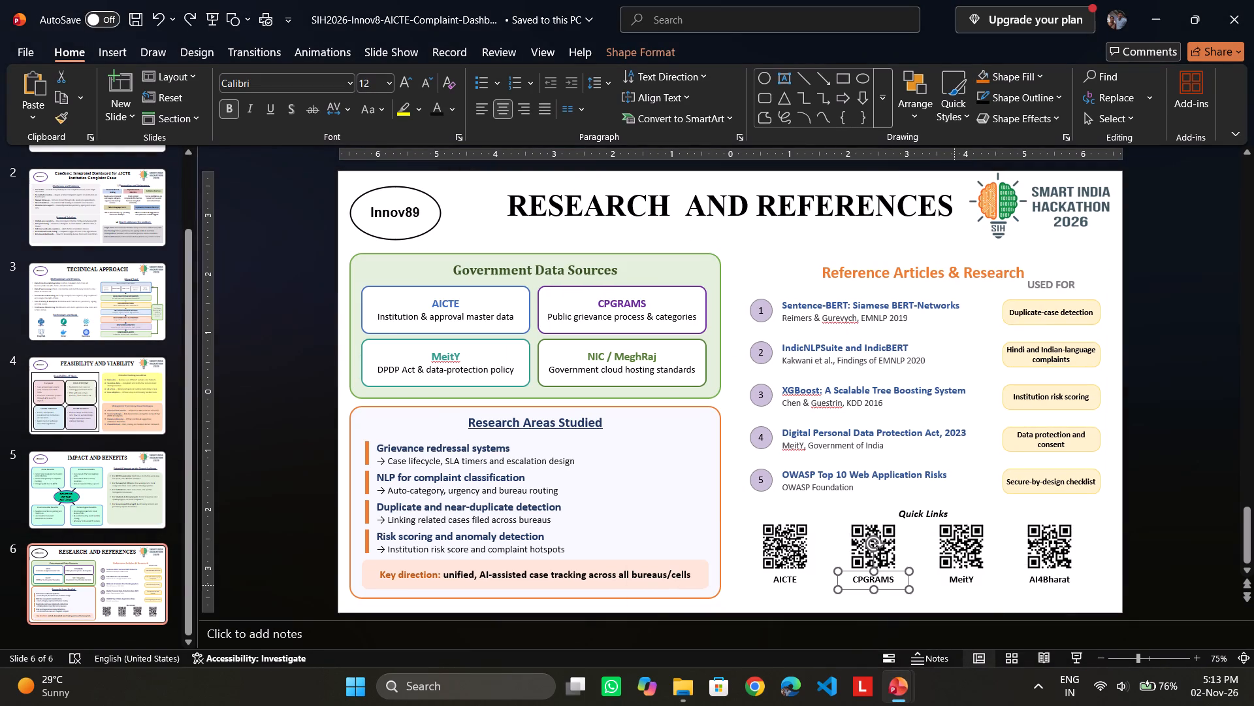
{"action": "right_click", "coordinate": [955, 584]}
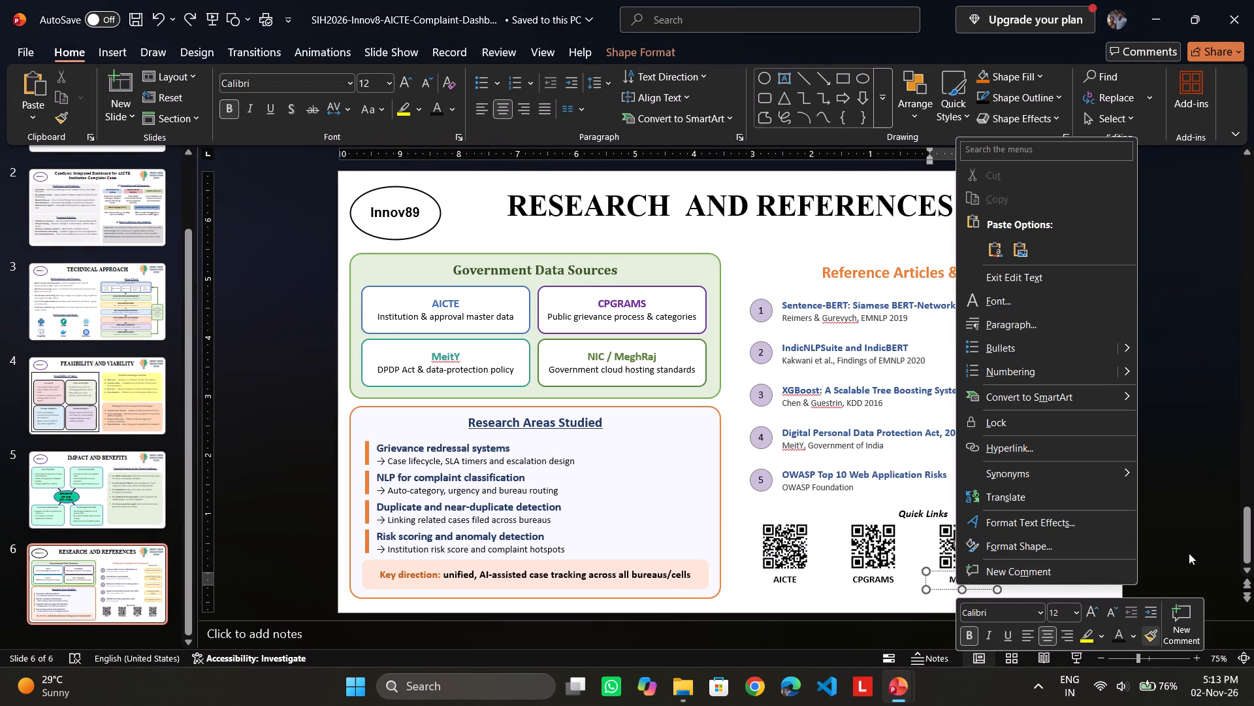
{"action": "left_click", "coordinate": [1180, 549]}
{"action": "right_click", "coordinate": [979, 571]}
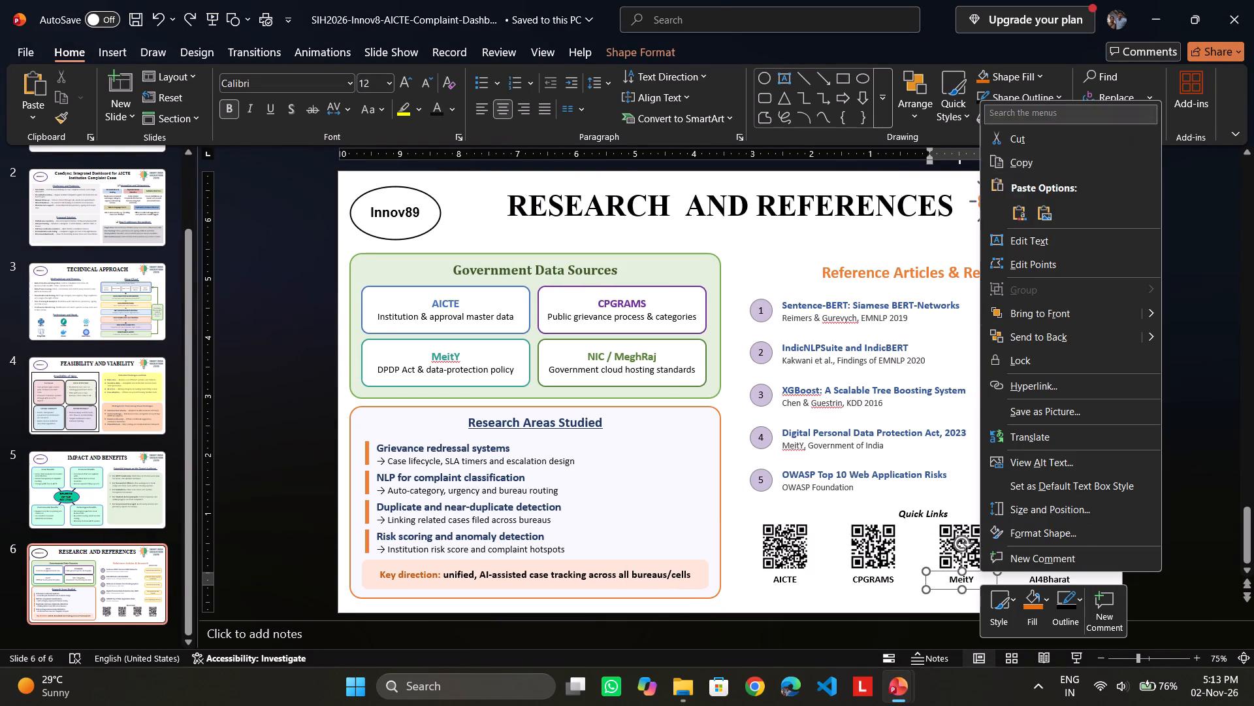
{"action": "left_click", "coordinate": [1038, 167]}
{"action": "left_click", "coordinate": [899, 698]}
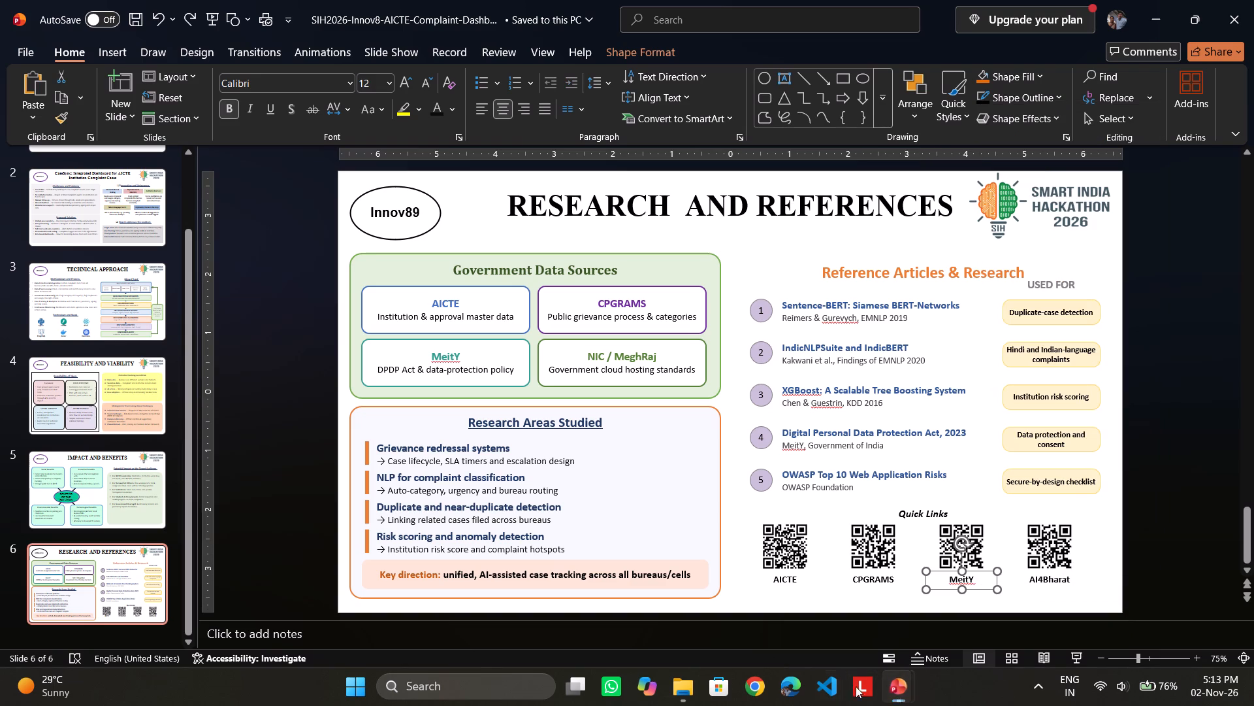
{"action": "left_click", "coordinate": [891, 696]}
{"action": "left_click", "coordinate": [718, 624]}
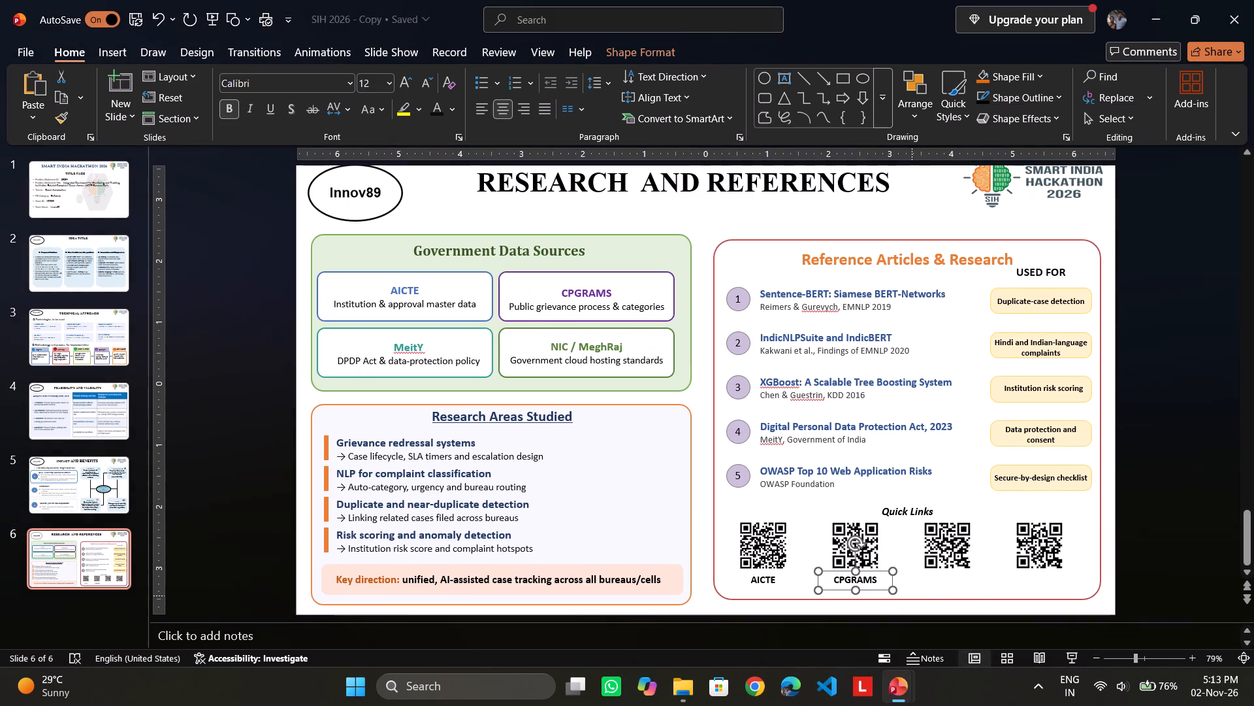
{"action": "right_click", "coordinate": [933, 581]}
{"action": "left_click", "coordinate": [1001, 247]}
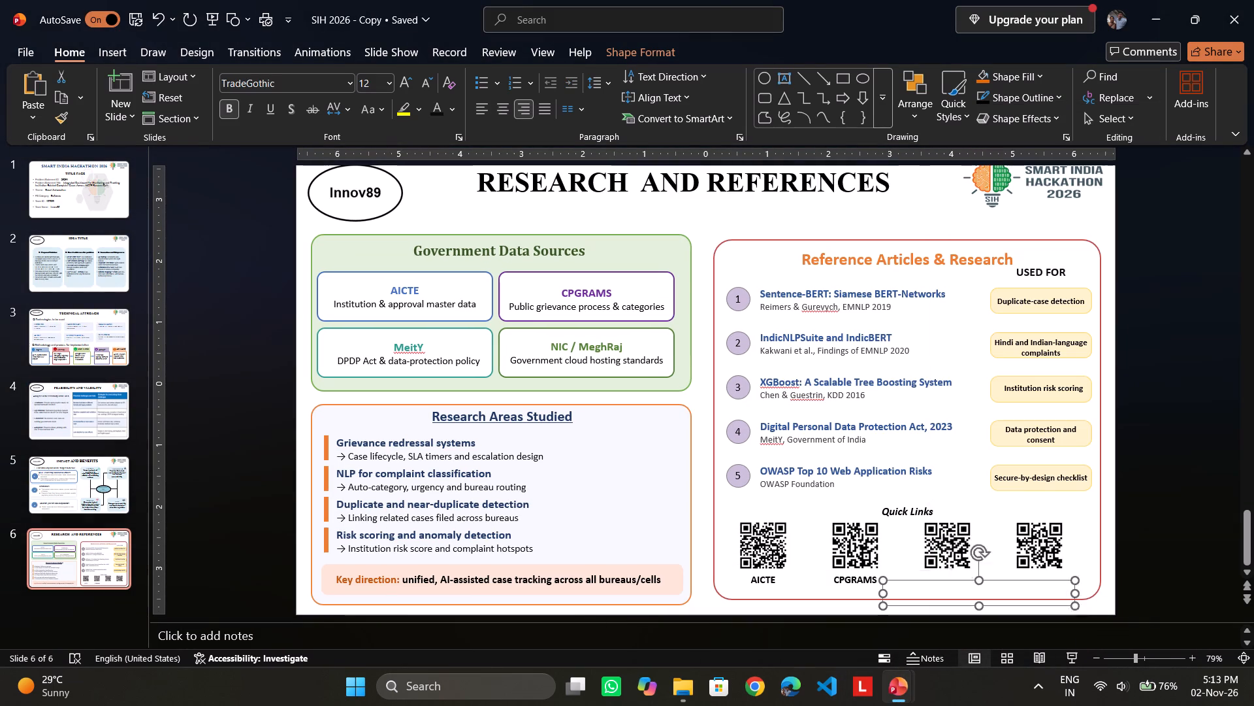
Copy the AI4Bharat label beneath the fourth QR code in Innov8 and switch back to SIH 2026 - Copy.
{"action": "left_click", "coordinate": [893, 695]}
{"action": "left_click", "coordinate": [1069, 605]}
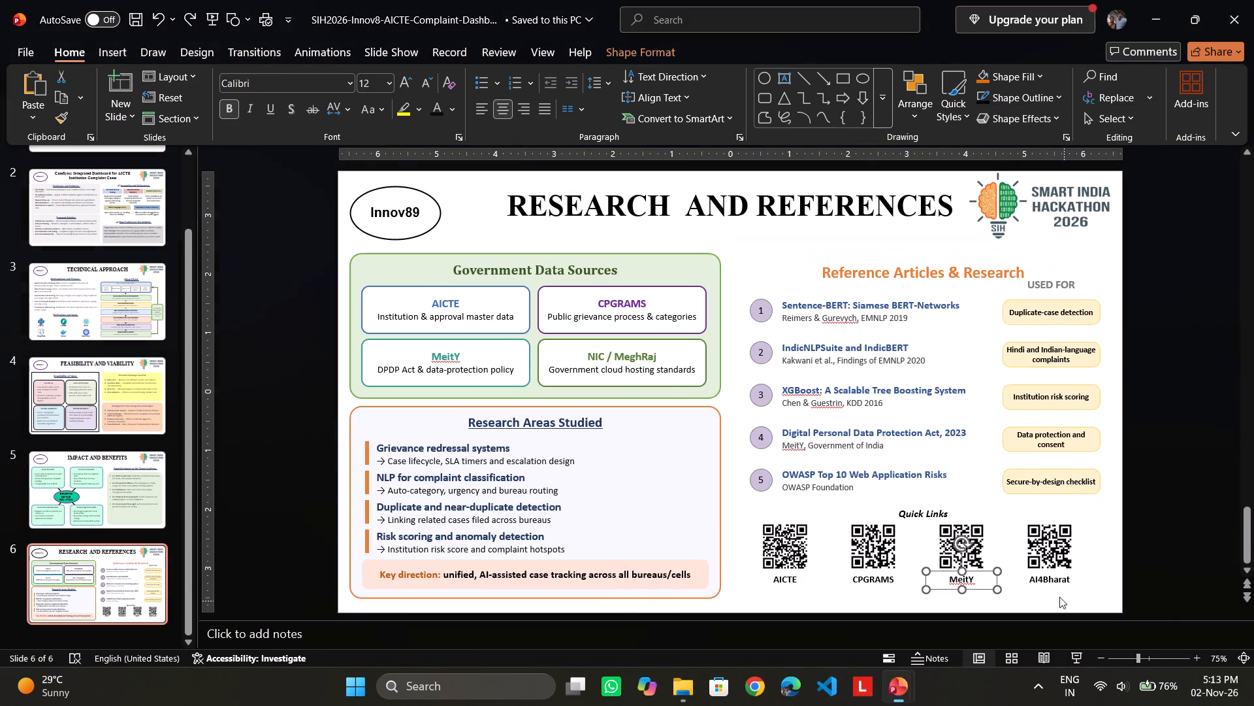
{"action": "left_click", "coordinate": [1045, 582]}
{"action": "right_click", "coordinate": [1038, 571]}
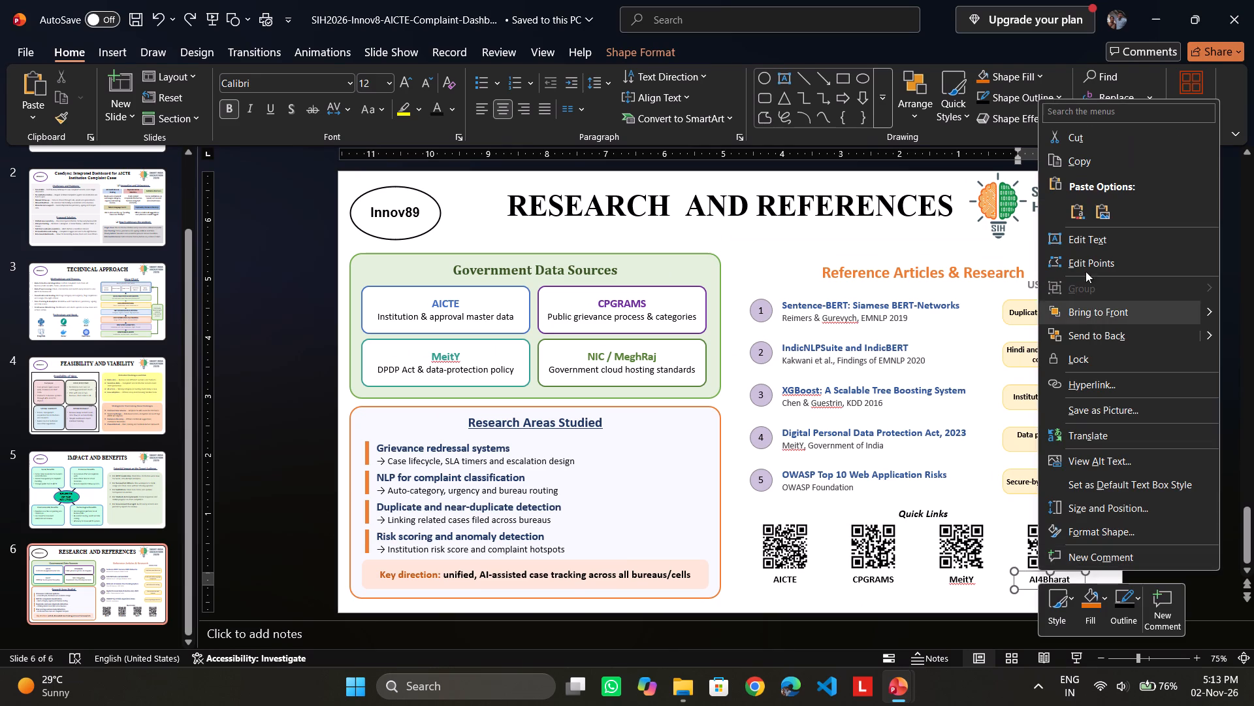
{"action": "left_click", "coordinate": [1091, 157]}
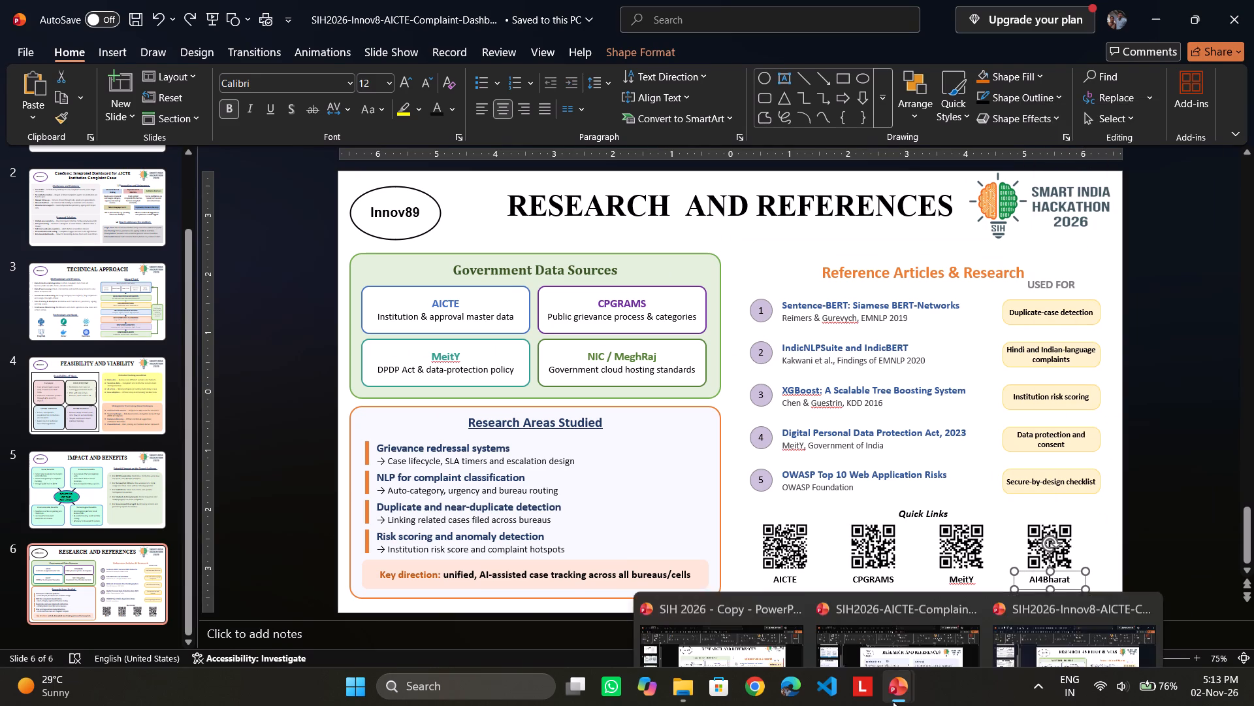
{"action": "left_click", "coordinate": [893, 701]}
{"action": "left_click_drag", "start_coordinate": [705, 616], "coordinate": [713, 615]}
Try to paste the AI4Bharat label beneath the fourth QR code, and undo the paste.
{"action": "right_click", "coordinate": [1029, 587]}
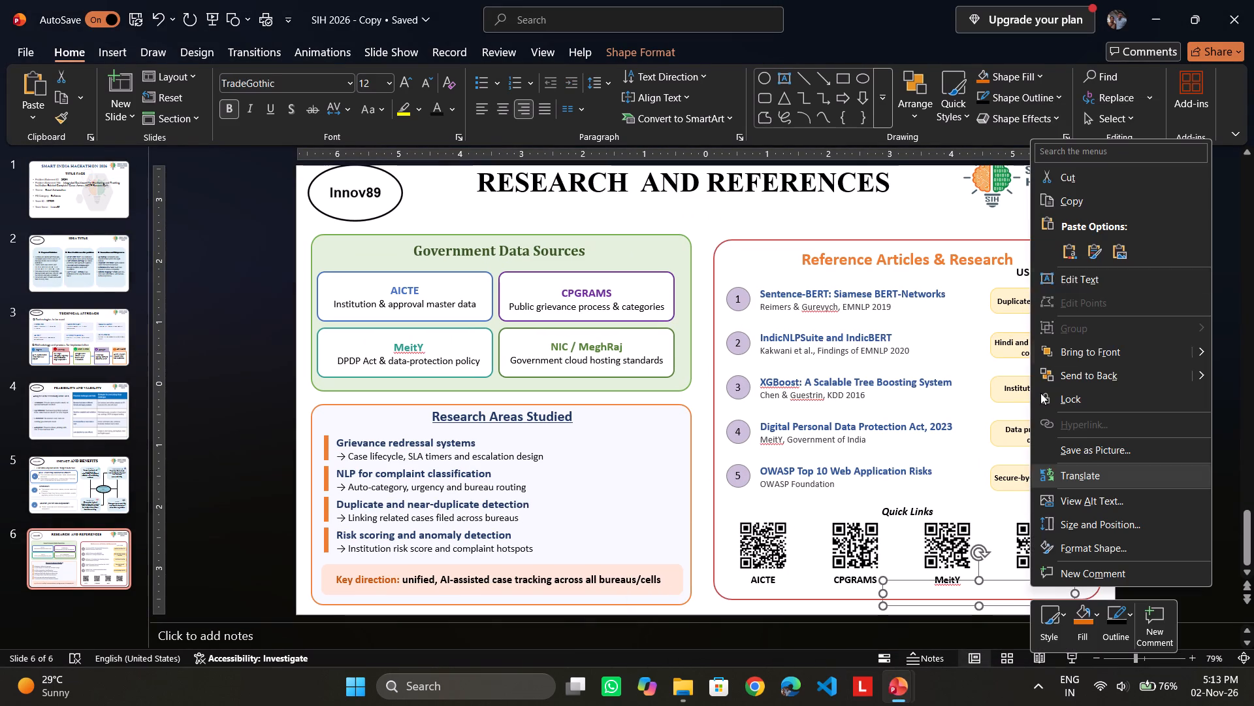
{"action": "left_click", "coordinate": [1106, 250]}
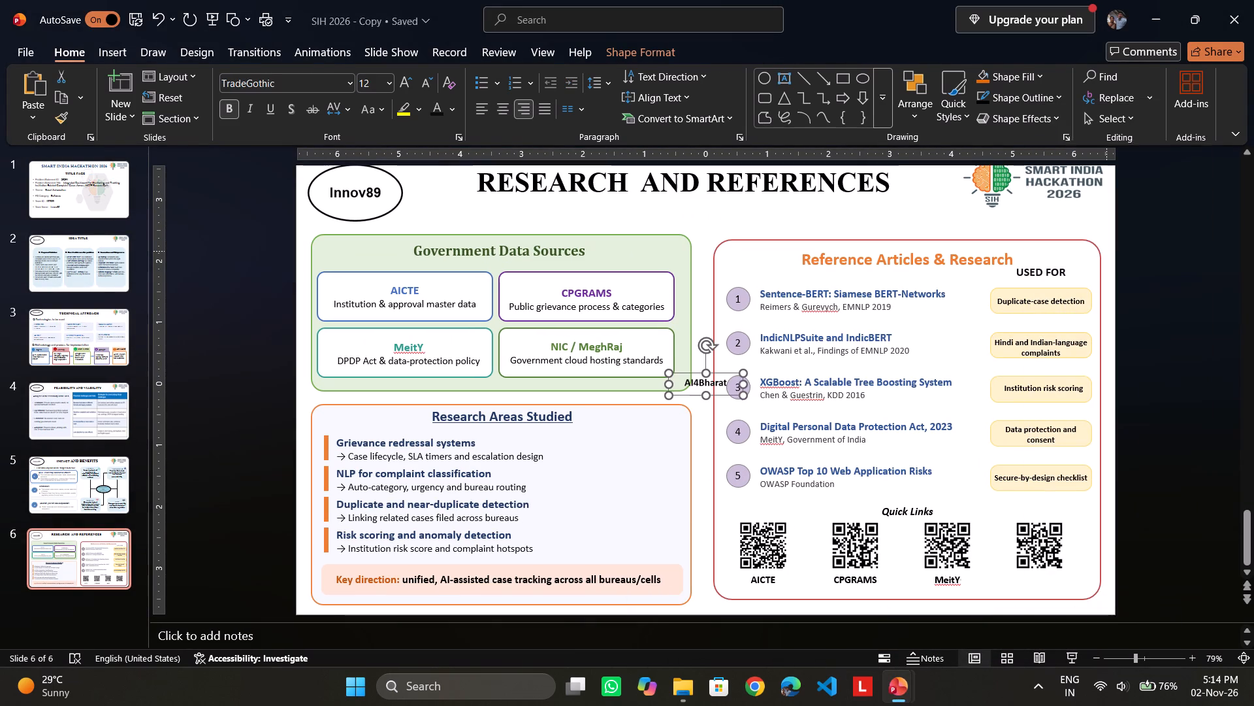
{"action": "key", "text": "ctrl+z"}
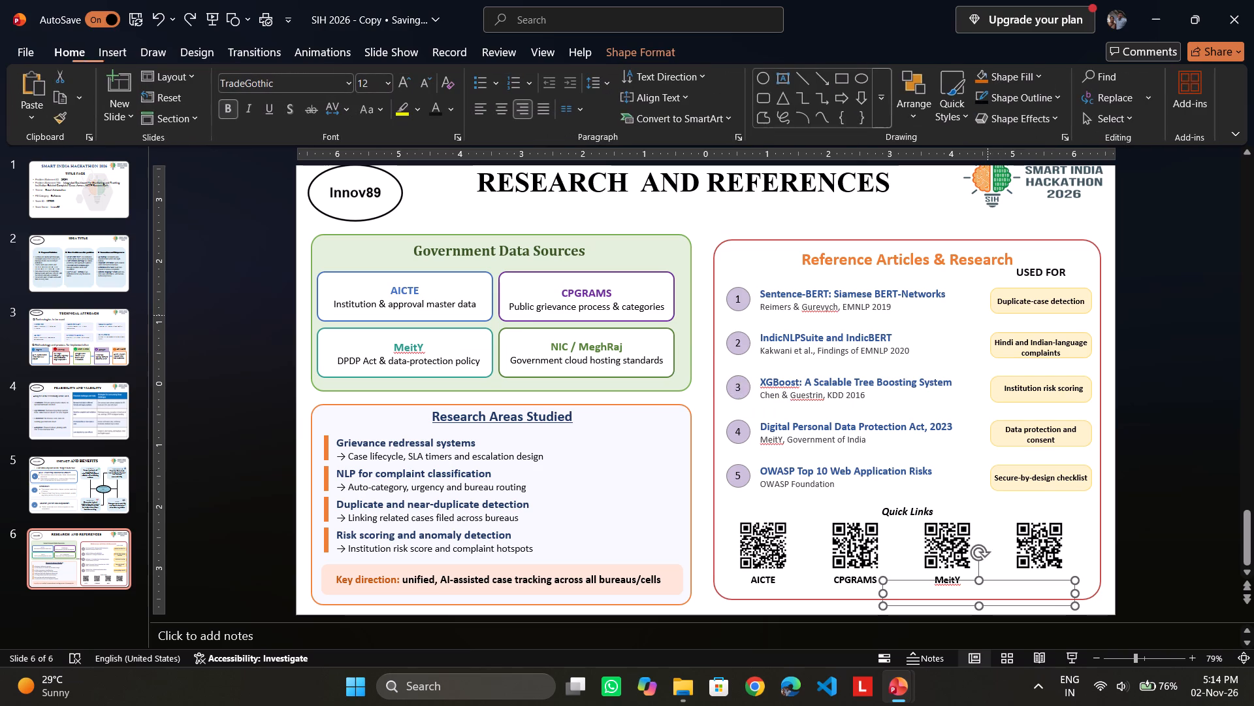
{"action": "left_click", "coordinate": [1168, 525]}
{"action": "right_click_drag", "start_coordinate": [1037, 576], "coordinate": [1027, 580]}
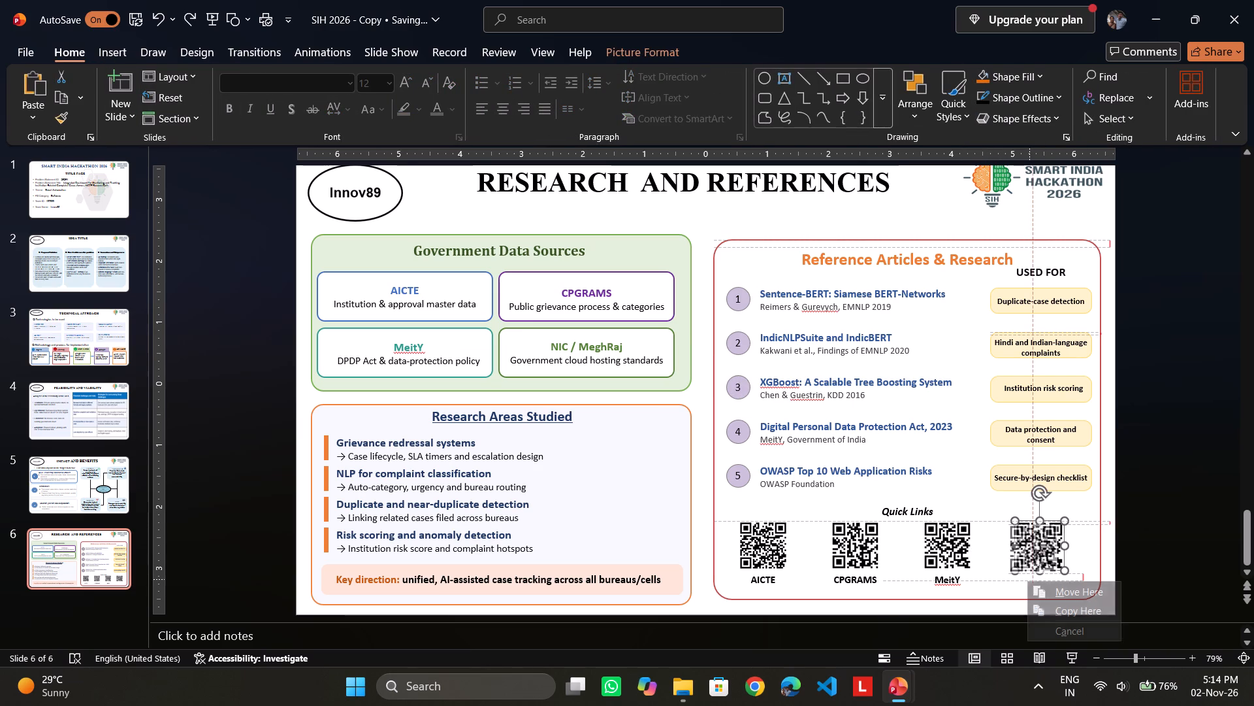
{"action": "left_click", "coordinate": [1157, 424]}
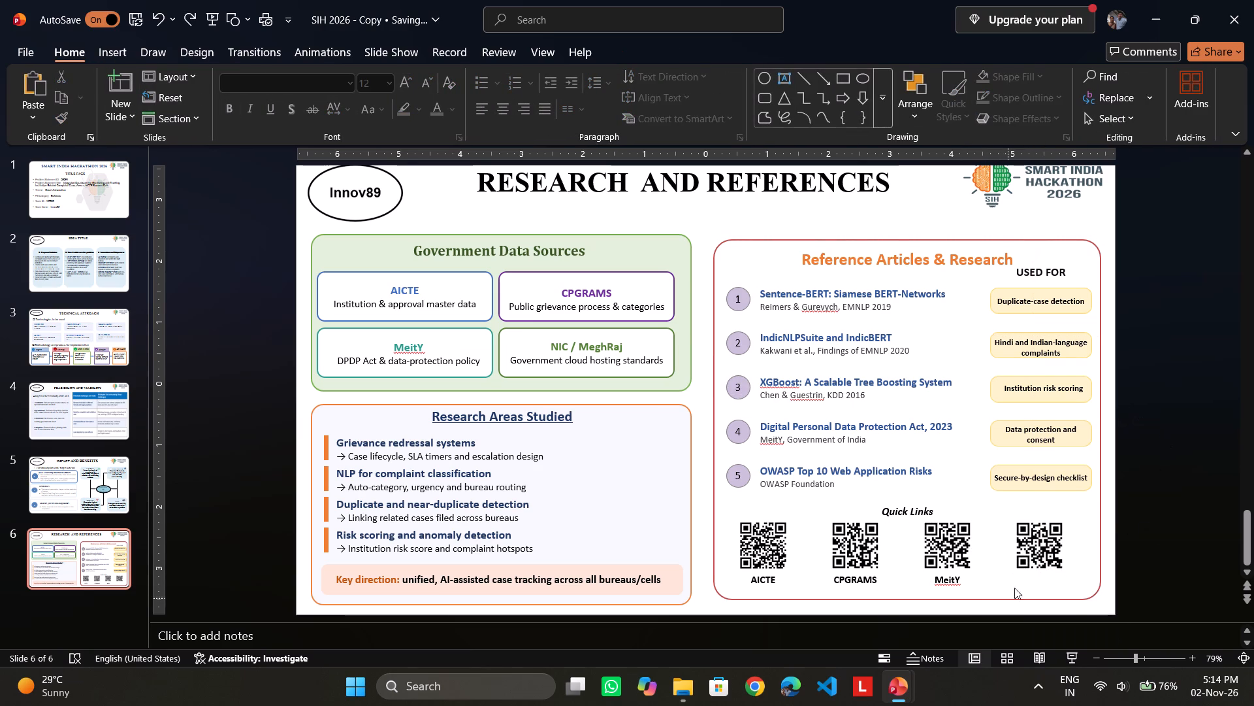
Paste the AI4Bharat label beneath the fourth QR code, keeping source formatting.
{"action": "right_click", "coordinate": [1021, 579]}
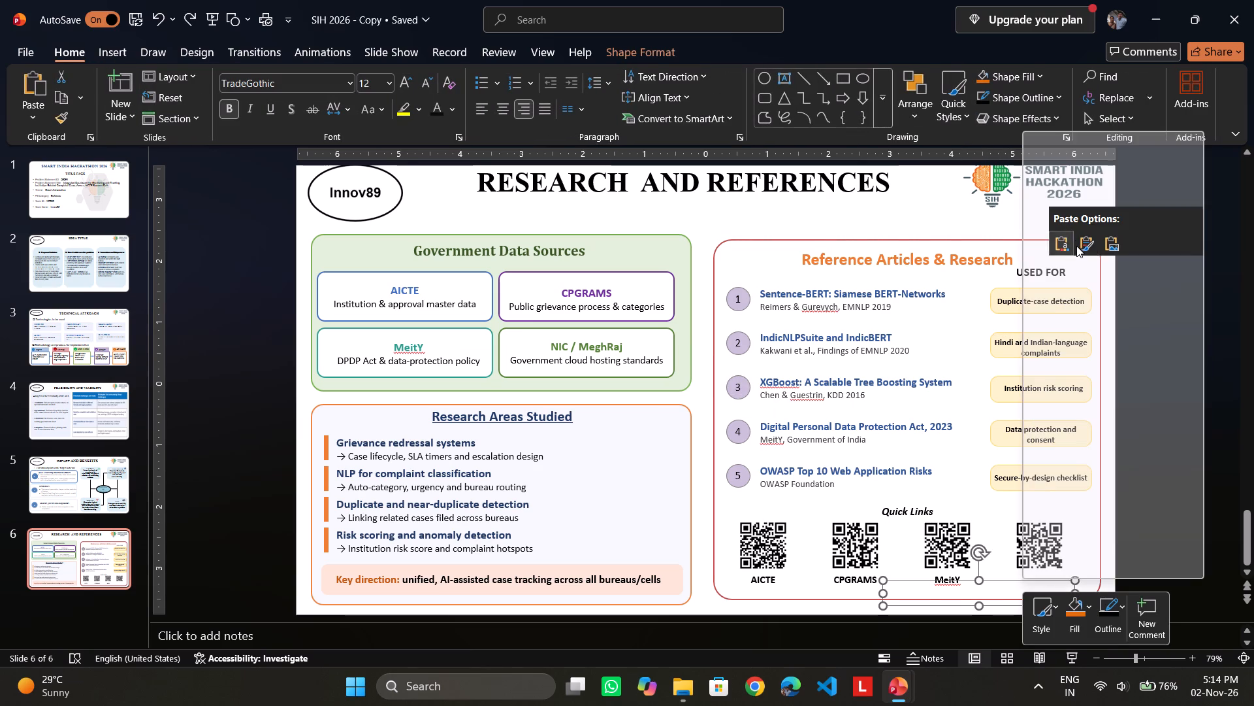
{"action": "left_click", "coordinate": [1077, 246]}
{"action": "left_click", "coordinate": [1192, 409]}
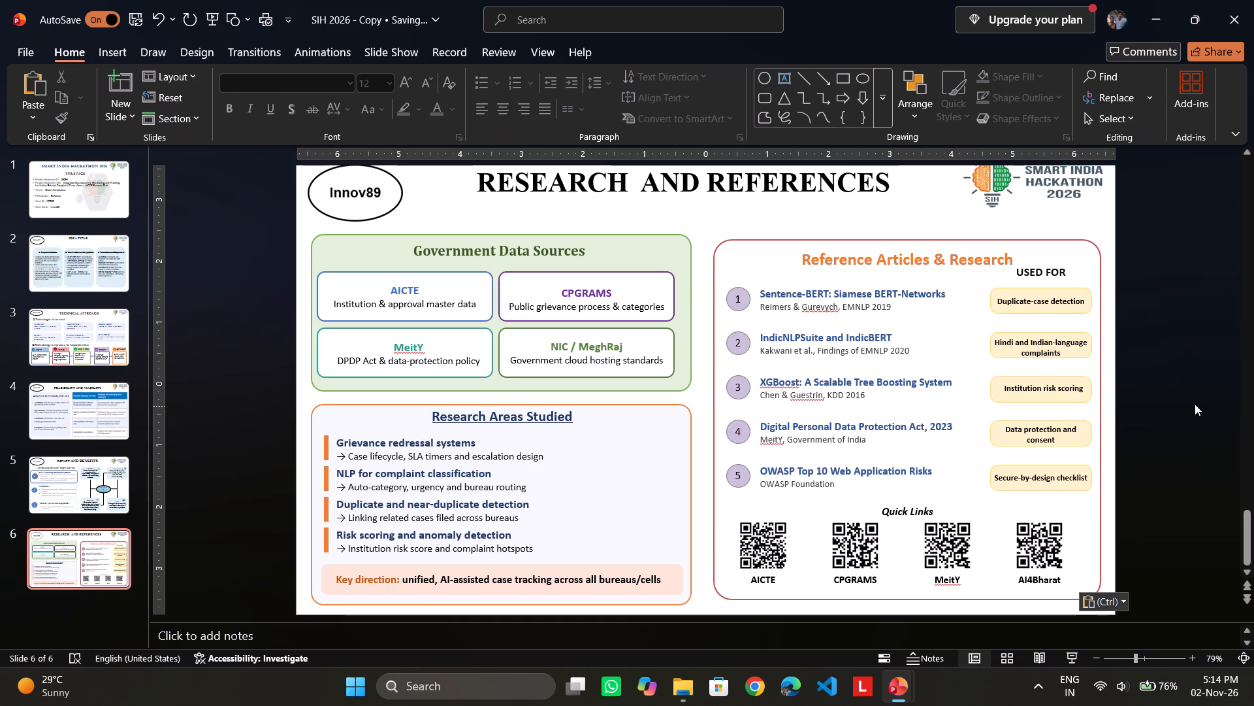
Extend the top edge of the Reference Articles & Research frame slightly upward and raise its heading to match.
{"action": "left_click", "coordinate": [933, 236]}
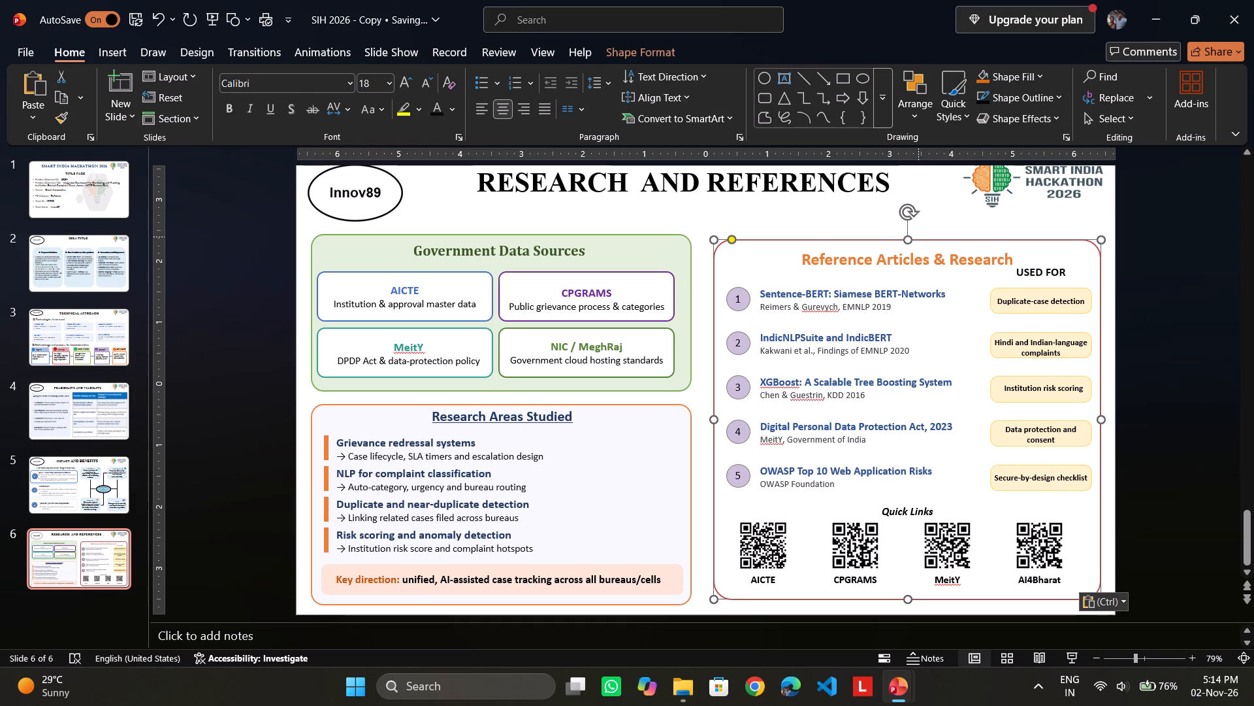
{"action": "left_click", "coordinate": [908, 238]}
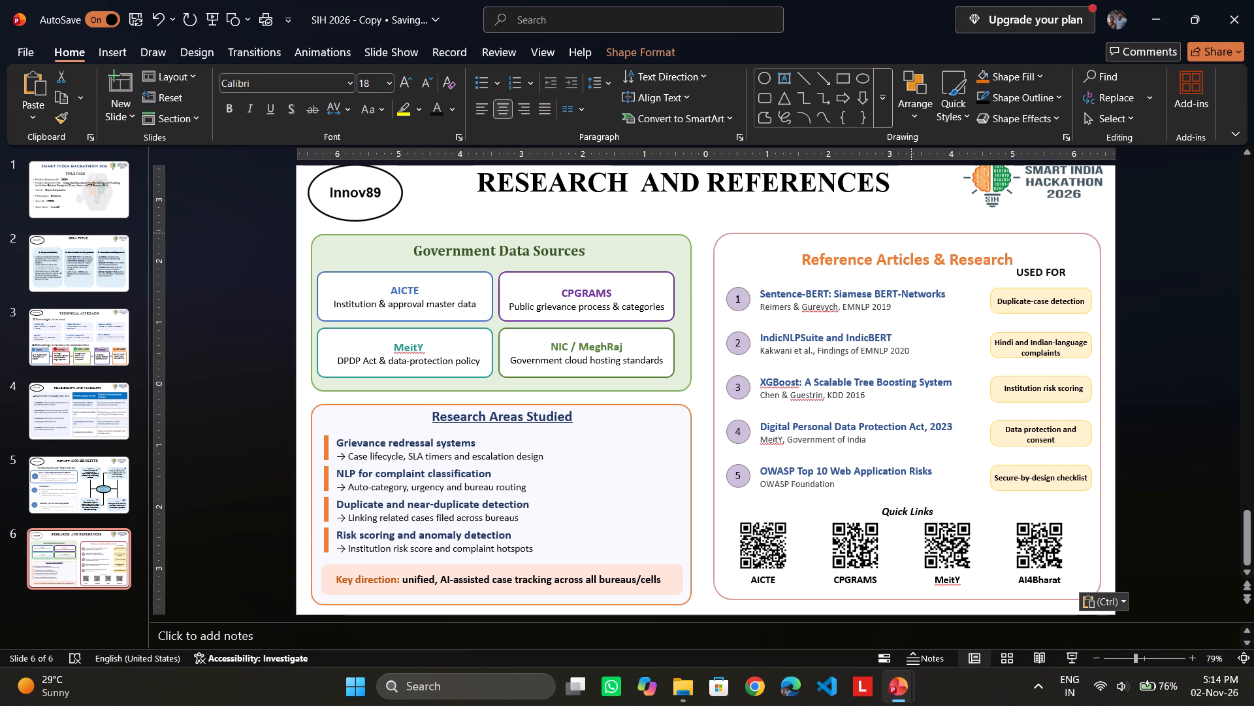
{"action": "left_click", "coordinate": [962, 260]}
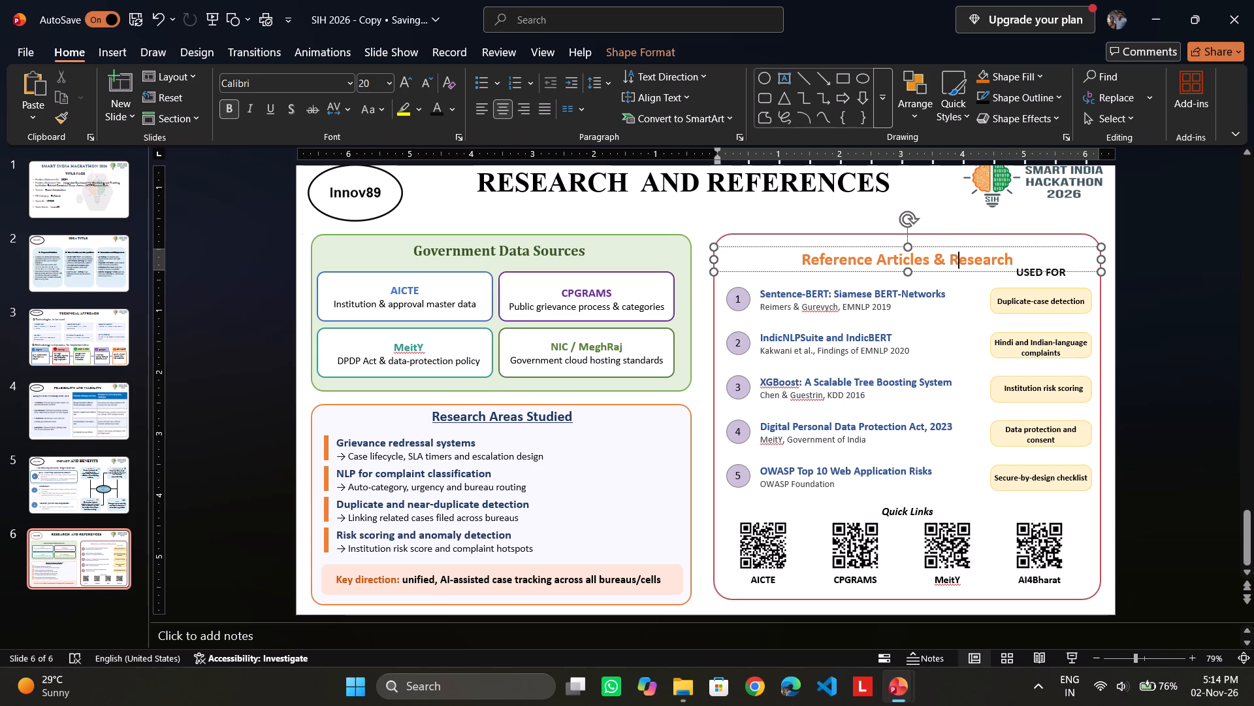
{"action": "left_click_drag", "start_coordinate": [938, 246], "coordinate": [938, 238]}
{"action": "left_click", "coordinate": [1200, 267]}
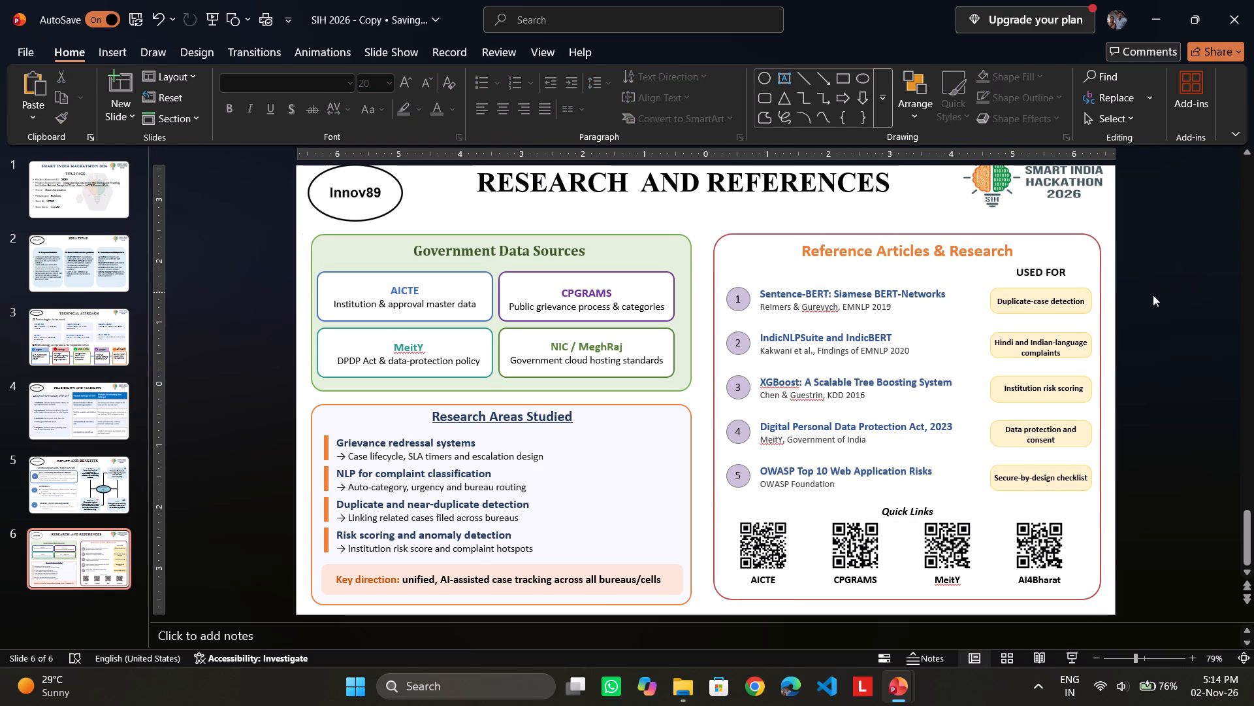
Increase the font size to 10.5 in each of the five USED FOR tags, from Duplicate-case detection to Secure-by-design checklist.
{"action": "left_click", "coordinate": [1040, 297]}
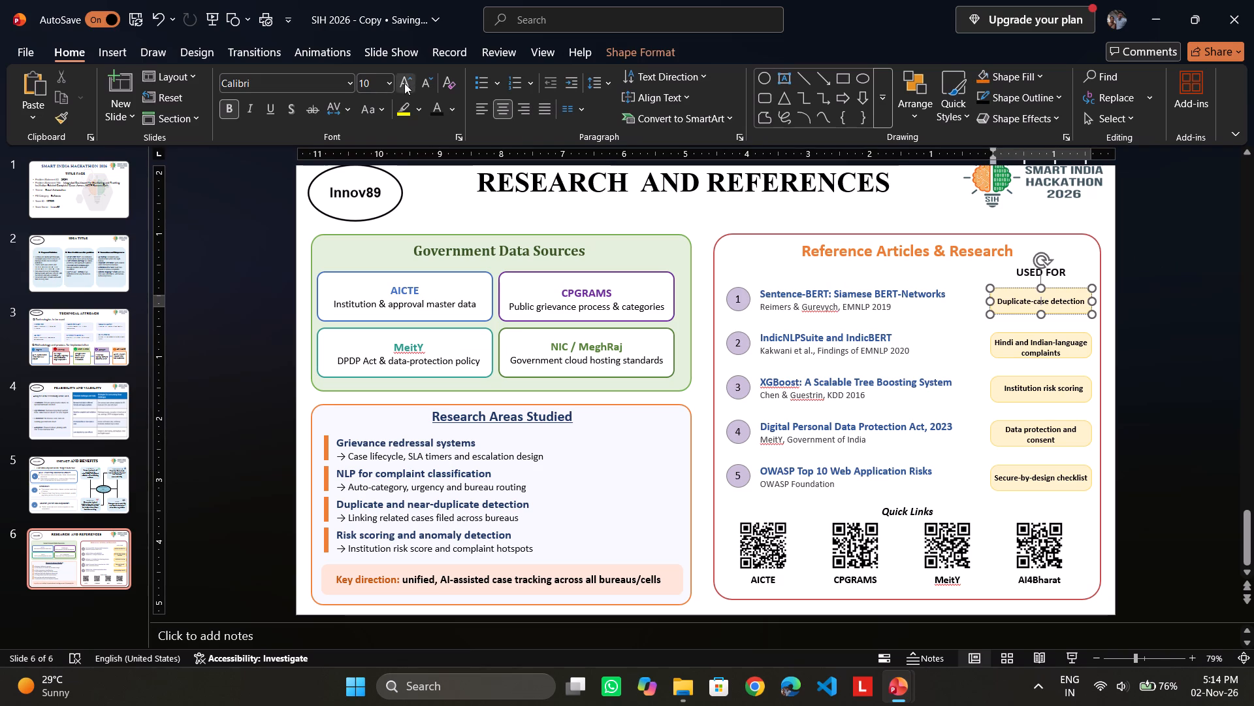
{"action": "left_click", "coordinate": [404, 83]}
{"action": "left_click", "coordinate": [1243, 264]}
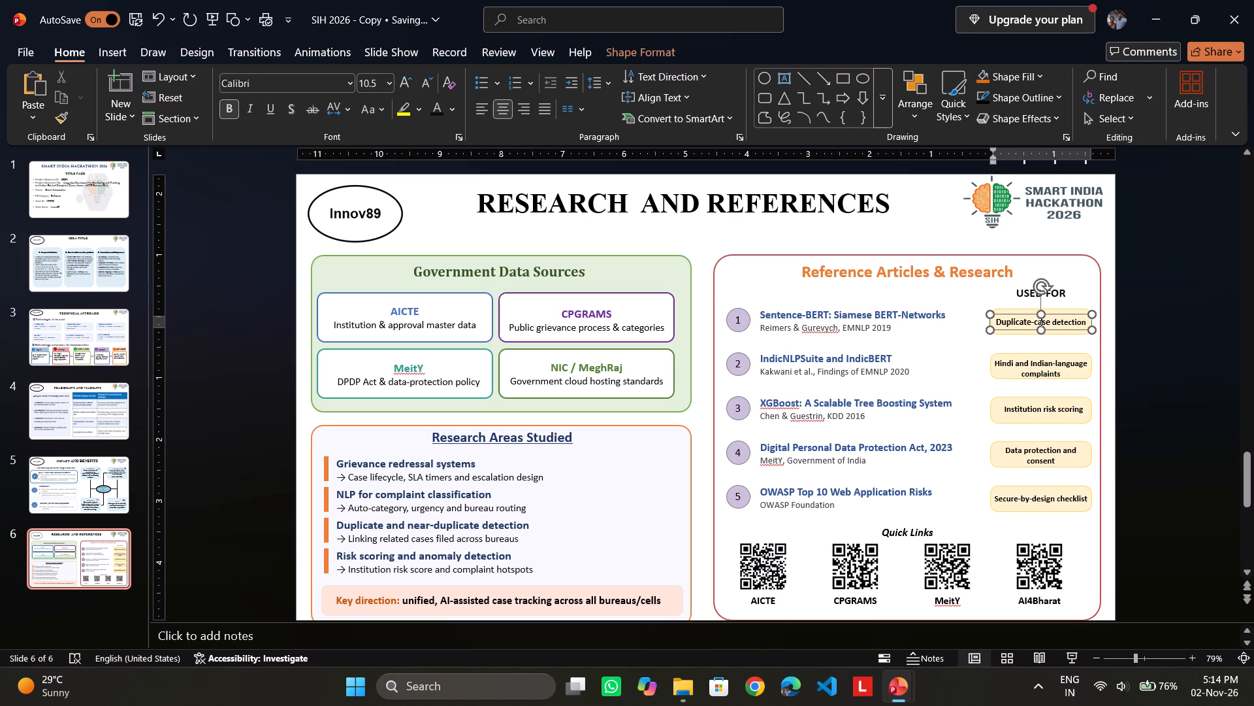
{"action": "left_click", "coordinate": [1033, 373]}
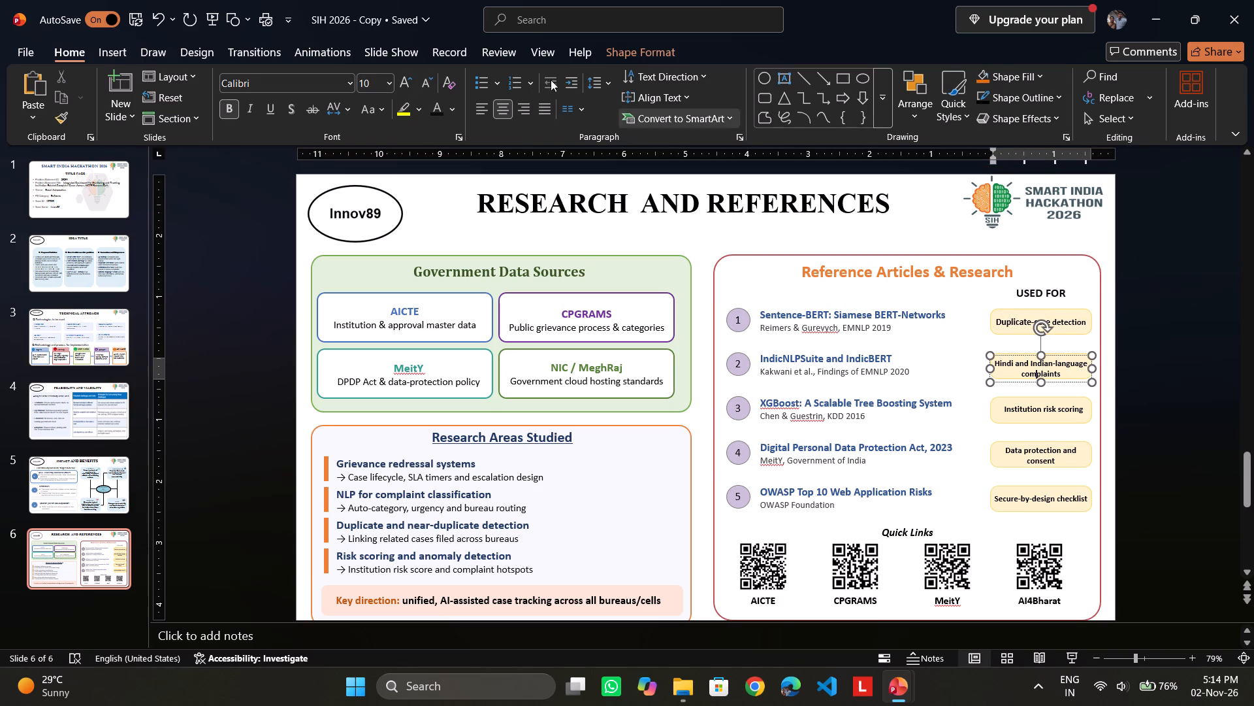
{"action": "left_click", "coordinate": [405, 82]}
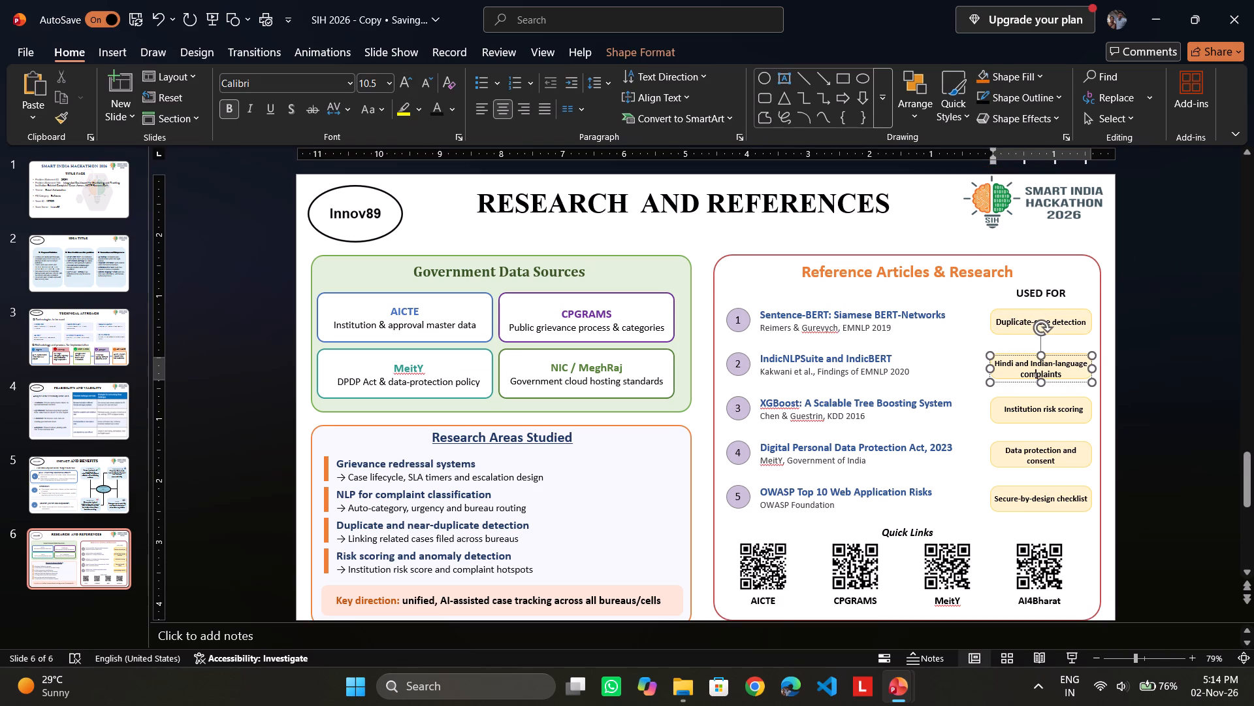
{"action": "left_click", "coordinate": [1056, 411]}
{"action": "left_click", "coordinate": [400, 78]}
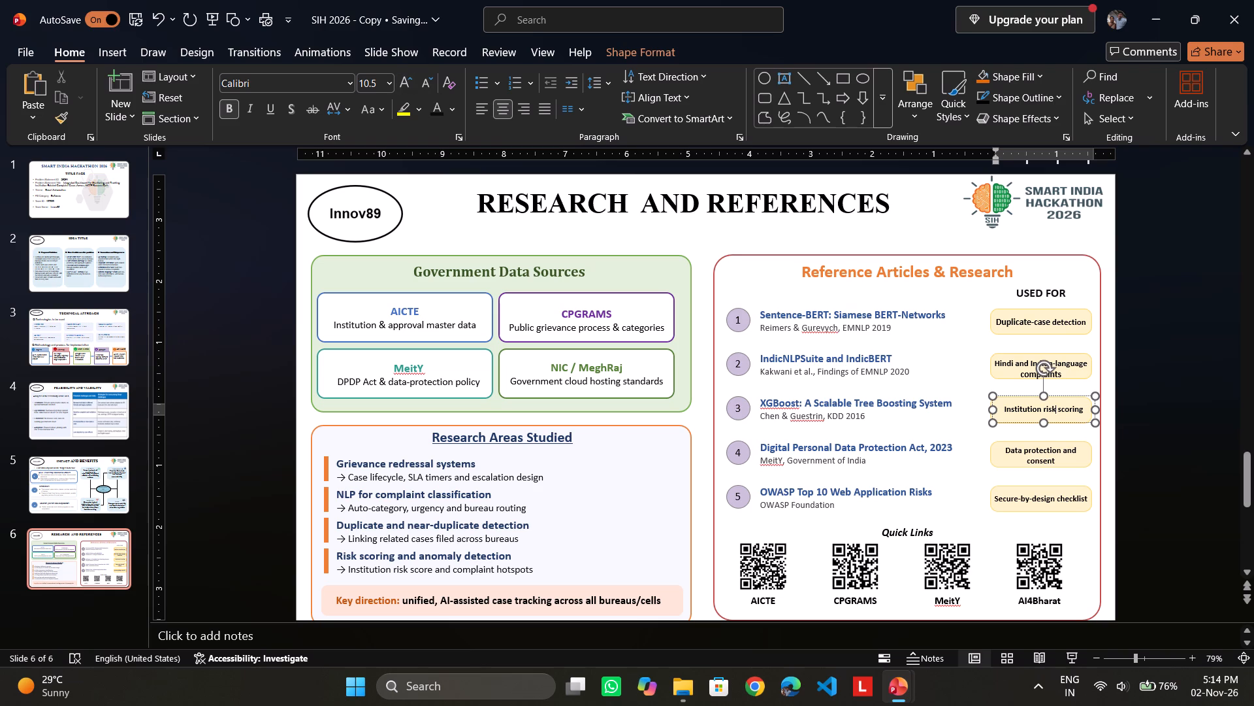
{"action": "left_click", "coordinate": [1028, 449]}
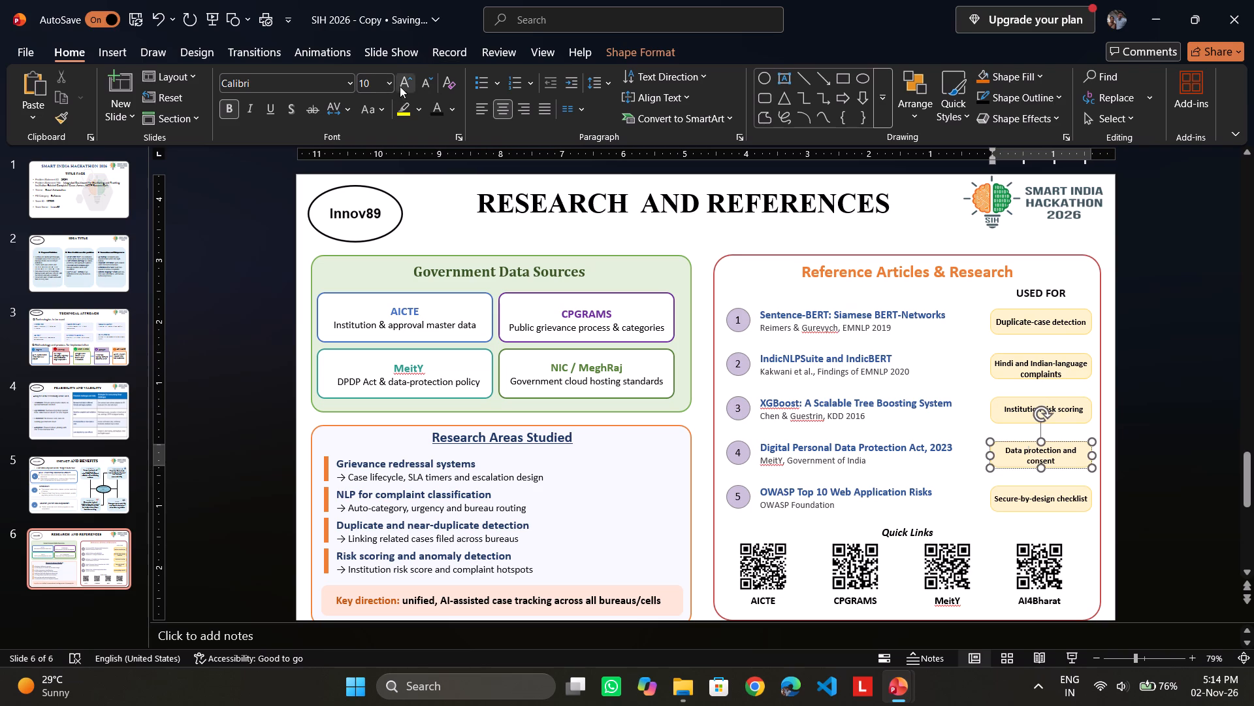
{"action": "left_click", "coordinate": [400, 85]}
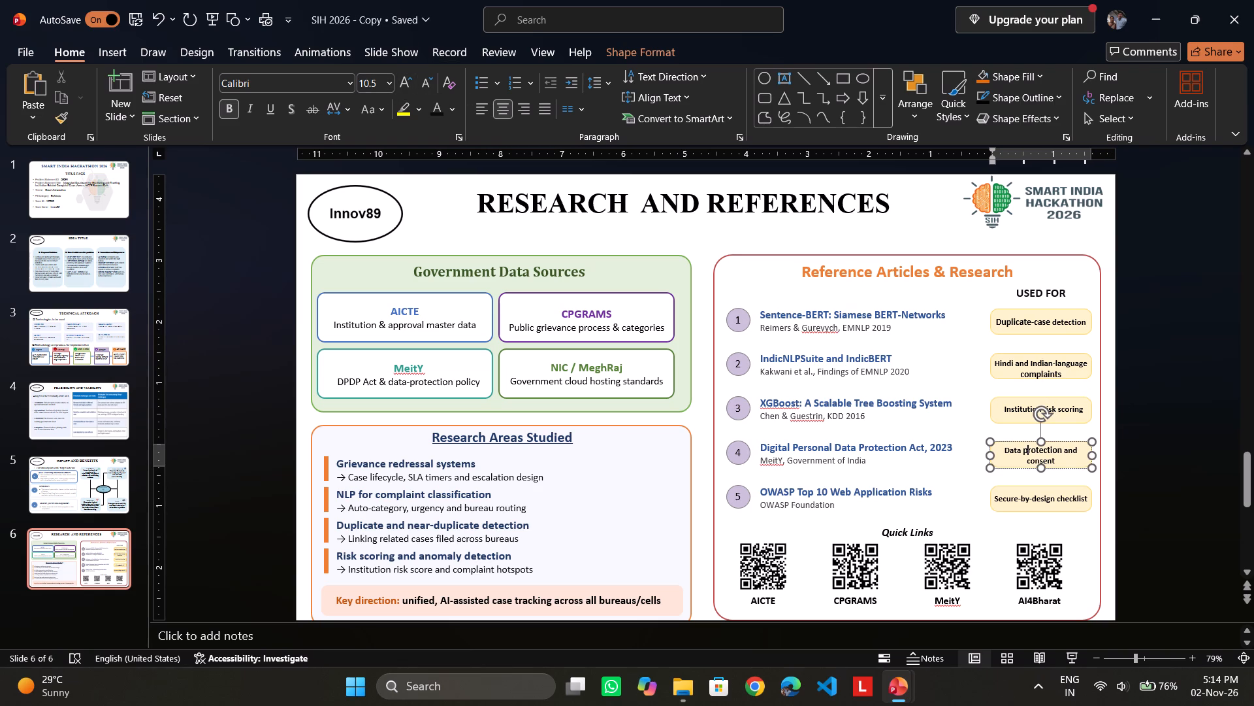
{"action": "left_click", "coordinate": [1002, 412]}
{"action": "left_click", "coordinate": [1005, 452]}
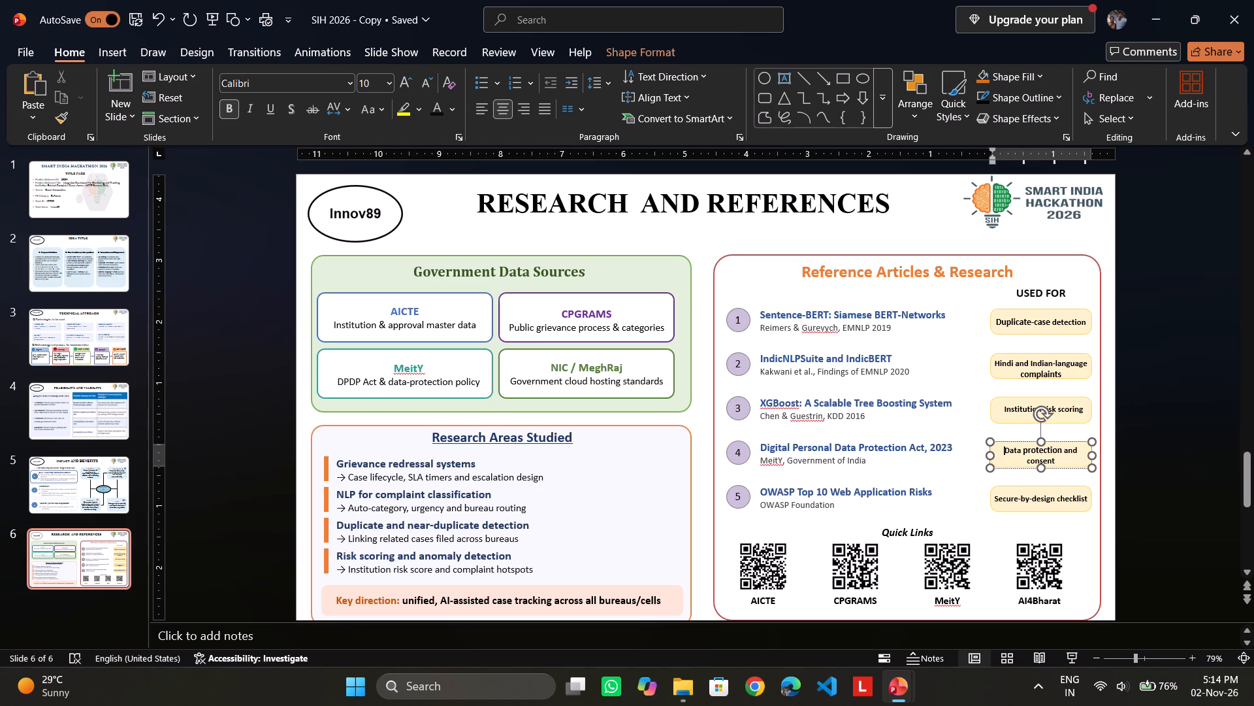
{"action": "left_click", "coordinate": [1021, 494]}
{"action": "left_click", "coordinate": [408, 84]}
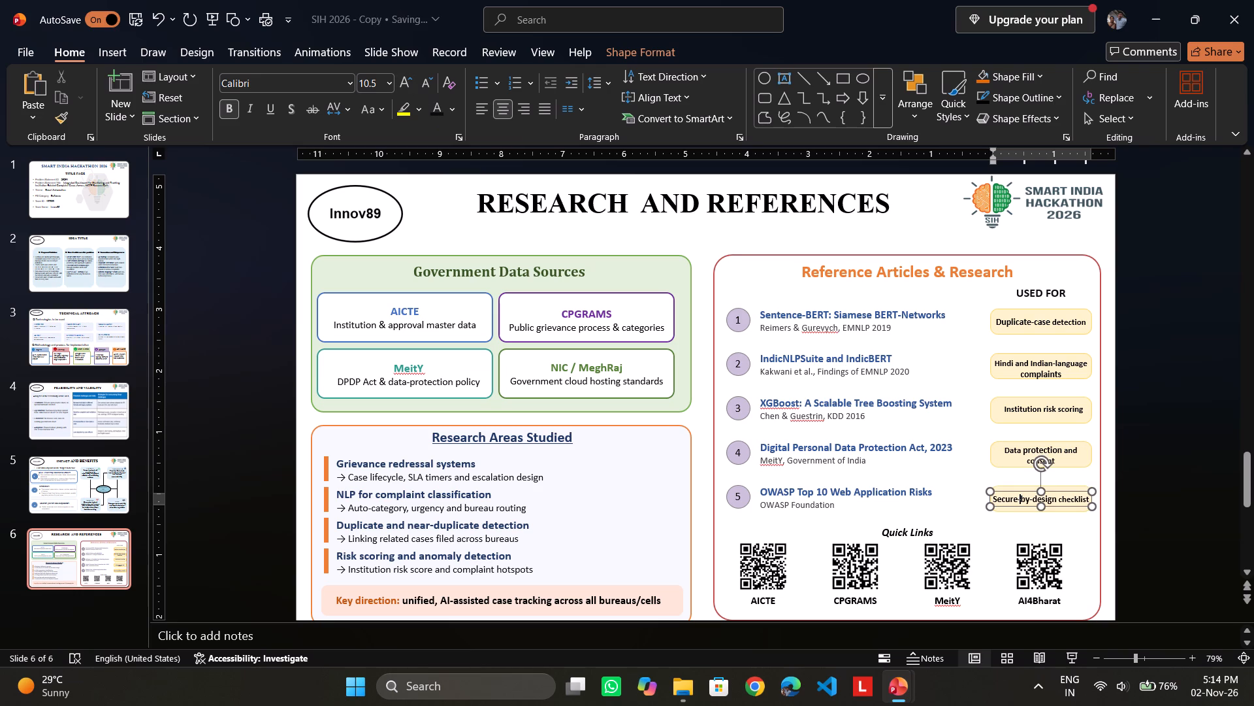
{"action": "left_click", "coordinate": [1165, 365]}
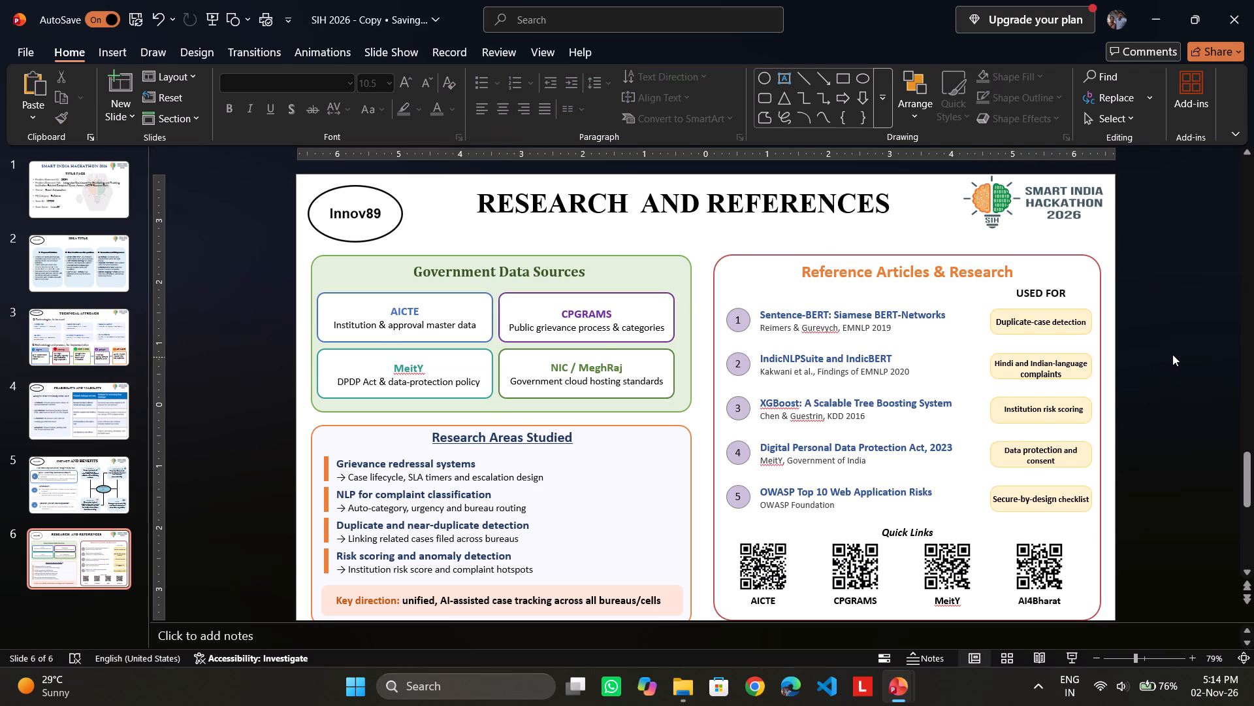
Nudge the Innov89 oval on the Technical Approach slide slightly lower, near the slide's upper corner.
{"action": "scroll", "coordinate": [1150, 366], "scroll_direction": "down", "scroll_amount": 3}
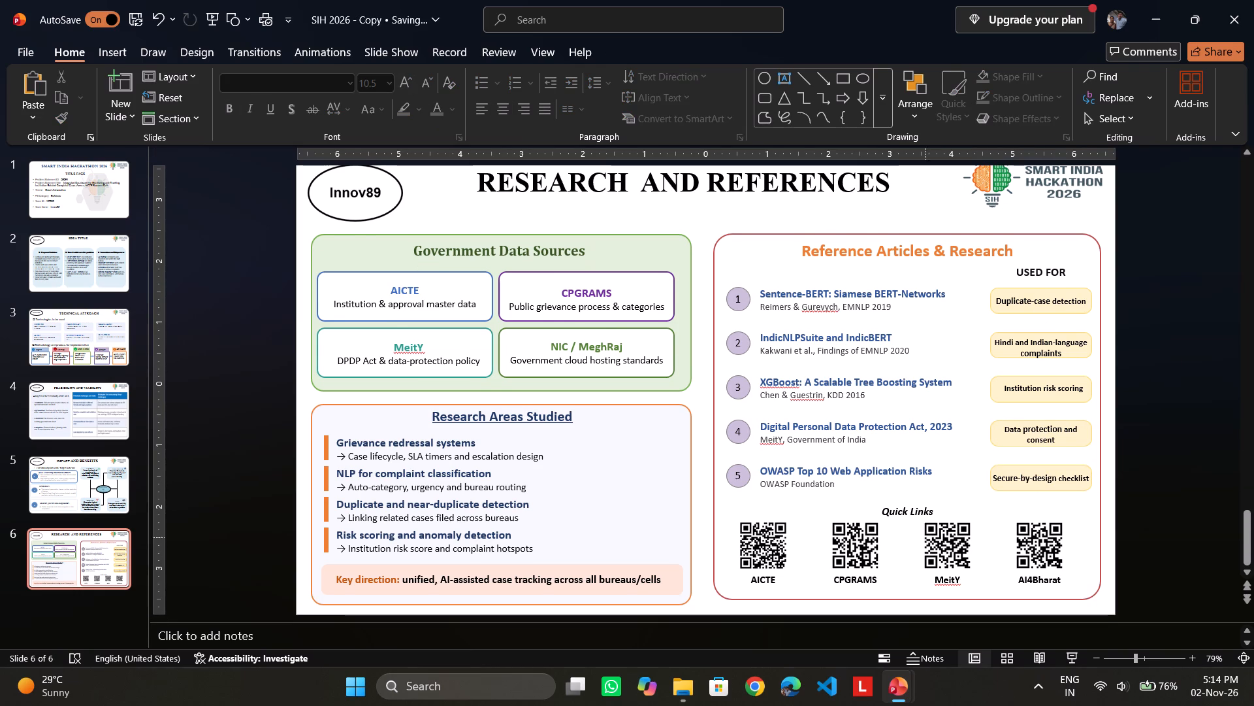
{"action": "scroll", "coordinate": [389, 292], "scroll_direction": "up", "scroll_amount": 4}
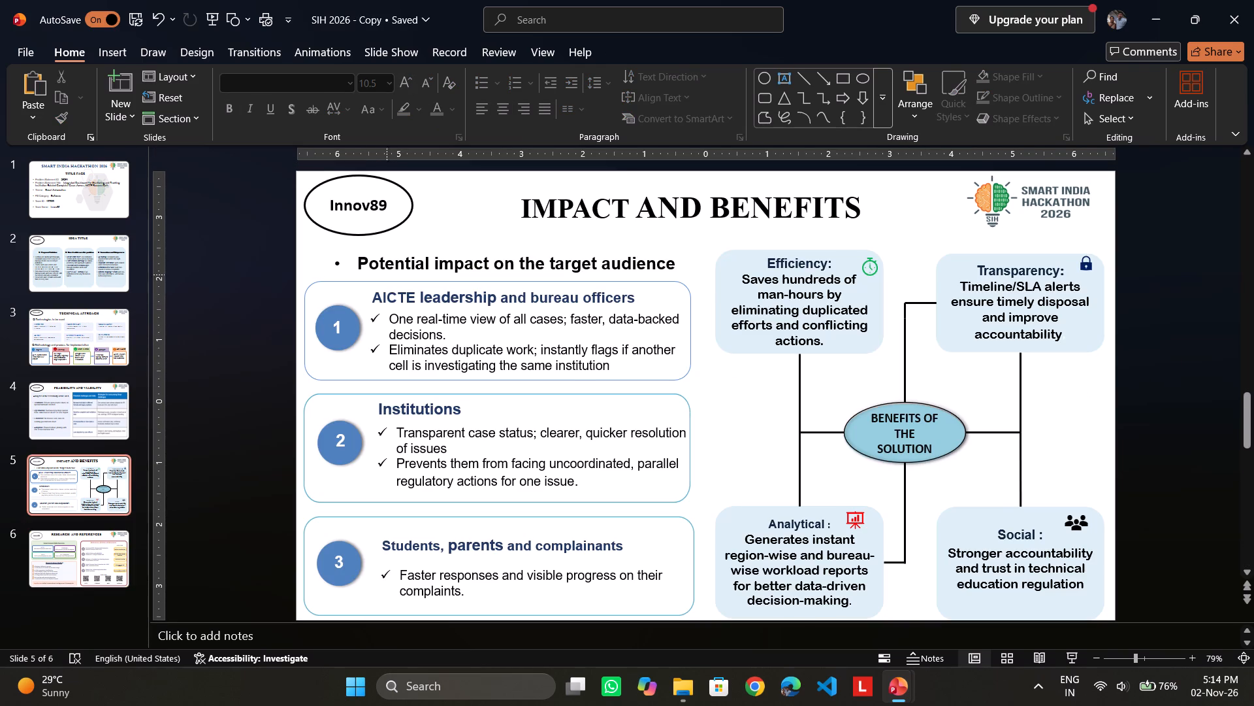
{"action": "scroll", "coordinate": [128, 183], "scroll_direction": "up", "scroll_amount": 2}
{"action": "scroll", "coordinate": [129, 186], "scroll_direction": "down", "scroll_amount": 1}
{"action": "scroll", "coordinate": [129, 186], "scroll_direction": "up", "scroll_amount": 3}
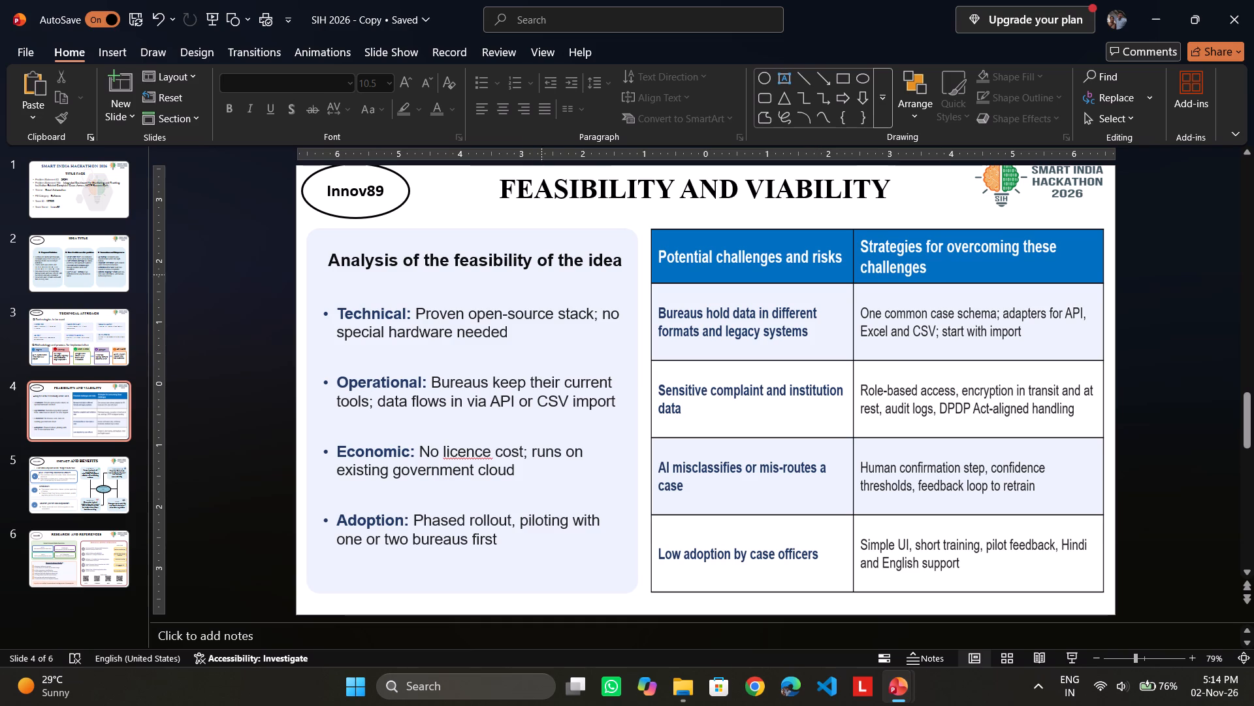
{"action": "scroll", "coordinate": [571, 260], "scroll_direction": "up", "scroll_amount": 2}
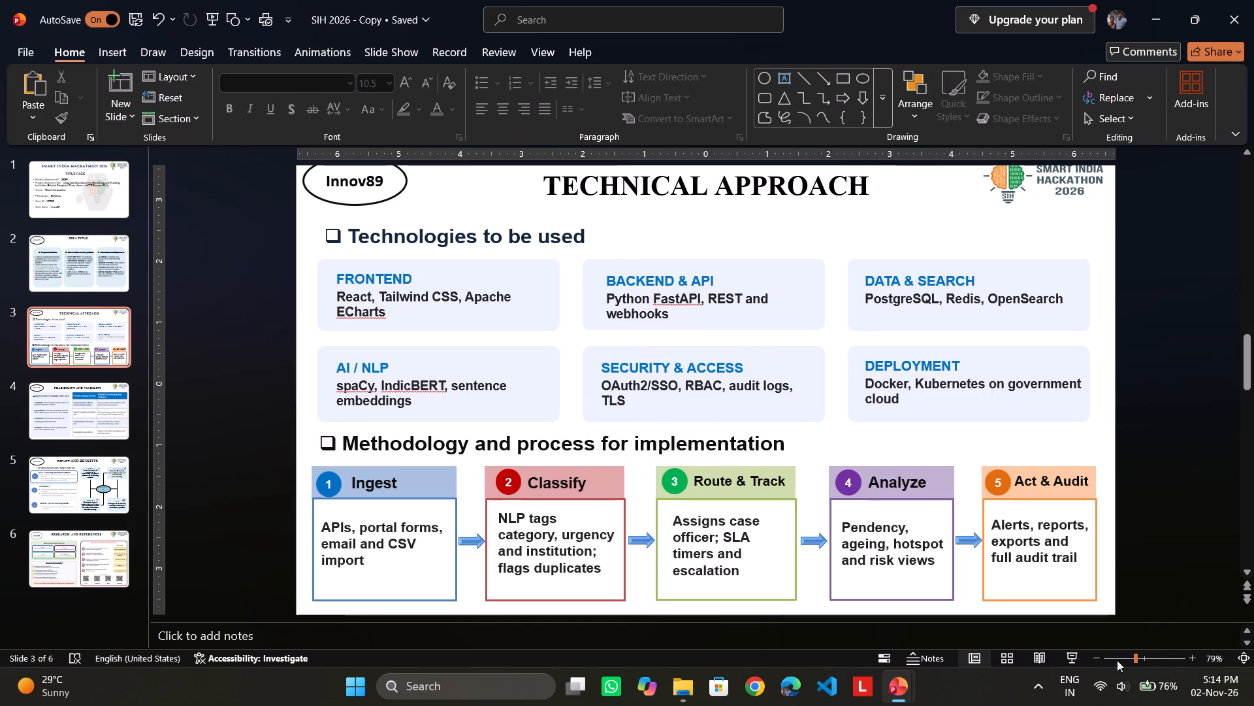
{"action": "left_click", "coordinate": [1117, 660]}
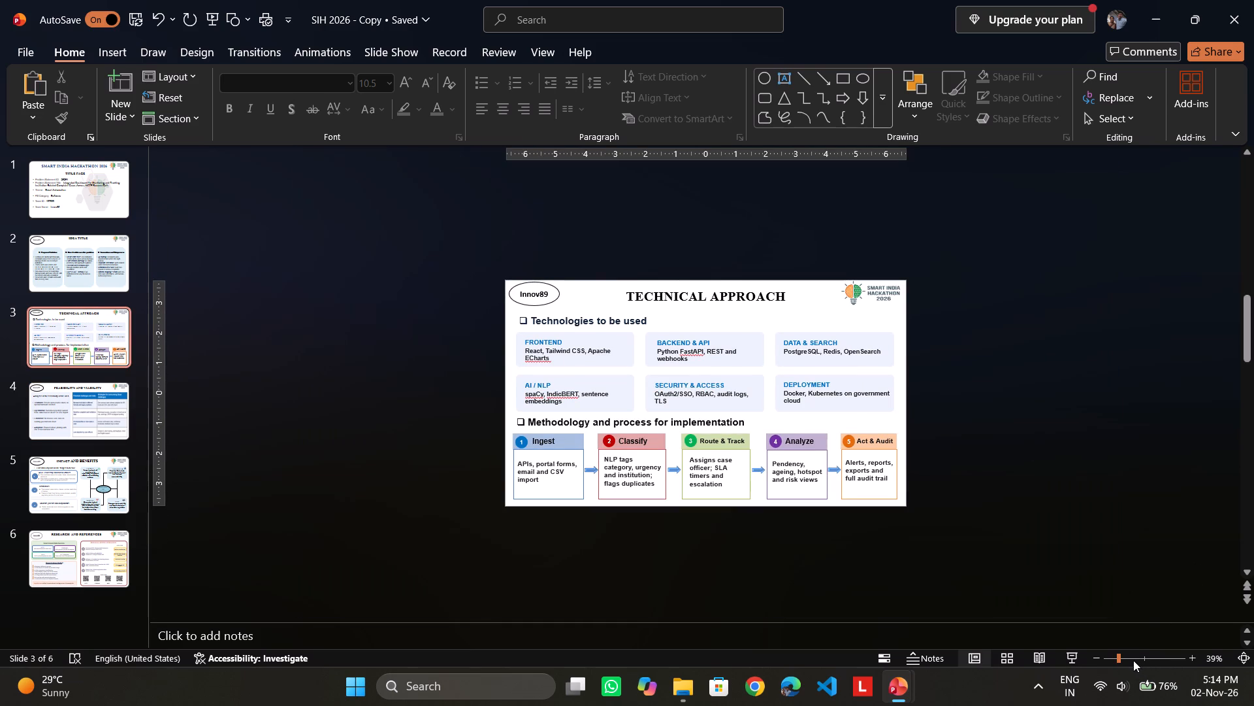
{"action": "left_click", "coordinate": [1133, 660]}
{"action": "left_click", "coordinate": [350, 182]}
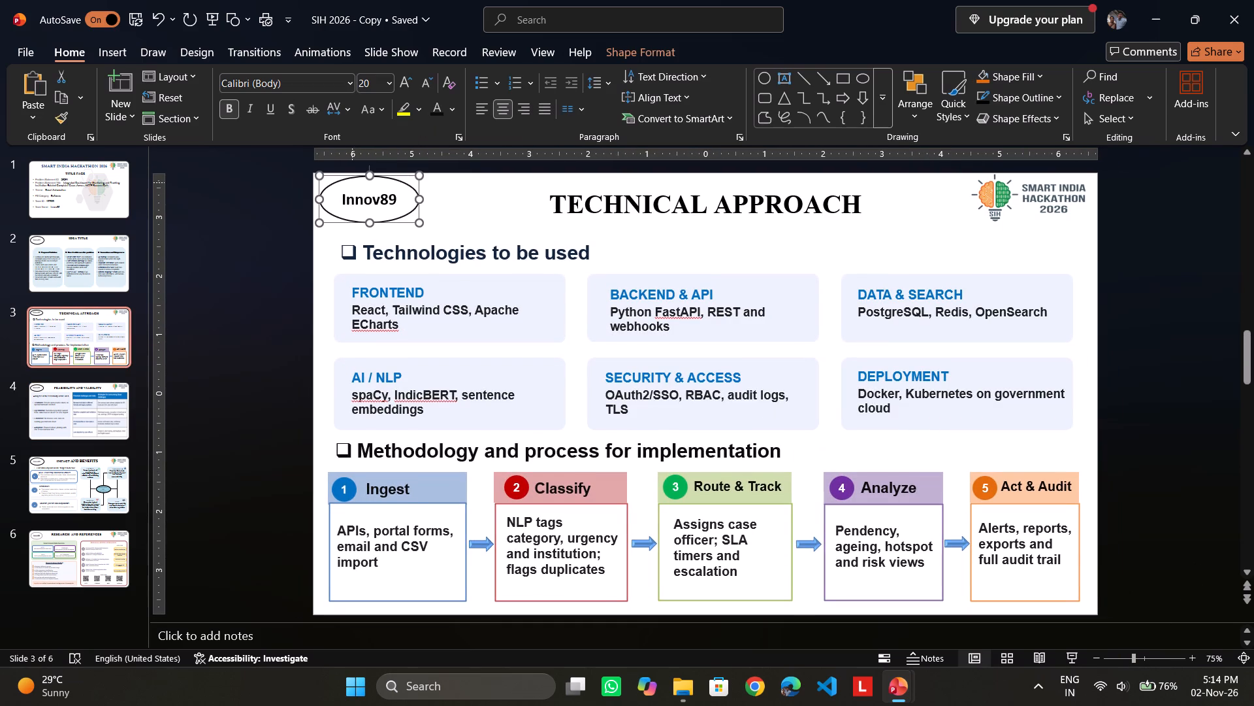
{"action": "left_click_drag", "start_coordinate": [355, 175], "coordinate": [358, 184]}
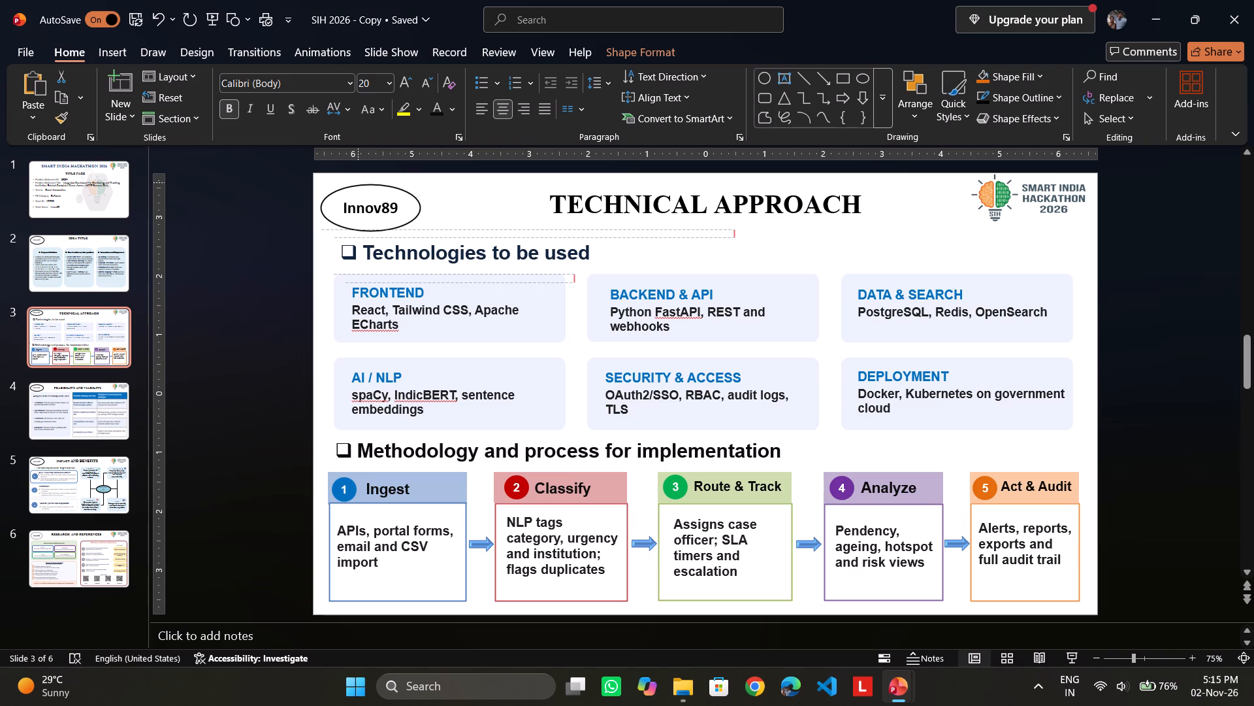
{"action": "left_click_drag", "start_coordinate": [358, 184], "coordinate": [359, 181]}
Check the Innov89 ovals on the other slides and nudge the one on the Impact and Benefits slide slightly lower.
{"action": "left_click", "coordinate": [87, 193]}
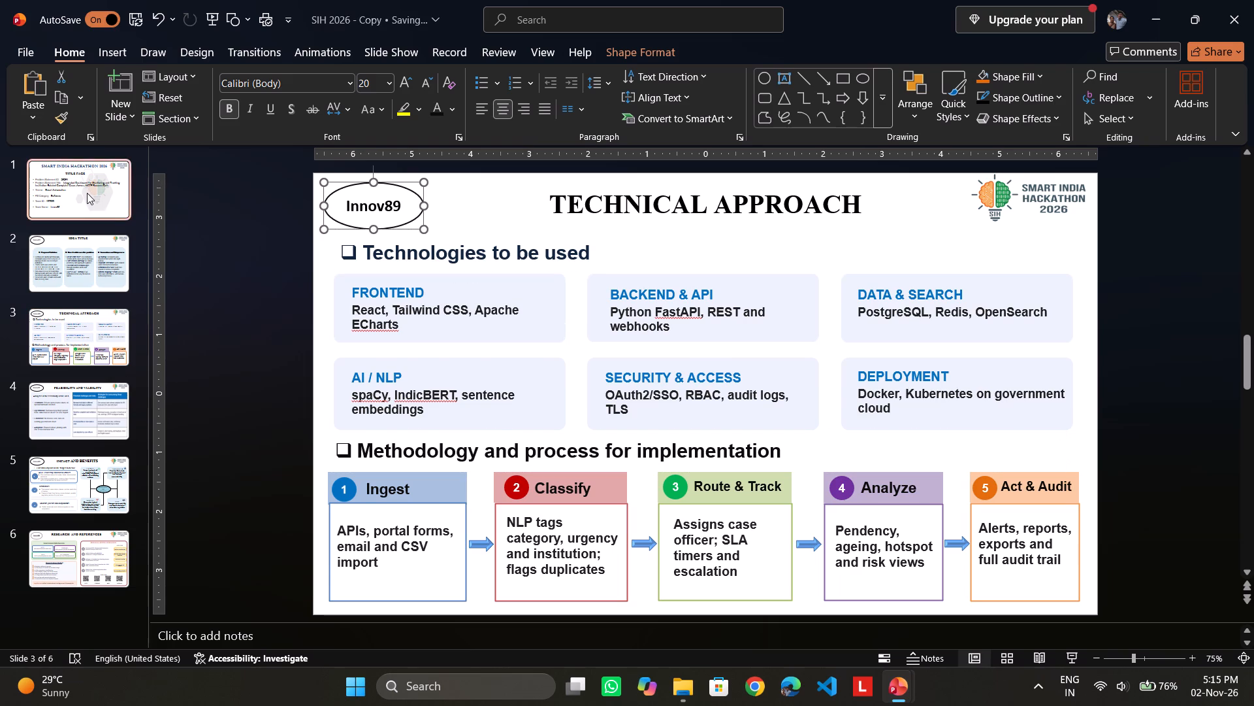
{"action": "left_click", "coordinate": [88, 275]}
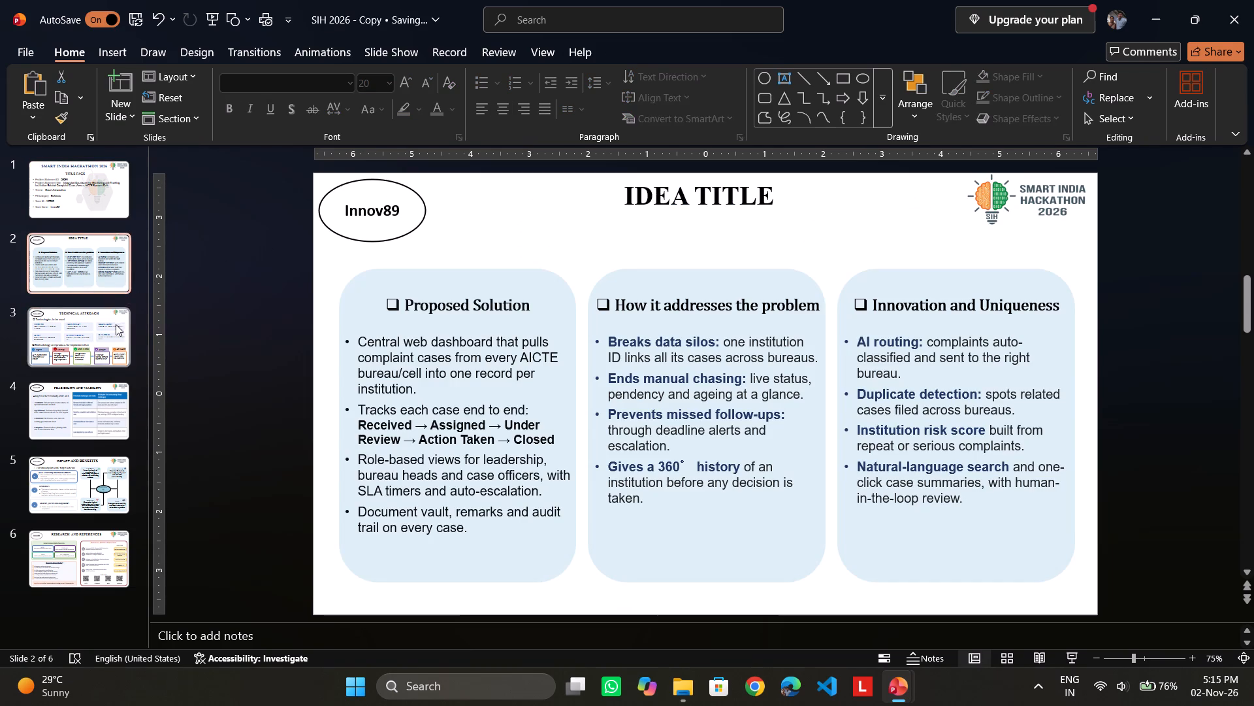
{"action": "left_click", "coordinate": [116, 324]}
{"action": "left_click", "coordinate": [77, 401]}
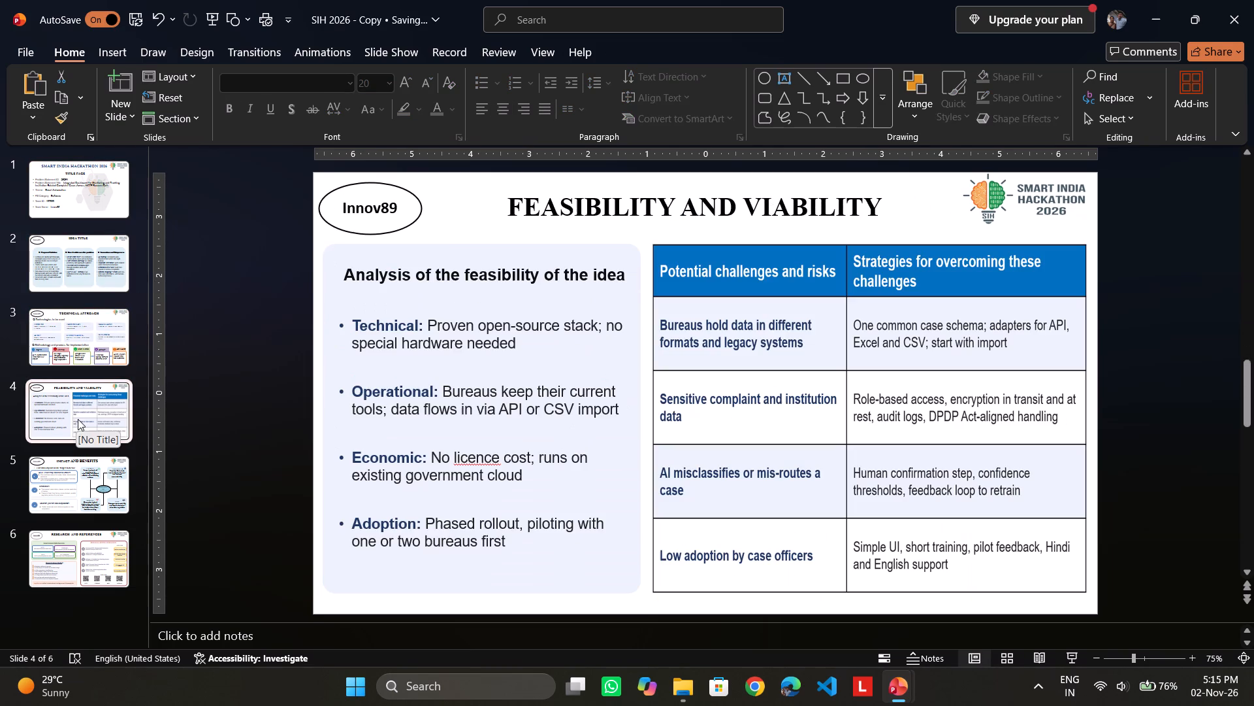
{"action": "left_click", "coordinate": [88, 471]}
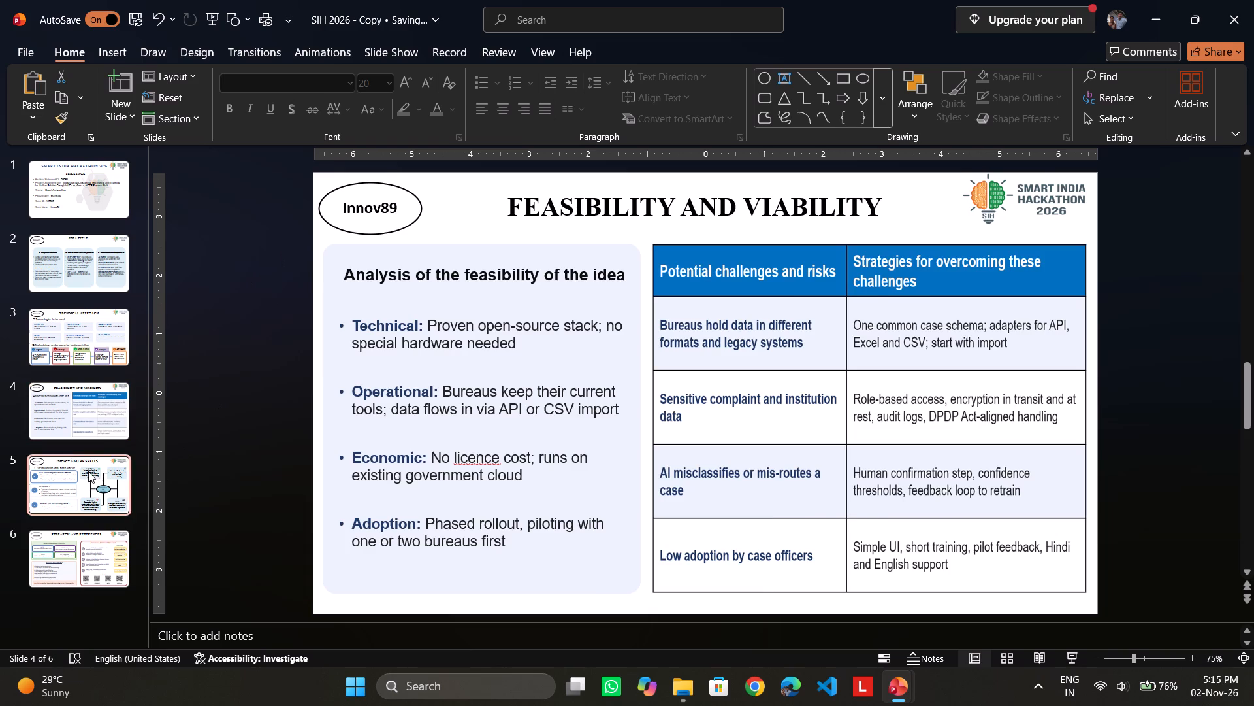
{"action": "left_click_drag", "start_coordinate": [355, 188], "coordinate": [355, 192]}
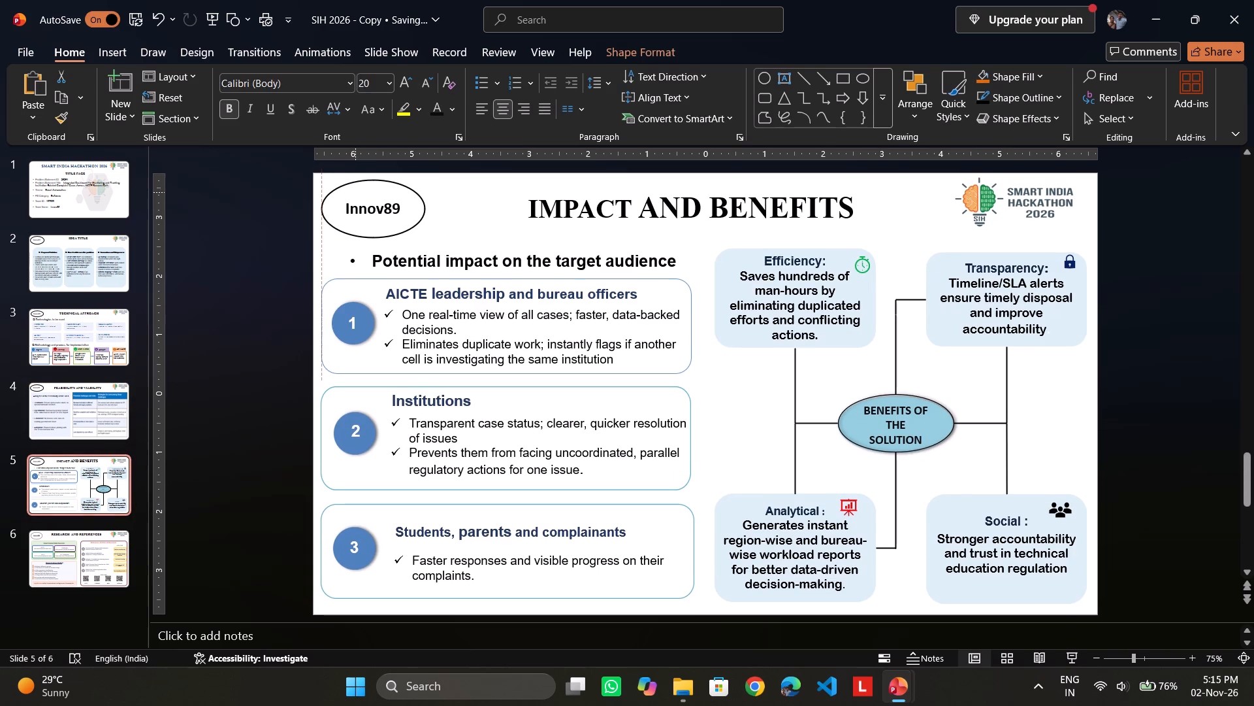
{"action": "left_click_drag", "start_coordinate": [355, 192], "coordinate": [352, 197]}
Extend the bottom edge of slide 6's Reference Articles & Research frame to line up with the Research Areas Studied frame.
{"action": "left_click", "coordinate": [52, 571]}
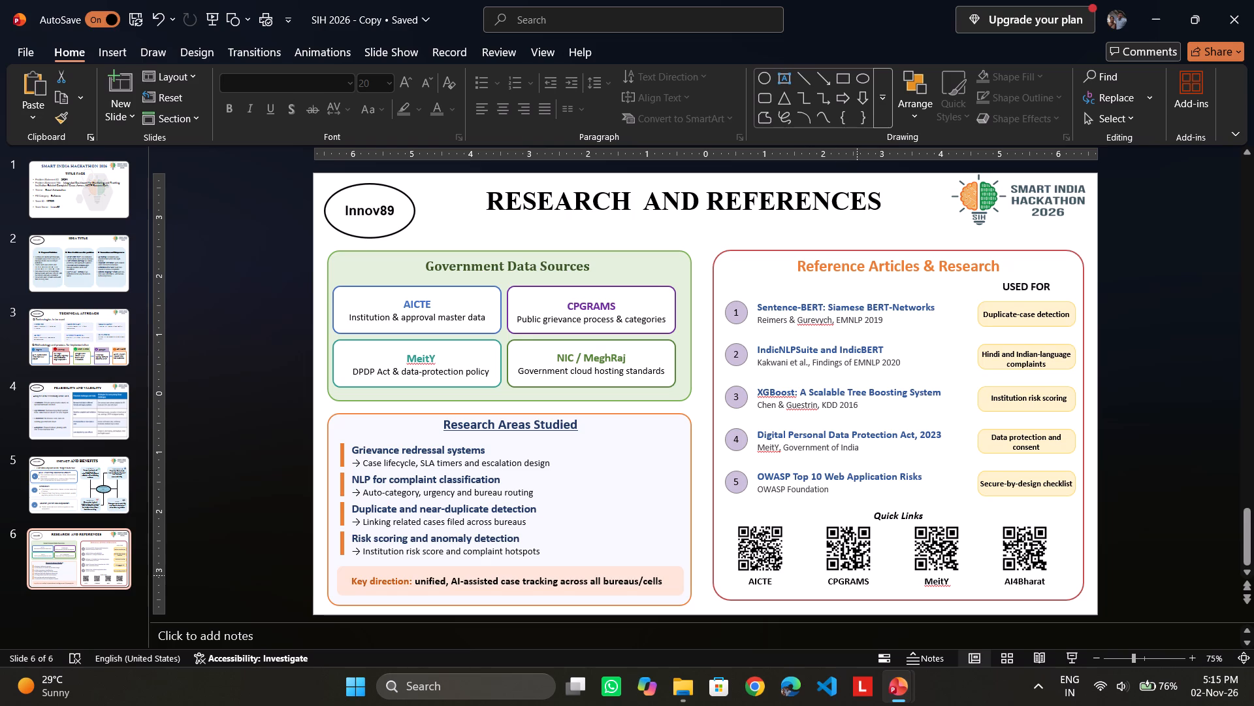
{"action": "left_click", "coordinate": [890, 600]}
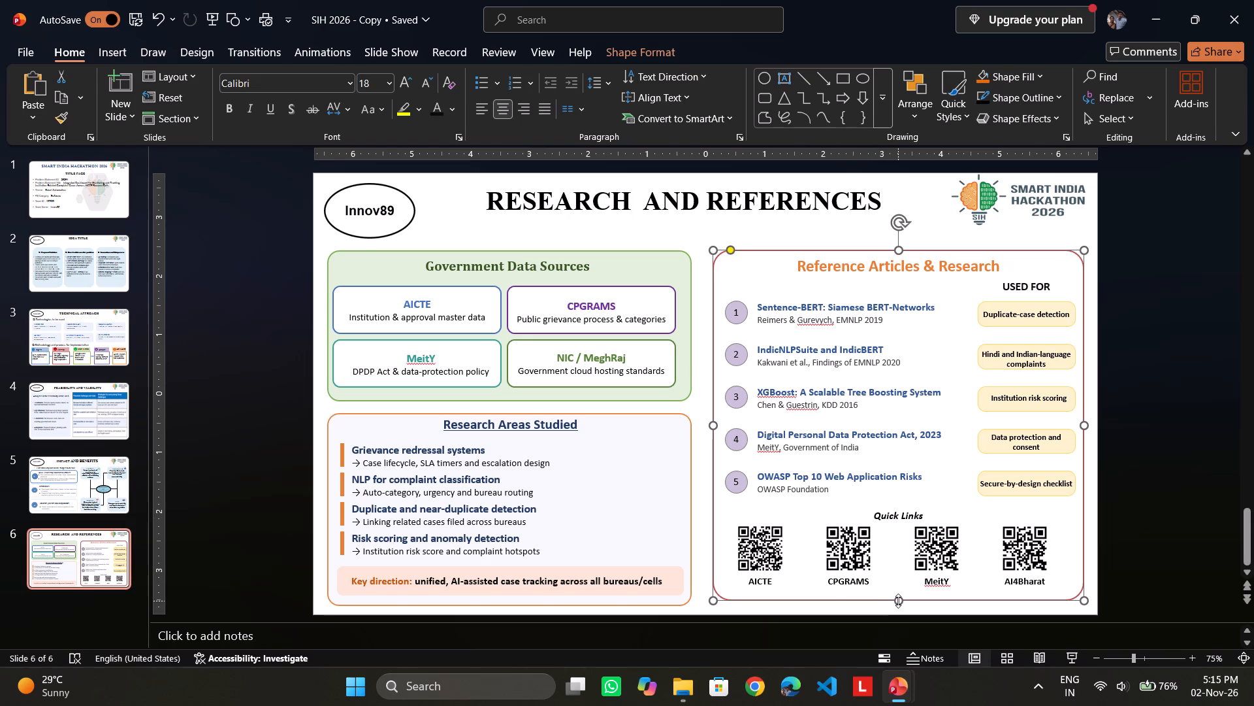
{"action": "left_click_drag", "start_coordinate": [898, 601], "coordinate": [901, 607]}
{"action": "left_click", "coordinate": [1197, 567]}
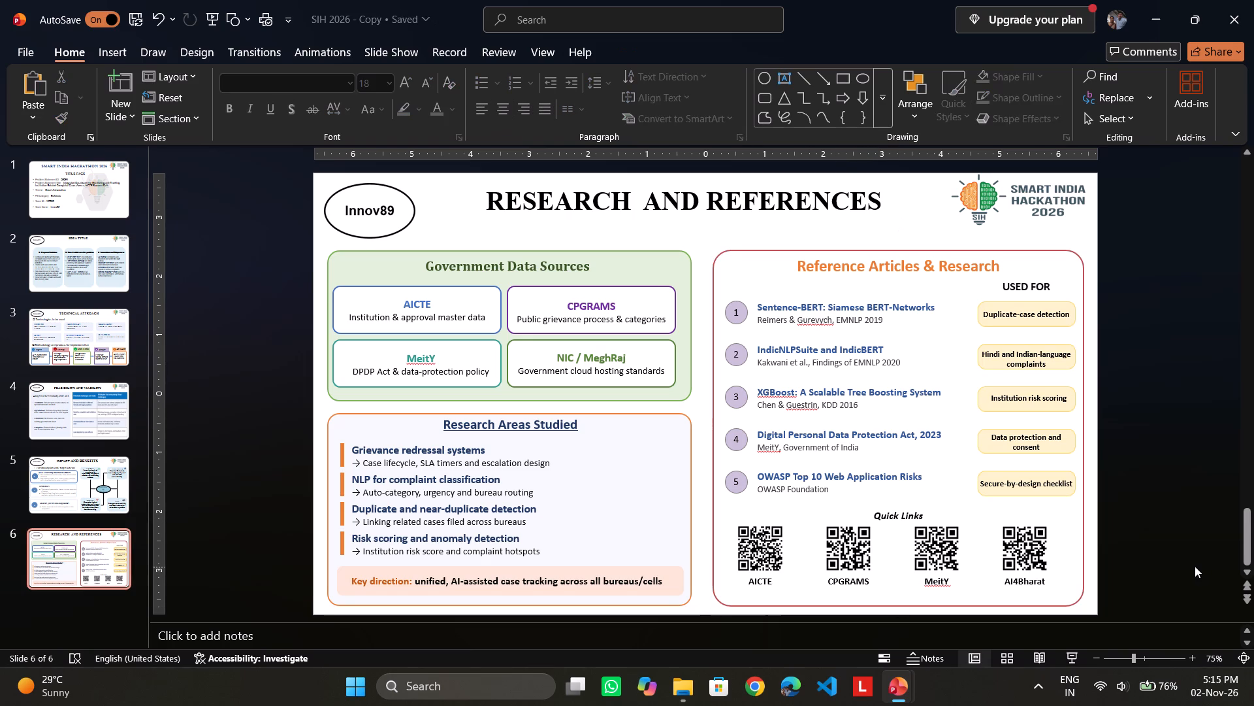
Set both lines of the Sentence-BERT reference entry on slide 6 to font size 13.
{"action": "left_click", "coordinate": [759, 303]}
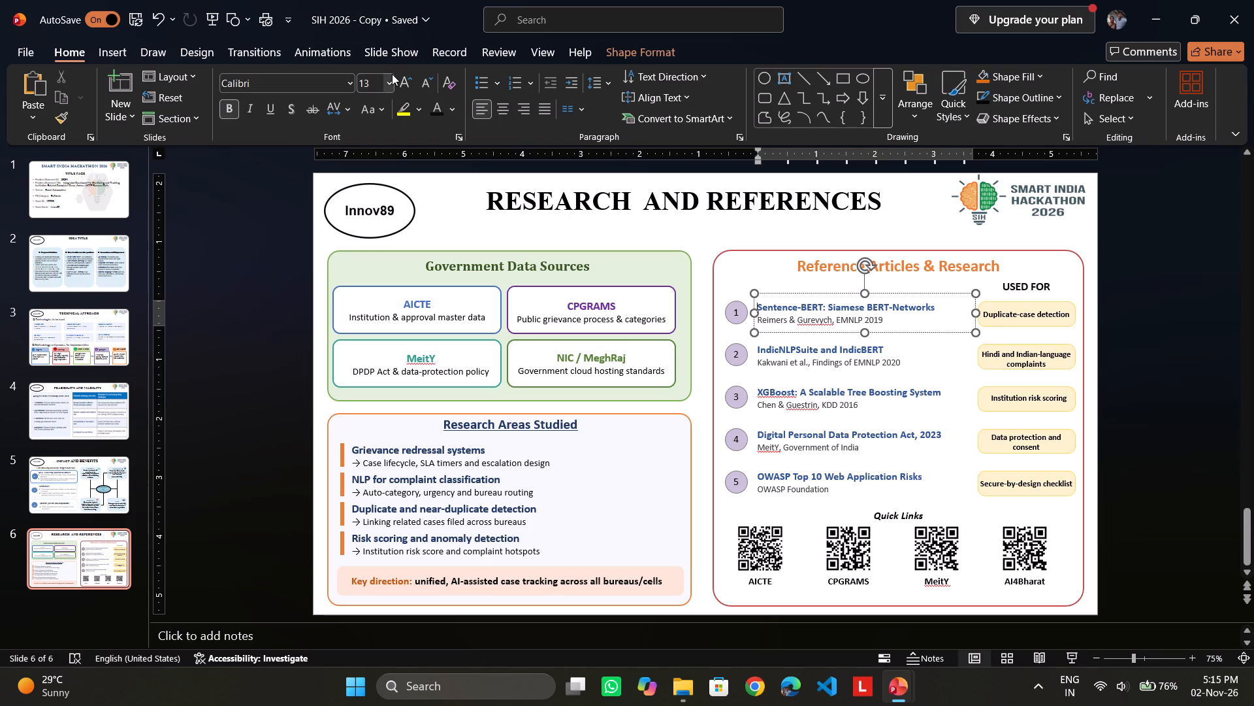
{"action": "left_click", "coordinate": [404, 76]}
{"action": "left_click", "coordinate": [429, 83]}
{"action": "left_click", "coordinate": [918, 305]}
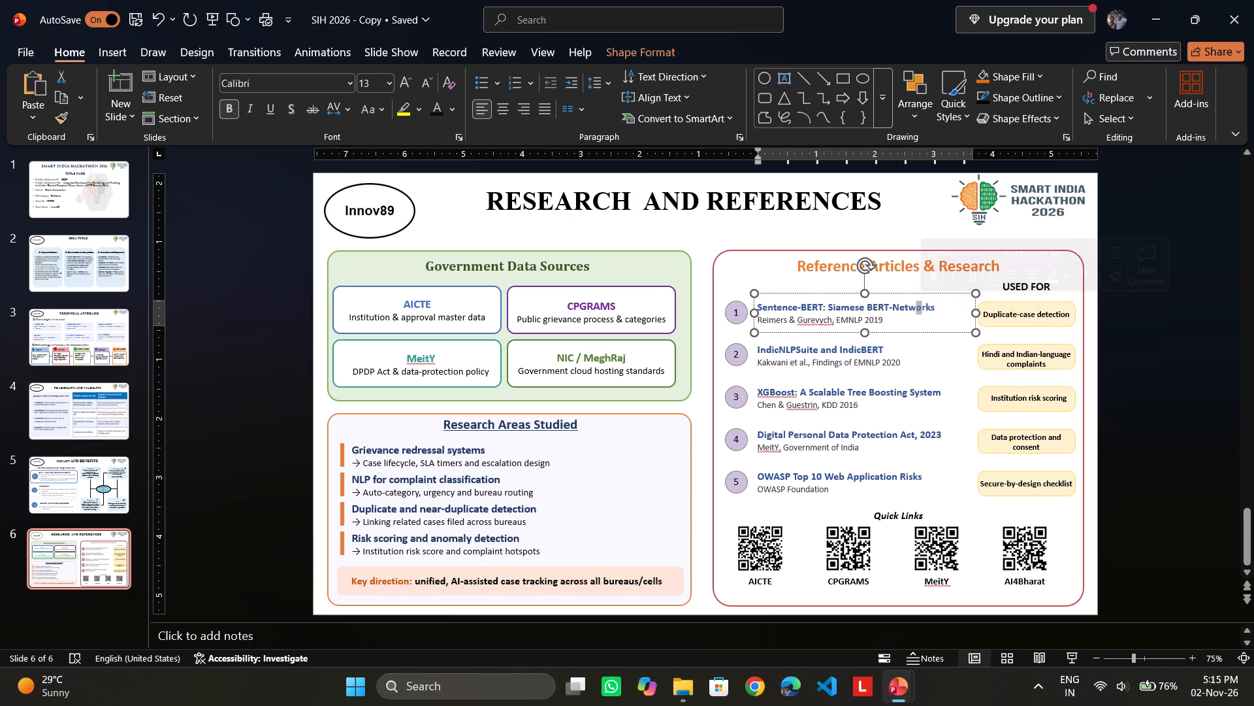
{"action": "left_click_drag", "start_coordinate": [758, 307], "coordinate": [918, 322]}
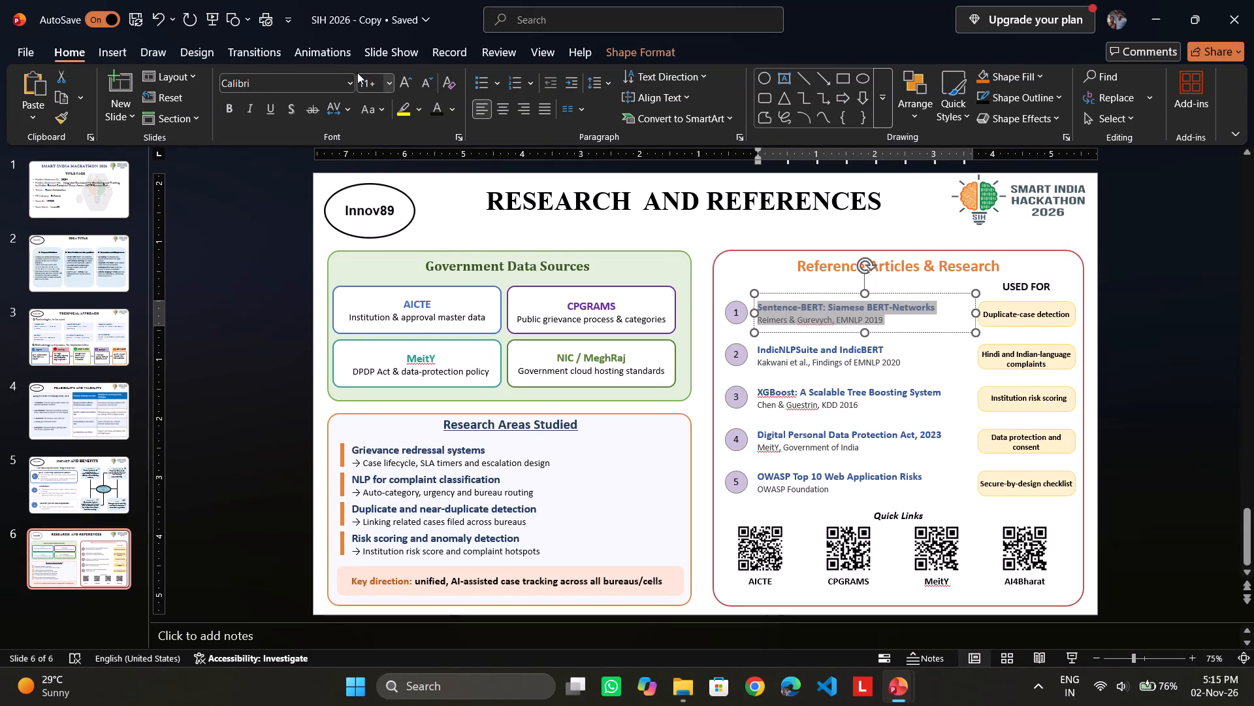
{"action": "left_click", "coordinate": [381, 83]}
{"action": "key", "text": "1"}
{"action": "key", "text": "3"}
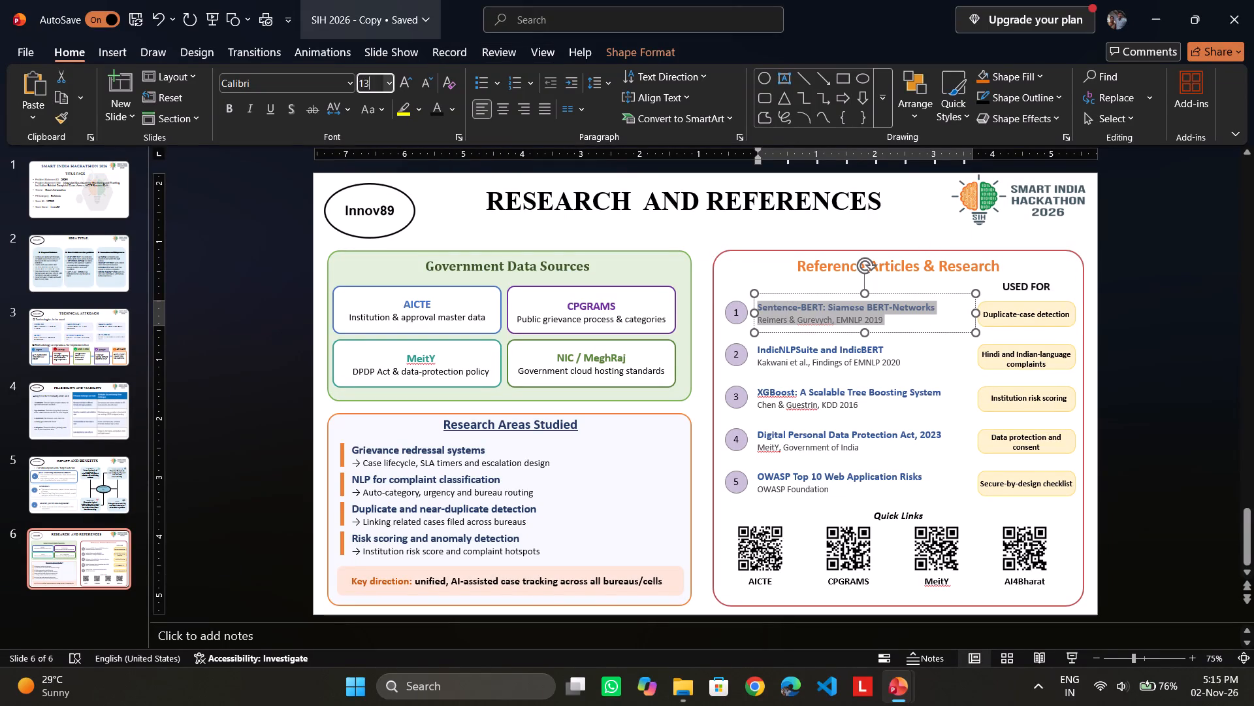
{"action": "key", "text": "Return"}
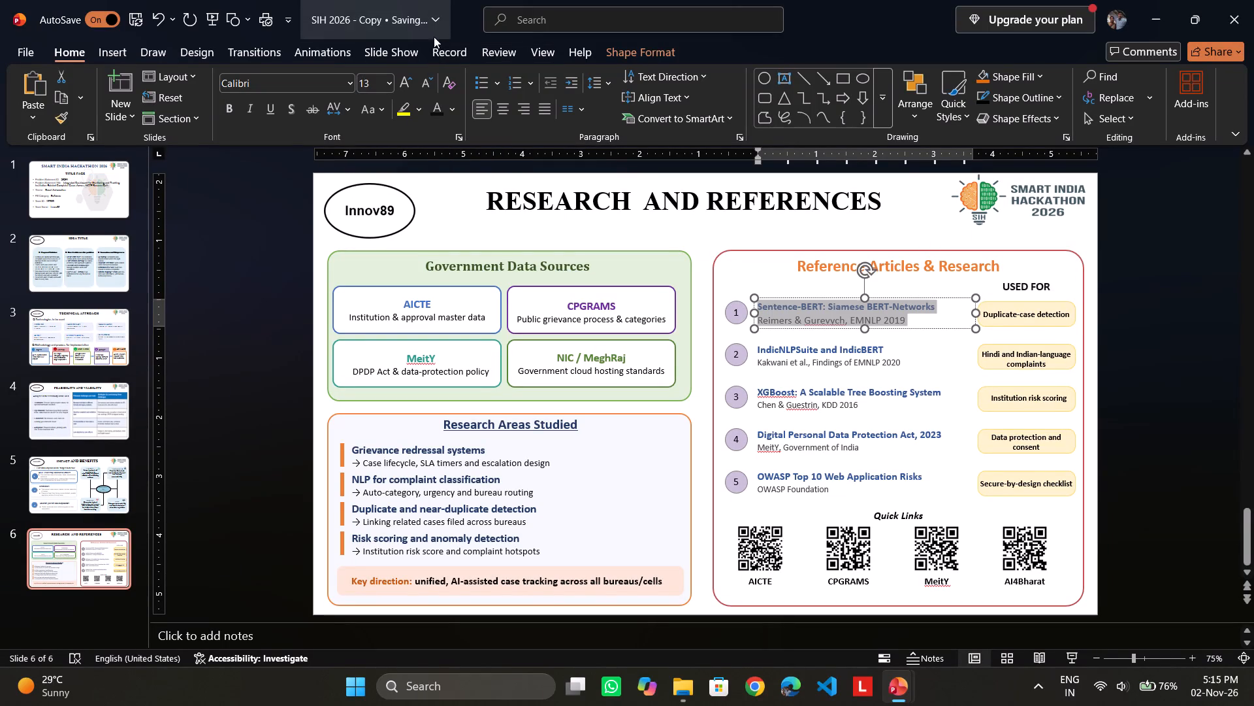
Set both lines of the IndicNLPSuite and IndicBERT reference entry to font size 13.
{"action": "left_click", "coordinate": [815, 376]}
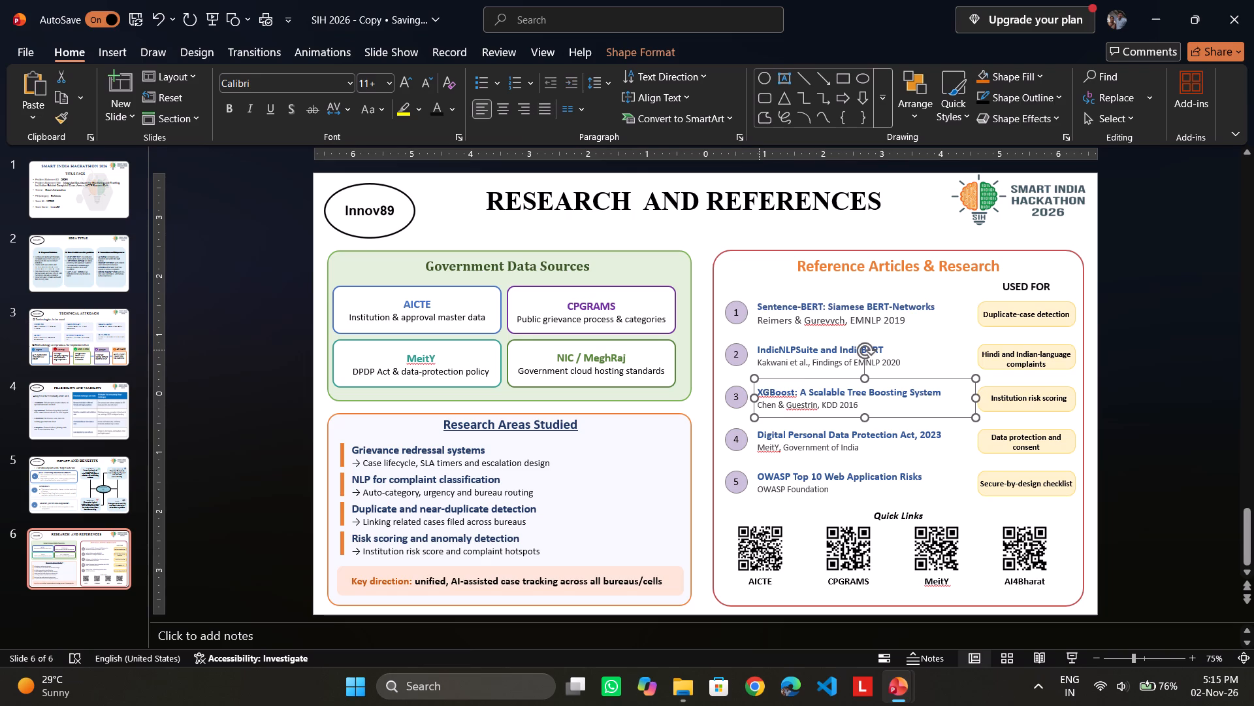
{"action": "left_click_drag", "start_coordinate": [759, 350], "coordinate": [931, 365]}
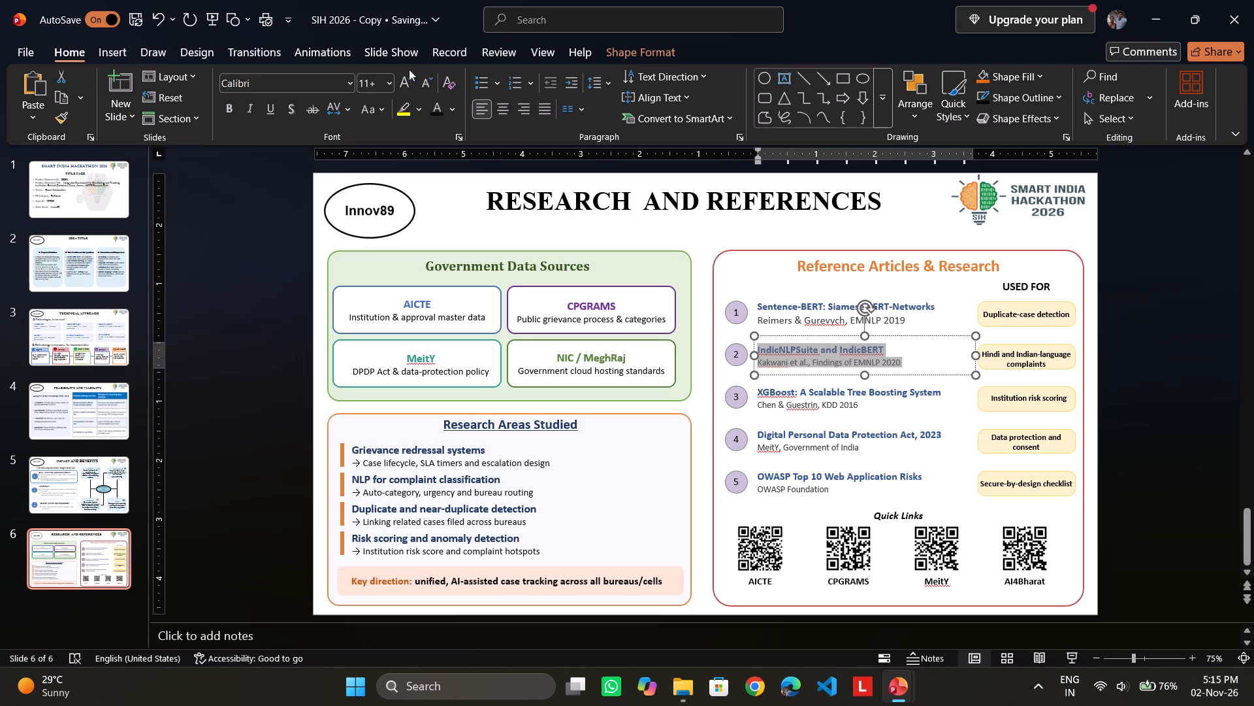
{"action": "left_click", "coordinate": [397, 78]}
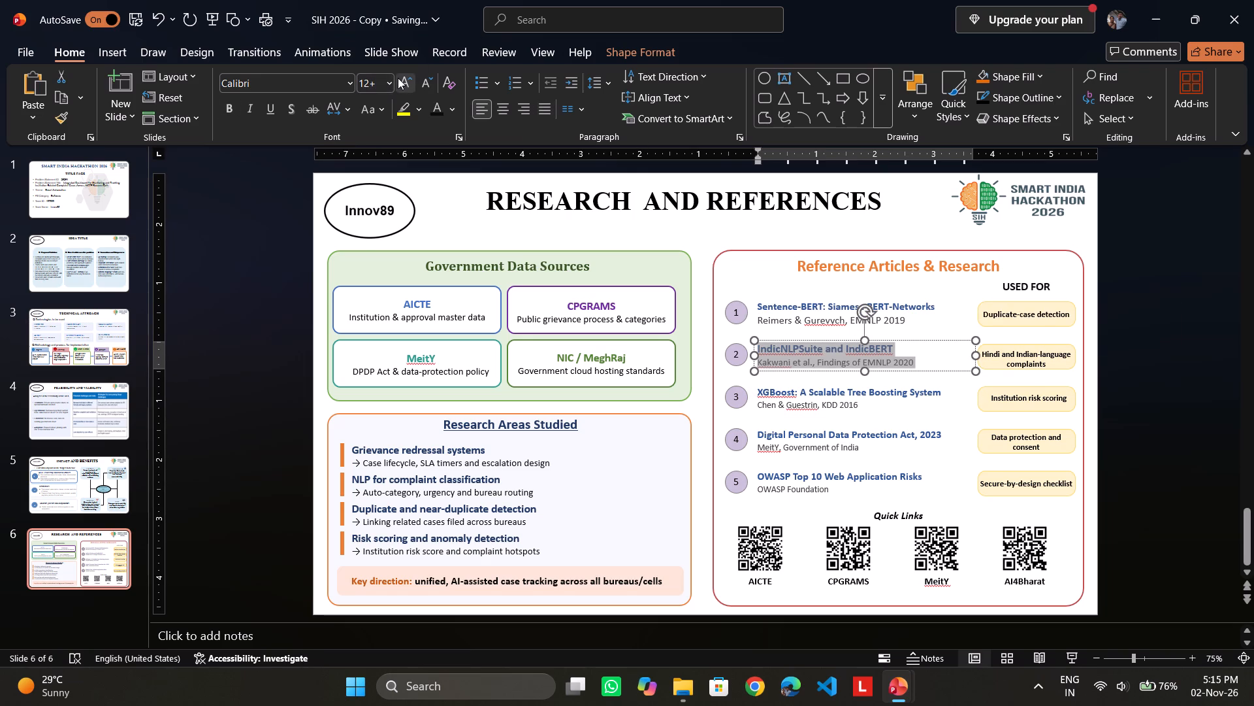
{"action": "left_click", "coordinate": [398, 78]}
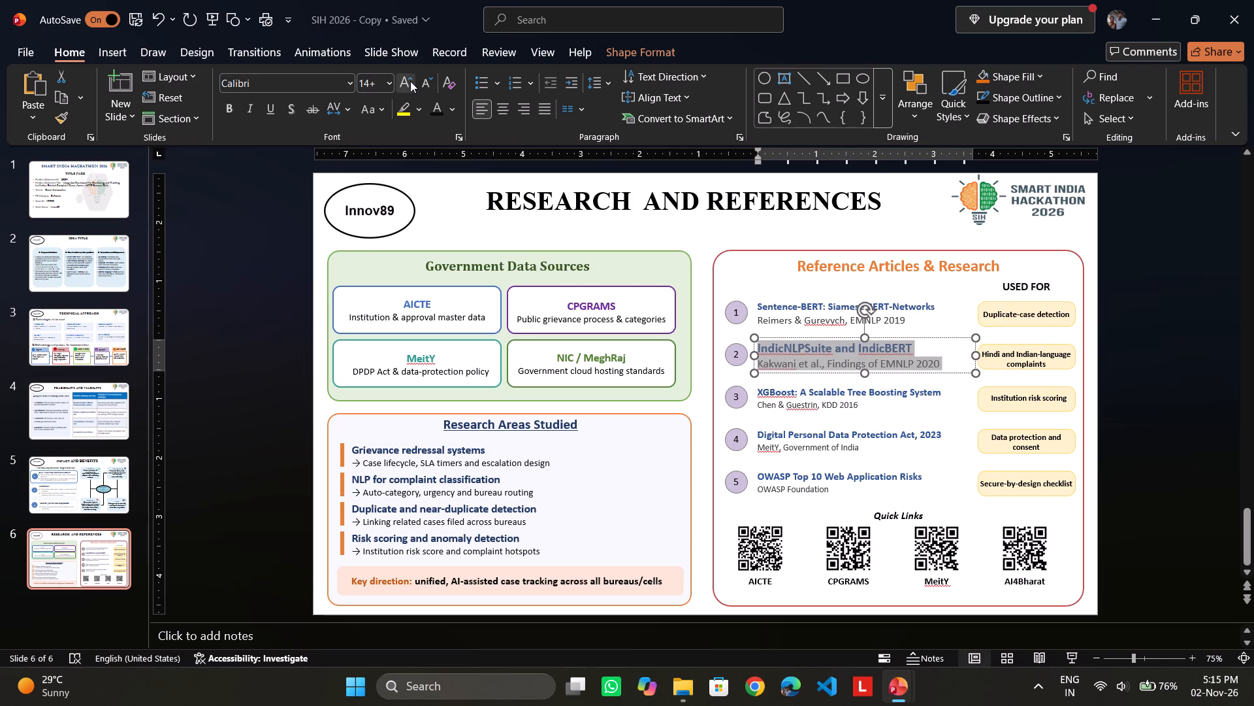
{"action": "left_click", "coordinate": [417, 80]}
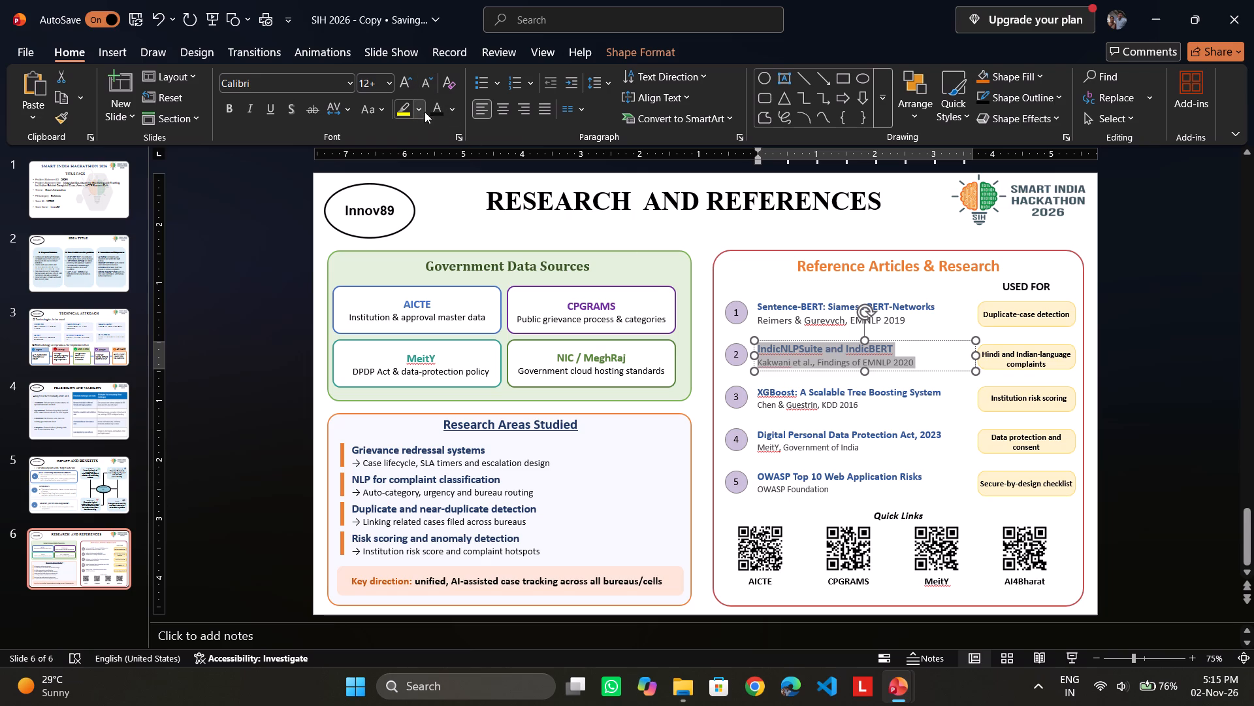
{"action": "left_click", "coordinate": [381, 82]}
{"action": "type", "text": "13"}
{"action": "key", "text": "Return"}
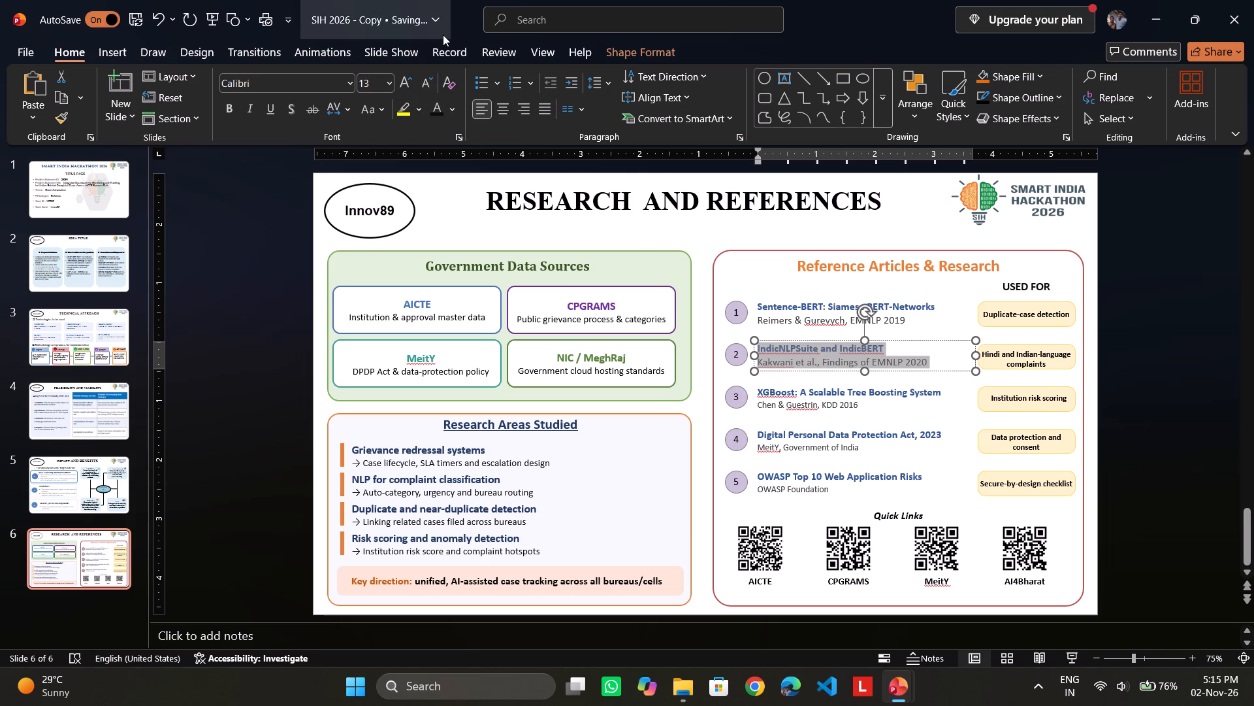
{"action": "left_click", "coordinate": [720, 231]}
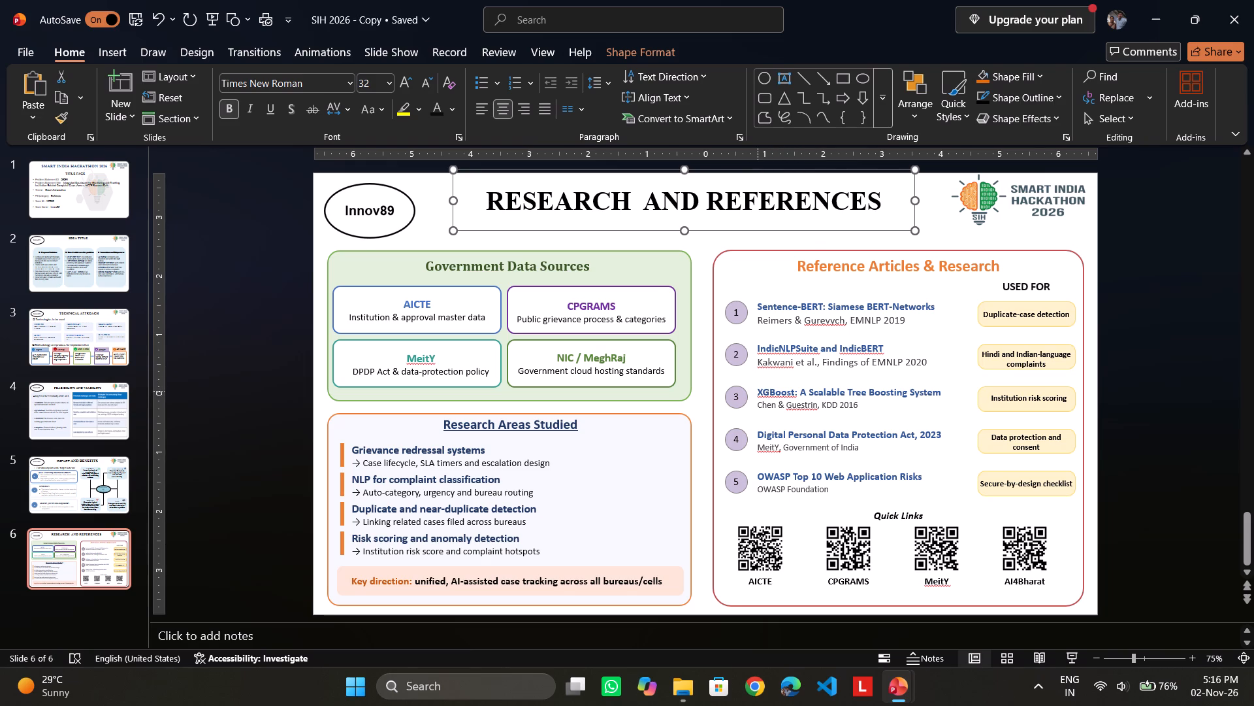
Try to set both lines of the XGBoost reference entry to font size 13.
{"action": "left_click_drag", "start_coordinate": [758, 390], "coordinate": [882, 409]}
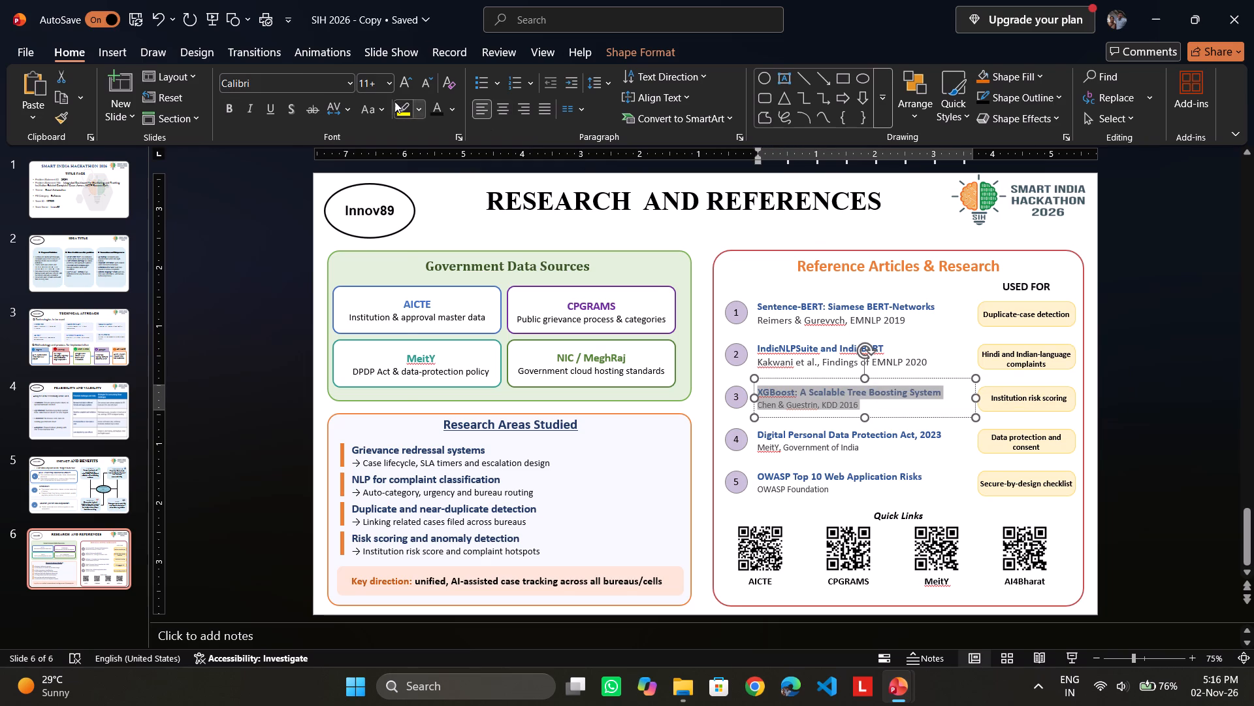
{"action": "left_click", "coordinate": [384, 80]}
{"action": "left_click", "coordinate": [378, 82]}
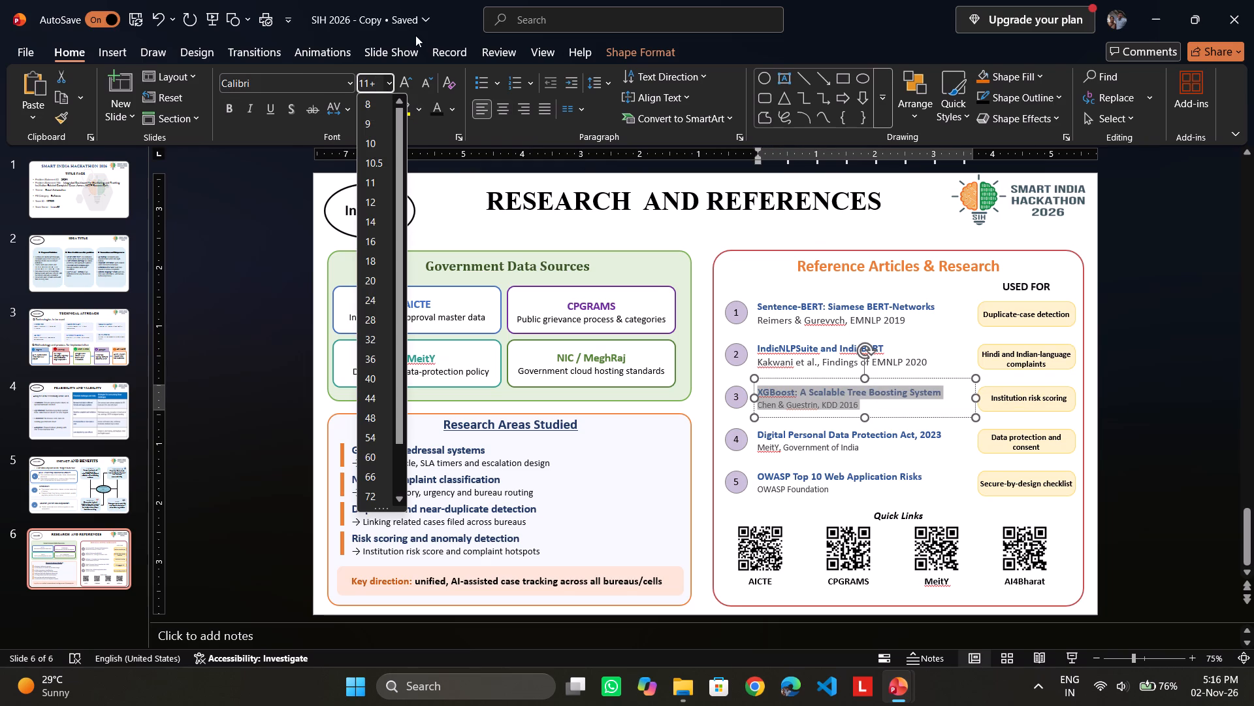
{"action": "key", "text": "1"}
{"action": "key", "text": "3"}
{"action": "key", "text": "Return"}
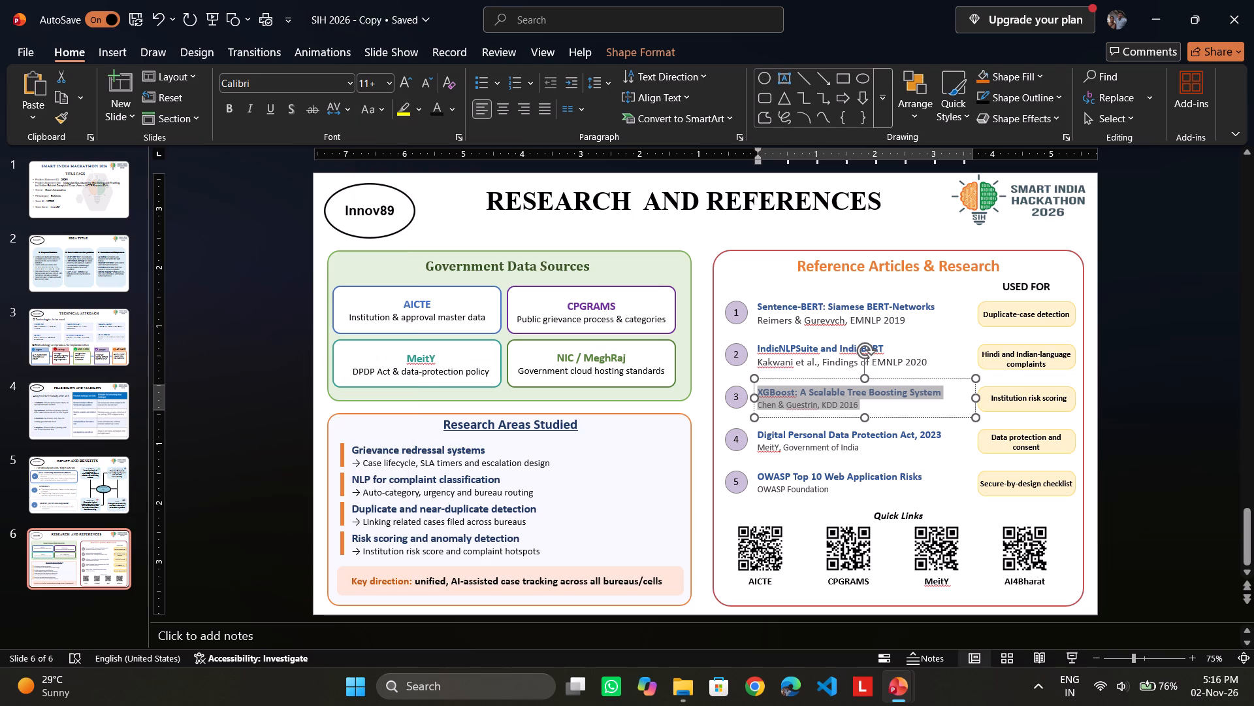
Change the font of both lines in the Sentence-BERT reference entry to Arial.
{"action": "left_click_drag", "start_coordinate": [758, 304], "coordinate": [842, 451]}
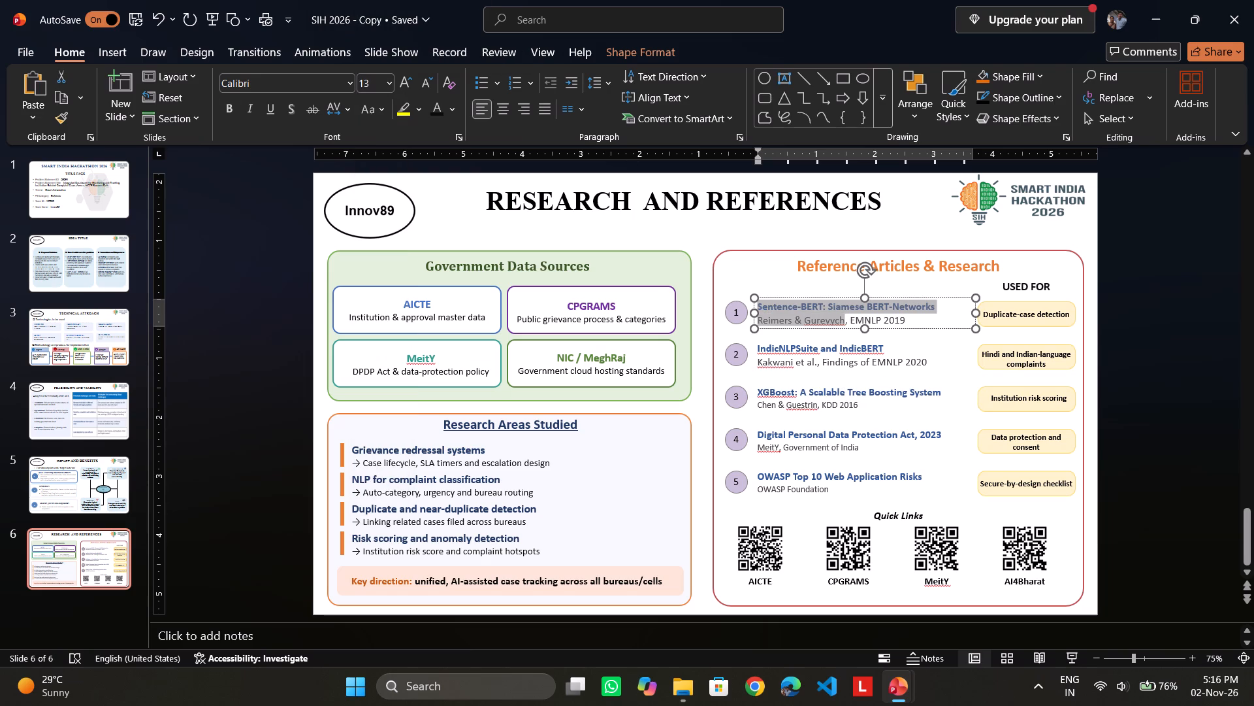
{"action": "left_click_drag", "start_coordinate": [842, 451], "coordinate": [929, 389]}
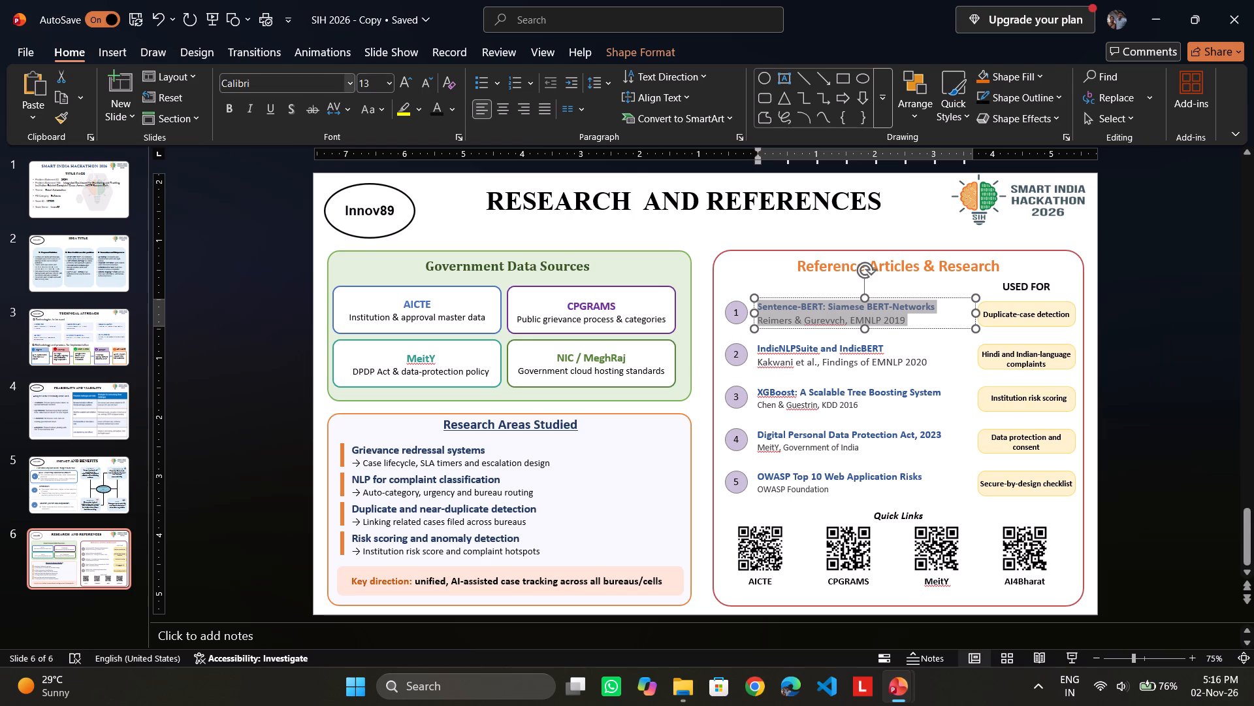
{"action": "left_click", "coordinate": [327, 80]}
{"action": "left_click", "coordinate": [351, 82]}
{"action": "scroll", "coordinate": [336, 161], "scroll_direction": "up", "scroll_amount": 8}
{"action": "scroll", "coordinate": [360, 167], "scroll_direction": "down", "scroll_amount": 3}
{"action": "scroll", "coordinate": [362, 165], "scroll_direction": "up", "scroll_amount": 2}
{"action": "scroll", "coordinate": [368, 165], "scroll_direction": "down", "scroll_amount": 1}
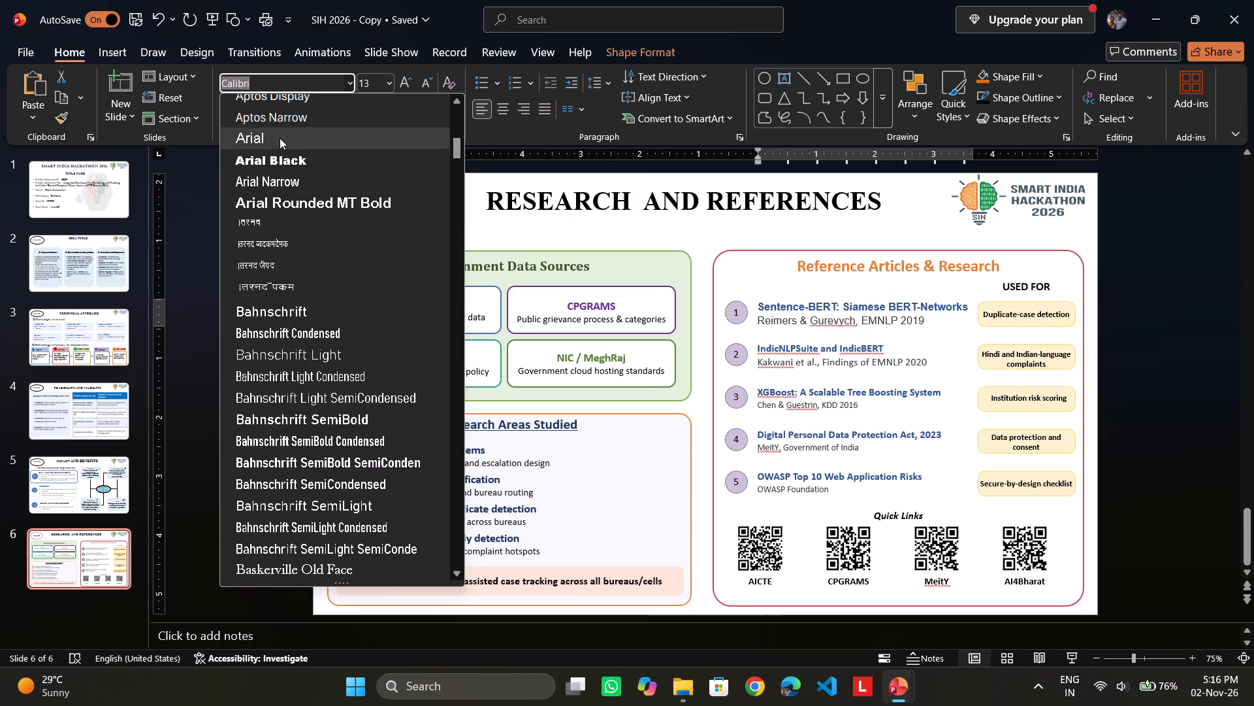
{"action": "left_click", "coordinate": [280, 138]}
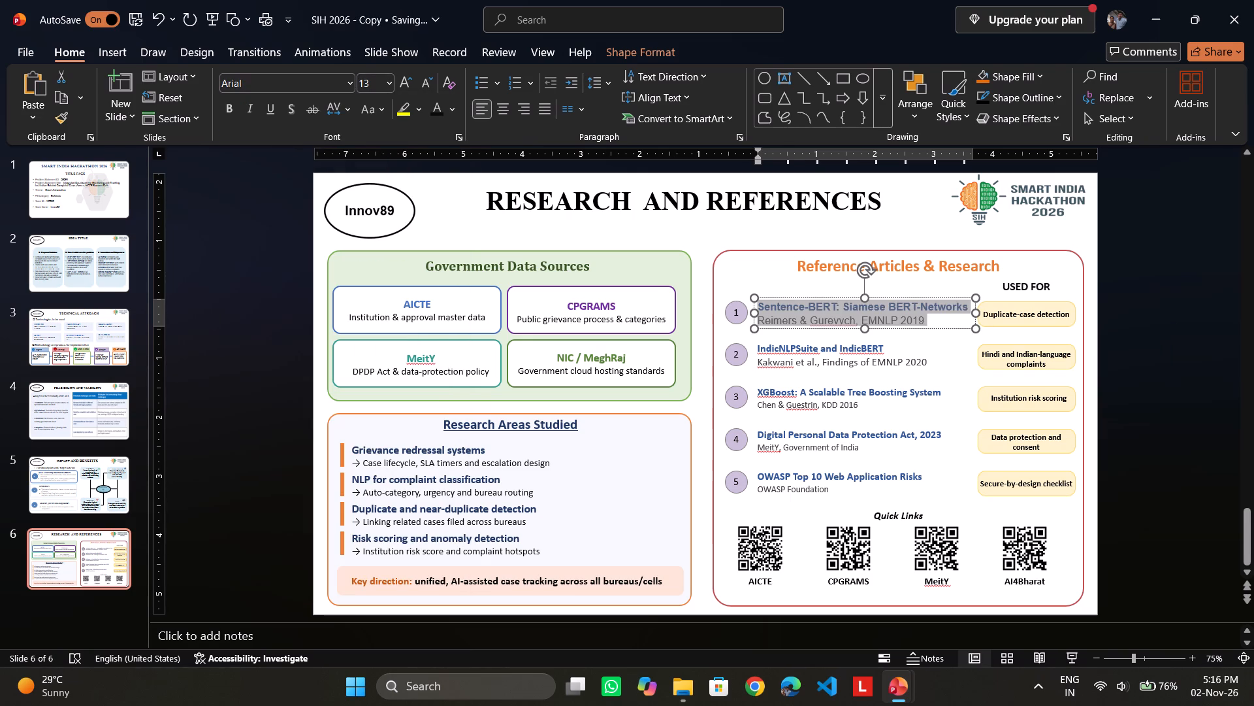
{"action": "left_click", "coordinate": [677, 222]}
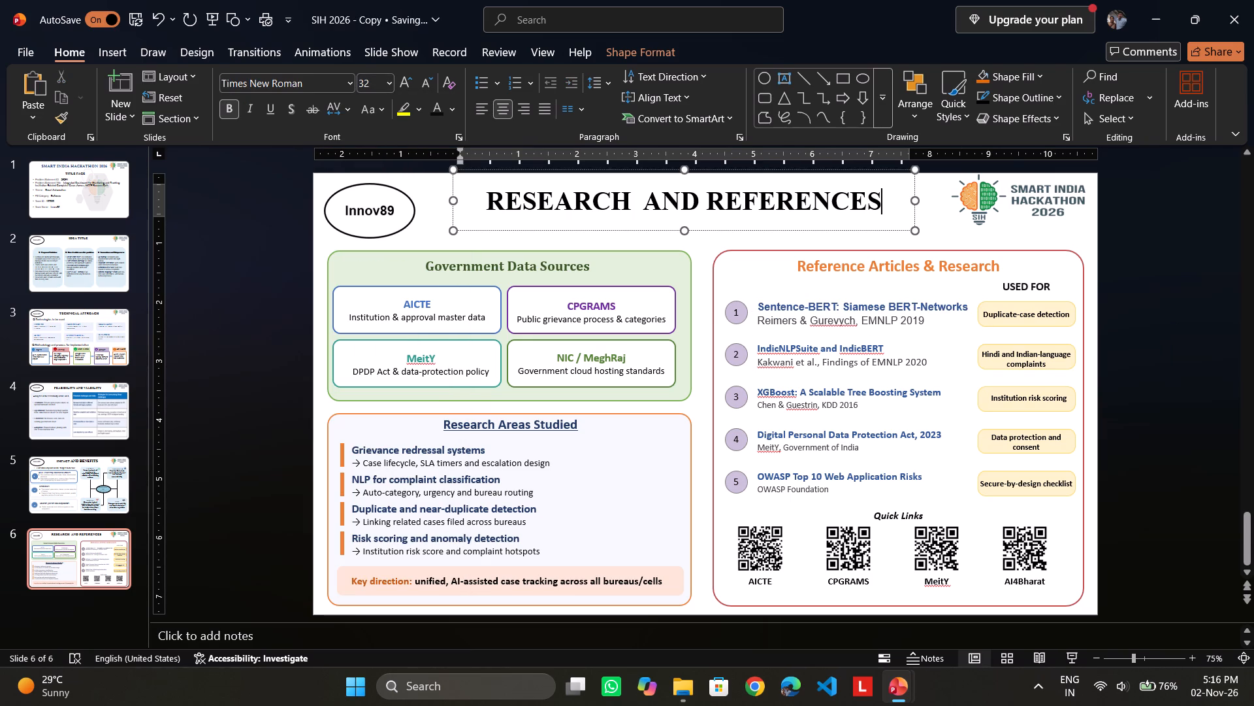
Change the font of the whole IndicNLPSuite and IndicBERT reference entry to Arial, keeping its text box in its original position.
{"action": "left_click", "coordinate": [755, 345]}
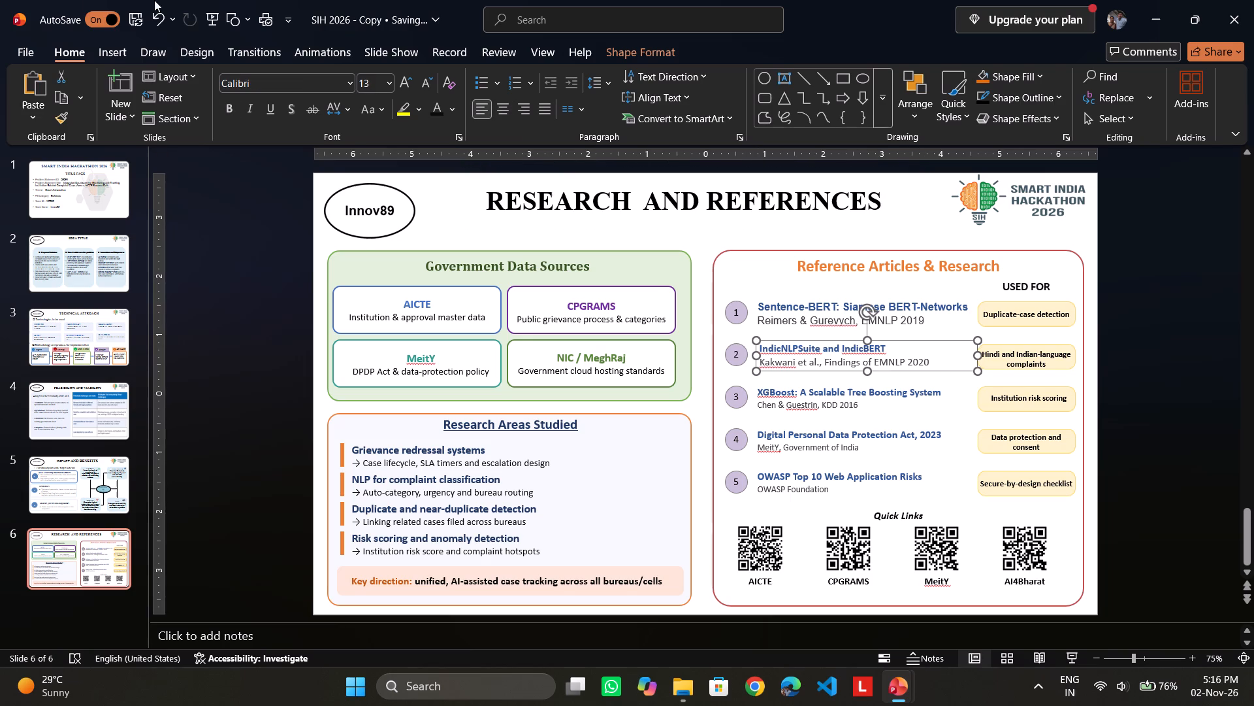
{"action": "left_click", "coordinate": [154, 18]}
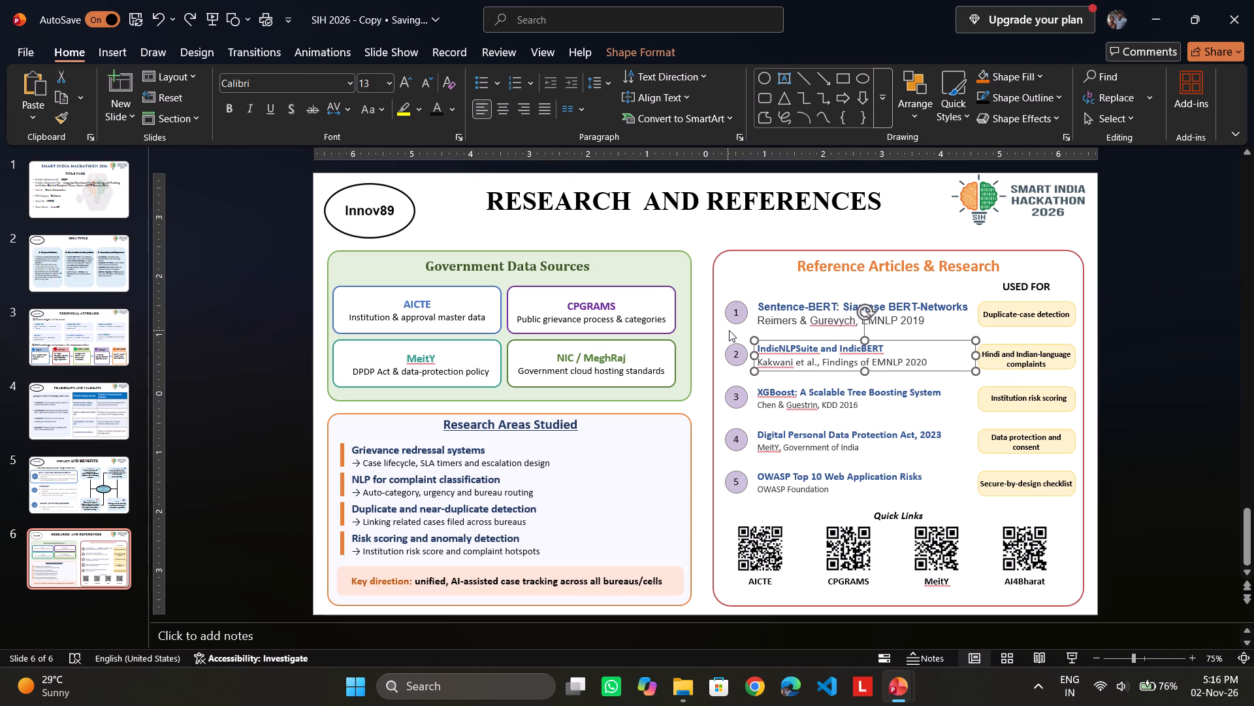
{"action": "left_click", "coordinate": [347, 86]}
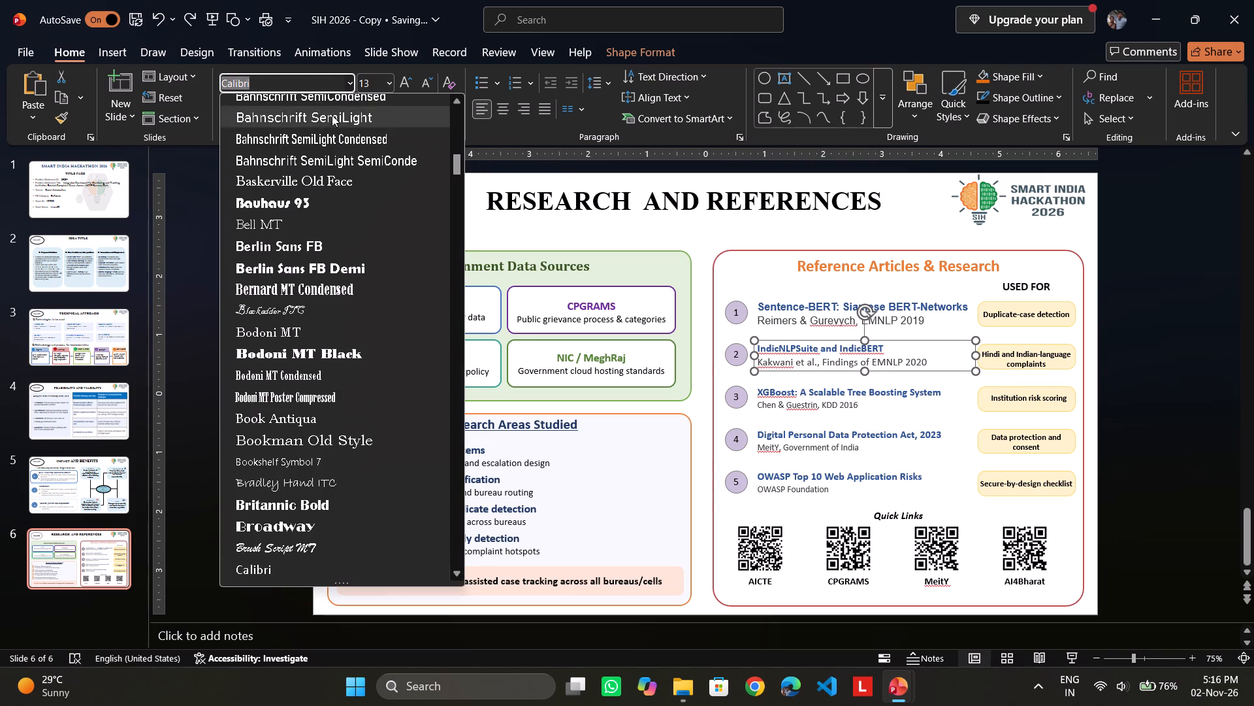
{"action": "scroll", "coordinate": [295, 186], "scroll_direction": "up", "scroll_amount": 1}
{"action": "scroll", "coordinate": [296, 187], "scroll_direction": "down", "scroll_amount": 2}
{"action": "scroll", "coordinate": [297, 188], "scroll_direction": "up", "scroll_amount": 1}
{"action": "scroll", "coordinate": [298, 188], "scroll_direction": "down", "scroll_amount": 1}
{"action": "scroll", "coordinate": [300, 186], "scroll_direction": "up", "scroll_amount": 1}
{"action": "scroll", "coordinate": [298, 178], "scroll_direction": "down", "scroll_amount": 1}
{"action": "scroll", "coordinate": [298, 178], "scroll_direction": "up", "scroll_amount": 2}
{"action": "scroll", "coordinate": [298, 178], "scroll_direction": "down", "scroll_amount": 1}
{"action": "scroll", "coordinate": [298, 178], "scroll_direction": "up", "scroll_amount": 4}
{"action": "scroll", "coordinate": [298, 171], "scroll_direction": "down", "scroll_amount": 1}
{"action": "scroll", "coordinate": [298, 171], "scroll_direction": "up", "scroll_amount": 6}
{"action": "scroll", "coordinate": [283, 135], "scroll_direction": "down", "scroll_amount": 1}
{"action": "scroll", "coordinate": [283, 135], "scroll_direction": "up", "scroll_amount": 4}
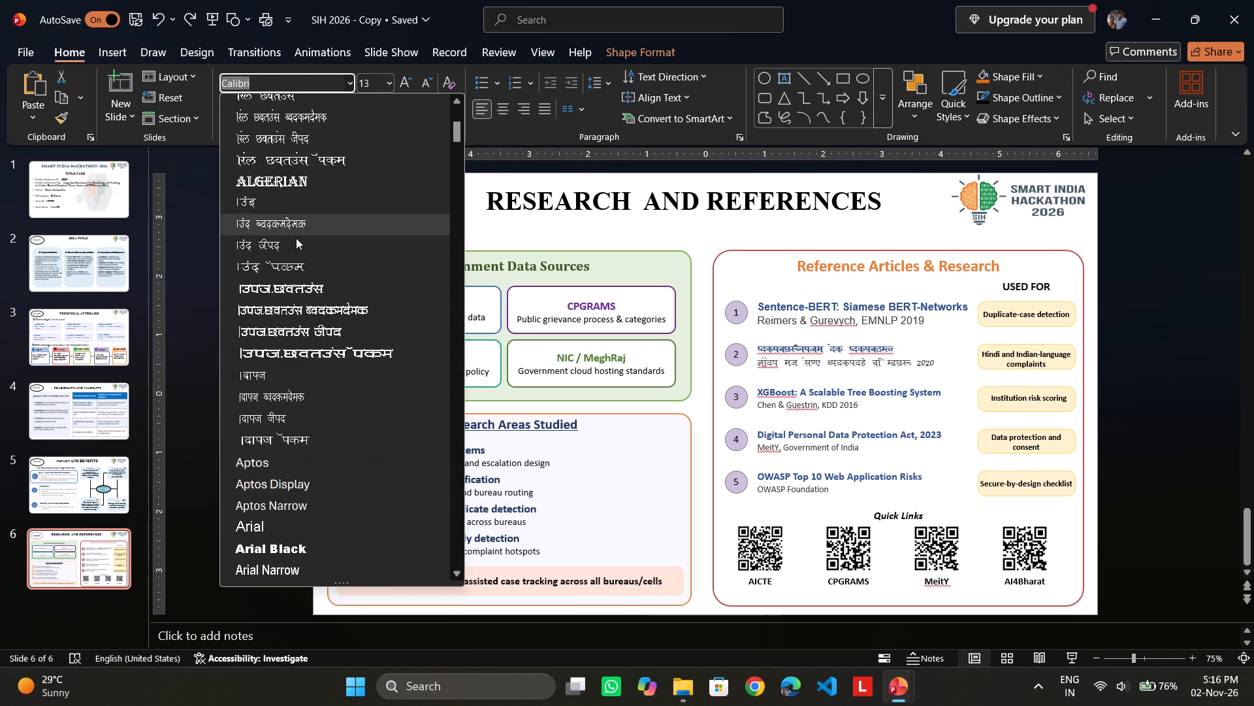
{"action": "scroll", "coordinate": [290, 192], "scroll_direction": "up", "scroll_amount": 14}
{"action": "scroll", "coordinate": [296, 186], "scroll_direction": "down", "scroll_amount": 1}
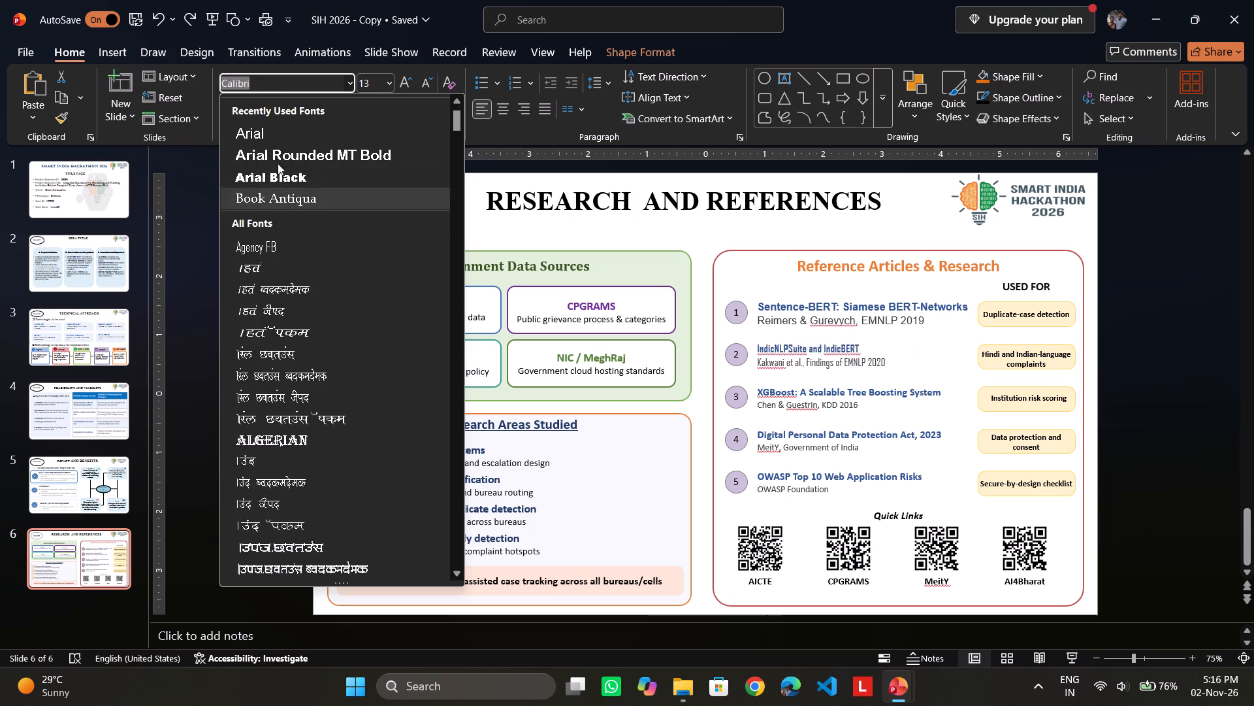
{"action": "left_click", "coordinate": [287, 141]}
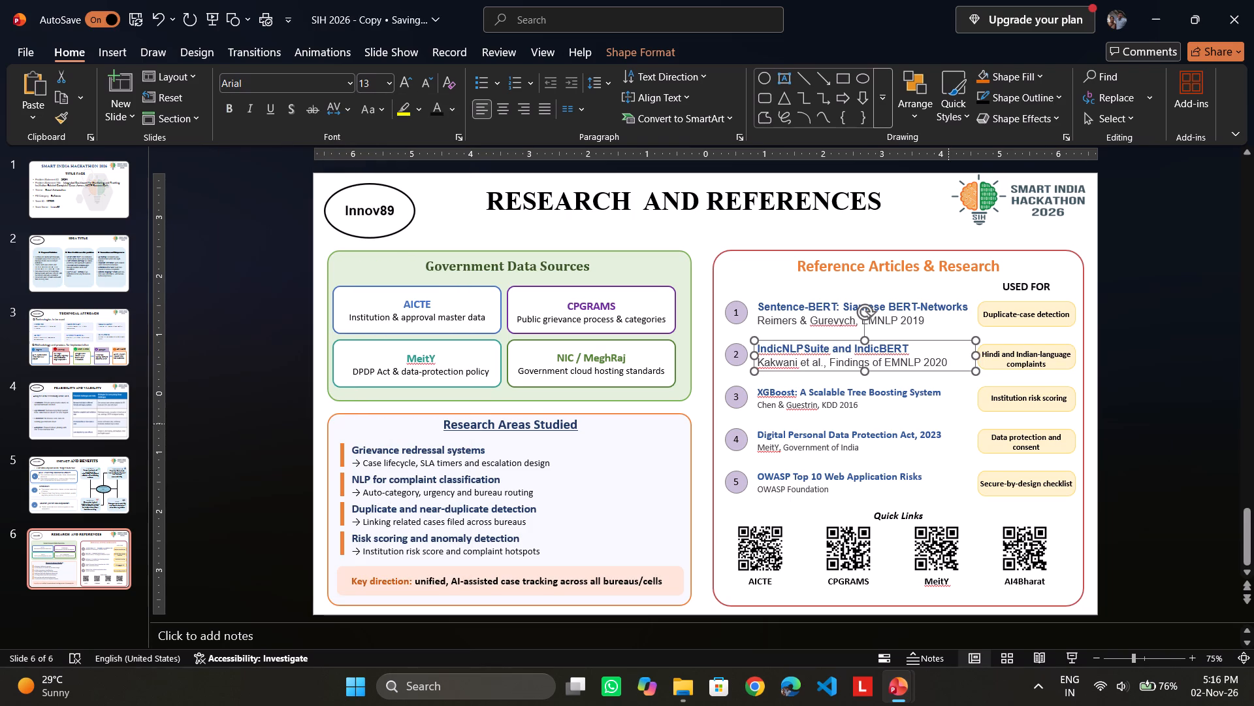
Format both lines of the XGBoost reference entry in Arial at font size 13.
{"action": "left_click", "coordinate": [784, 410]}
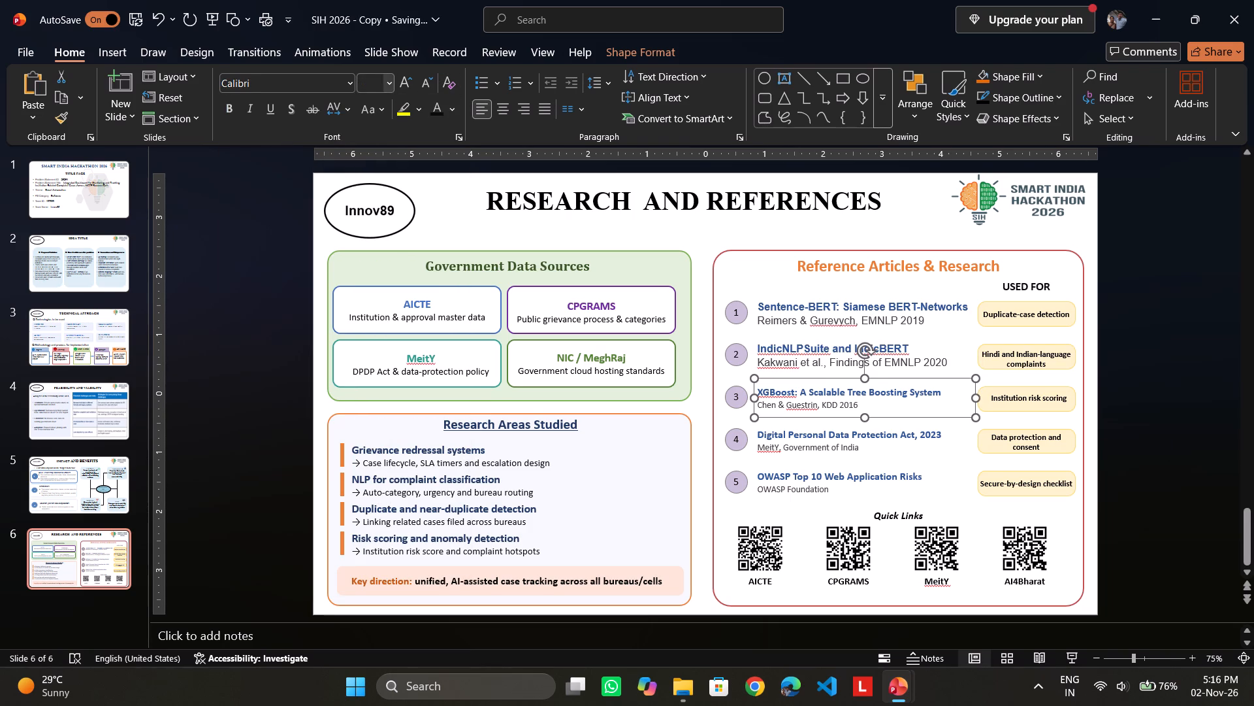
{"action": "left_click", "coordinate": [345, 80]}
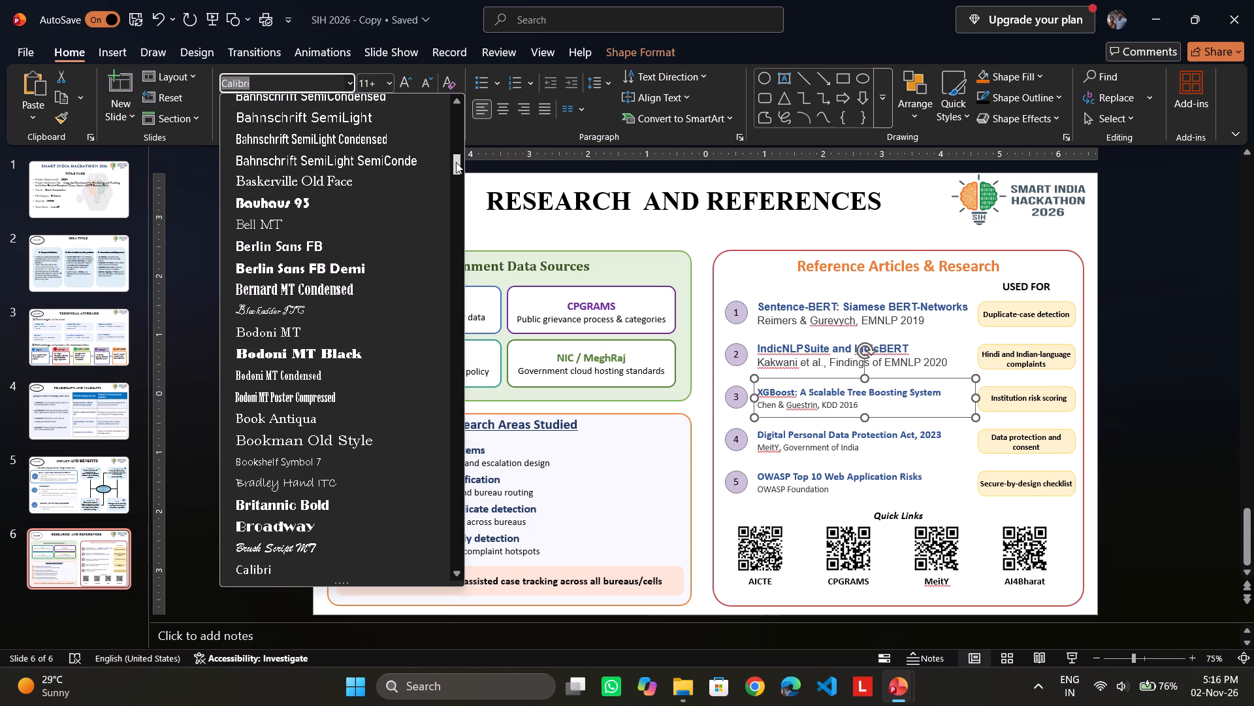
{"action": "left_click_drag", "start_coordinate": [456, 162], "coordinate": [464, 29]}
{"action": "left_click", "coordinate": [259, 199]}
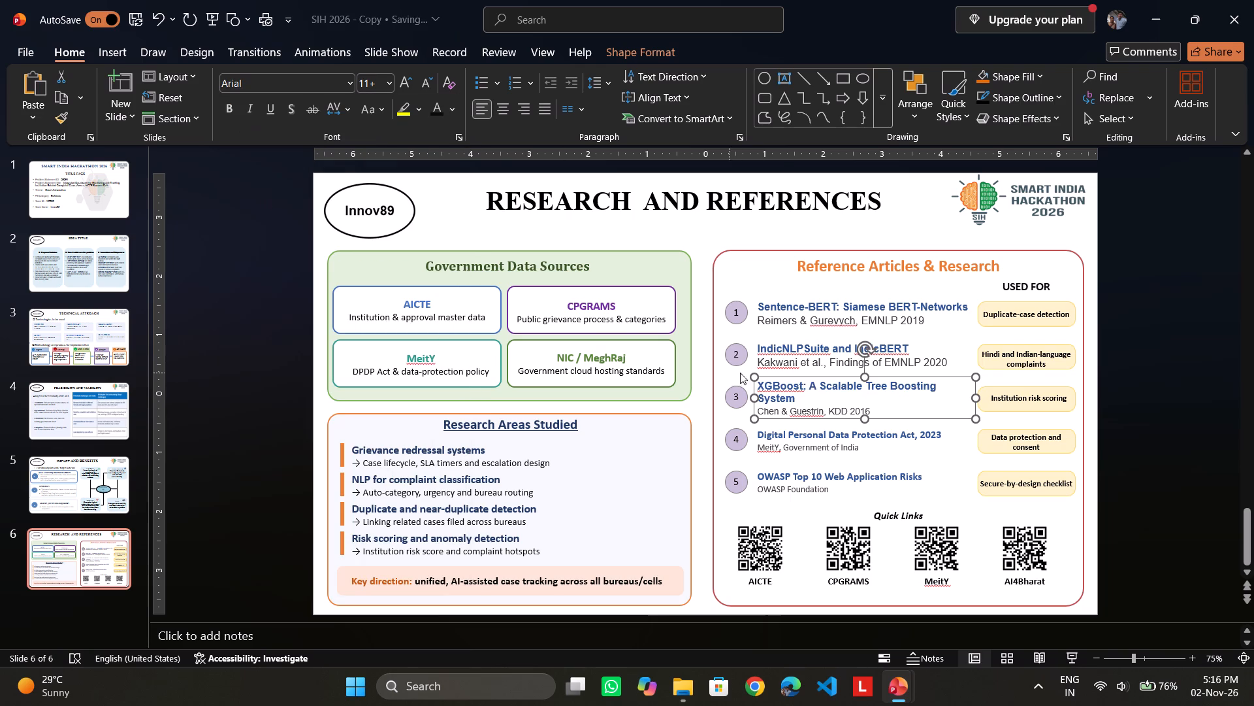
{"action": "left_click_drag", "start_coordinate": [760, 387], "coordinate": [869, 417]}
{"action": "left_click", "coordinate": [374, 82]}
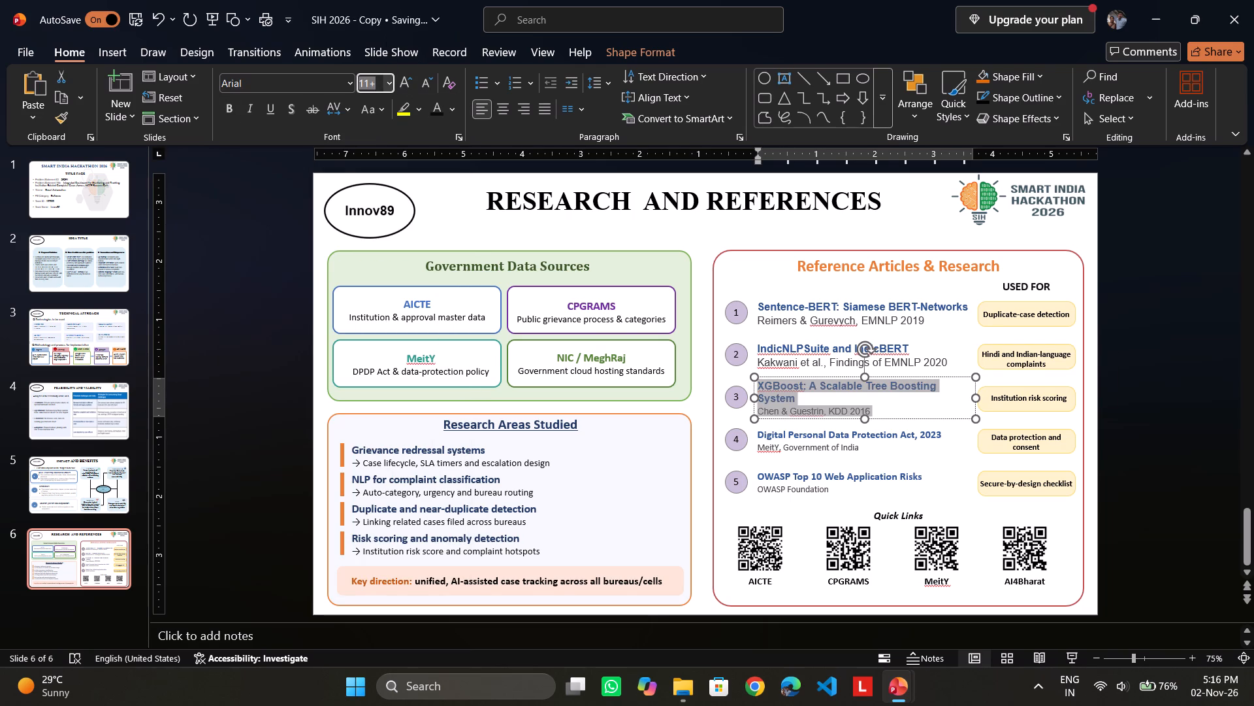
{"action": "type", "text": "13"}
{"action": "key", "text": "Return"}
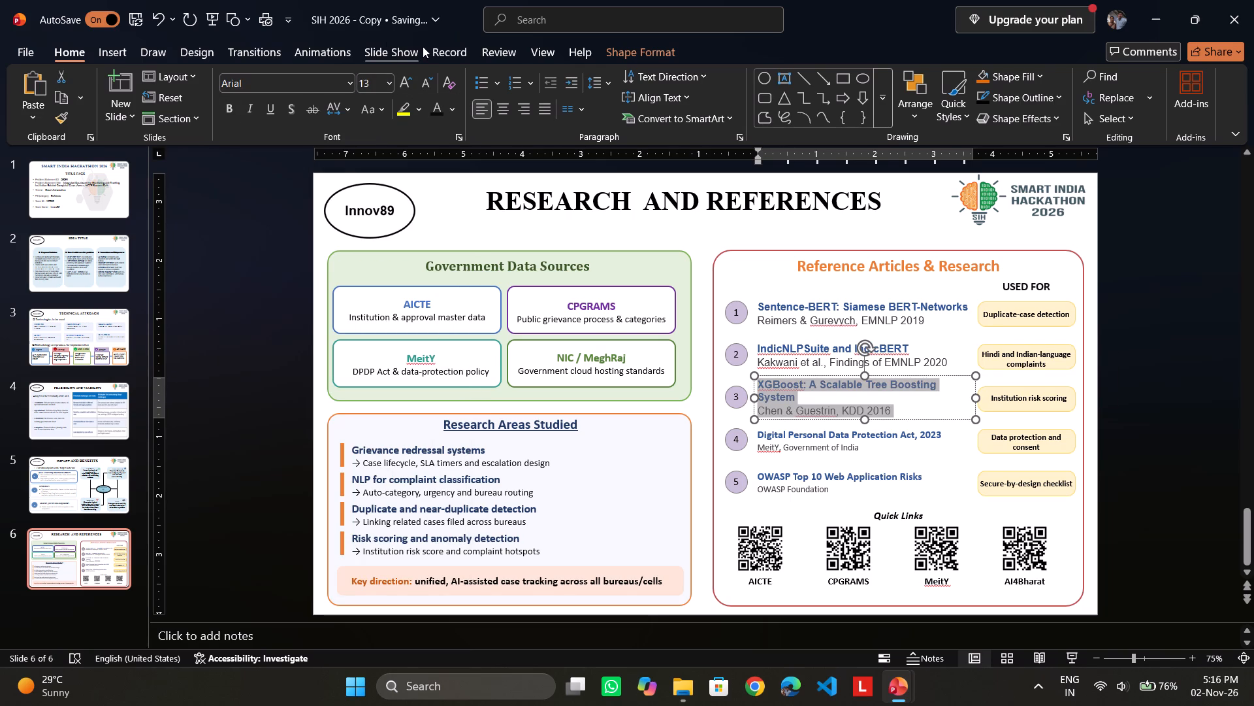
Format both lines of the Digital Personal Data Protection Act reference entry in Arial at font size 13.
{"action": "left_click", "coordinate": [1141, 231]}
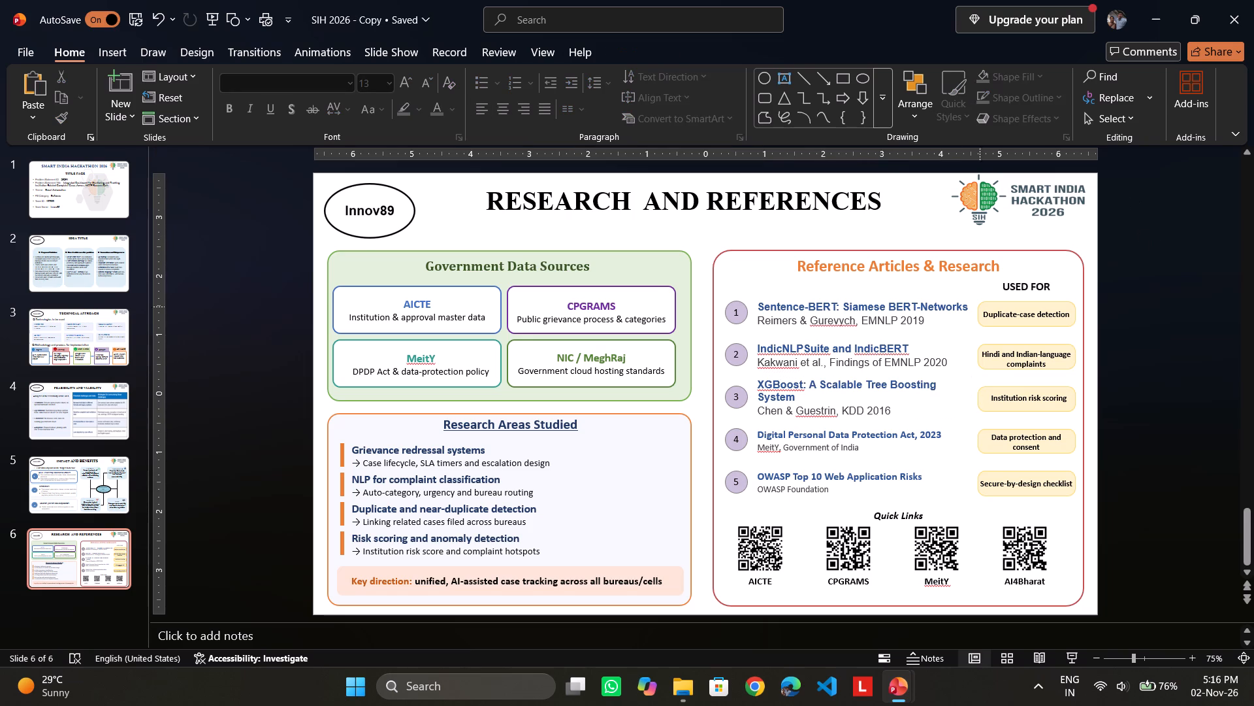
{"action": "left_click", "coordinate": [754, 432]}
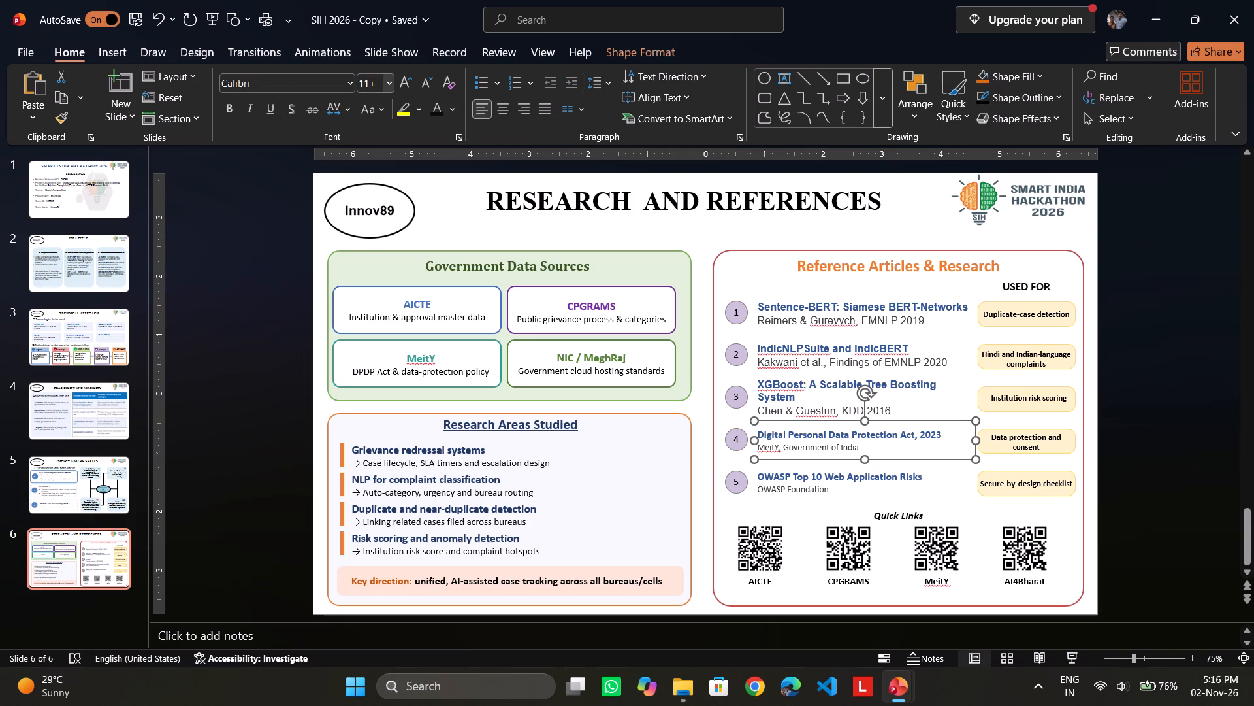
{"action": "left_click", "coordinate": [348, 80]}
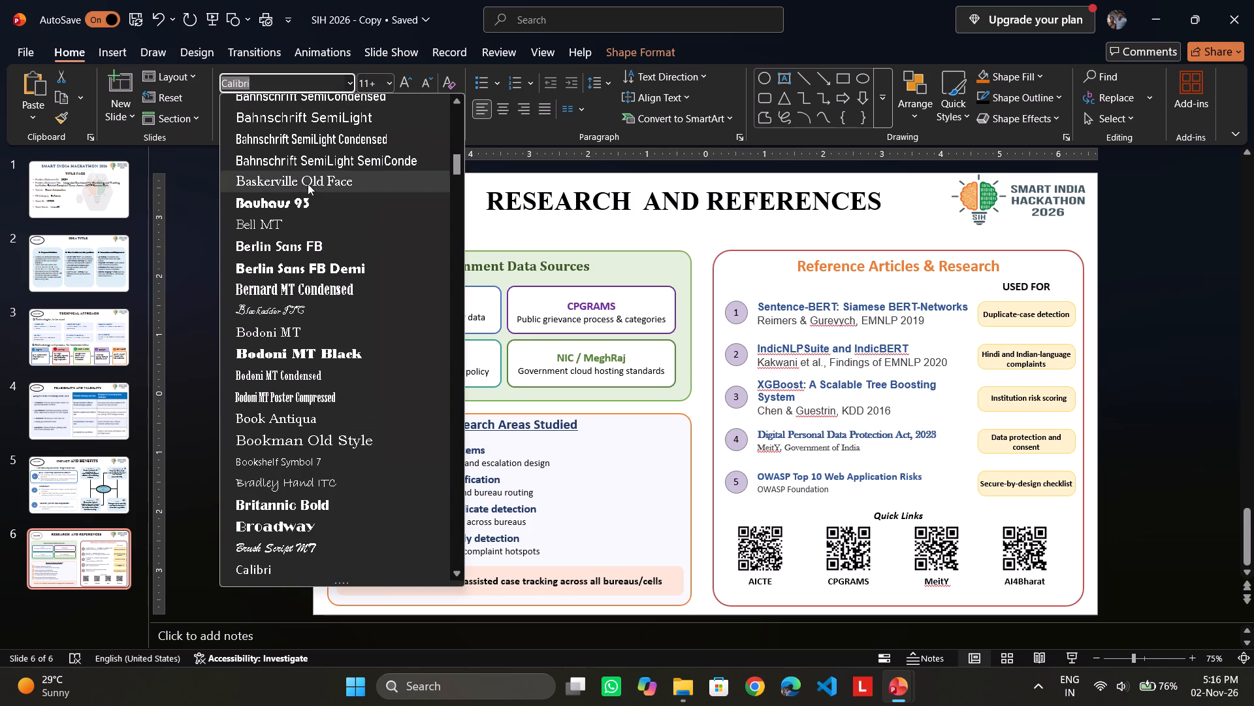
{"action": "left_click_drag", "start_coordinate": [455, 162], "coordinate": [470, 60]}
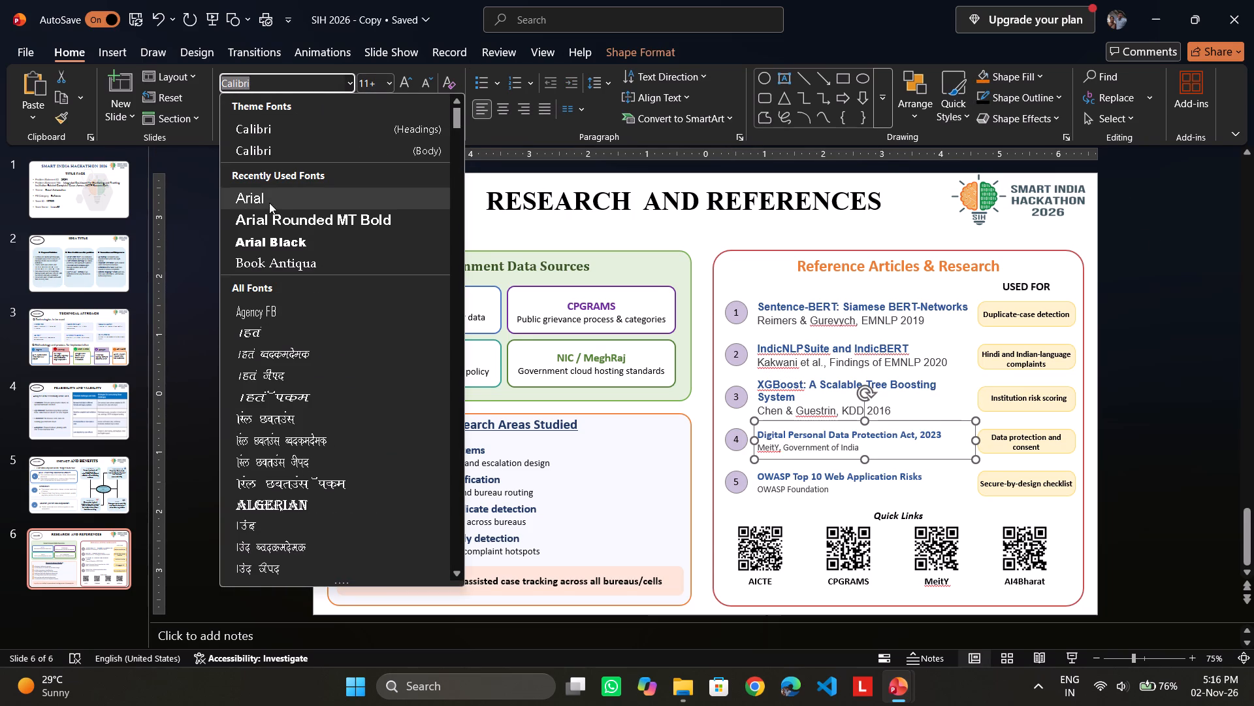
{"action": "left_click", "coordinate": [269, 203]}
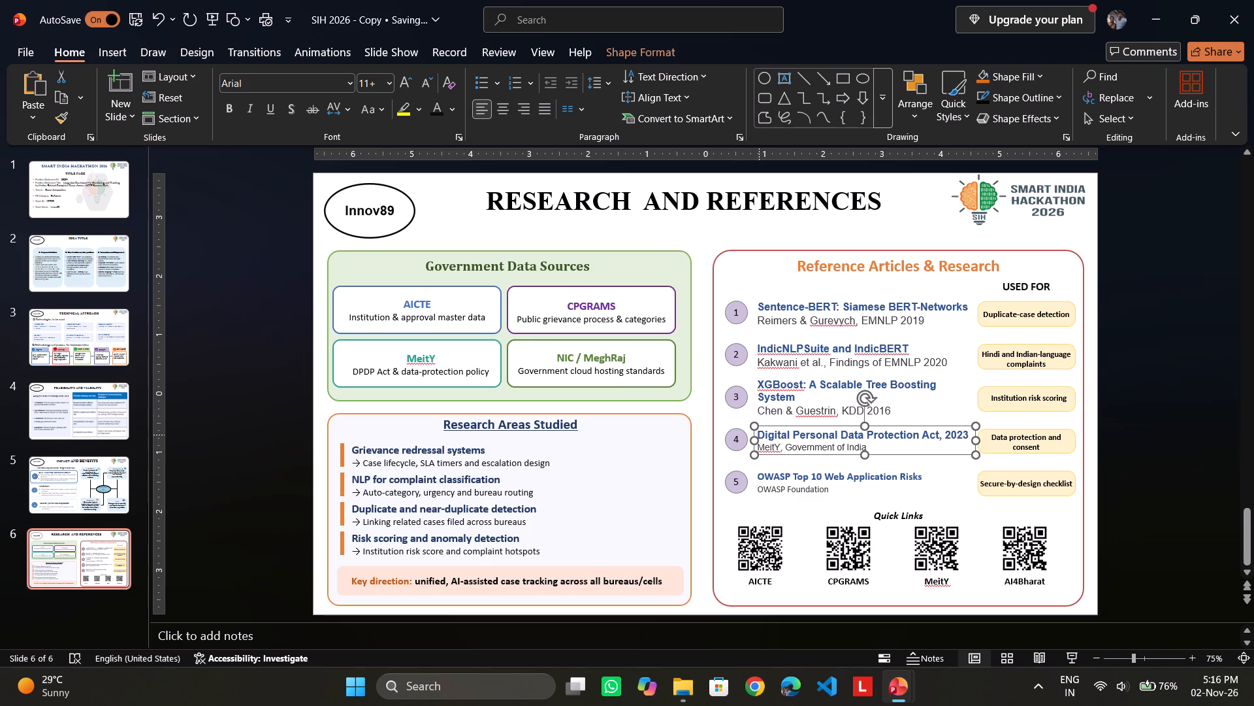
{"action": "left_click_drag", "start_coordinate": [758, 435], "coordinate": [880, 447]}
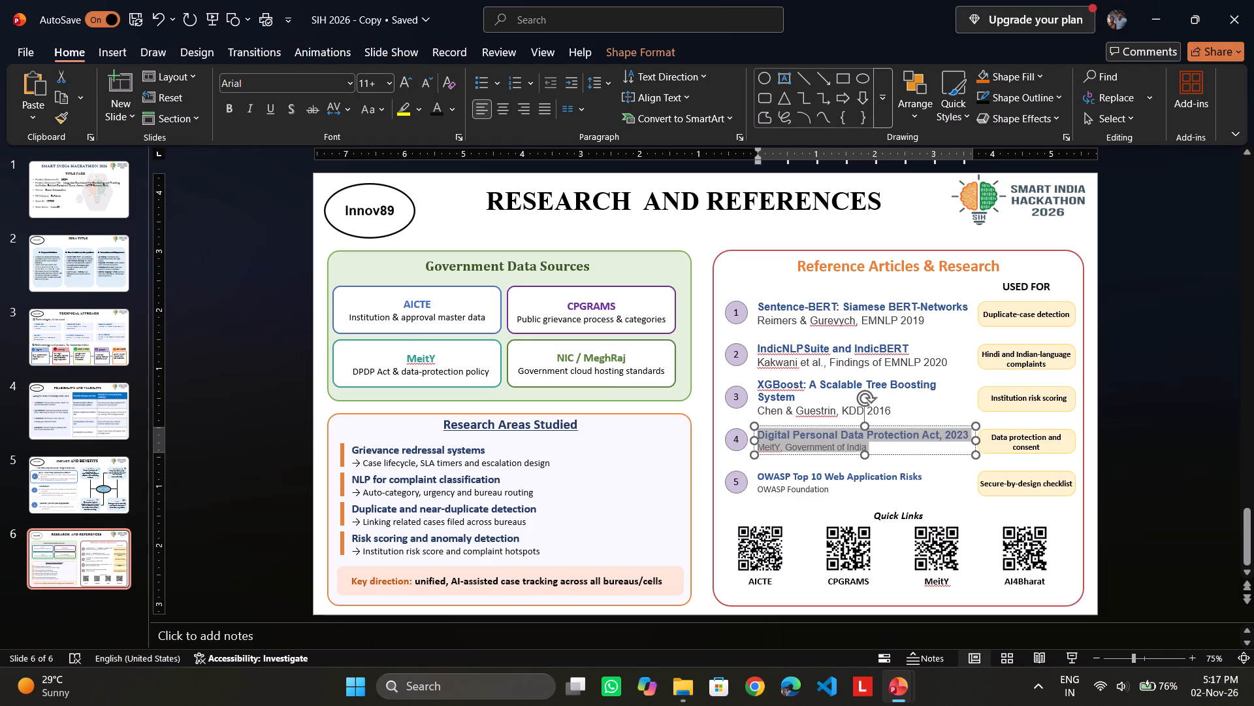
{"action": "left_click", "coordinate": [387, 88]}
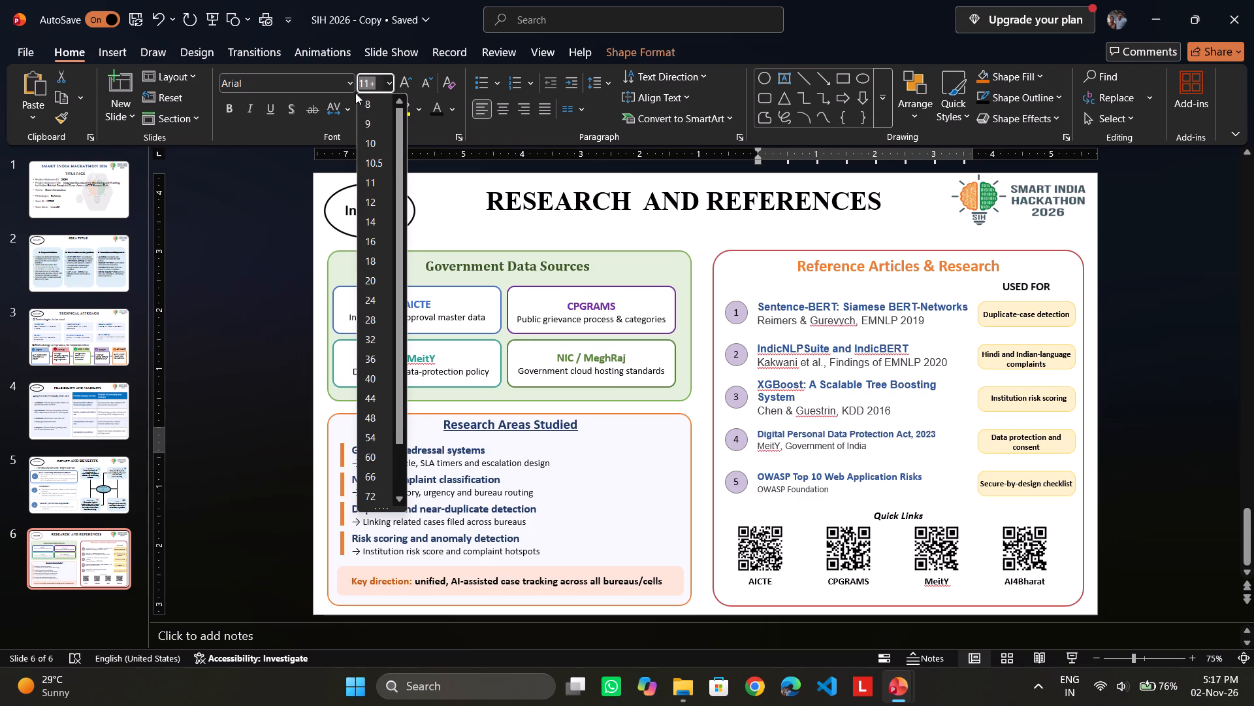
{"action": "type", "text": "13"}
{"action": "key", "text": "Return"}
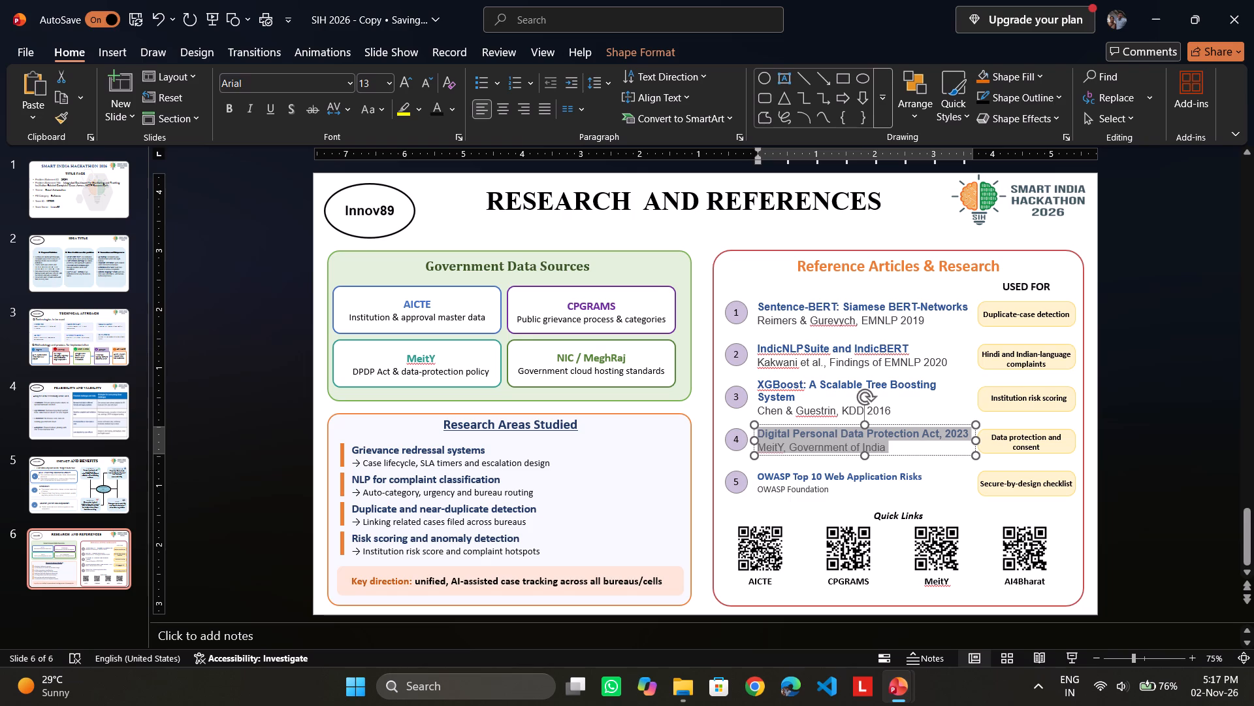
Format both lines of the OWASP Top 10 reference entry in Arial at font size 13.
{"action": "left_click", "coordinate": [822, 473]}
{"action": "left_click_drag", "start_coordinate": [758, 475], "coordinate": [845, 503]}
{"action": "left_click", "coordinate": [387, 85]}
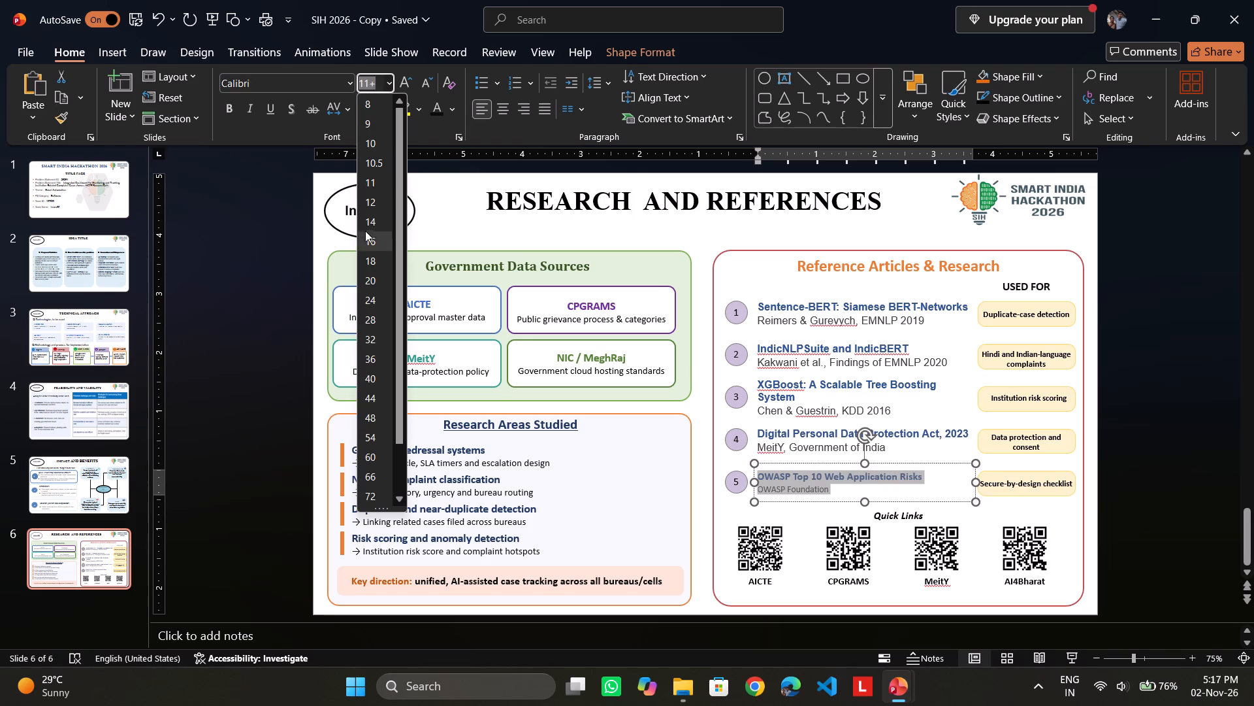
{"action": "left_click", "coordinate": [351, 80]}
{"action": "scroll", "coordinate": [314, 113], "scroll_direction": "up", "scroll_amount": 9}
{"action": "scroll", "coordinate": [320, 123], "scroll_direction": "down", "scroll_amount": 1}
{"action": "scroll", "coordinate": [321, 123], "scroll_direction": "up", "scroll_amount": 7}
{"action": "scroll", "coordinate": [324, 123], "scroll_direction": "down", "scroll_amount": 3}
{"action": "scroll", "coordinate": [323, 124], "scroll_direction": "up", "scroll_amount": 2}
{"action": "scroll", "coordinate": [323, 124], "scroll_direction": "down", "scroll_amount": 2}
{"action": "scroll", "coordinate": [323, 124], "scroll_direction": "up", "scroll_amount": 4}
{"action": "scroll", "coordinate": [320, 123], "scroll_direction": "down", "scroll_amount": 1}
{"action": "scroll", "coordinate": [320, 123], "scroll_direction": "up", "scroll_amount": 10}
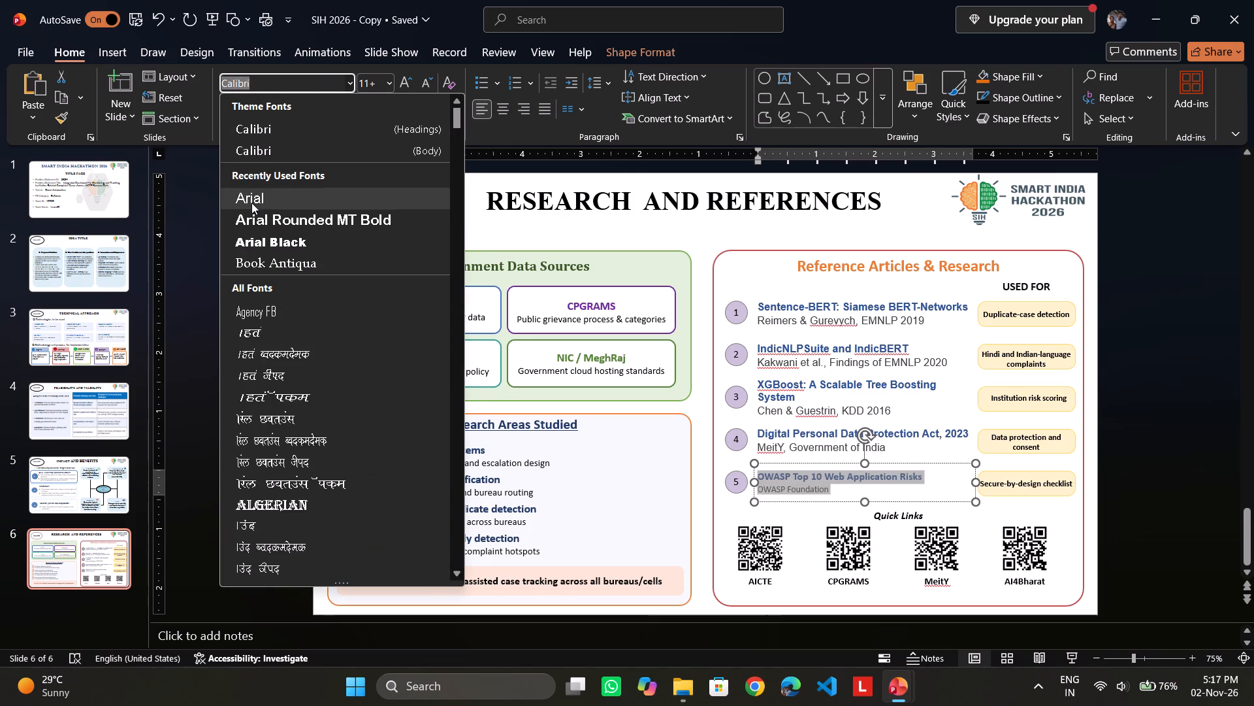
{"action": "left_click", "coordinate": [251, 203]}
{"action": "left_click", "coordinate": [377, 78]}
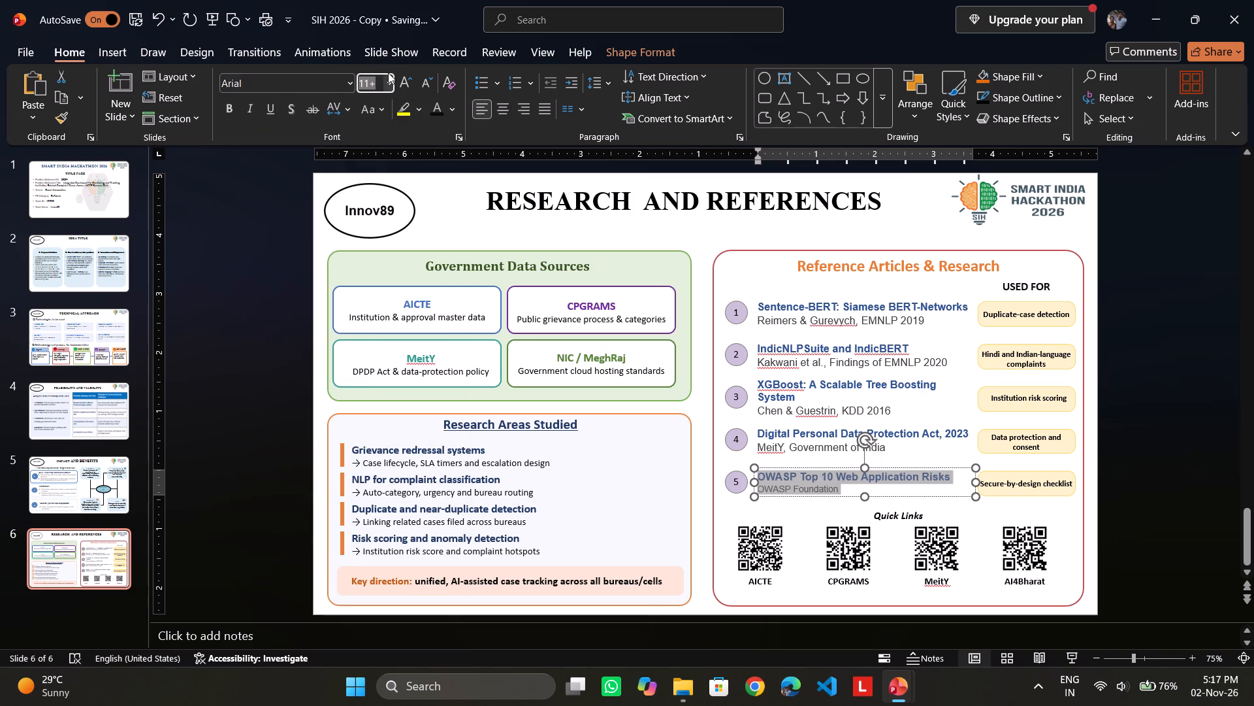
{"action": "type", "text": "13"}
{"action": "key", "text": "Return"}
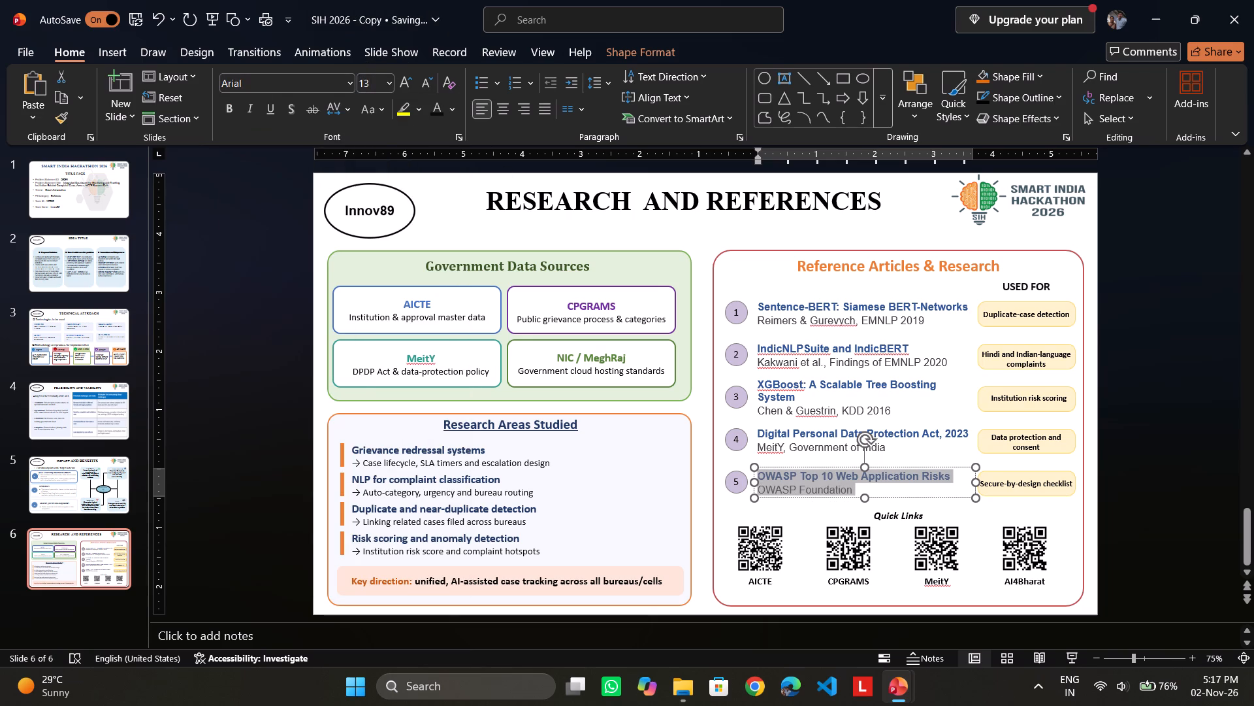
Change the font colour of the author or source line in all five reference entries to black.
{"action": "left_click_drag", "start_coordinate": [757, 320], "coordinate": [933, 320]}
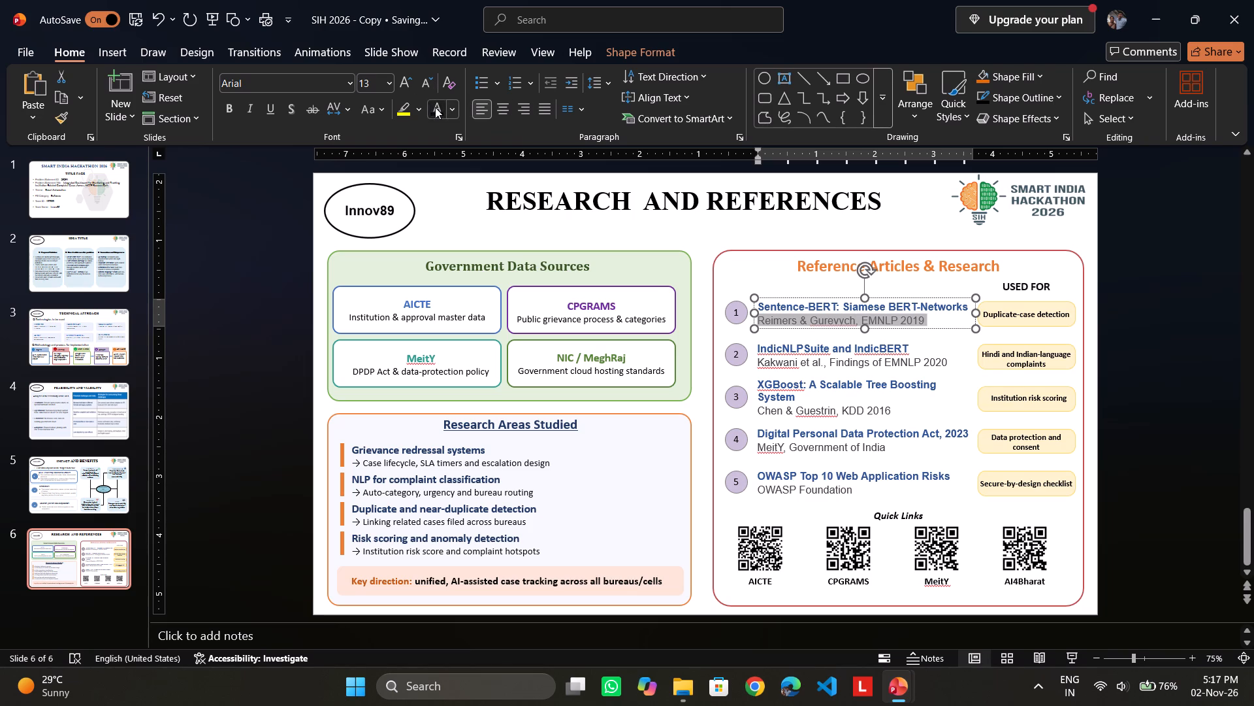
{"action": "left_click", "coordinate": [435, 107]}
{"action": "left_click_drag", "start_coordinate": [758, 363], "coordinate": [942, 365]}
{"action": "left_click", "coordinate": [435, 103]}
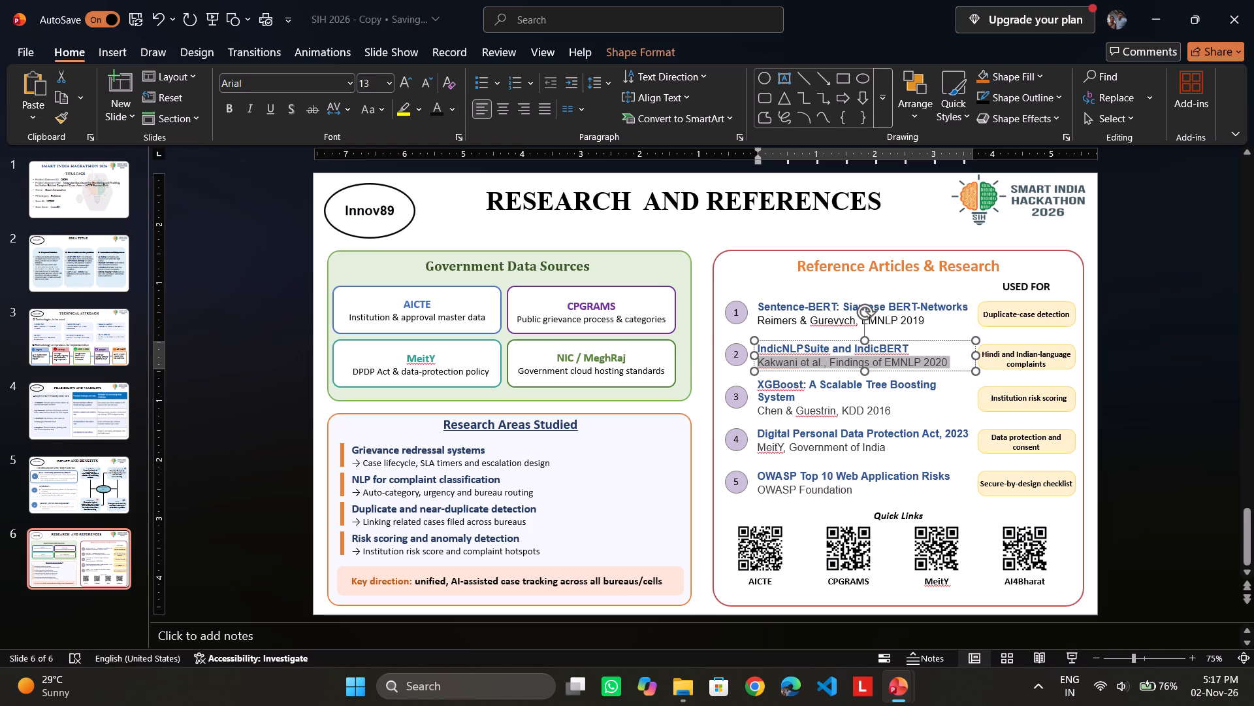
{"action": "left_click_drag", "start_coordinate": [760, 409], "coordinate": [932, 412]}
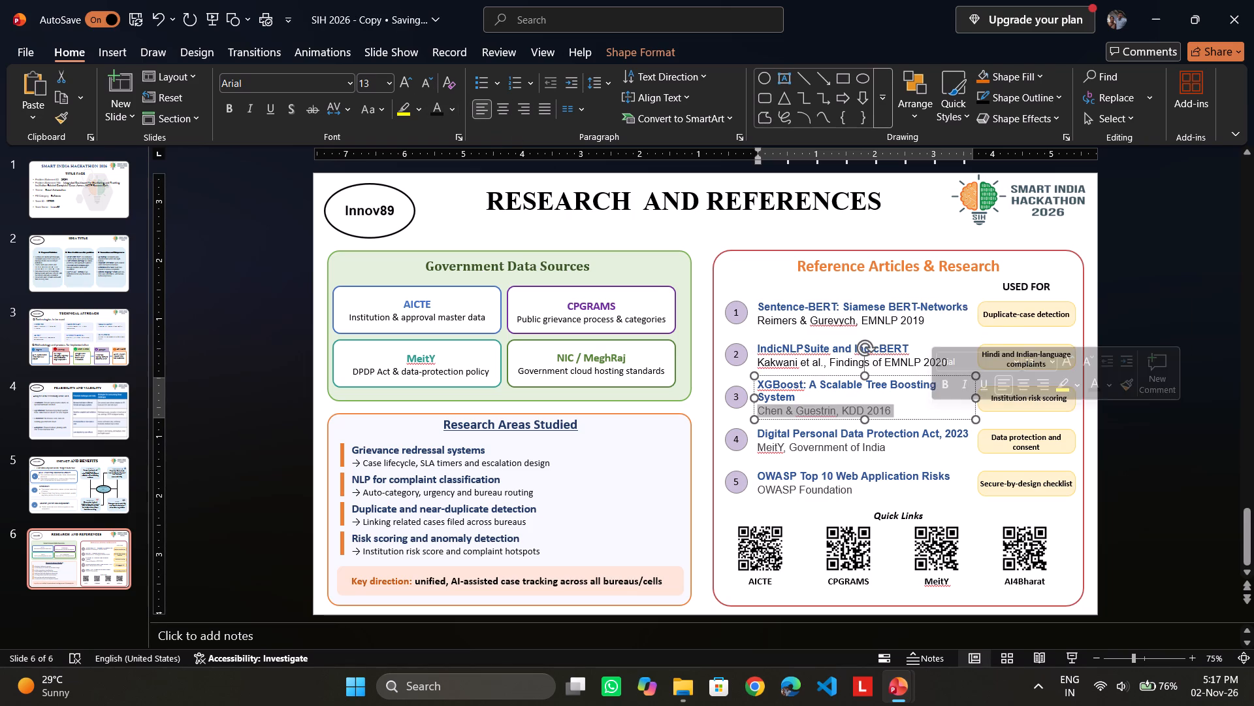
{"action": "left_click", "coordinate": [436, 112]}
{"action": "left_click_drag", "start_coordinate": [758, 447], "coordinate": [944, 445]}
{"action": "left_click", "coordinate": [430, 109]}
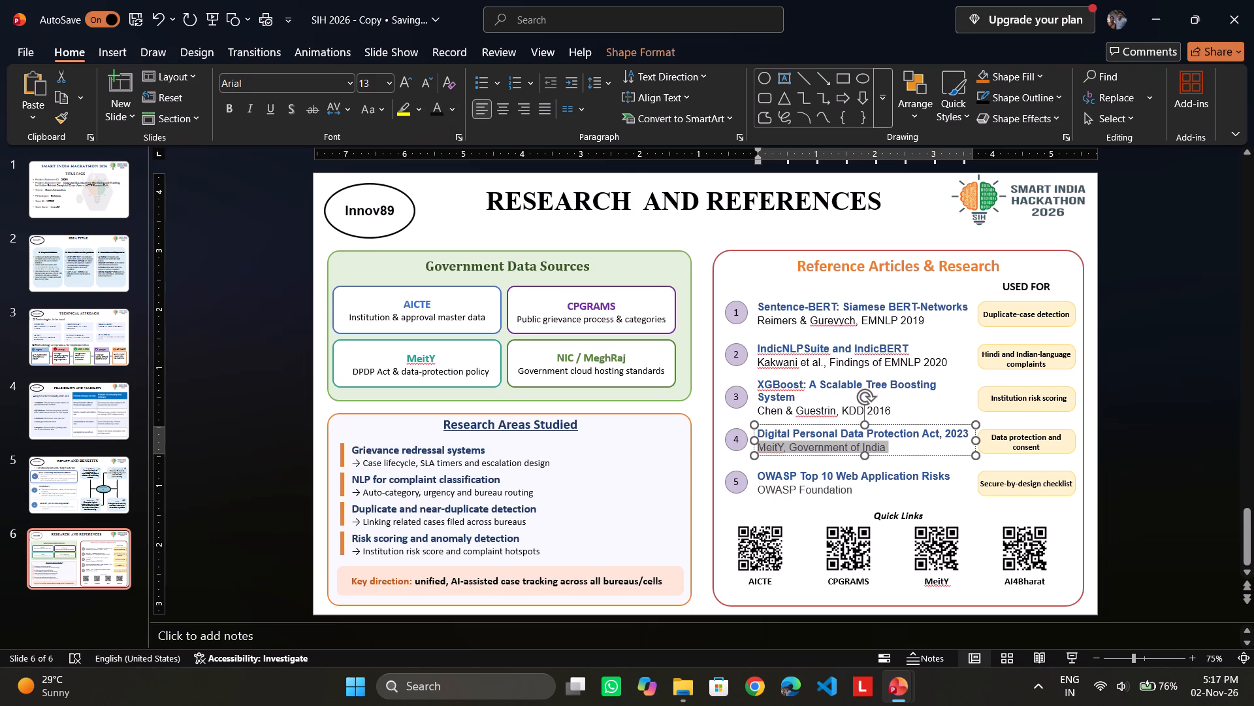
{"action": "left_click_drag", "start_coordinate": [758, 486], "coordinate": [877, 496]}
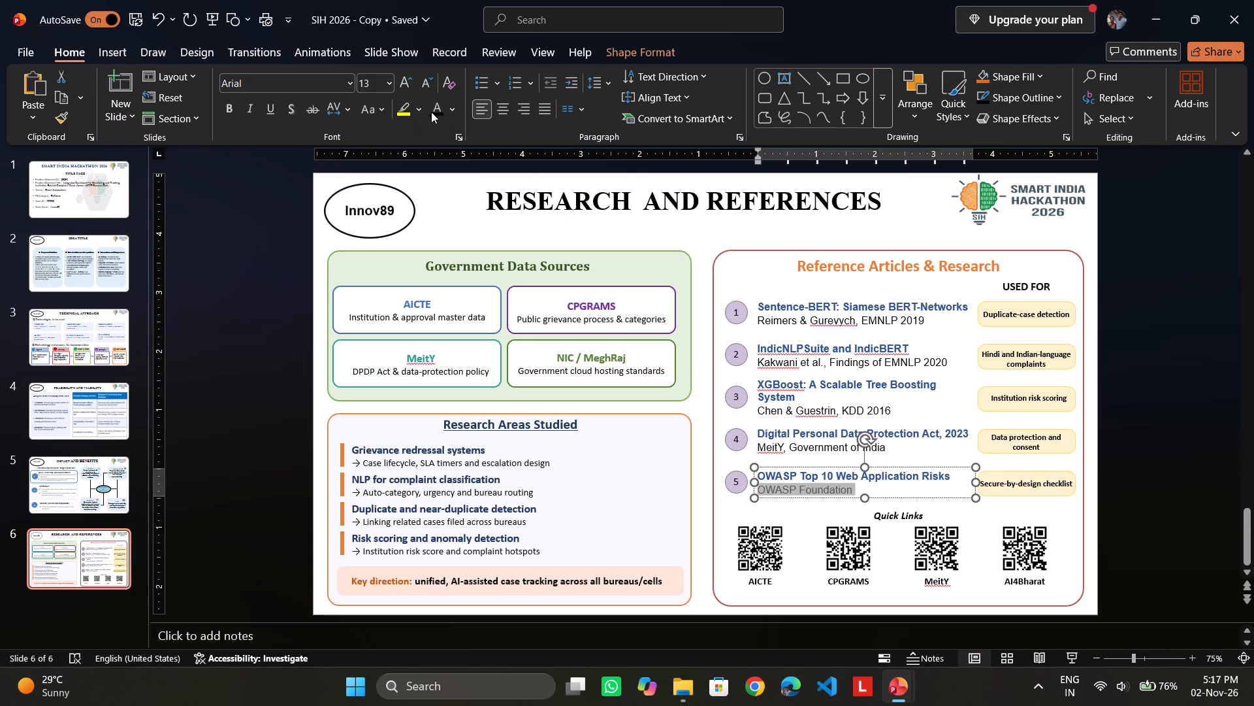
{"action": "left_click", "coordinate": [438, 110]}
{"action": "left_click", "coordinate": [689, 231]}
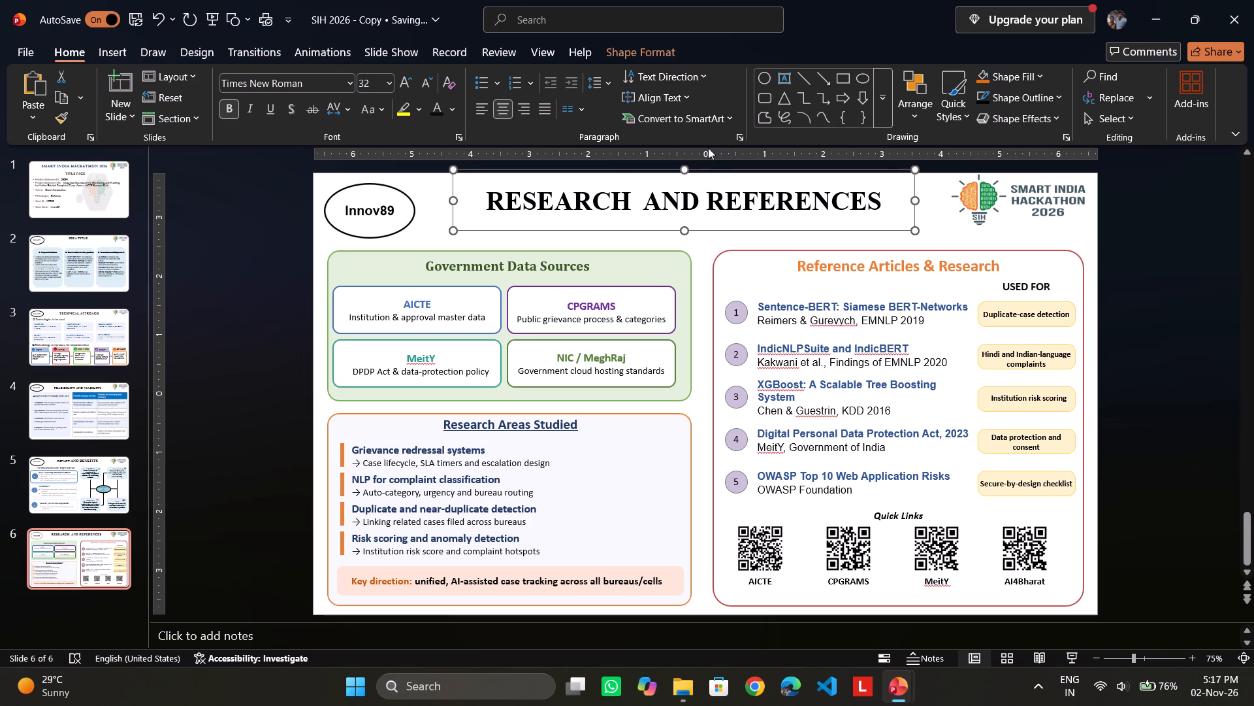
{"action": "scroll", "coordinate": [715, 155], "scroll_direction": "down", "scroll_amount": 1}
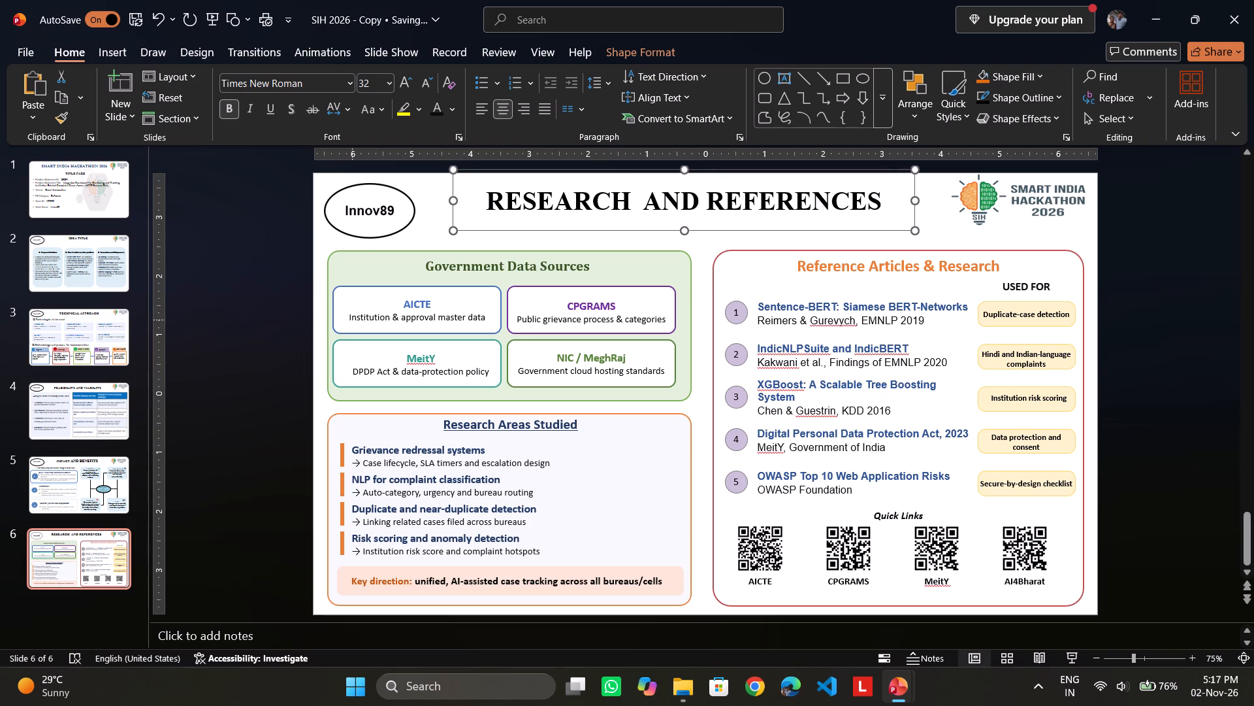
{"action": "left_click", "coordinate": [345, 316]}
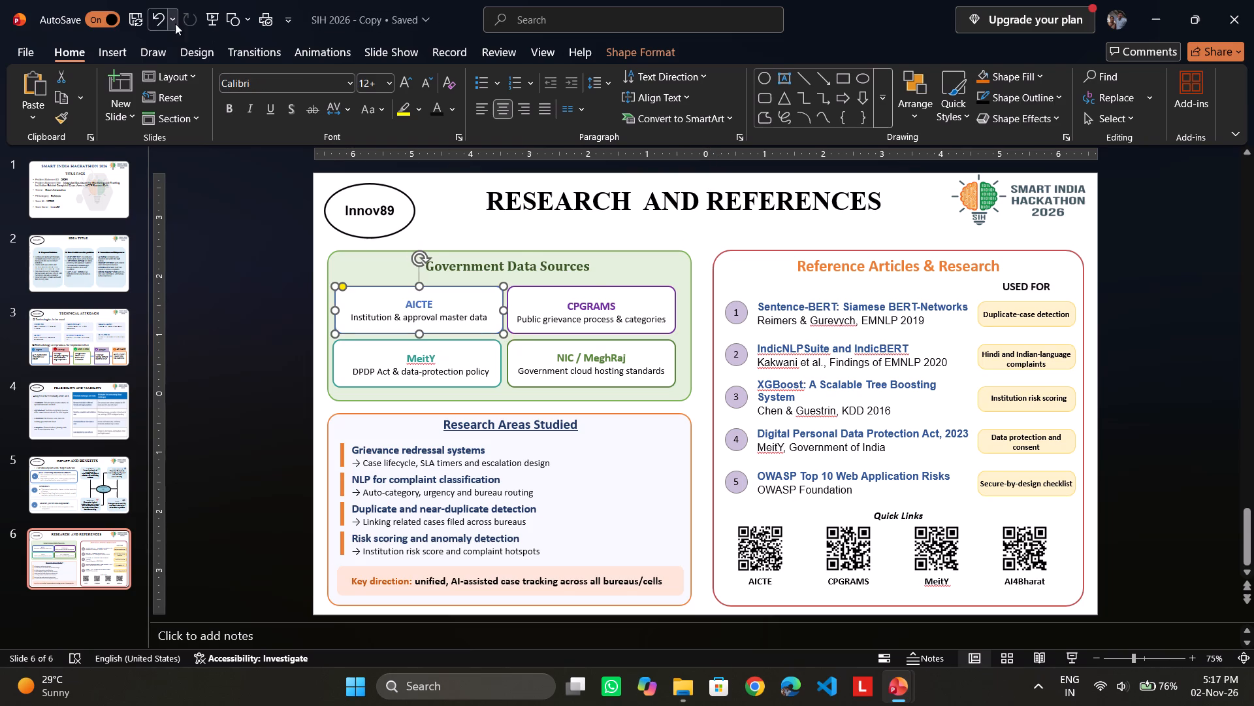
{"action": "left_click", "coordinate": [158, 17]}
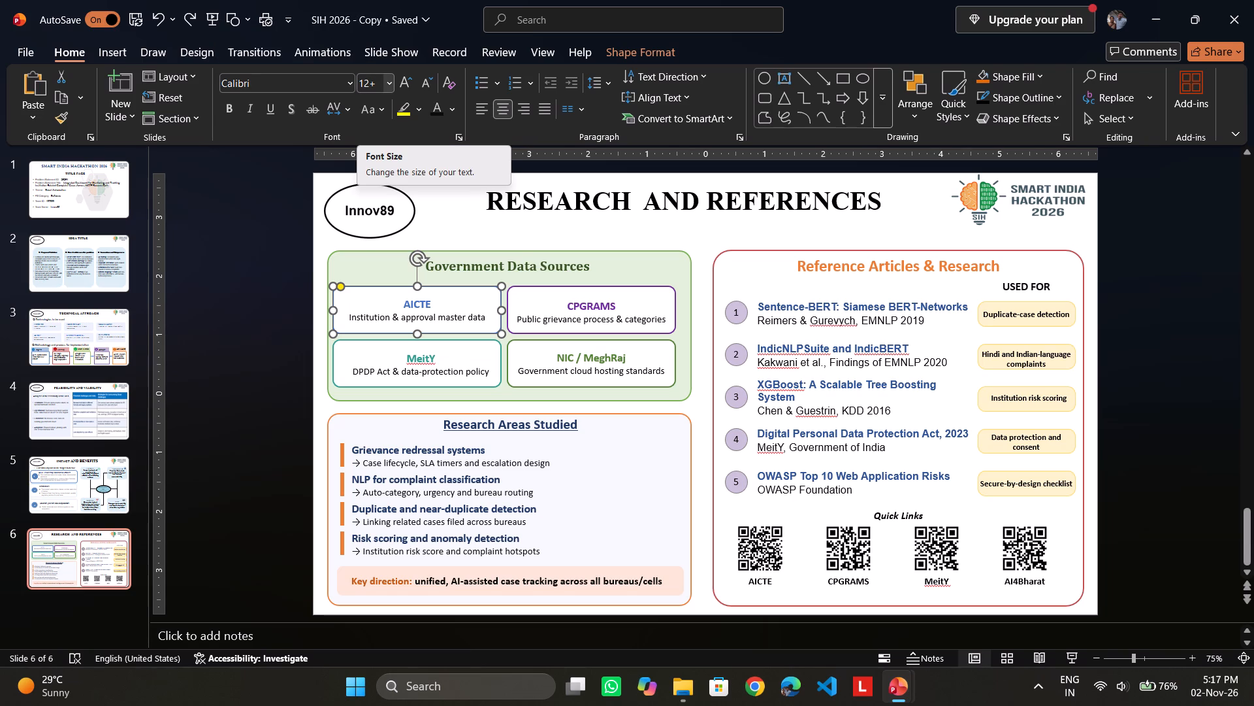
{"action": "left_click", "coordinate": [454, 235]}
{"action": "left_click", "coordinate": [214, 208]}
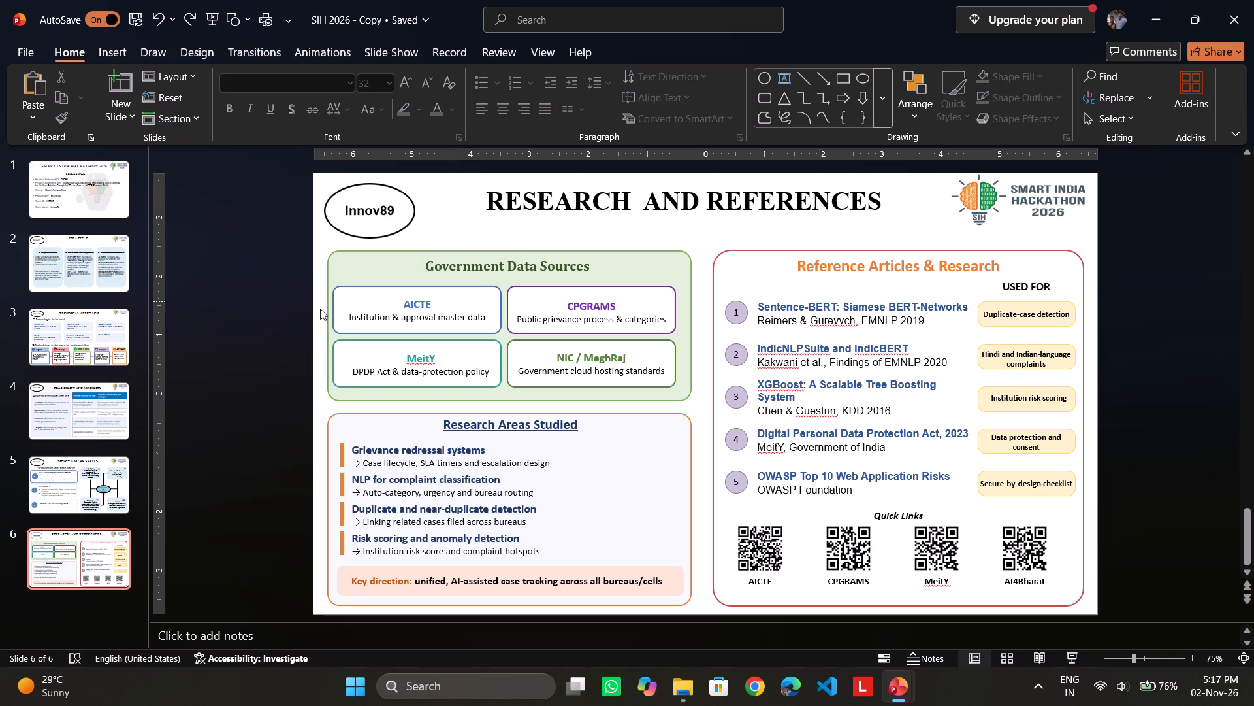
Change the font of the line "Institution & approval master data" in the AICTE box to Arial.
{"action": "left_click", "coordinate": [351, 318]}
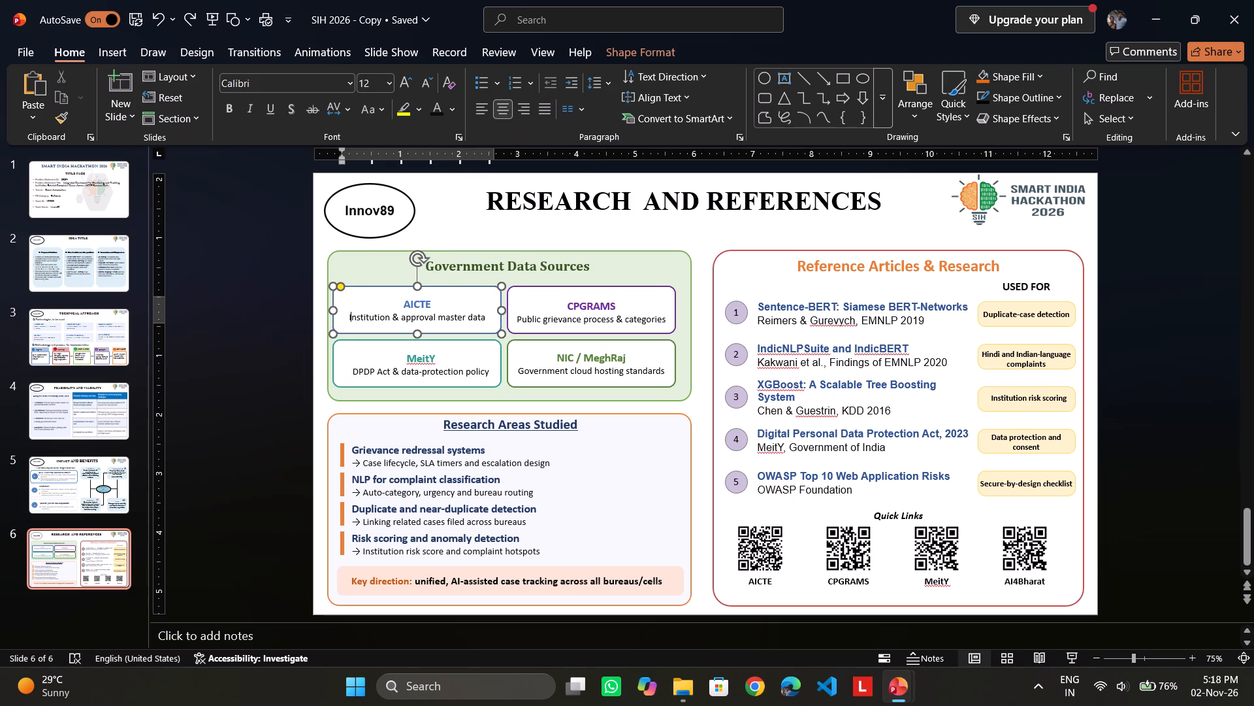
{"action": "left_click_drag", "start_coordinate": [349, 314], "coordinate": [487, 325]}
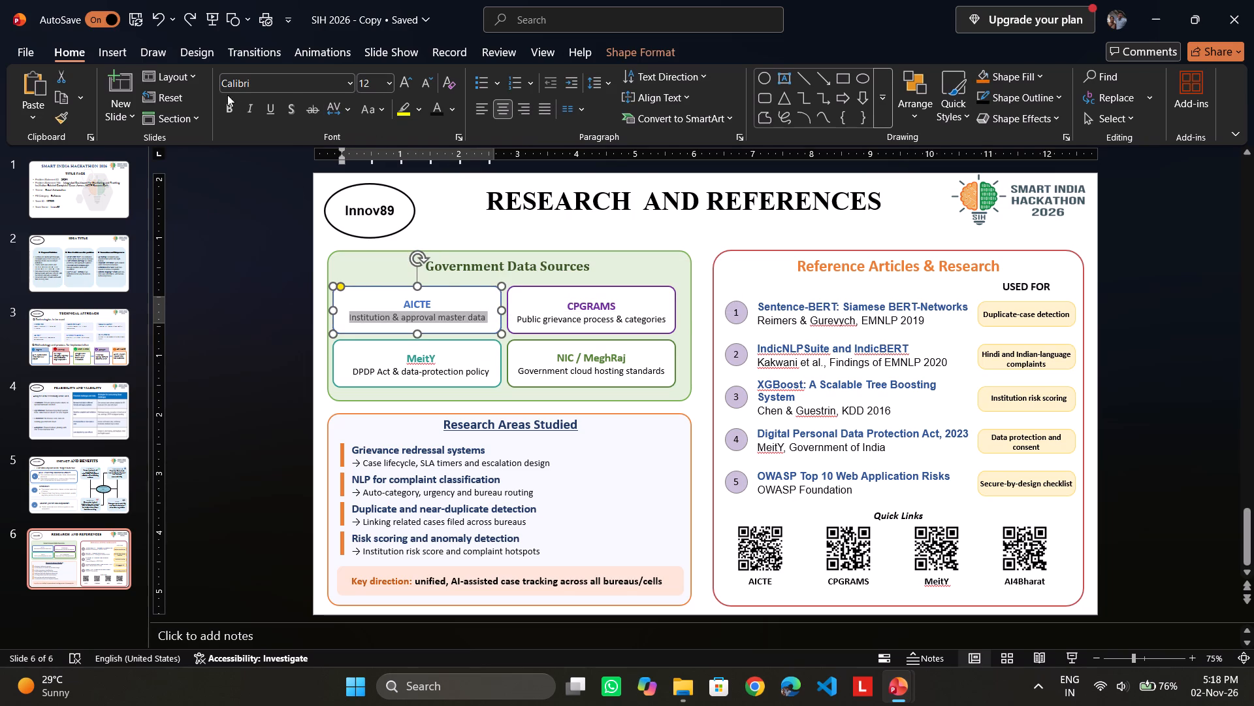
{"action": "left_click", "coordinate": [351, 85]}
{"action": "scroll", "coordinate": [273, 267], "scroll_direction": "up", "scroll_amount": 5}
{"action": "scroll", "coordinate": [291, 265], "scroll_direction": "down", "scroll_amount": 1}
{"action": "scroll", "coordinate": [291, 265], "scroll_direction": "up", "scroll_amount": 6}
{"action": "scroll", "coordinate": [292, 267], "scroll_direction": "down", "scroll_amount": 2}
{"action": "scroll", "coordinate": [293, 267], "scroll_direction": "up", "scroll_amount": 10}
{"action": "scroll", "coordinate": [301, 256], "scroll_direction": "down", "scroll_amount": 2}
{"action": "scroll", "coordinate": [297, 258], "scroll_direction": "up", "scroll_amount": 3}
{"action": "scroll", "coordinate": [297, 258], "scroll_direction": "down", "scroll_amount": 1}
{"action": "scroll", "coordinate": [297, 258], "scroll_direction": "up", "scroll_amount": 9}
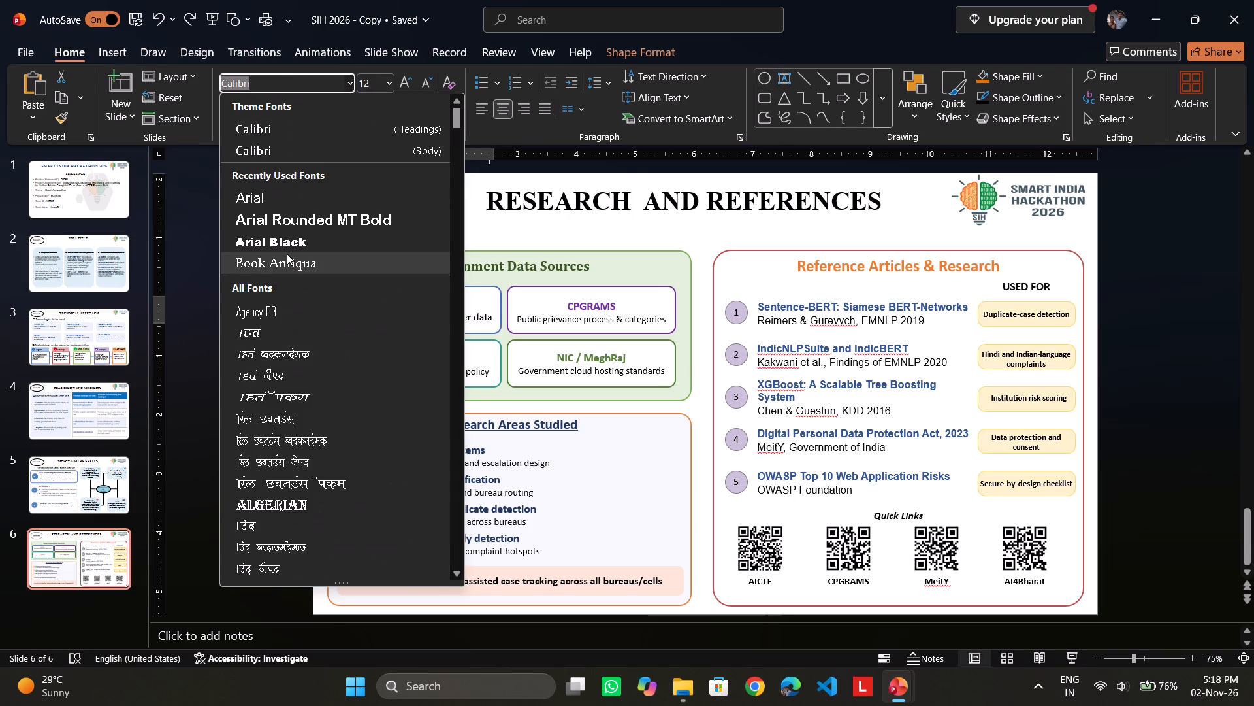
{"action": "left_click", "coordinate": [256, 205]}
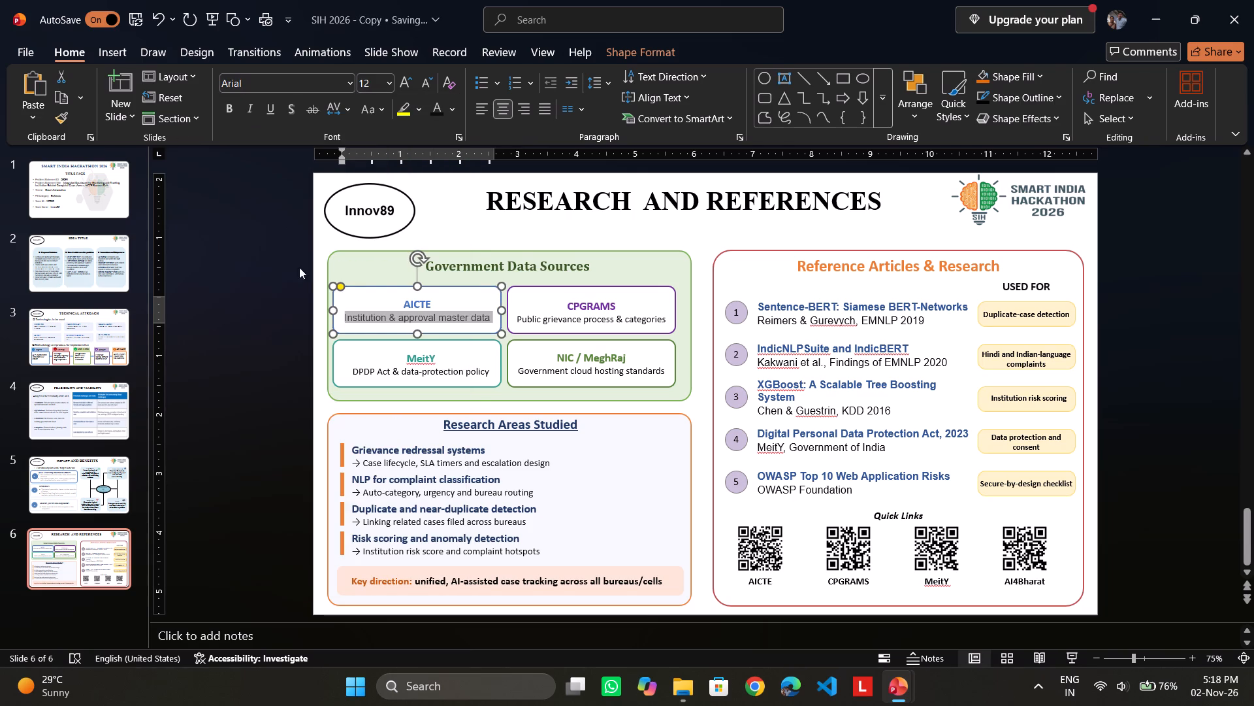
{"action": "left_click", "coordinate": [262, 254]}
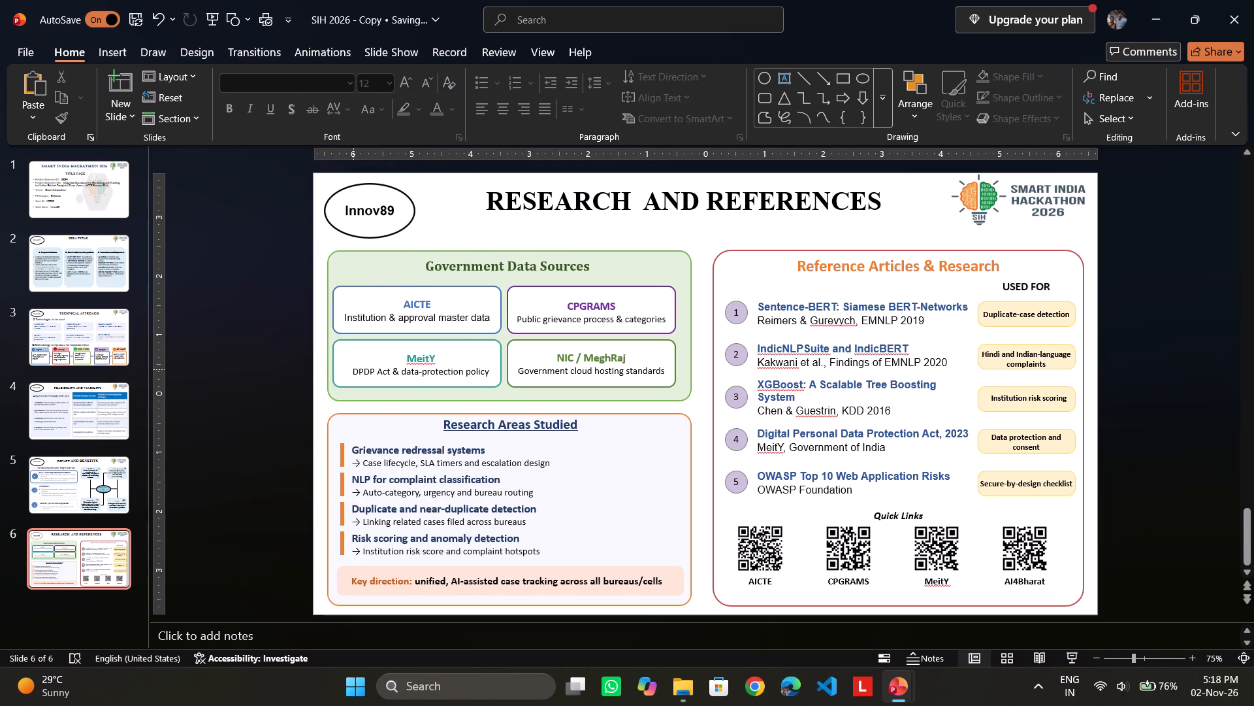
Shift the MeitY text box slightly to the left so its text sits centred in its frame.
{"action": "left_click", "coordinate": [352, 369]}
{"action": "left_click", "coordinate": [306, 331]}
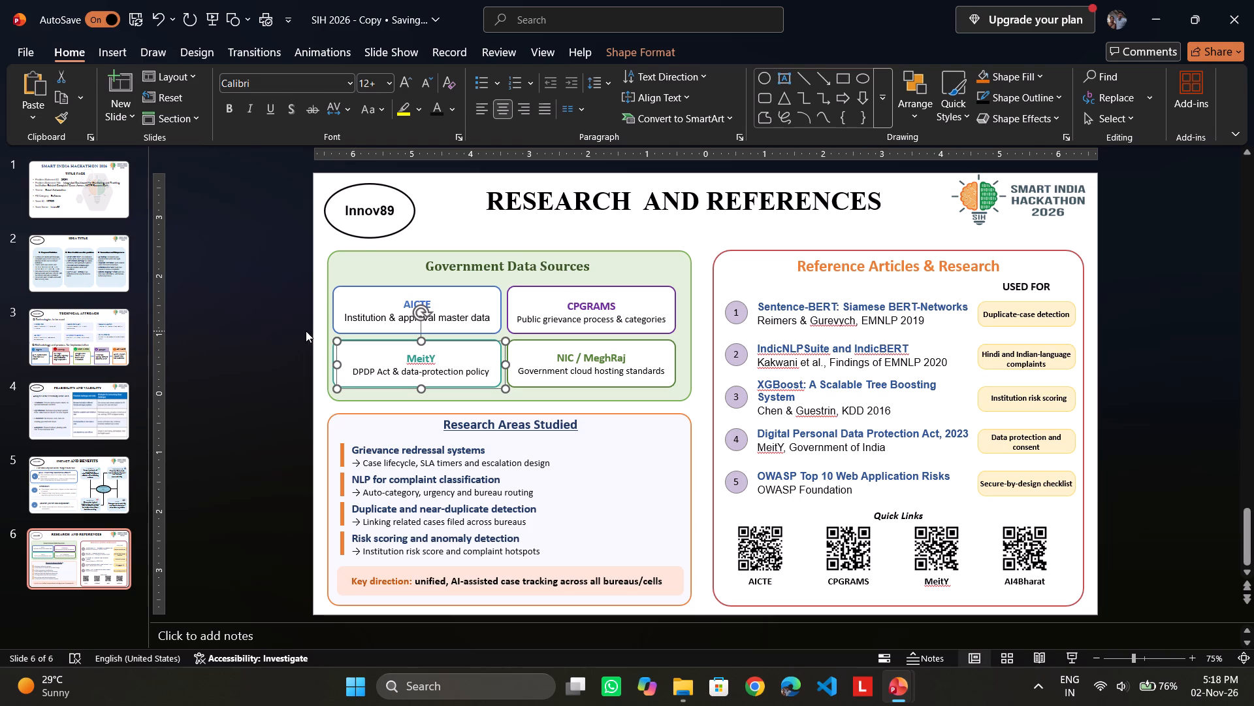
{"action": "left_click", "coordinate": [389, 369]}
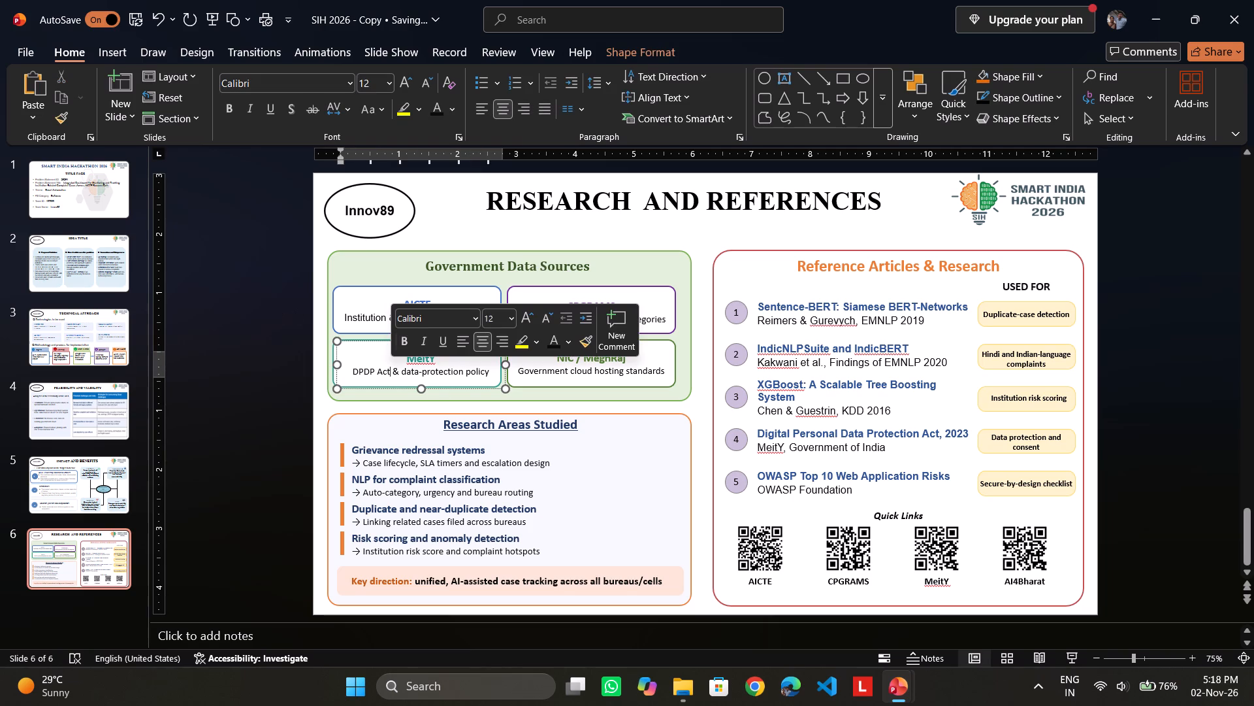
{"action": "left_click", "coordinate": [339, 365]}
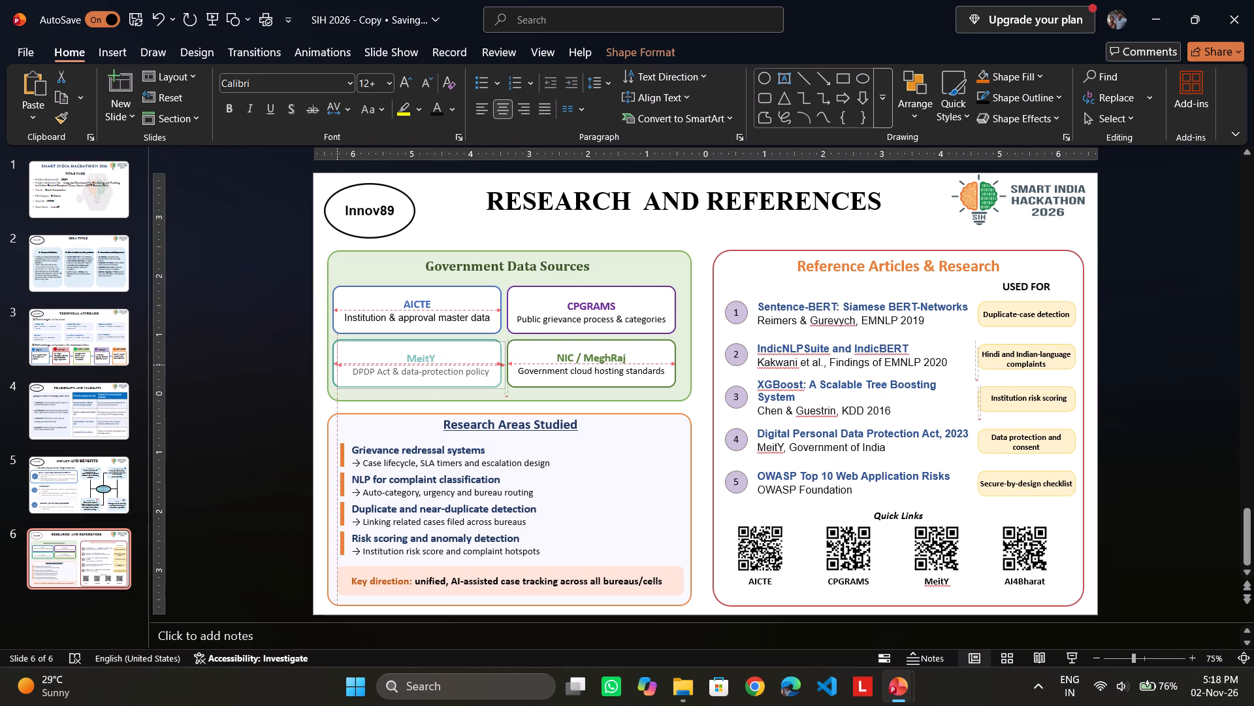
{"action": "left_click", "coordinate": [244, 309]}
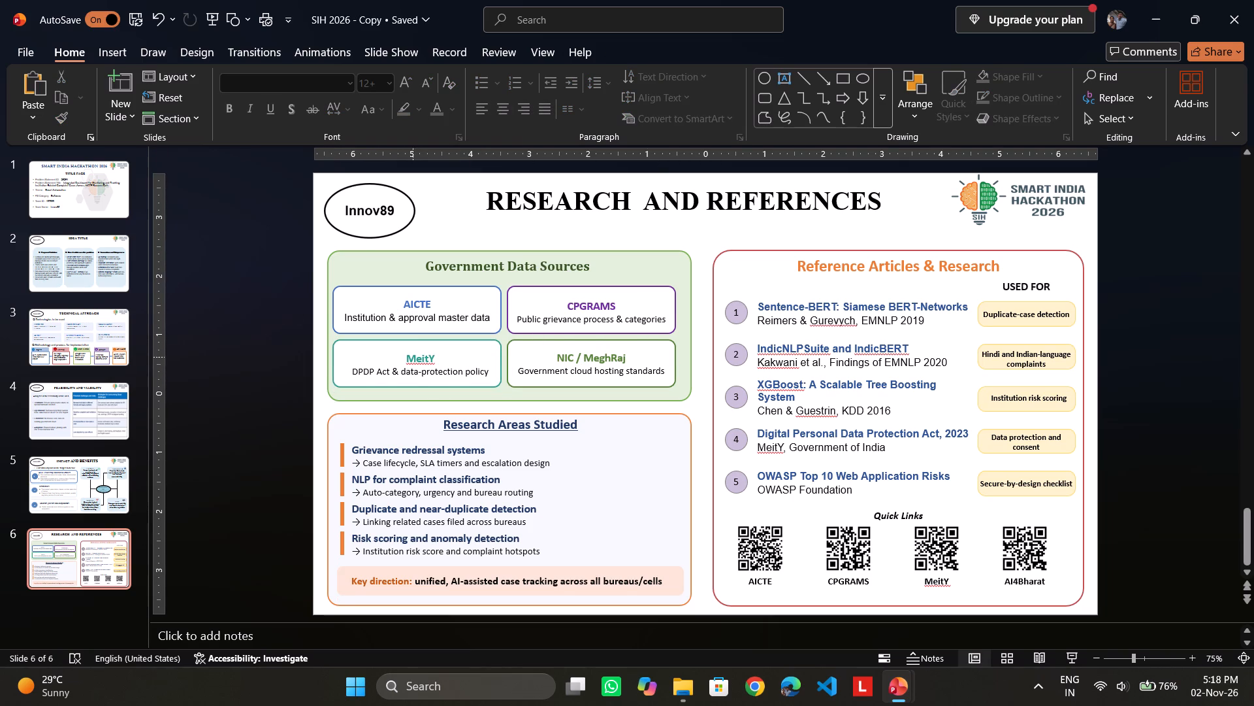
{"action": "left_click", "coordinate": [413, 358]}
{"action": "left_click", "coordinate": [421, 352]}
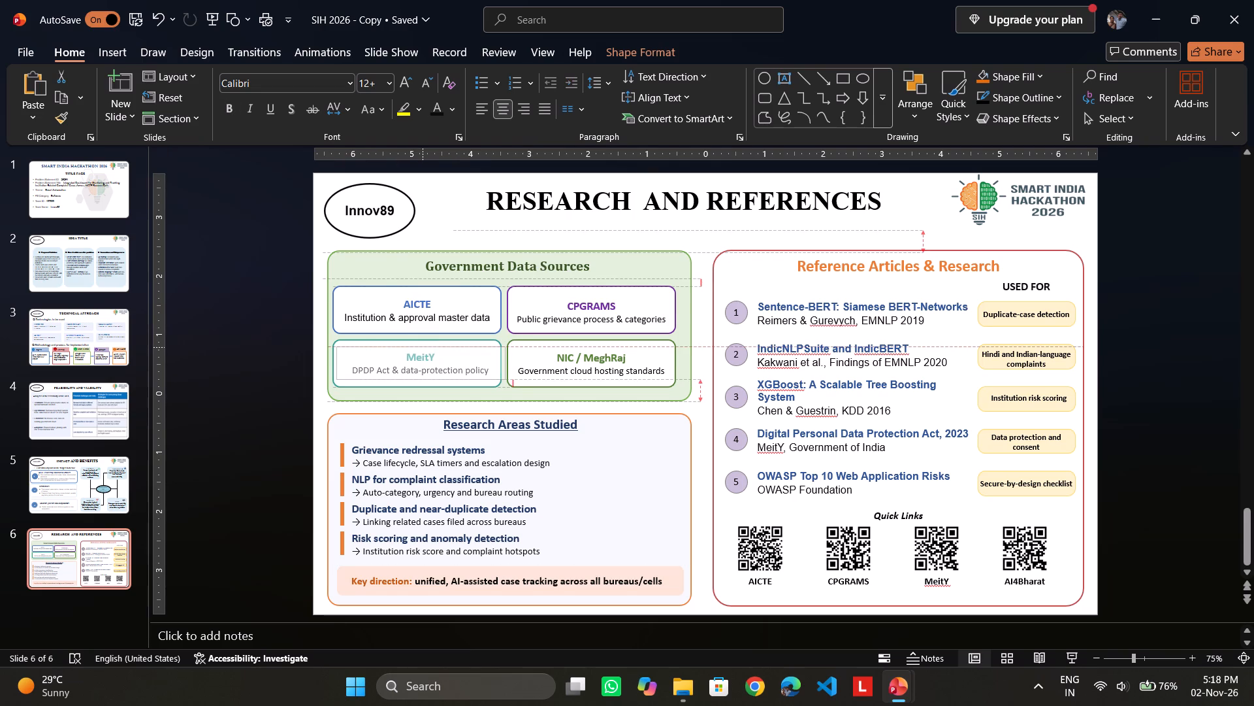
{"action": "left_click", "coordinate": [378, 348]}
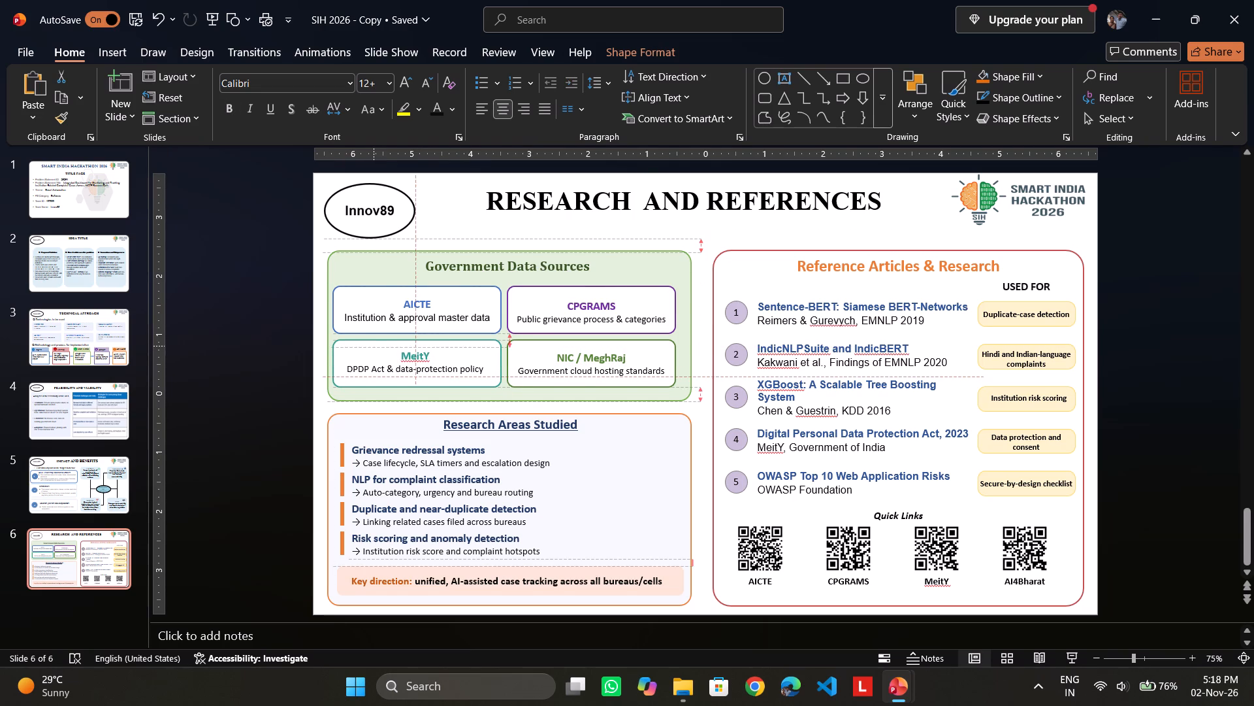
{"action": "left_click", "coordinate": [285, 330]}
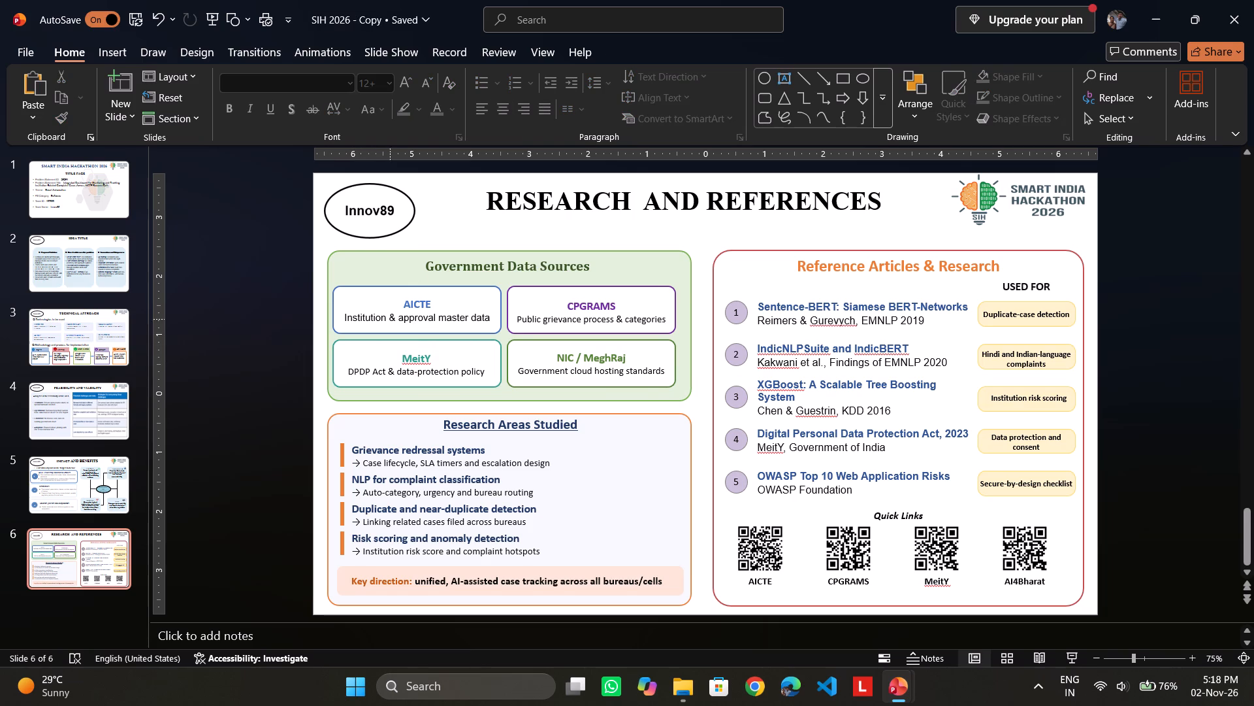
Change the font of the line "DPDP Act & data-protection policy" in the MeitY box to Arial.
{"action": "left_click_drag", "start_coordinate": [349, 370], "coordinate": [422, 375]}
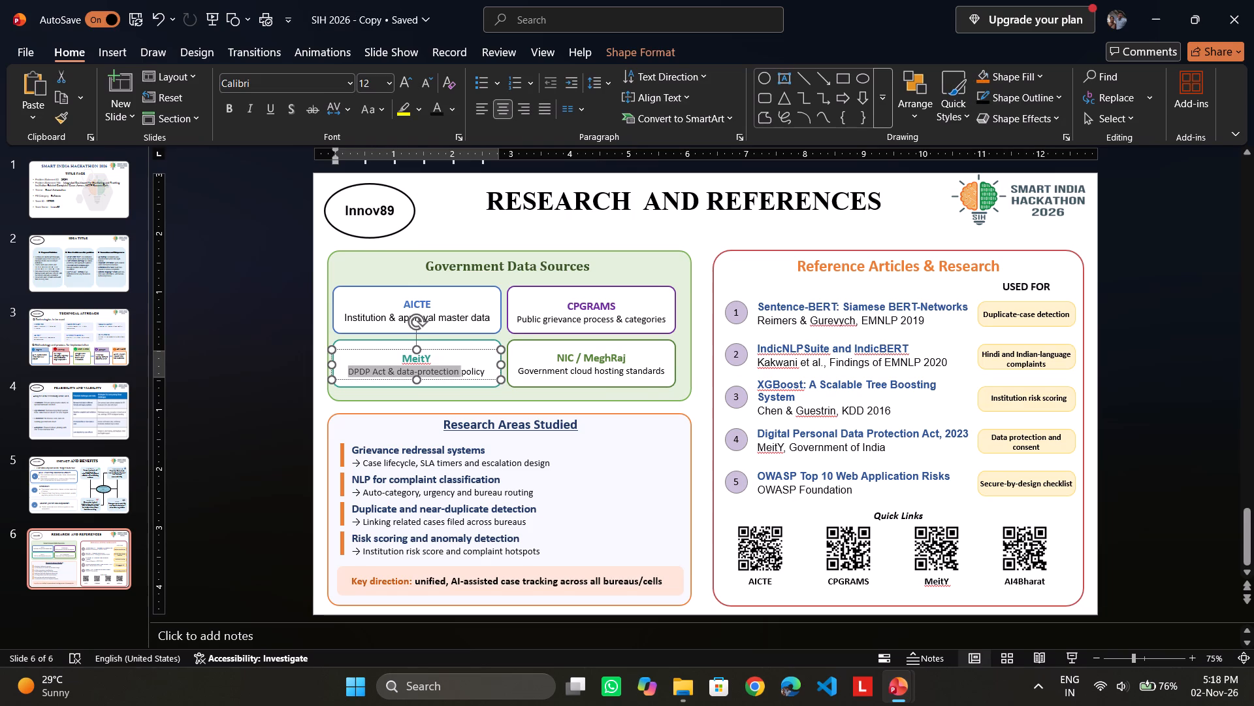
{"action": "left_click_drag", "start_coordinate": [422, 375], "coordinate": [477, 378]}
{"action": "left_click", "coordinate": [351, 84]}
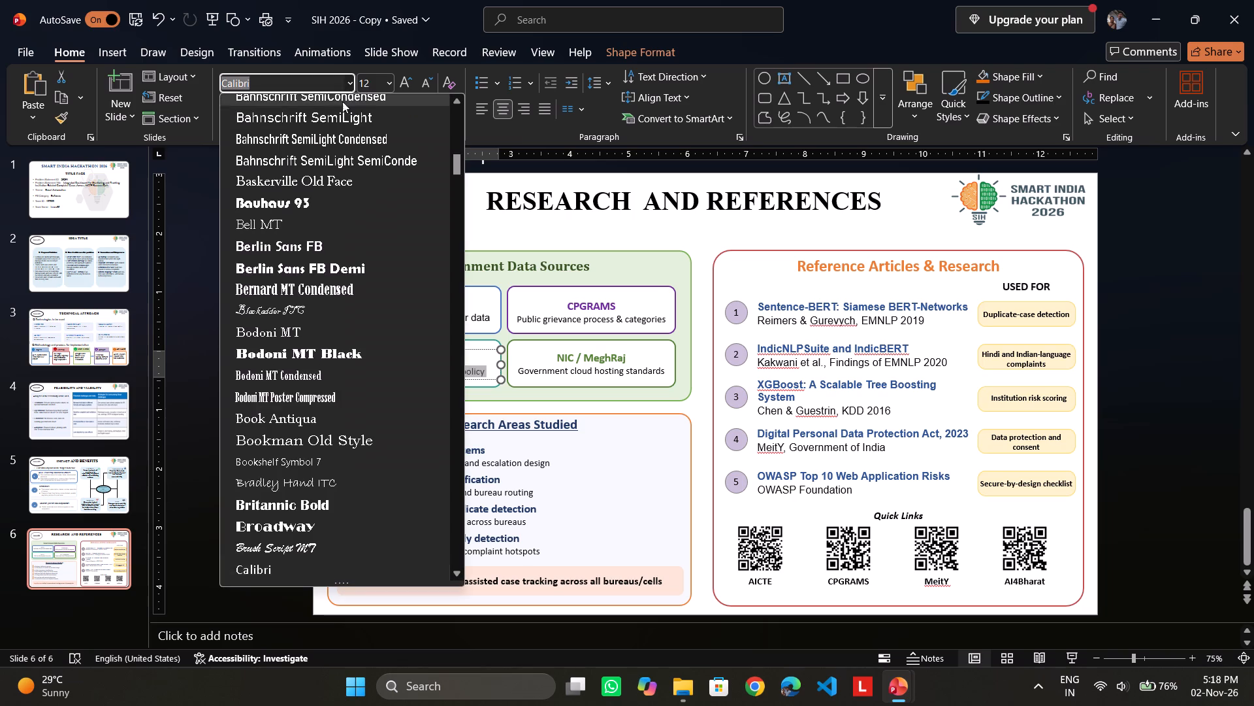
{"action": "scroll", "coordinate": [295, 250], "scroll_direction": "up", "scroll_amount": 11}
{"action": "scroll", "coordinate": [332, 271], "scroll_direction": "down", "scroll_amount": 1}
{"action": "scroll", "coordinate": [332, 271], "scroll_direction": "up", "scroll_amount": 2}
{"action": "scroll", "coordinate": [332, 271], "scroll_direction": "down", "scroll_amount": 1}
{"action": "scroll", "coordinate": [332, 271], "scroll_direction": "up", "scroll_amount": 3}
{"action": "scroll", "coordinate": [284, 201], "scroll_direction": "down", "scroll_amount": 1}
{"action": "scroll", "coordinate": [285, 199], "scroll_direction": "up", "scroll_amount": 7}
{"action": "scroll", "coordinate": [282, 199], "scroll_direction": "down", "scroll_amount": 1}
{"action": "scroll", "coordinate": [282, 199], "scroll_direction": "up", "scroll_amount": 2}
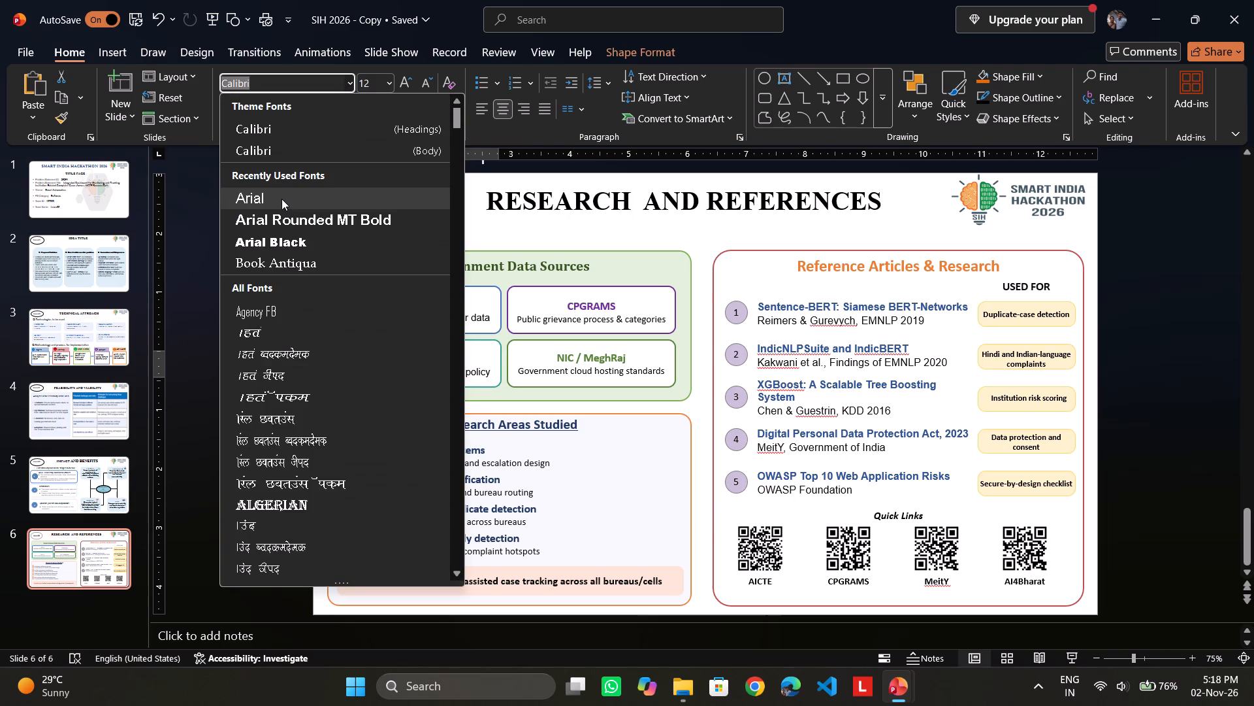
{"action": "left_click", "coordinate": [281, 199]}
{"action": "left_click", "coordinate": [246, 249]}
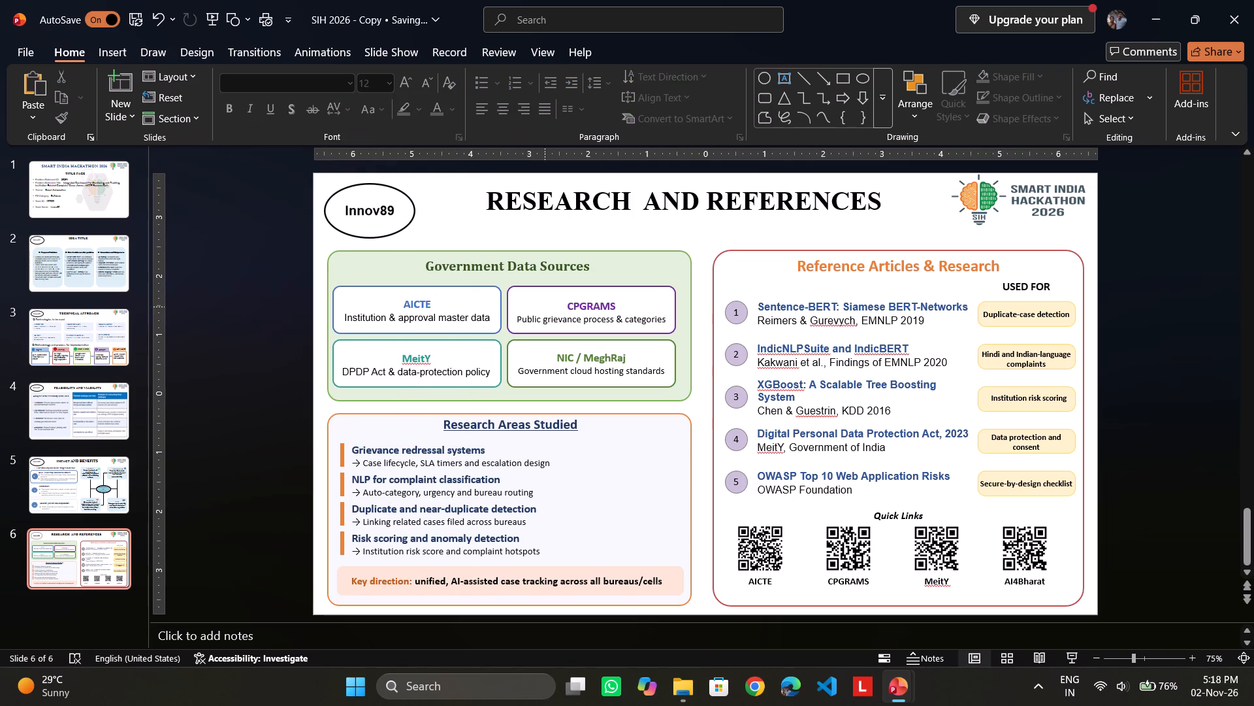
Change the font of the line "Public grievance process & categories" in the CPGRAMS box to Arial.
{"action": "left_click_drag", "start_coordinate": [517, 316], "coordinate": [653, 314]}
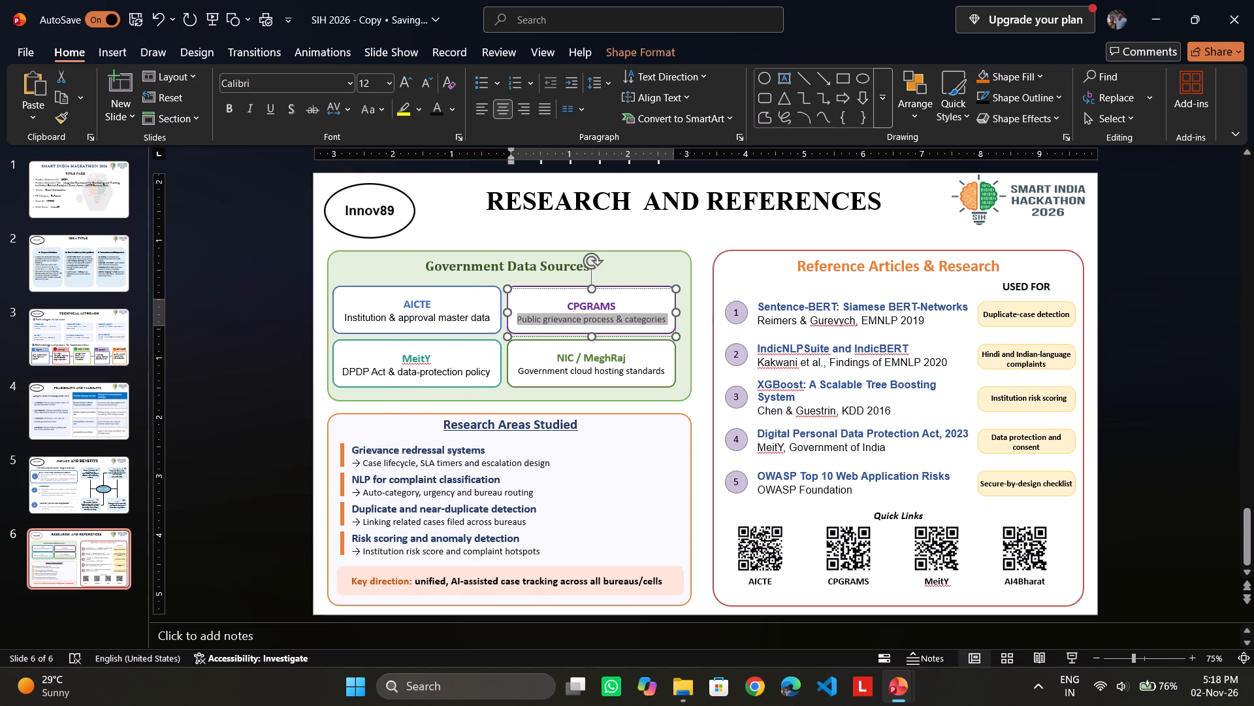
{"action": "left_click_drag", "start_coordinate": [653, 314], "coordinate": [663, 314]}
{"action": "left_click", "coordinate": [353, 81]}
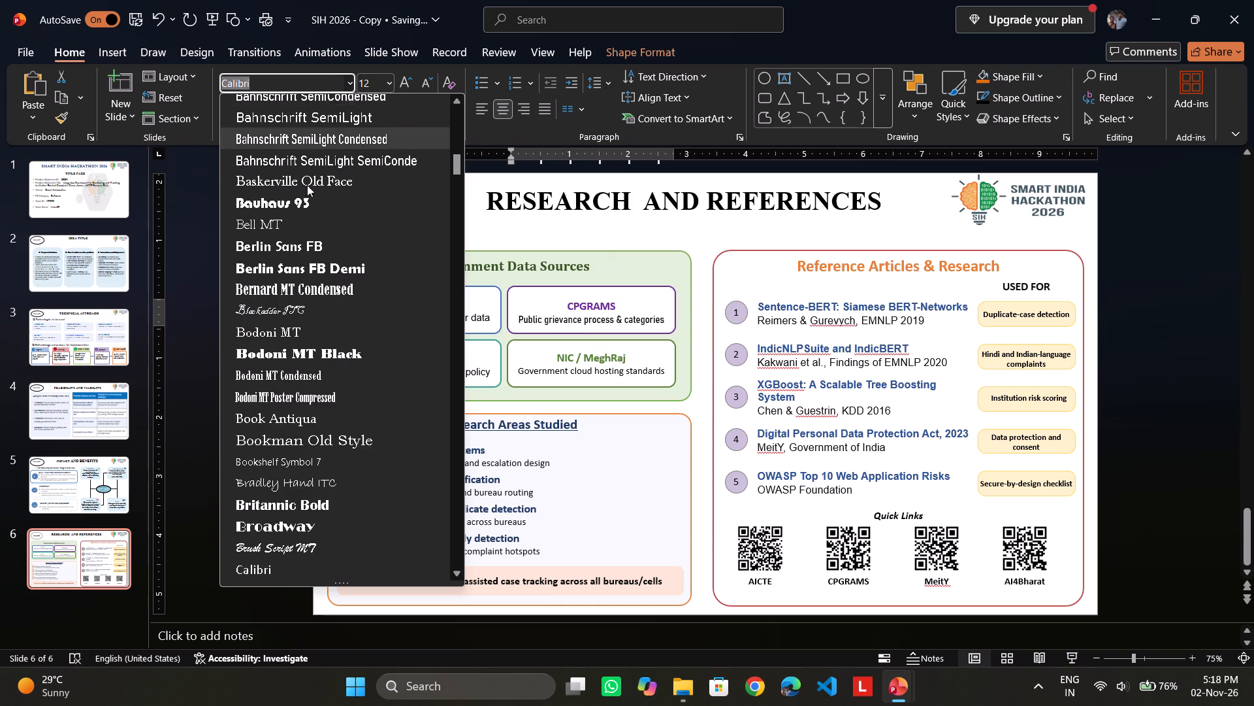
{"action": "scroll", "coordinate": [307, 252], "scroll_direction": "up", "scroll_amount": 6}
{"action": "scroll", "coordinate": [370, 141], "scroll_direction": "up", "scroll_amount": 2}
{"action": "scroll", "coordinate": [366, 151], "scroll_direction": "down", "scroll_amount": 1}
{"action": "scroll", "coordinate": [363, 157], "scroll_direction": "up", "scroll_amount": 3}
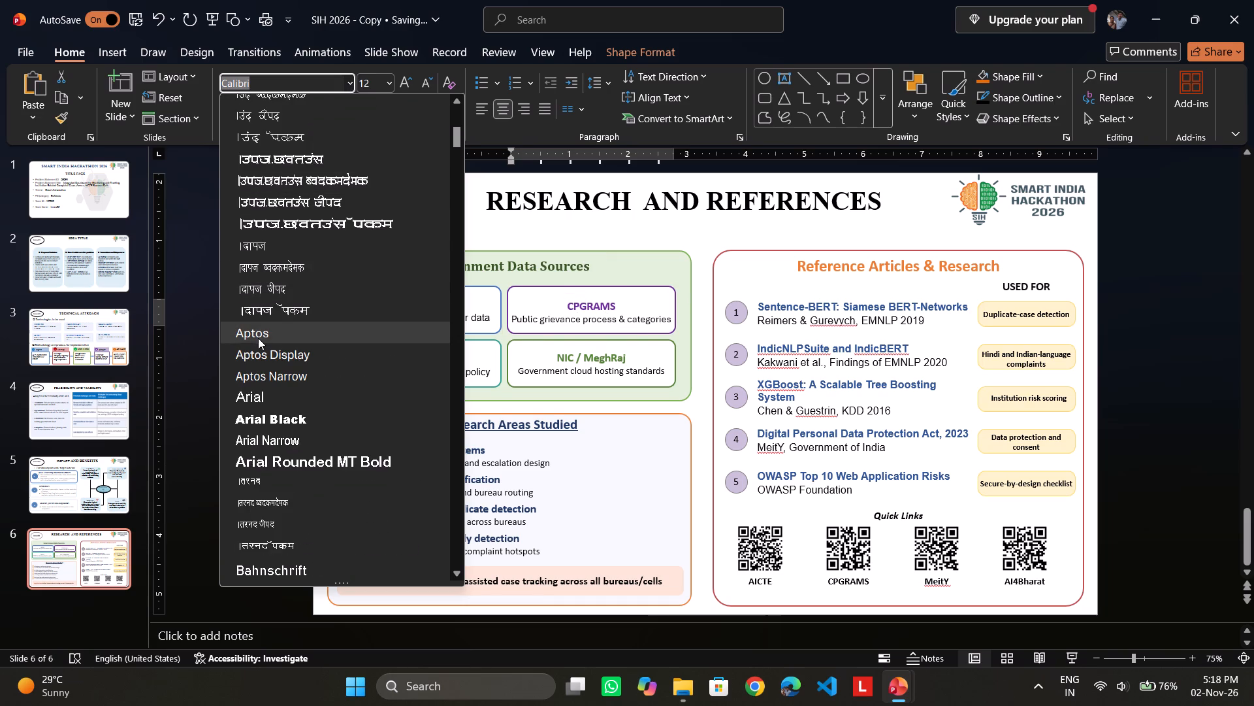
{"action": "left_click", "coordinate": [257, 394]}
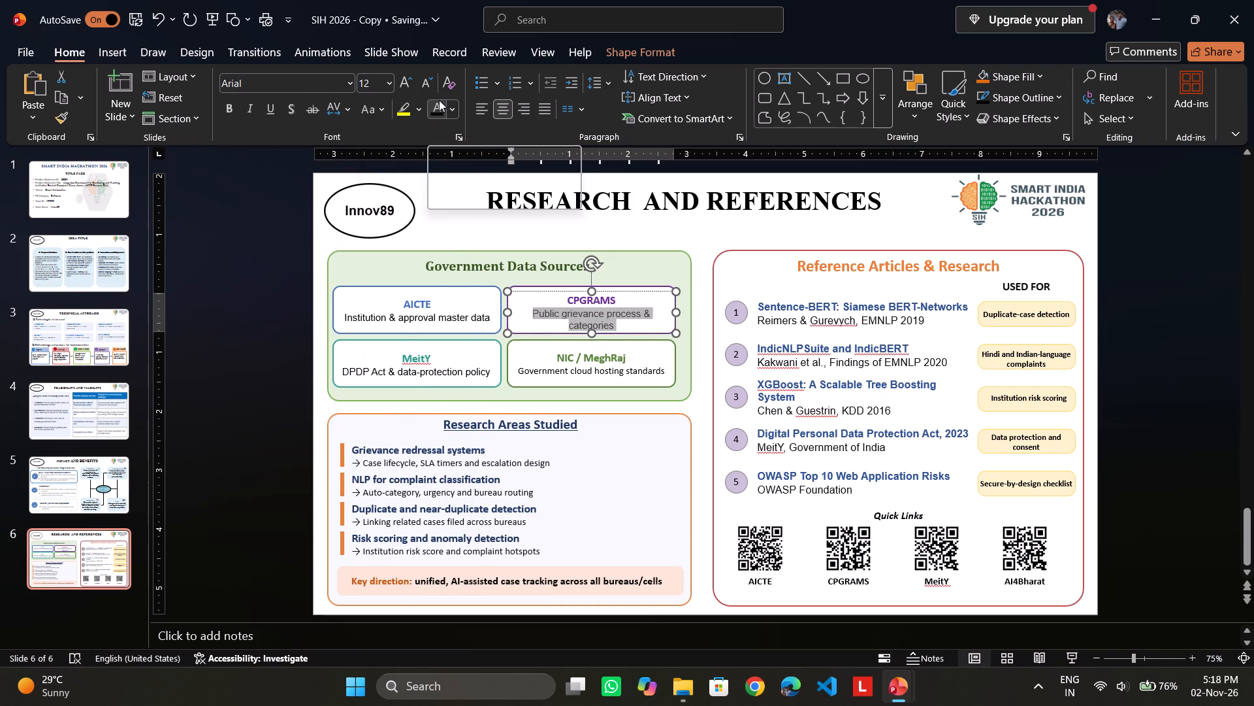
{"action": "left_click", "coordinate": [242, 191]}
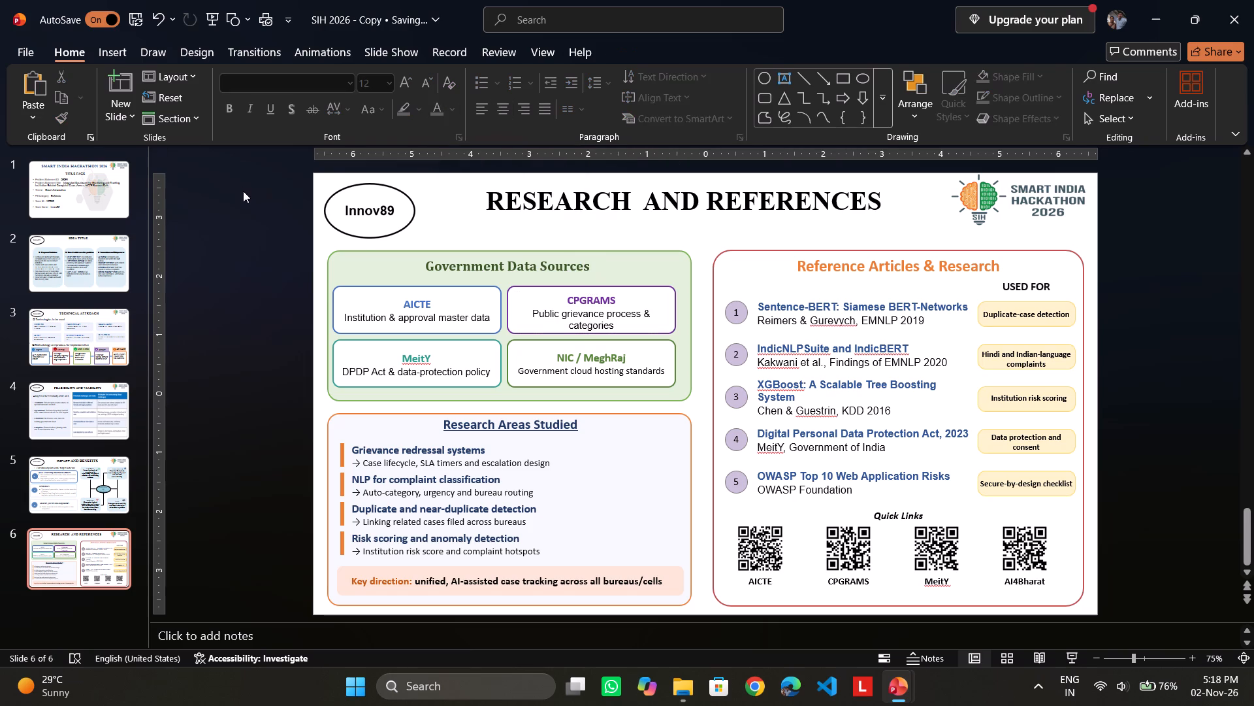
Change the font of the line "Government cloud hosting standards" in the NIC / MeghRaj box to Arial.
{"action": "left_click_drag", "start_coordinate": [519, 367], "coordinate": [658, 373]}
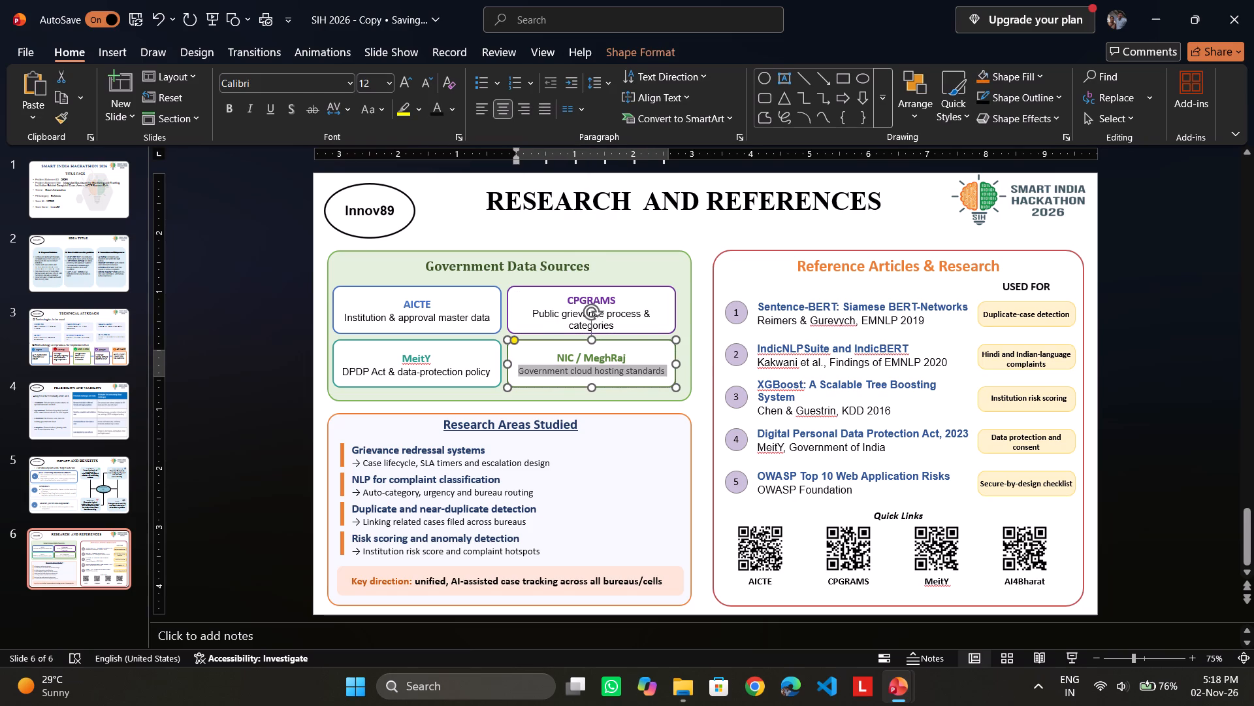
{"action": "left_click_drag", "start_coordinate": [658, 373], "coordinate": [659, 373]}
{"action": "left_click", "coordinate": [347, 82]}
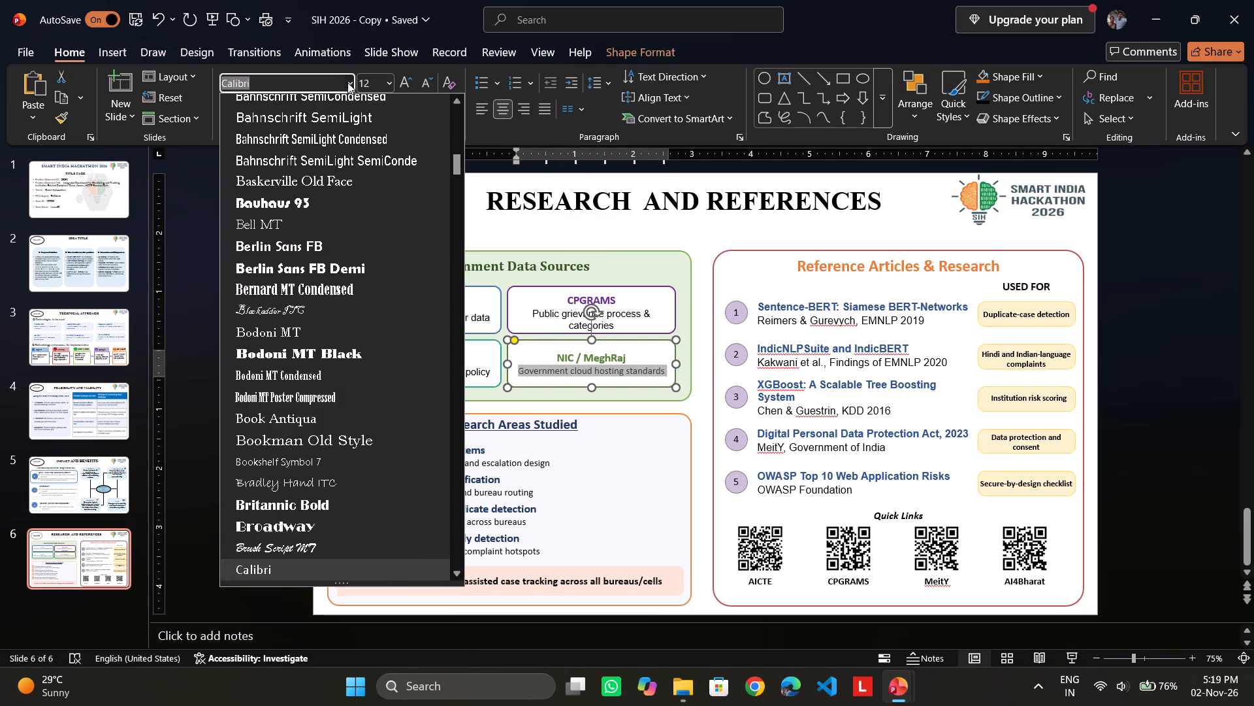
{"action": "scroll", "coordinate": [318, 224], "scroll_direction": "up", "scroll_amount": 8}
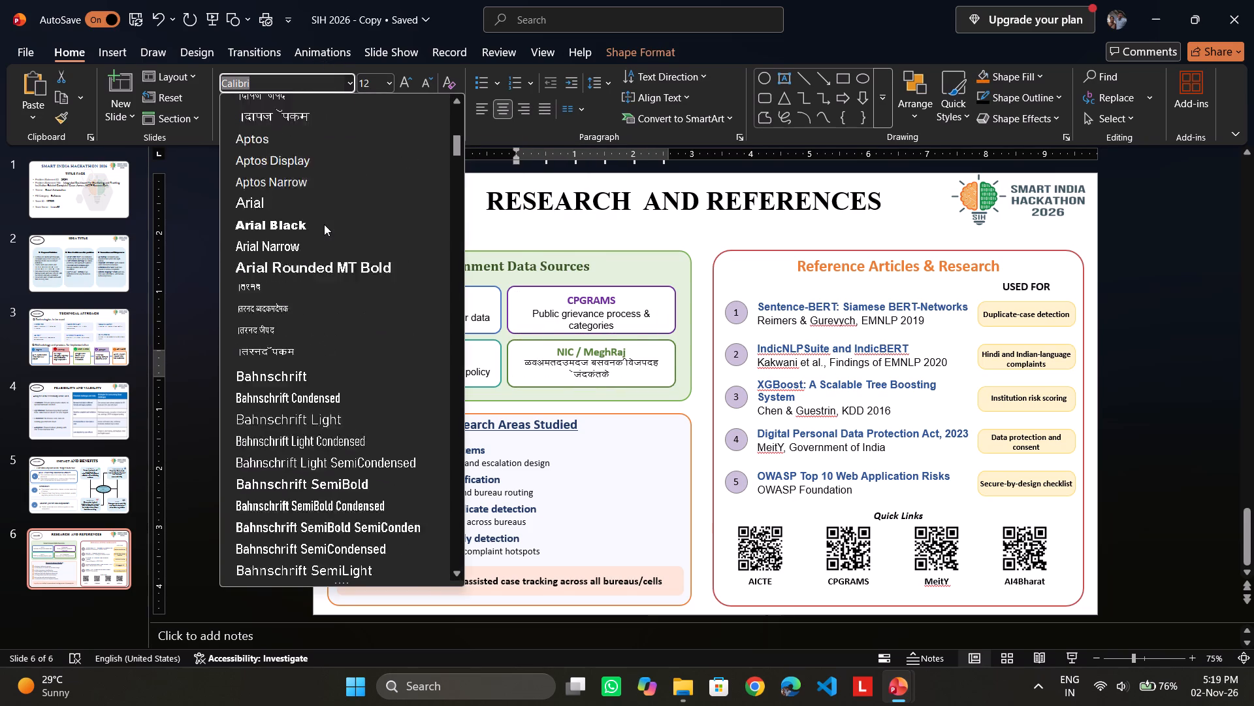
{"action": "scroll", "coordinate": [324, 224], "scroll_direction": "up", "scroll_amount": 11}
{"action": "scroll", "coordinate": [308, 194], "scroll_direction": "down", "scroll_amount": 1}
{"action": "scroll", "coordinate": [308, 194], "scroll_direction": "up", "scroll_amount": 1}
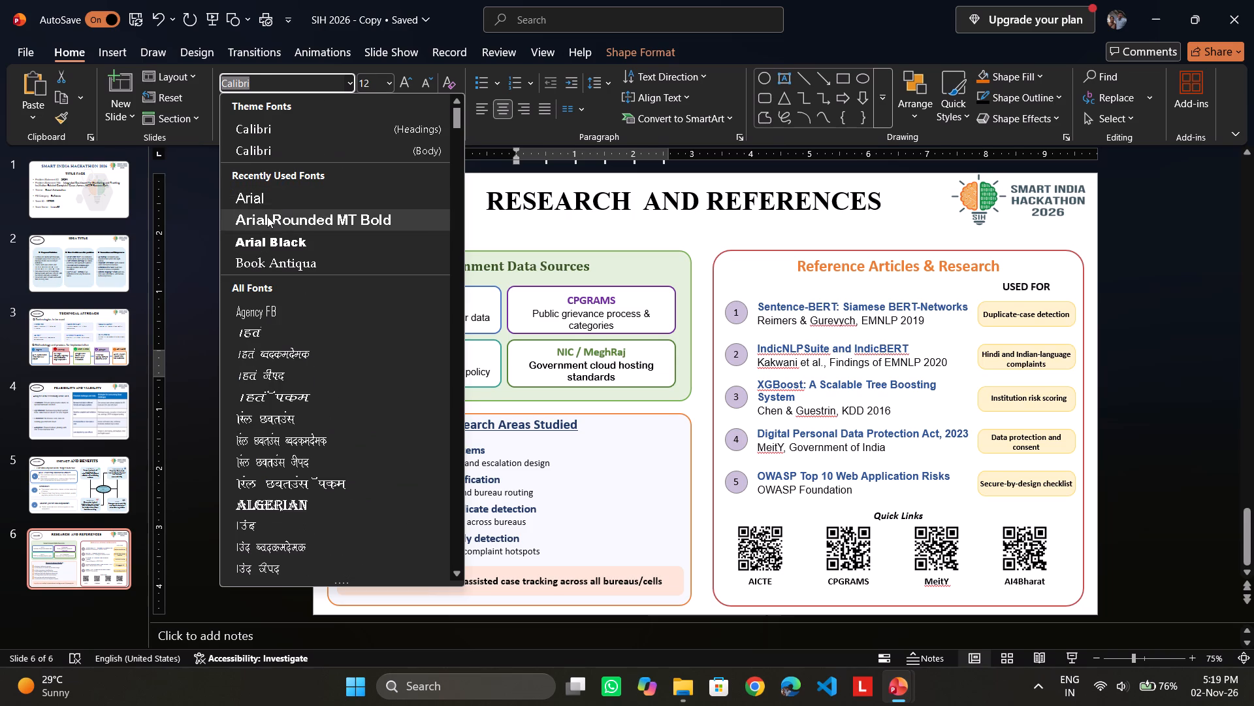
{"action": "left_click", "coordinate": [271, 199]}
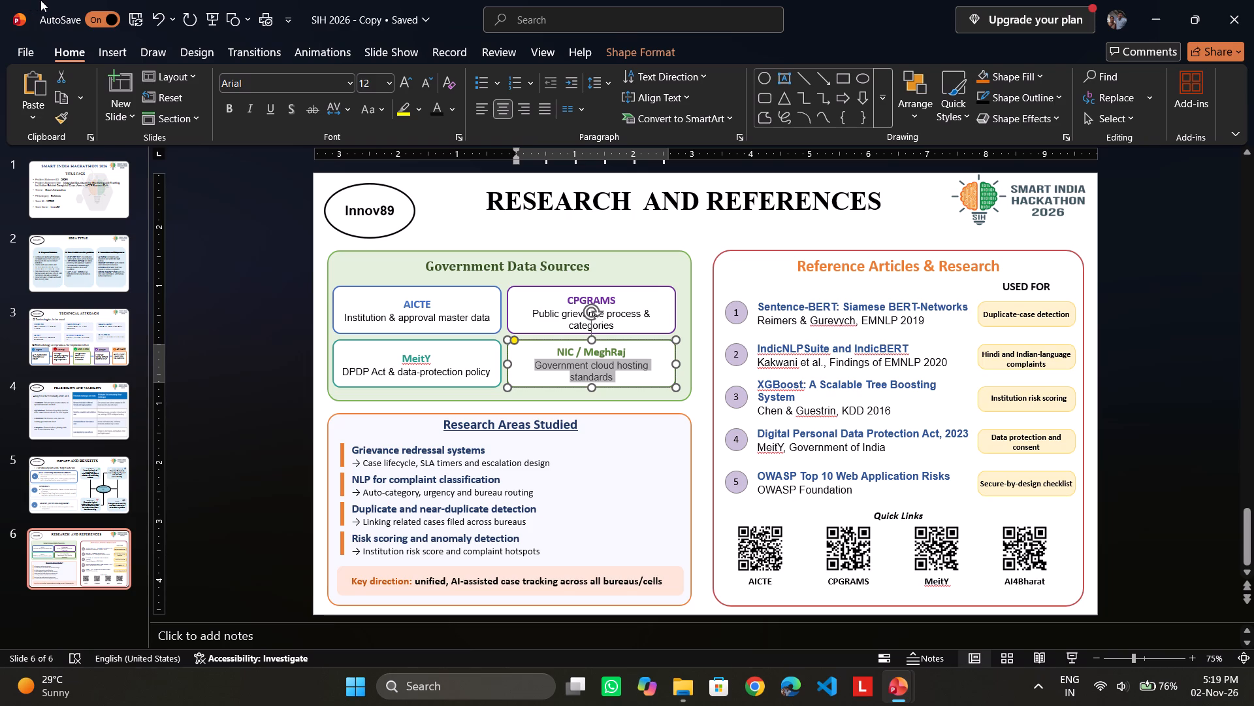
{"action": "left_click", "coordinate": [562, 236]}
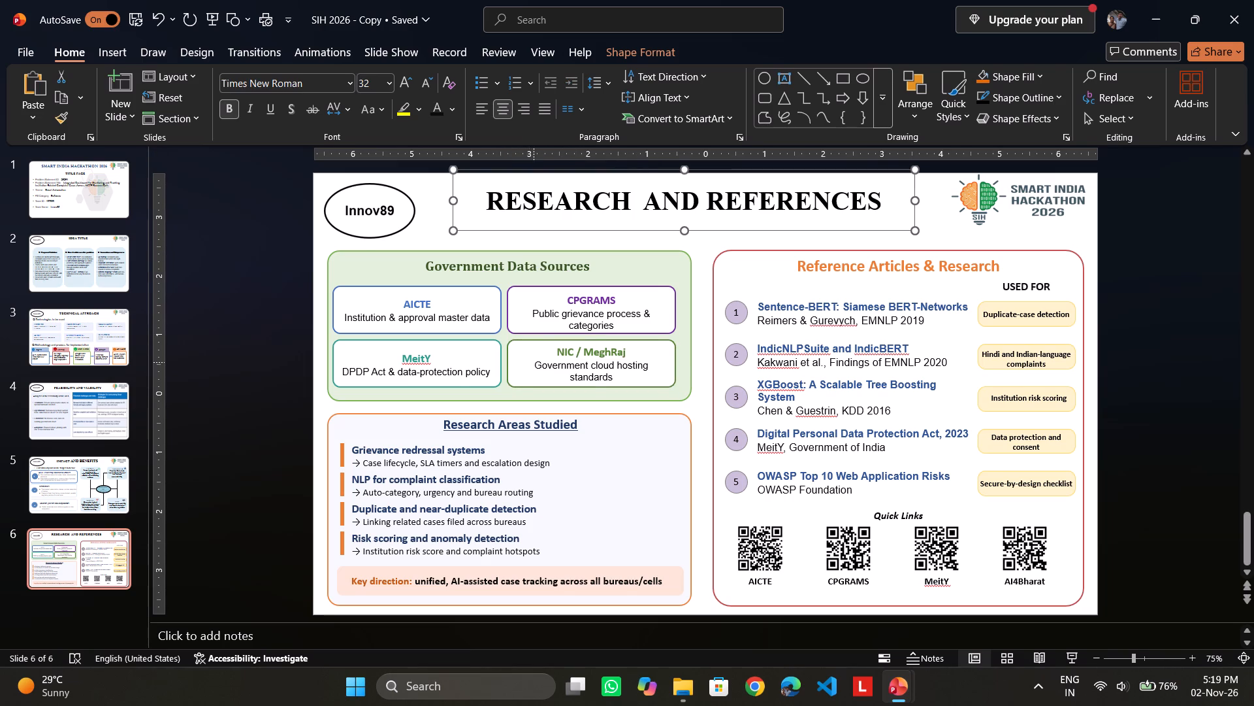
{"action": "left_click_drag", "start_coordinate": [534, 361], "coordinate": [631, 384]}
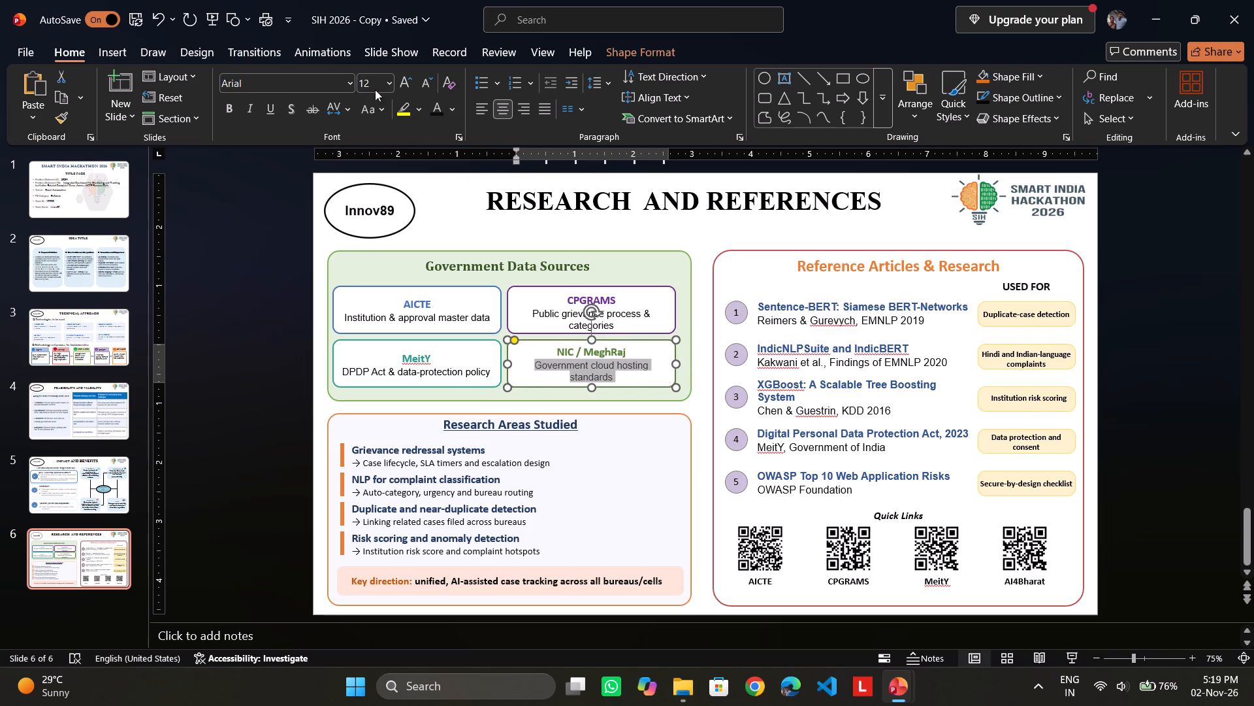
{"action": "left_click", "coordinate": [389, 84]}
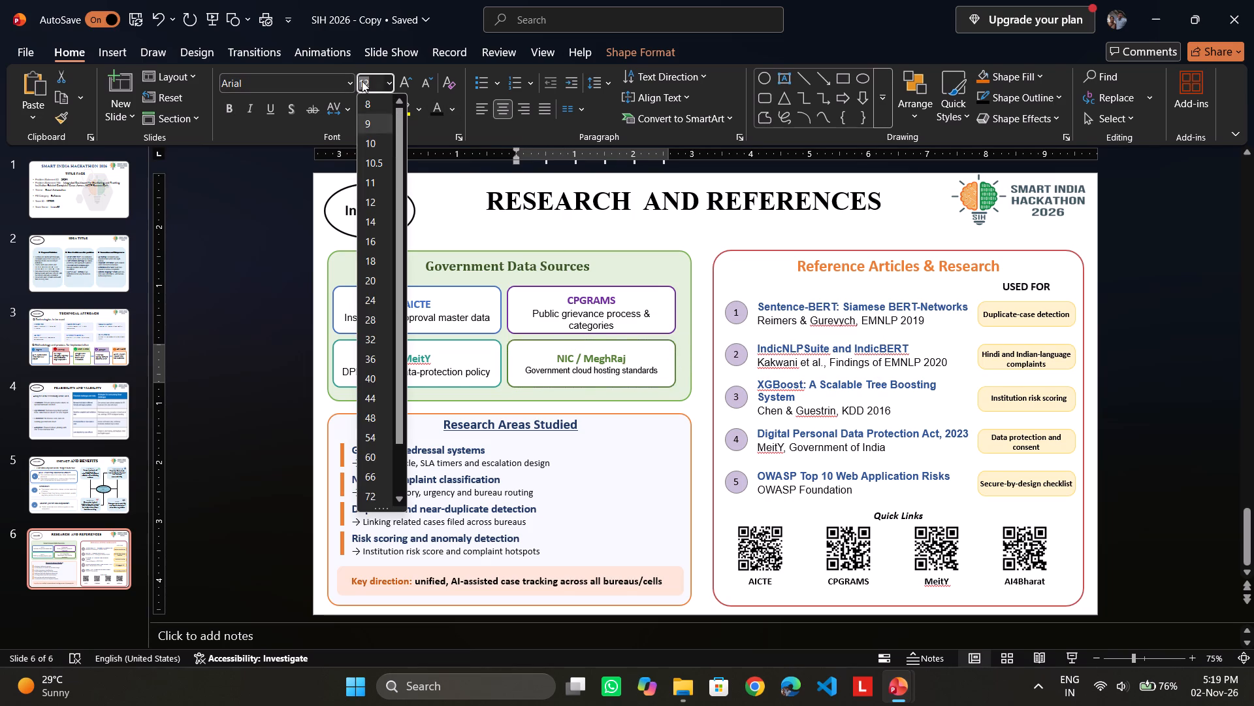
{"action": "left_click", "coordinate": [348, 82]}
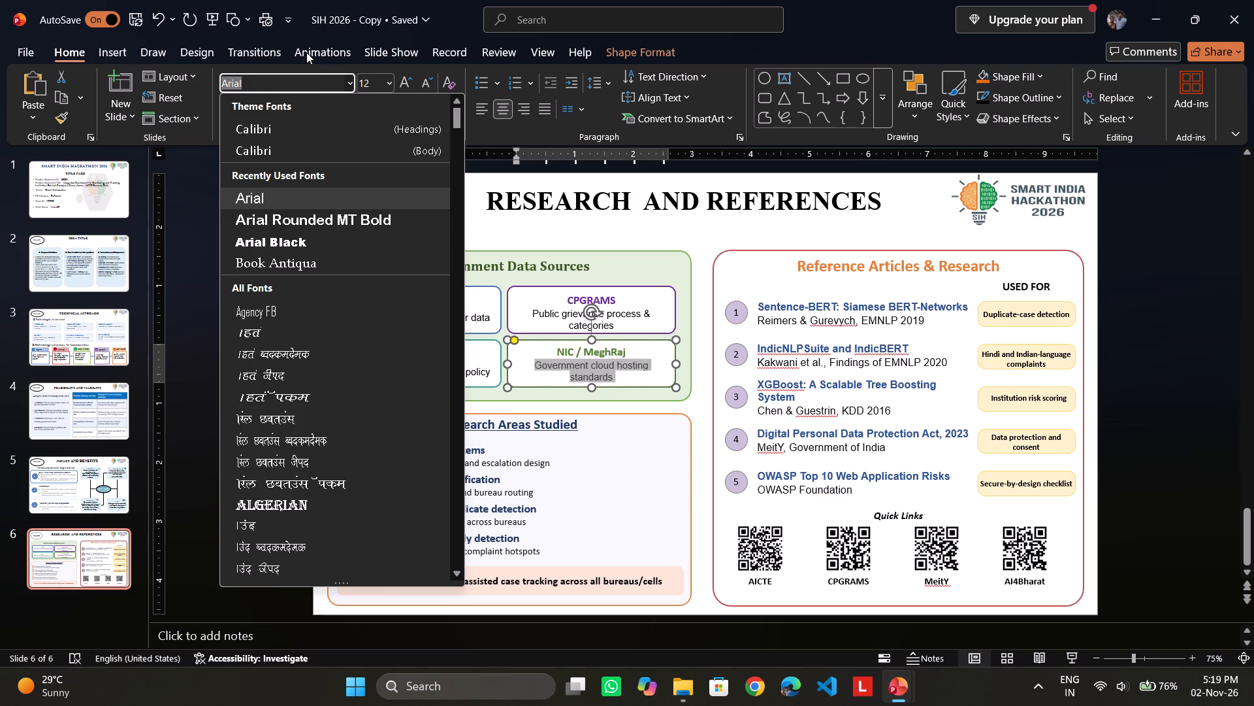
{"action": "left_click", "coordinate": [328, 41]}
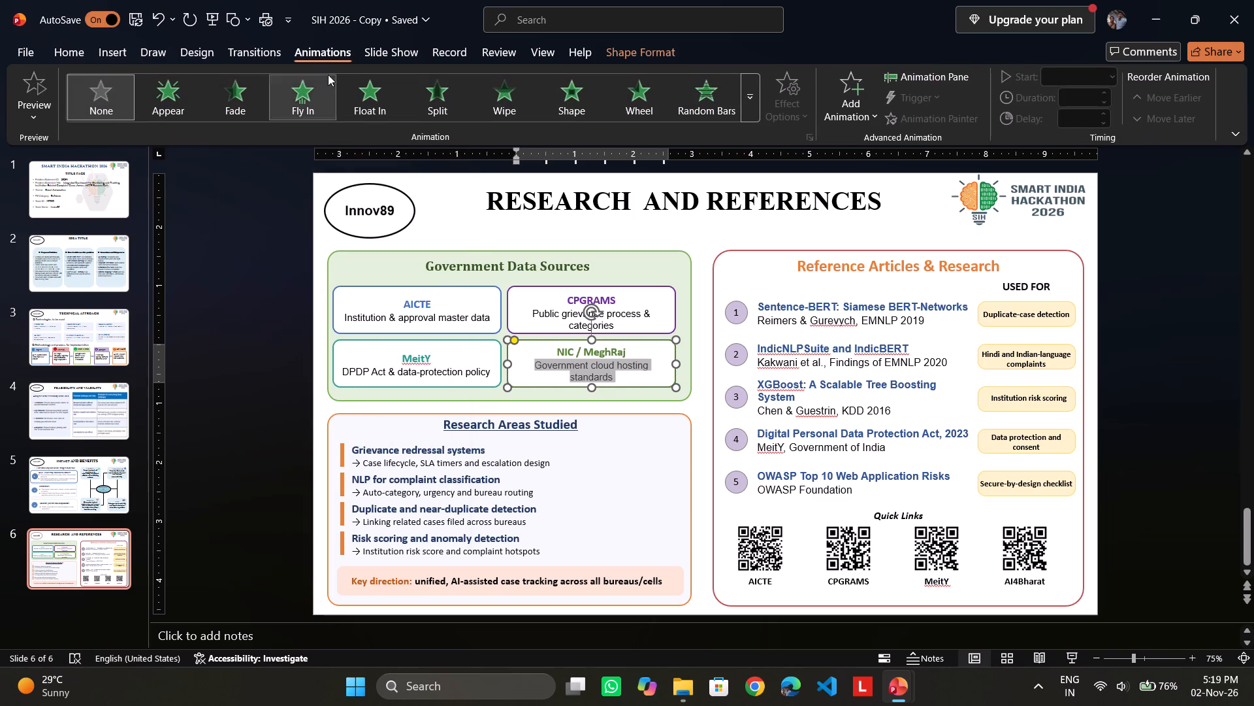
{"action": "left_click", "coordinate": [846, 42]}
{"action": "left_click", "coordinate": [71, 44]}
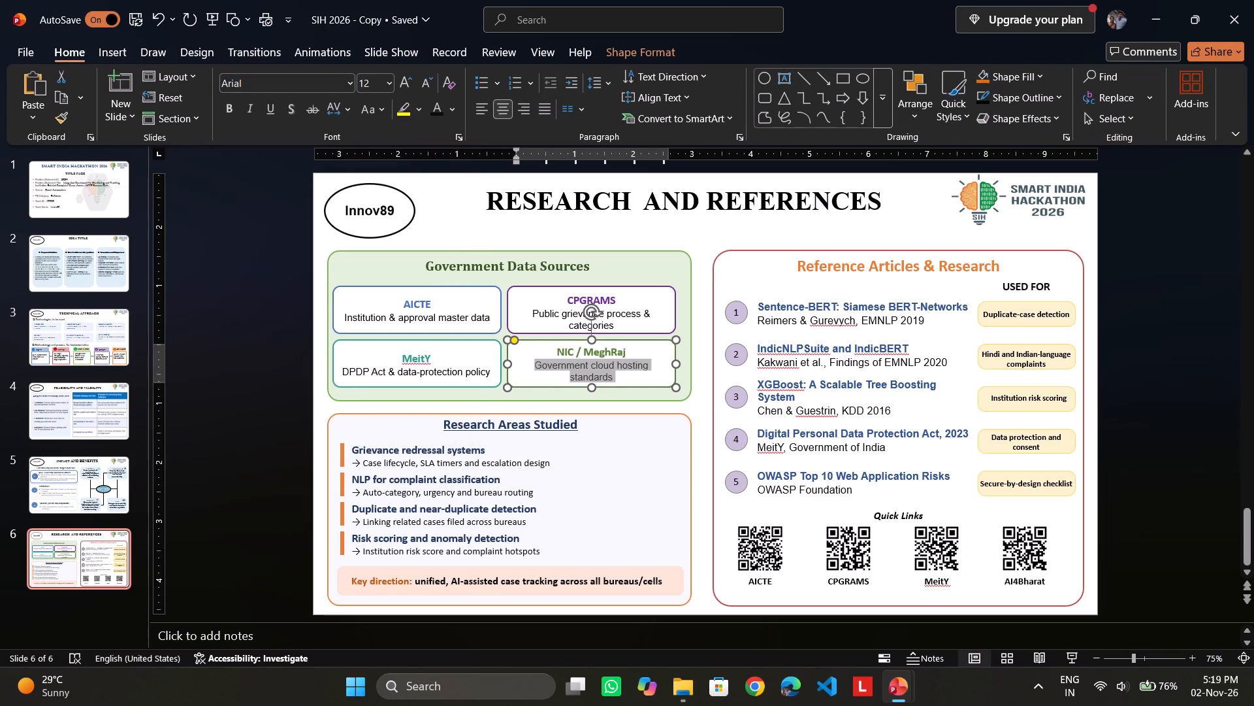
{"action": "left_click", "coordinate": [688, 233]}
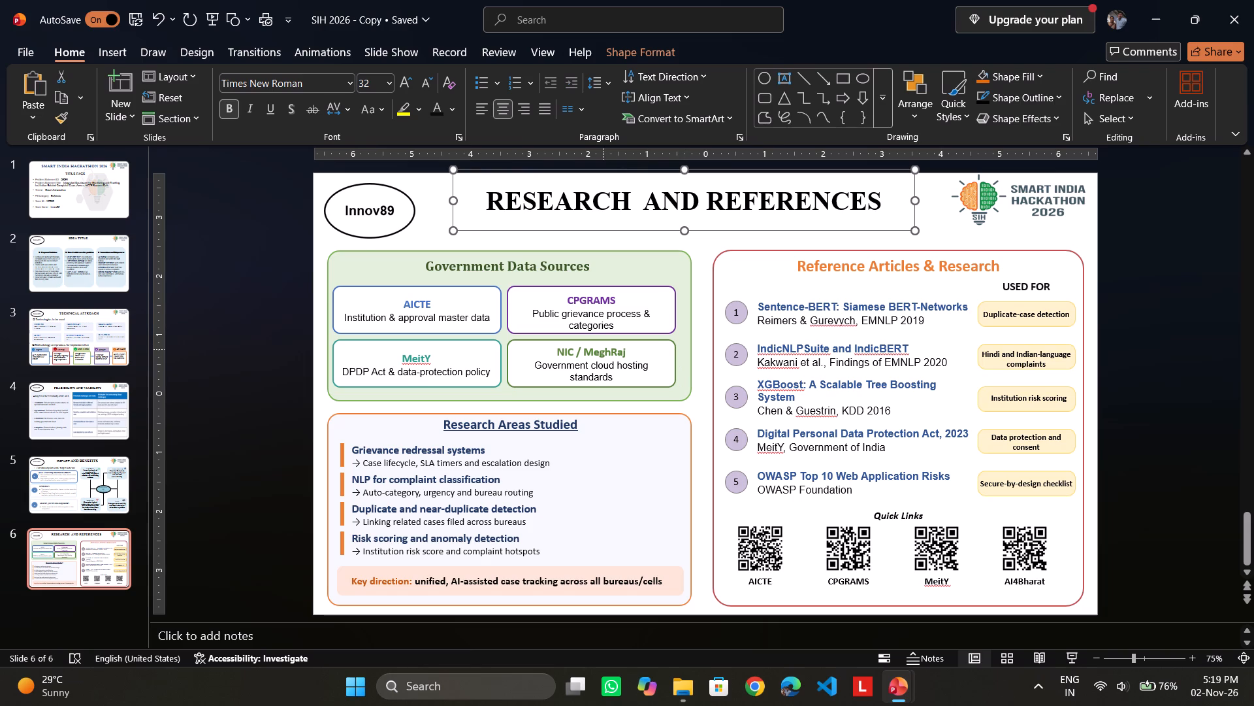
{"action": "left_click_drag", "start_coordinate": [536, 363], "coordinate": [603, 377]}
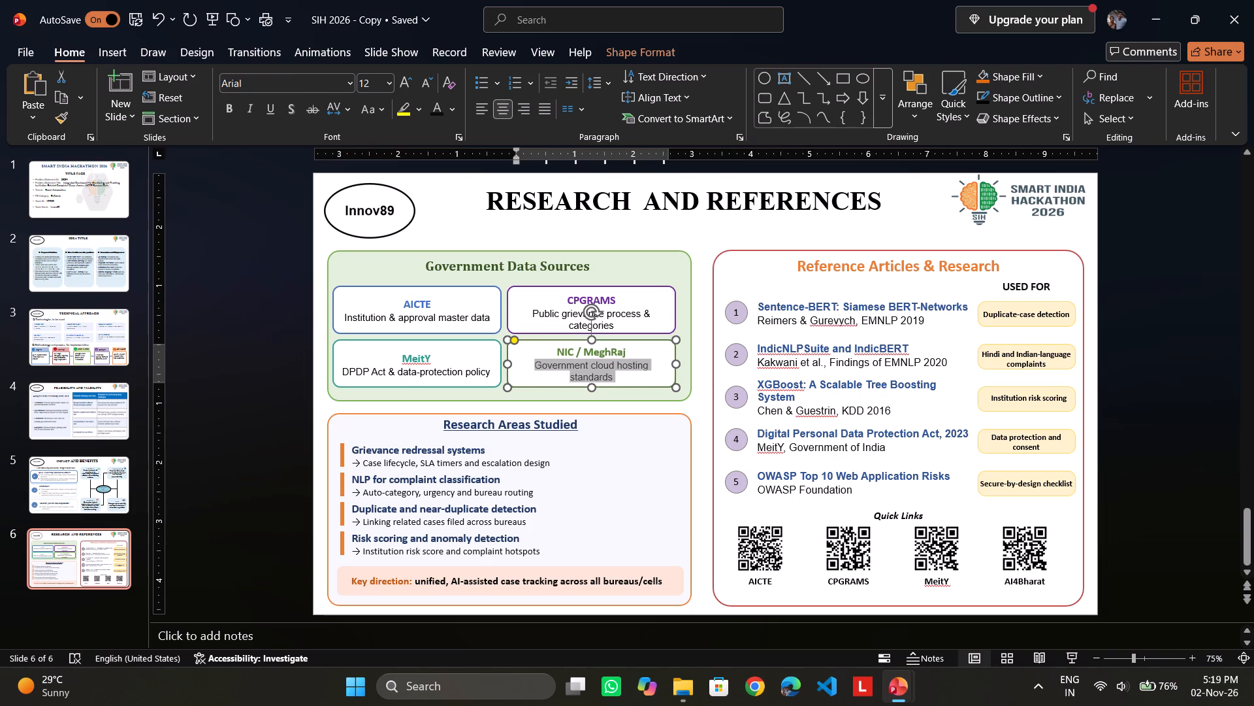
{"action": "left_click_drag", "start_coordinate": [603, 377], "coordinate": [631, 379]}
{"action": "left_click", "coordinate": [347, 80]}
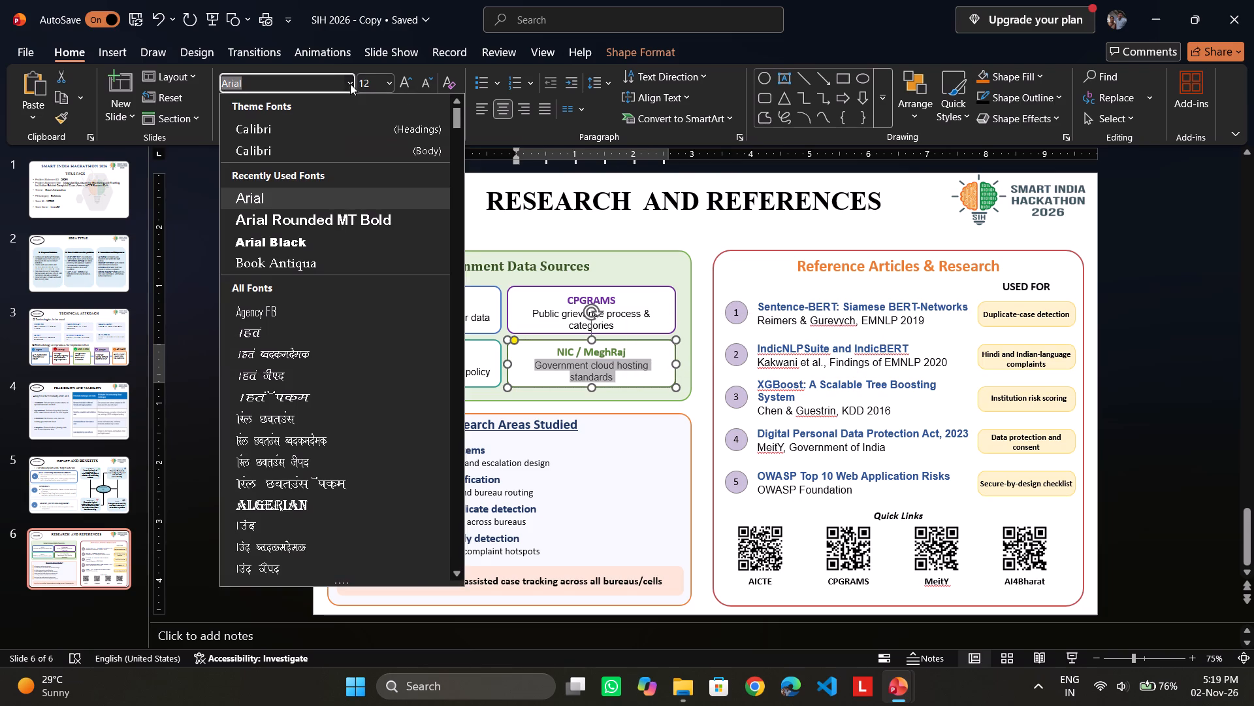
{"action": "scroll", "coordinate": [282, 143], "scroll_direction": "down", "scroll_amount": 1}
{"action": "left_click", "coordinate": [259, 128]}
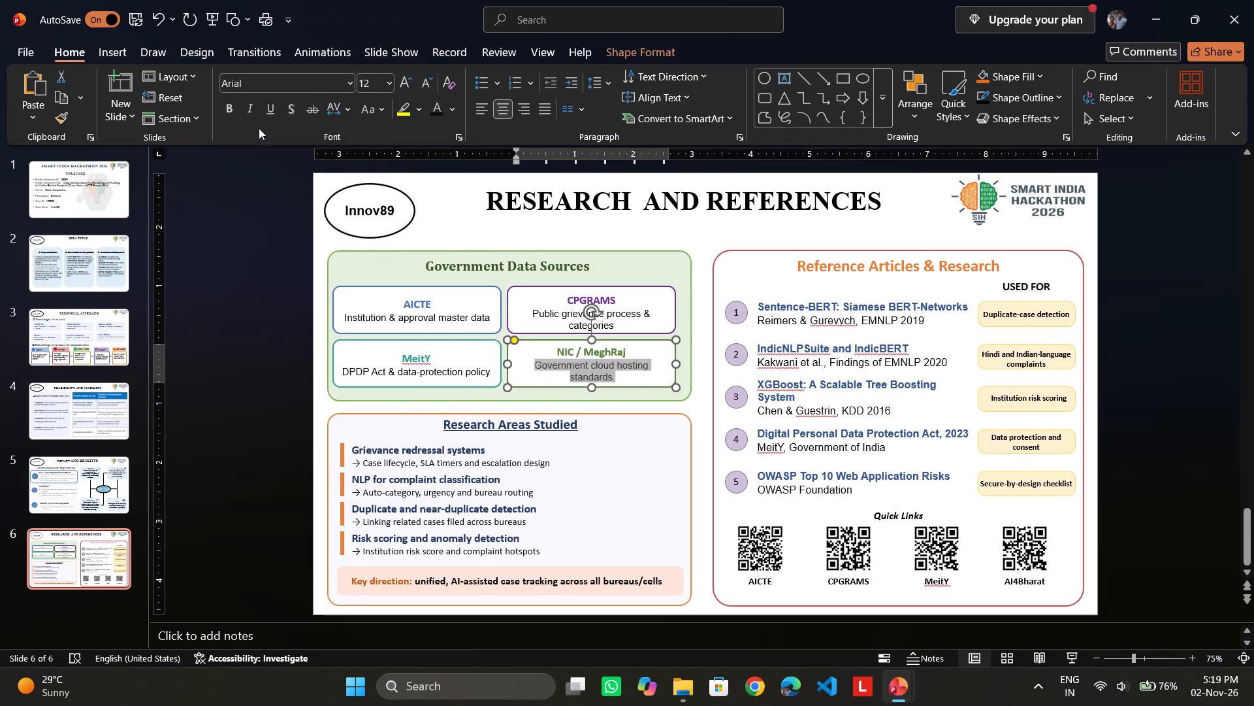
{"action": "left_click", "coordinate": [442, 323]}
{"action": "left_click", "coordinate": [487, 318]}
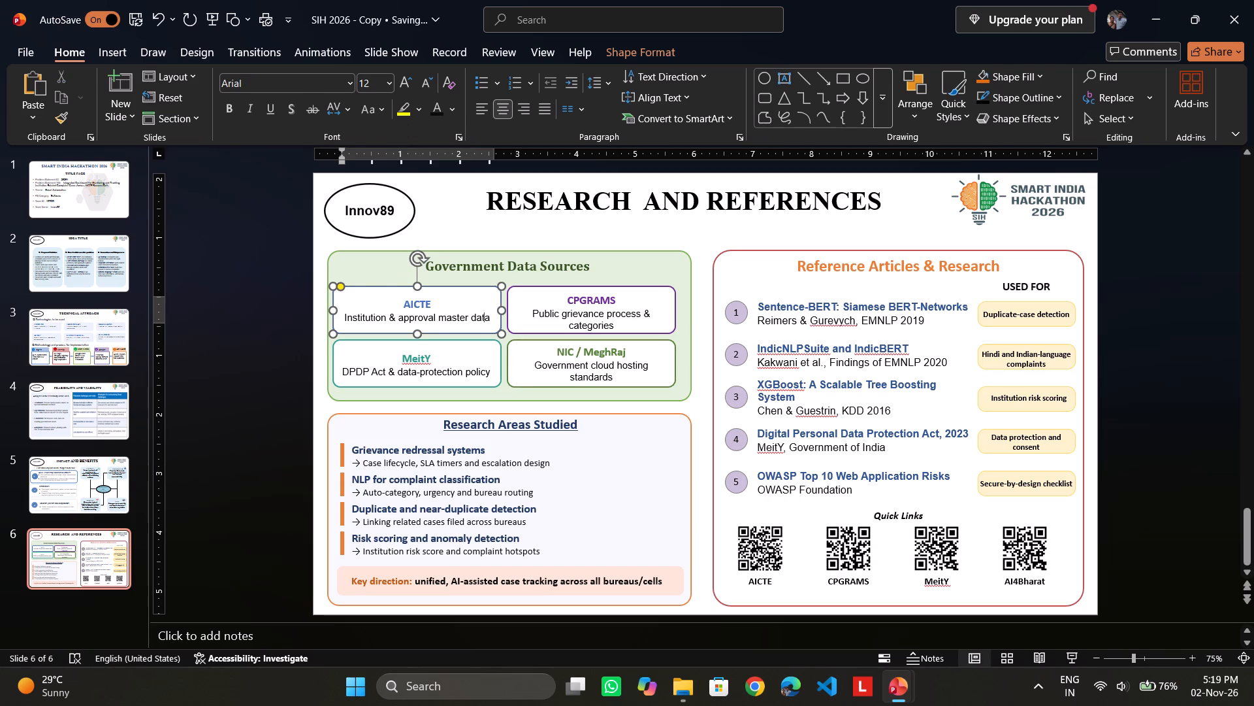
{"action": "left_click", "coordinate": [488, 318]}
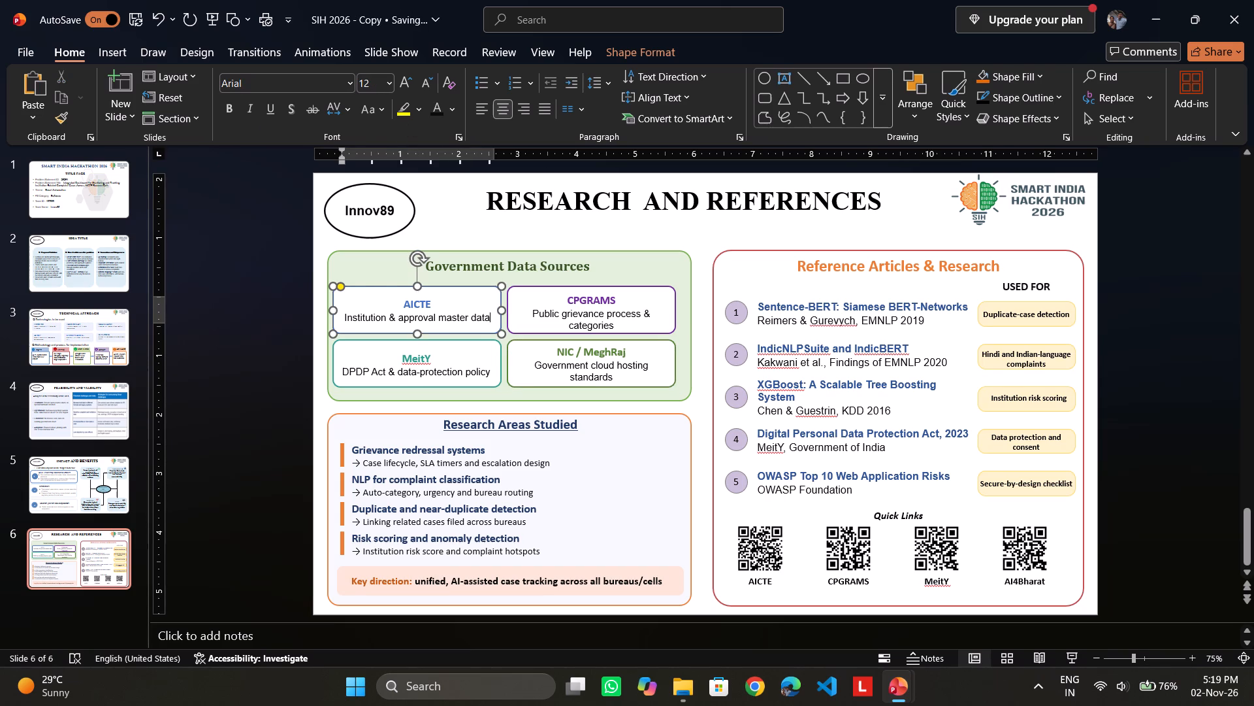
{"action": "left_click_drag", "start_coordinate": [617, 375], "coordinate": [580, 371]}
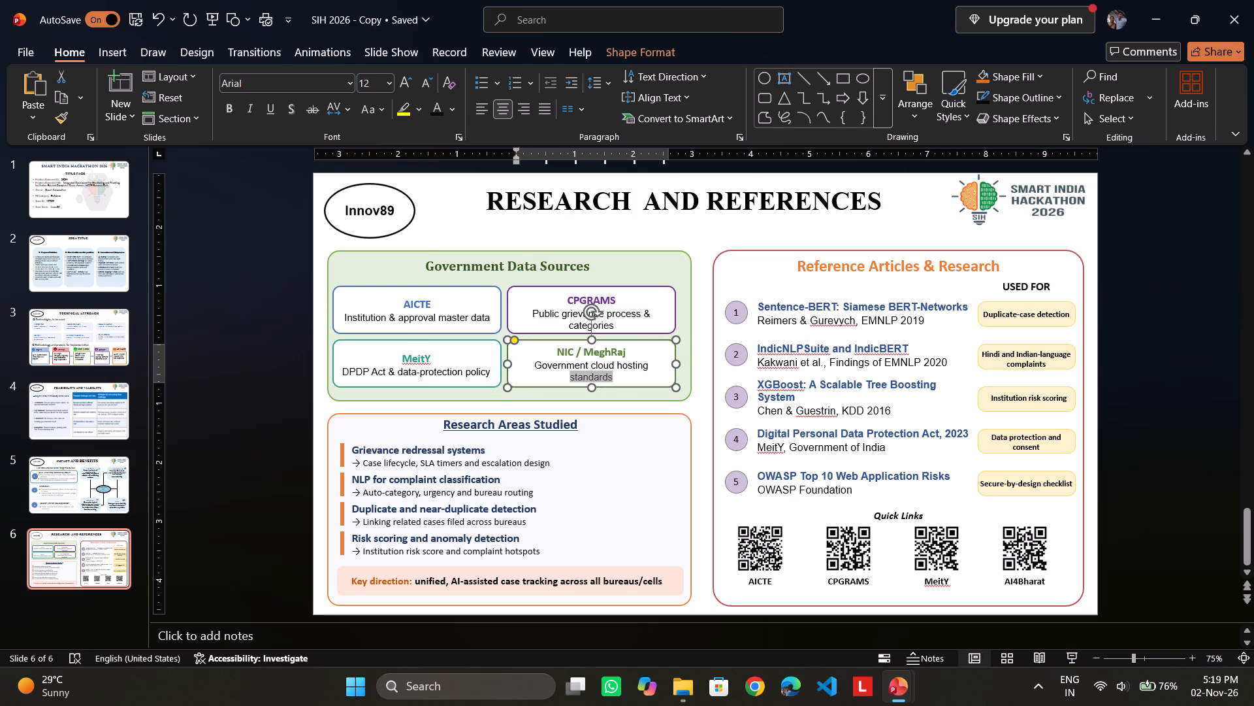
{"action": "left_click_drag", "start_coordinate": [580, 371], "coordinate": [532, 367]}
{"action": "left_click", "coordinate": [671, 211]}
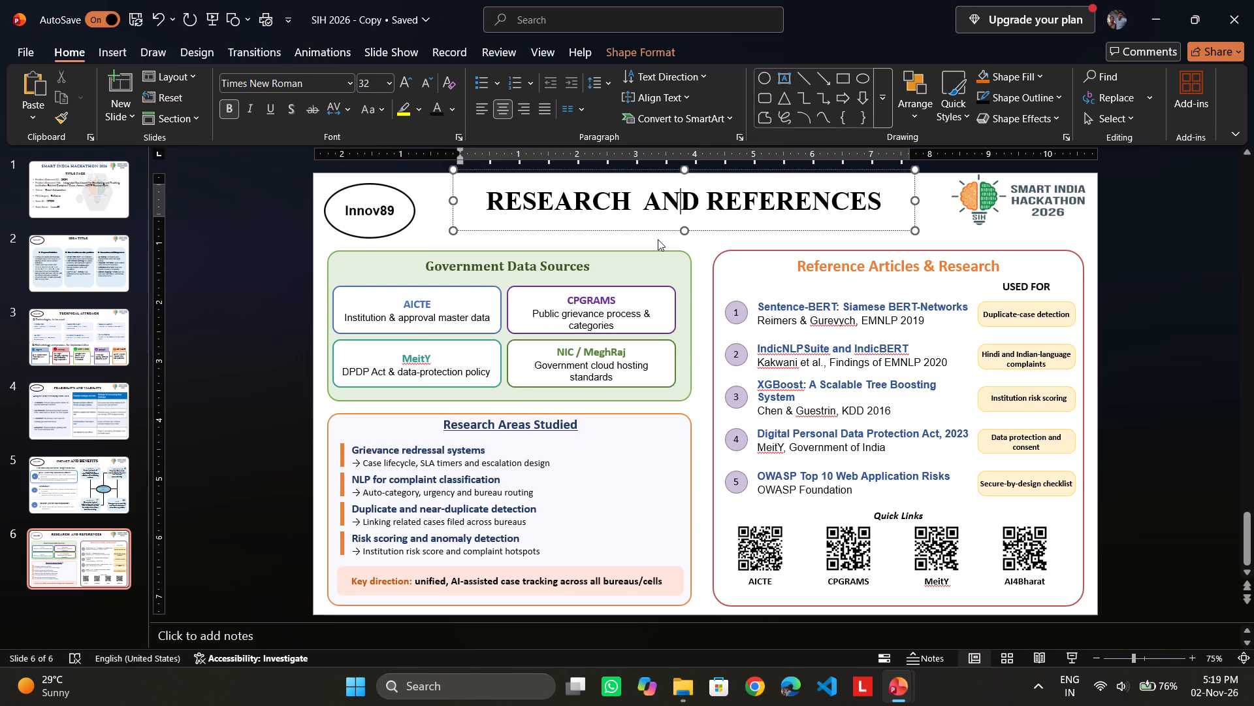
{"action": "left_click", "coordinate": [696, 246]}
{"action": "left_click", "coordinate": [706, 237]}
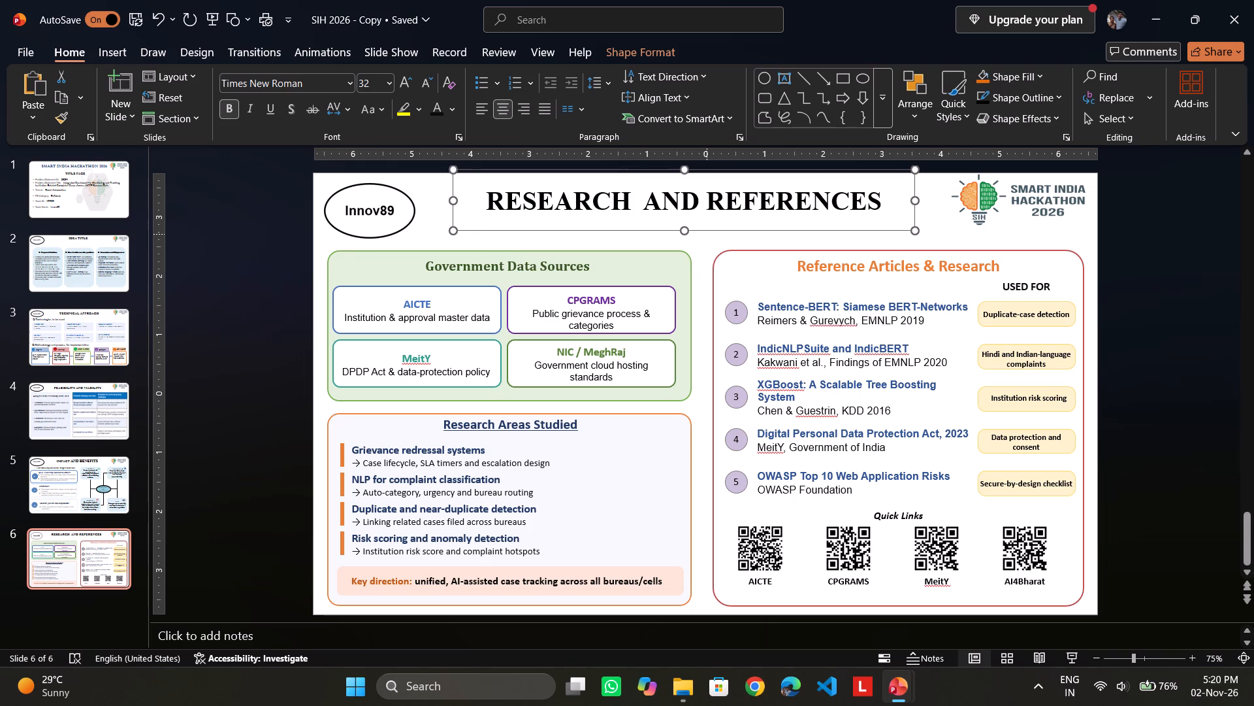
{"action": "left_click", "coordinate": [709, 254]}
Add the letter "A" at the end of the slide title "RESEARCH AND REFERENCES".
{"action": "left_click", "coordinate": [702, 235]}
{"action": "scroll", "coordinate": [721, 351], "scroll_direction": "down", "scroll_amount": 1}
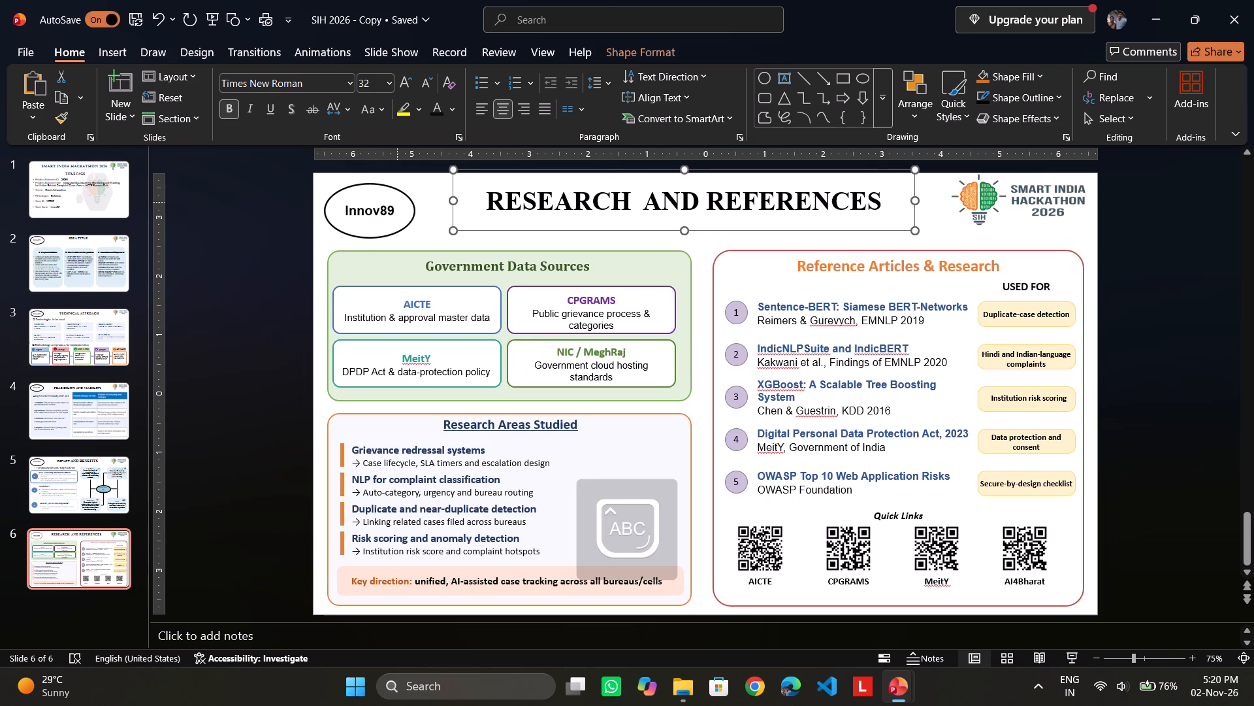
{"action": "key", "text": "a"}
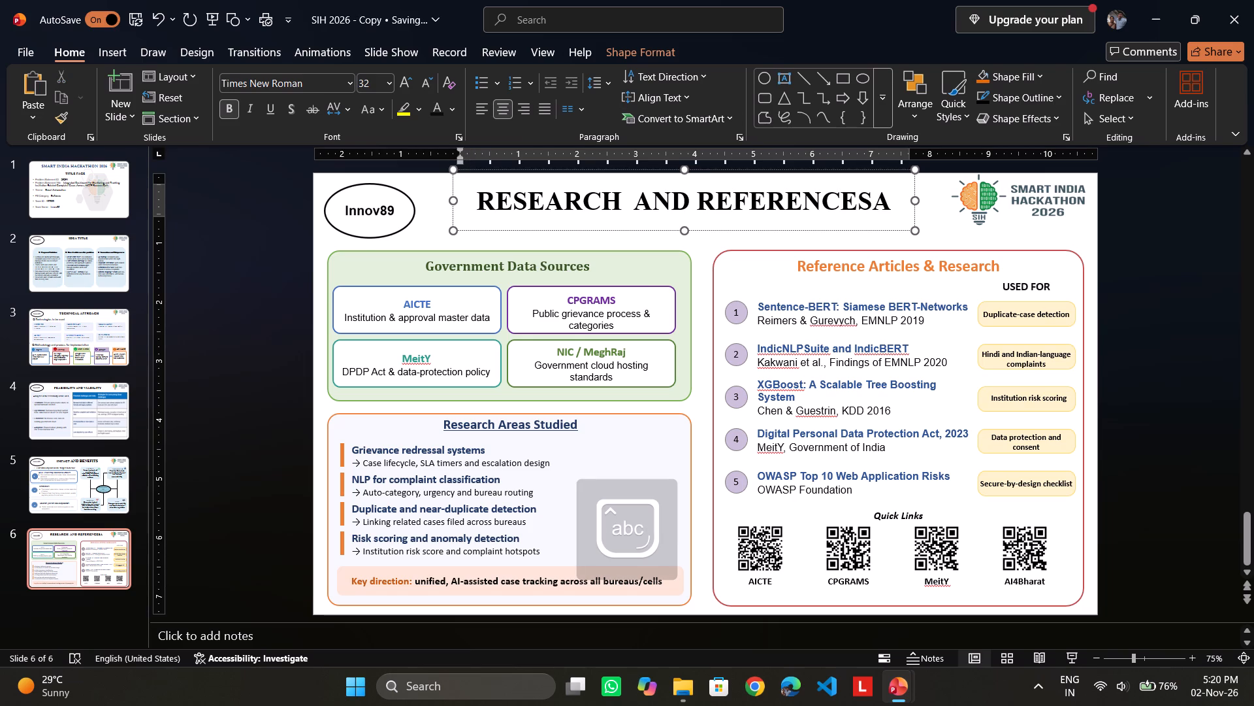
{"action": "left_click", "coordinate": [1213, 222]}
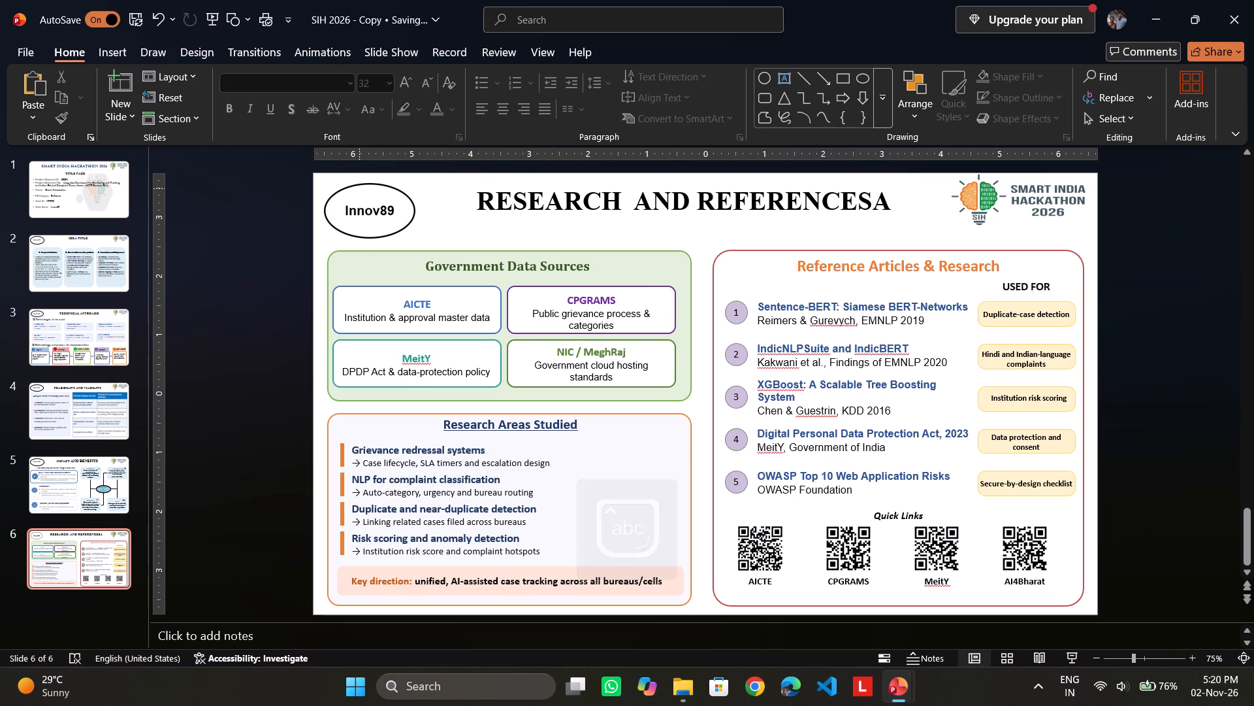
Move the Innov89 oval on slide 6 slightly up and towards the slide's left edge.
{"action": "left_click_drag", "start_coordinate": [358, 186], "coordinate": [357, 178]}
{"action": "left_click", "coordinate": [440, 207]}
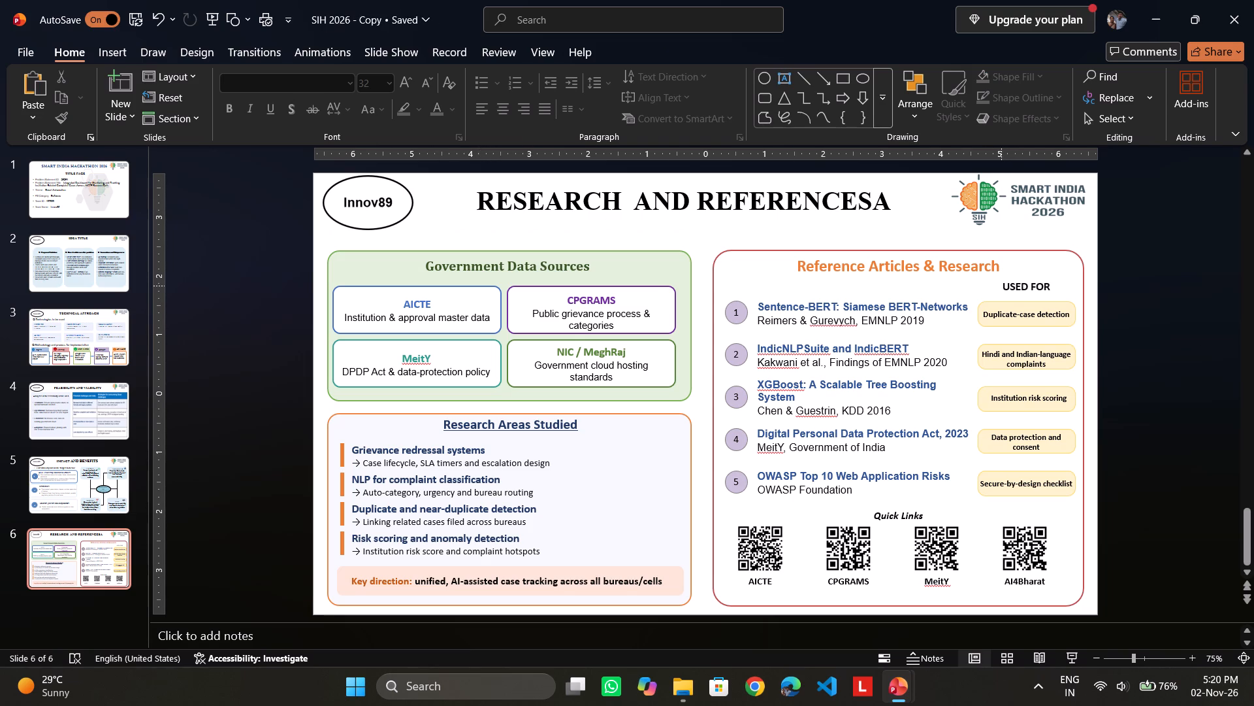
{"action": "left_click", "coordinate": [1116, 291]}
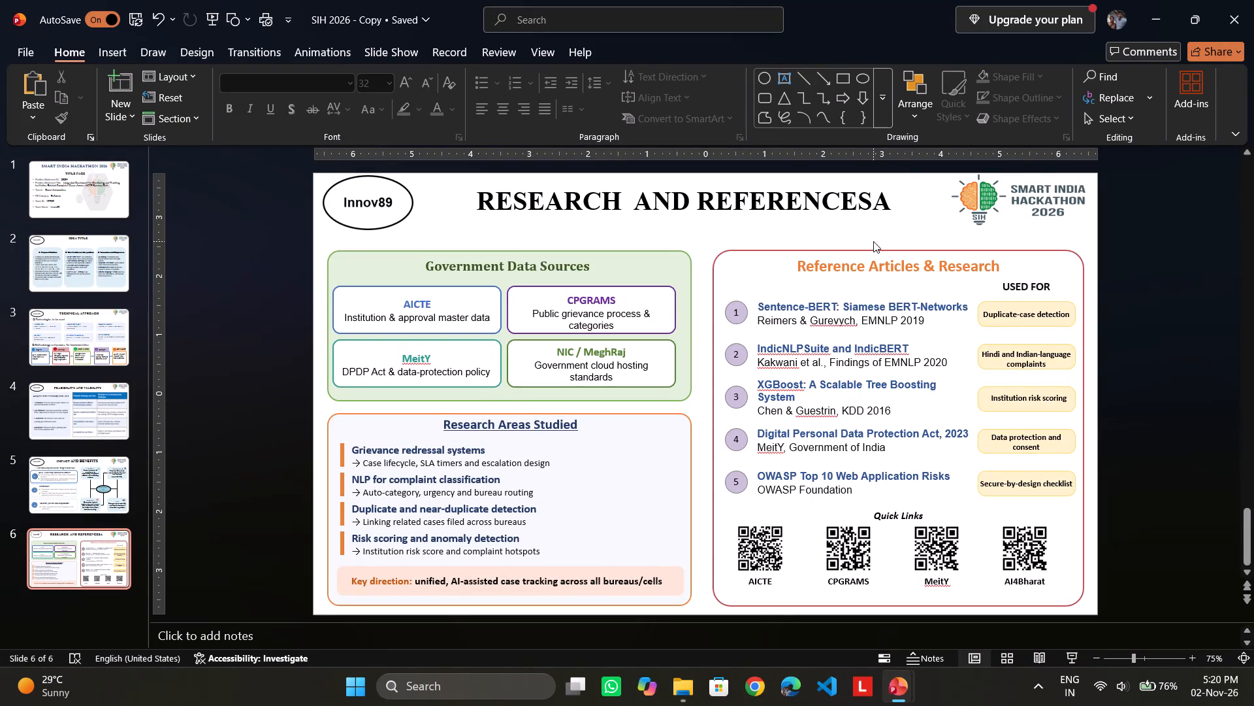
{"action": "left_click", "coordinate": [875, 249]}
{"action": "left_click", "coordinate": [1170, 271]}
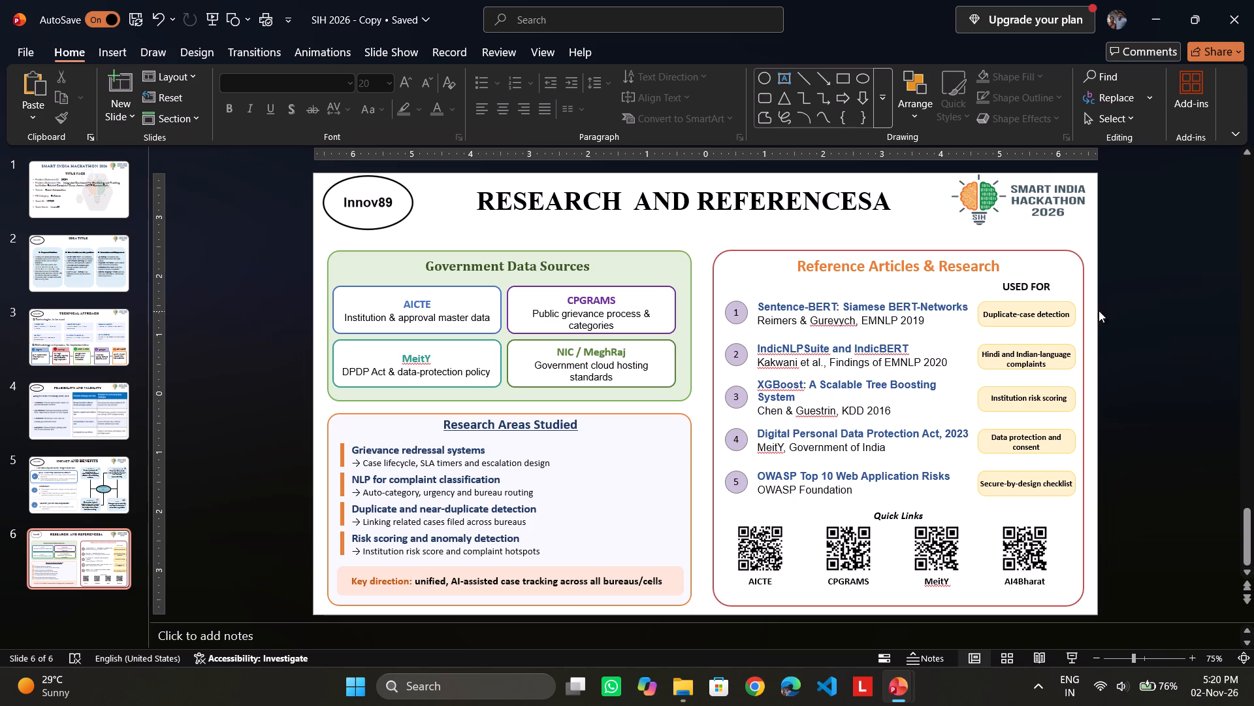
Nudge the Smart India Hackathon 2026 logo on slide 6 slightly downward.
{"action": "left_click_drag", "start_coordinate": [982, 196], "coordinate": [982, 205]}
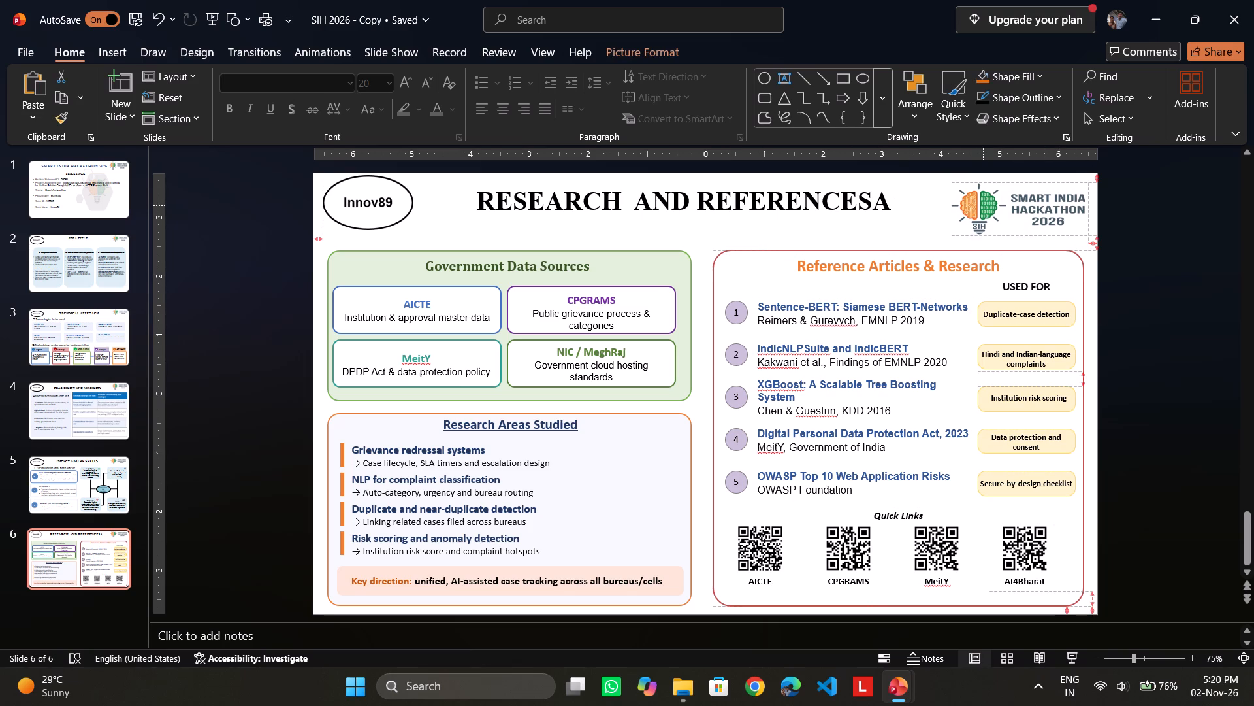
{"action": "left_click_drag", "start_coordinate": [982, 205], "coordinate": [981, 205]}
{"action": "left_click", "coordinate": [981, 205]}
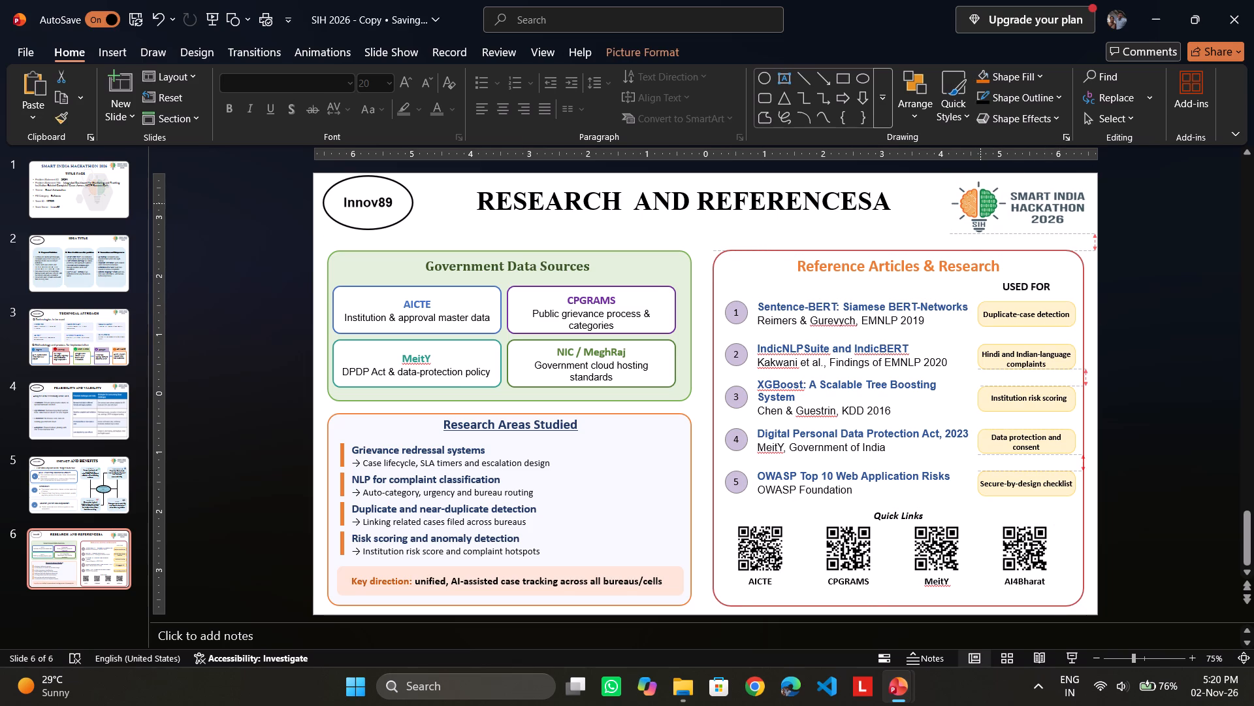
{"action": "left_click", "coordinate": [1170, 202]}
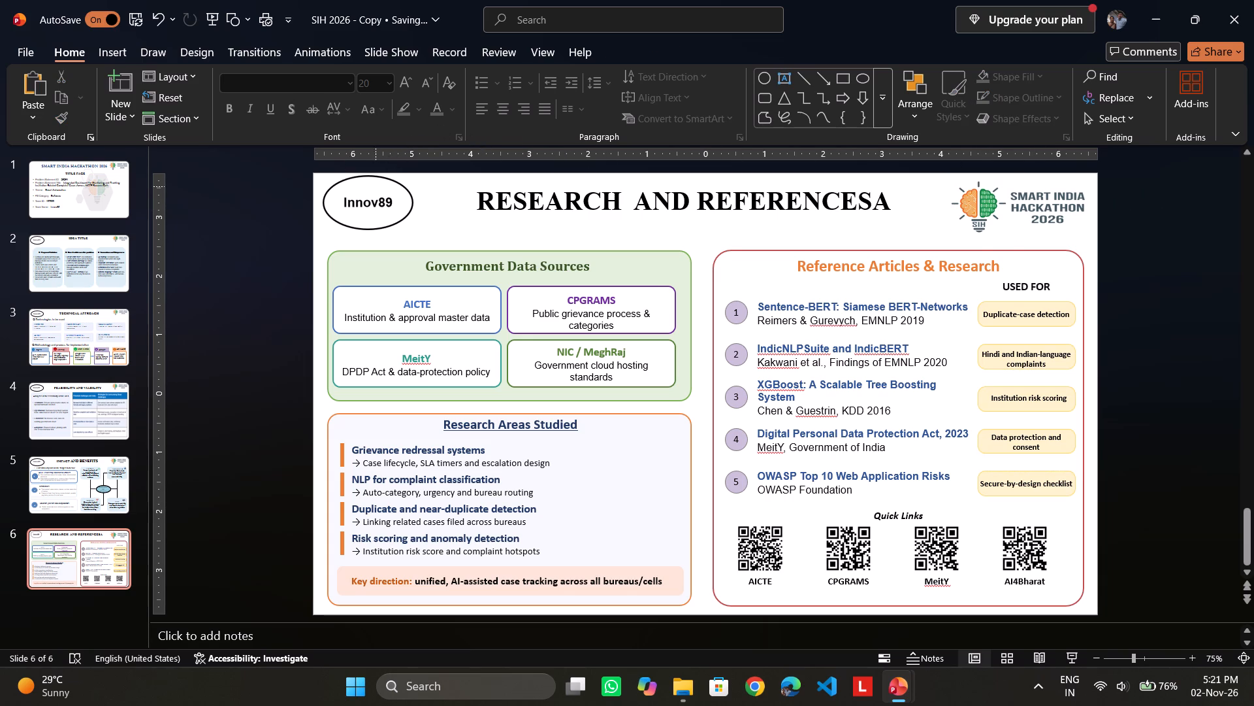
Examine slides 1 to 5 for their overall layout, including the Innov89 oval and logo placement, and return to slide 6.
{"action": "left_click", "coordinate": [99, 261]}
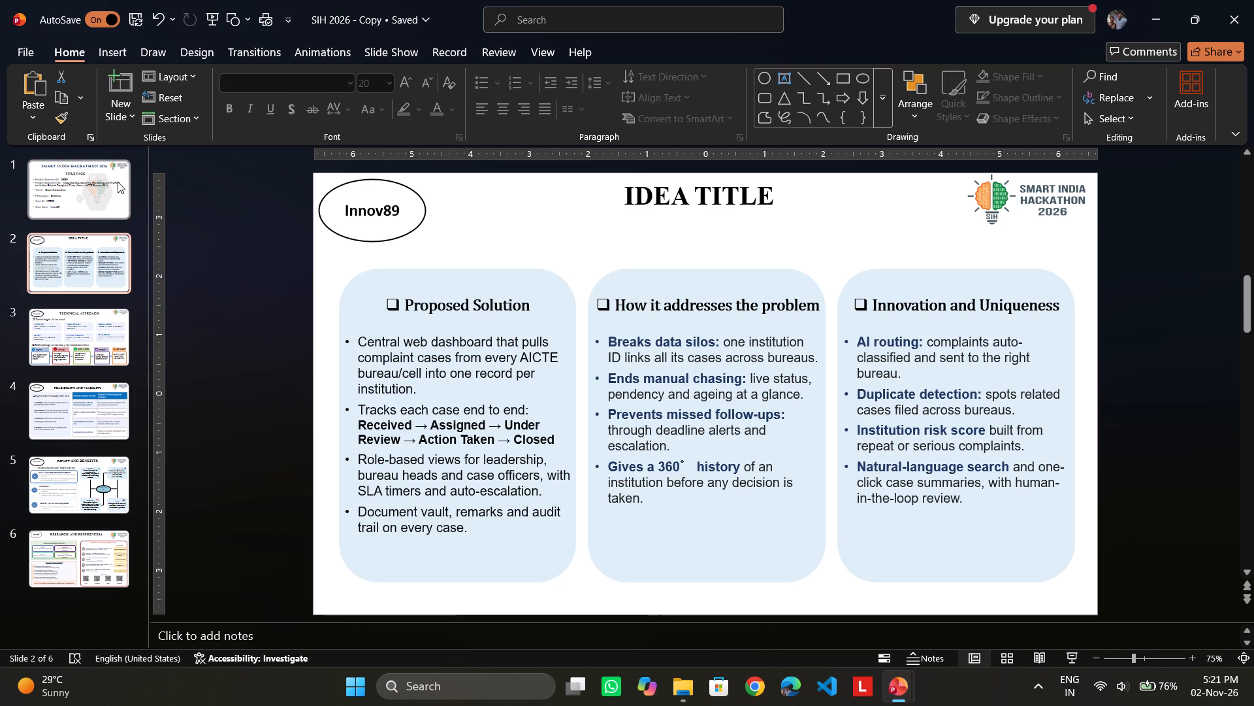
{"action": "left_click", "coordinate": [111, 177]}
{"action": "left_click", "coordinate": [107, 275]}
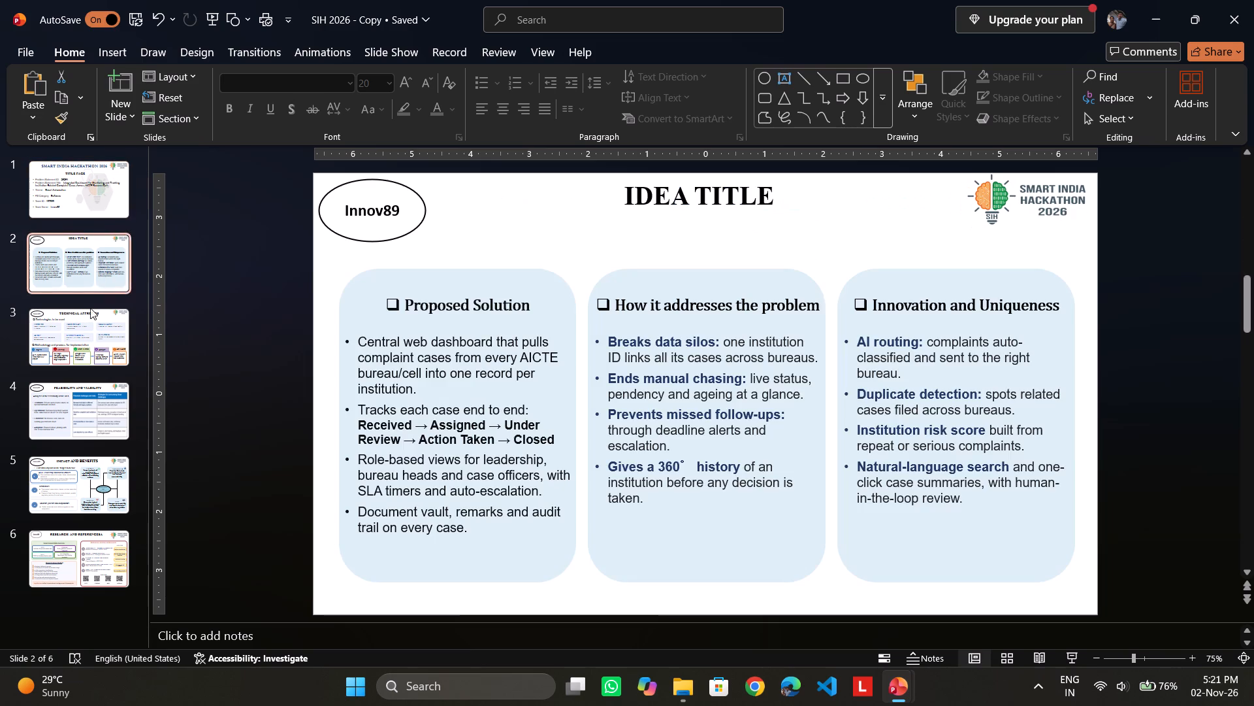
{"action": "left_click", "coordinate": [88, 323]}
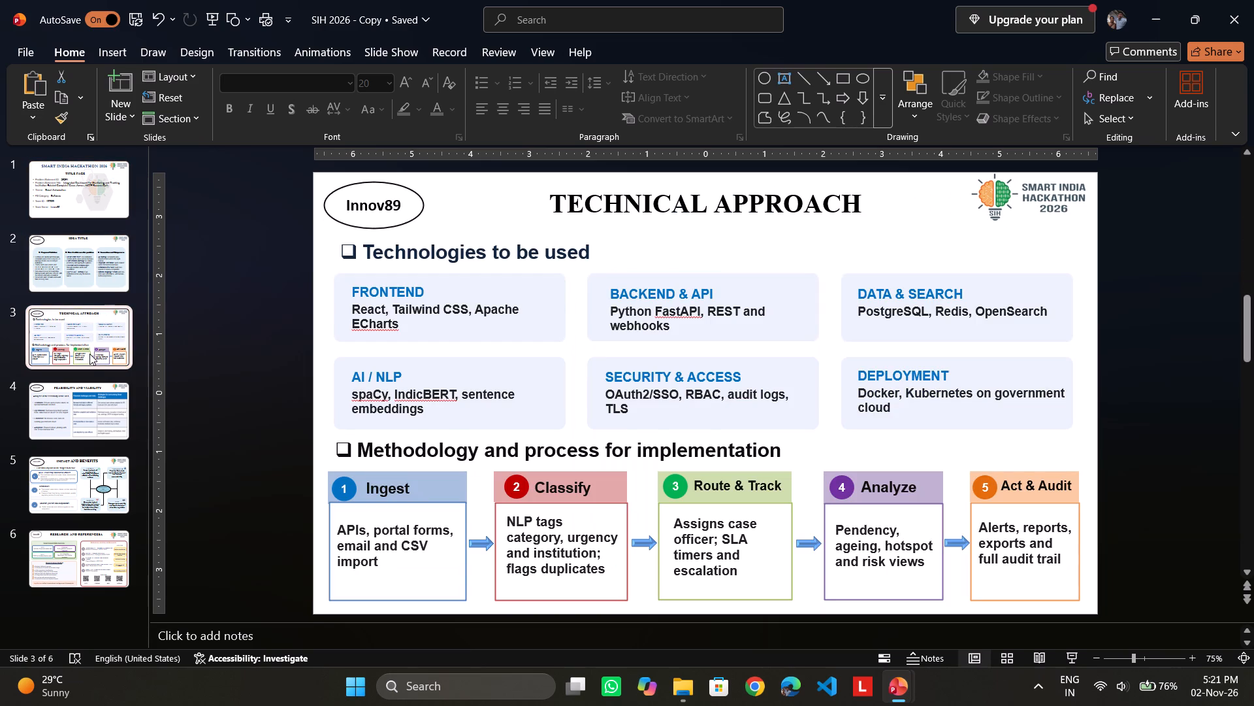
{"action": "left_click", "coordinate": [89, 354]}
{"action": "left_click", "coordinate": [88, 403]}
{"action": "left_click", "coordinate": [95, 478]}
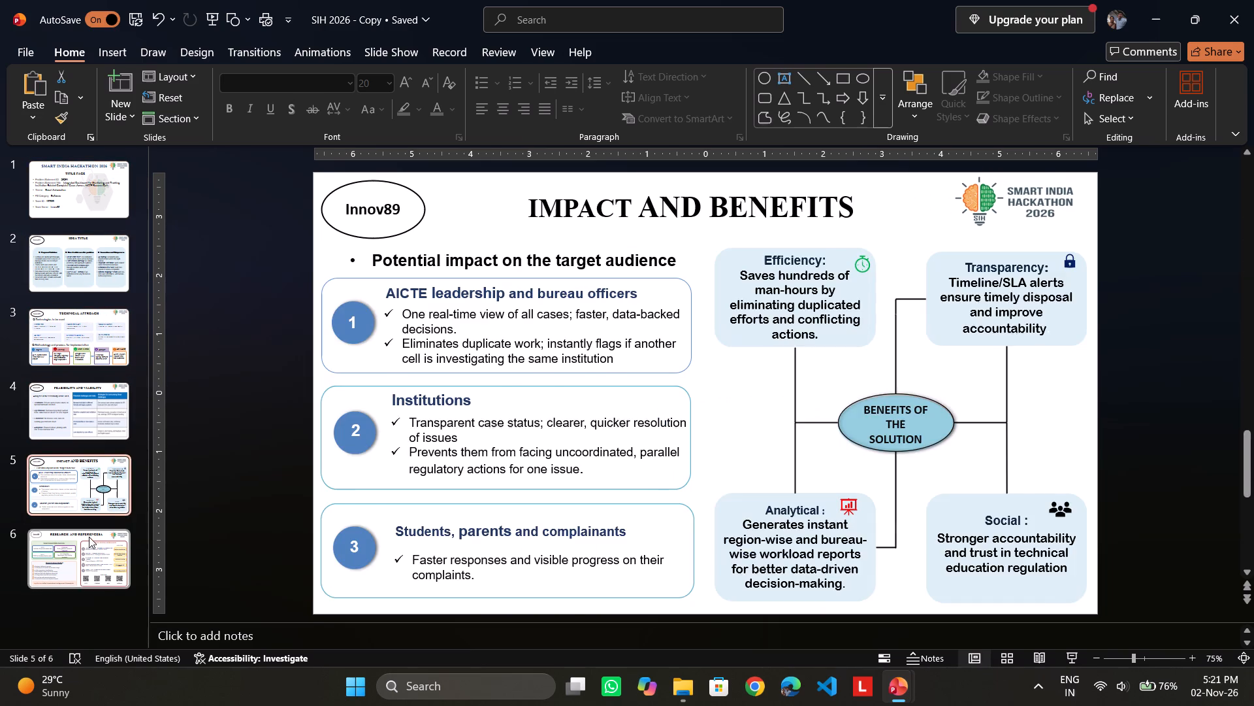
{"action": "left_click", "coordinate": [89, 546]}
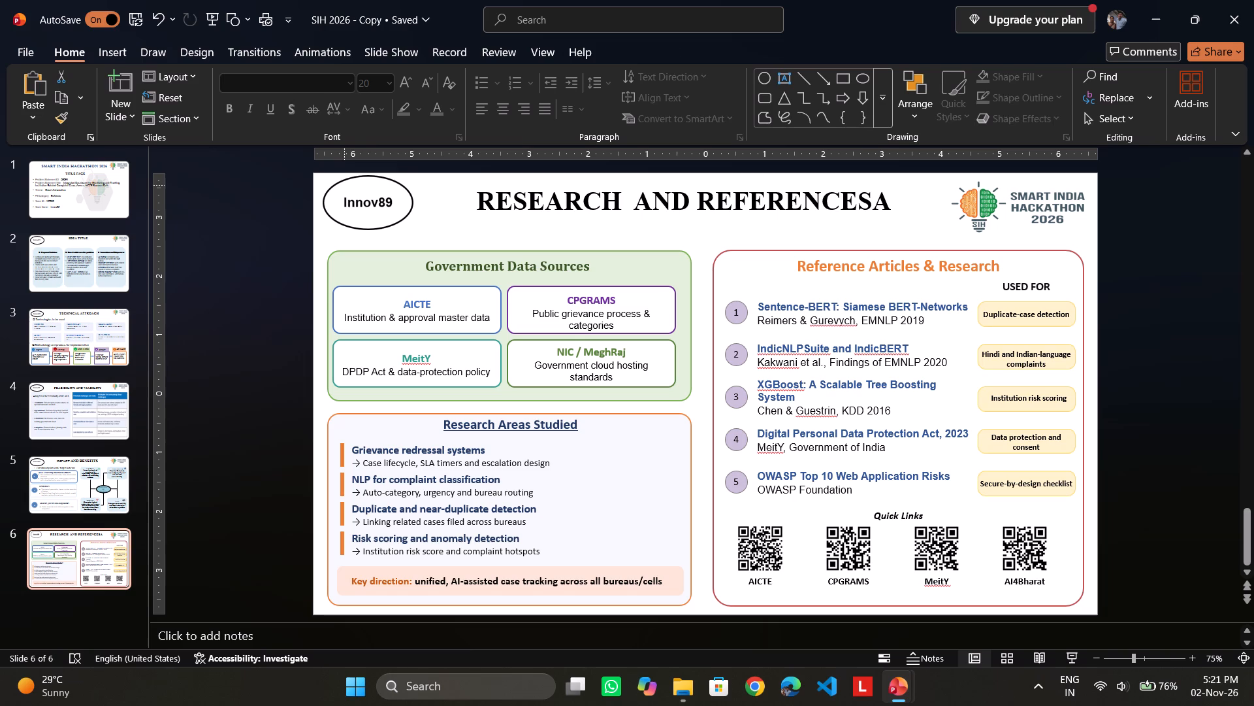
Nudge the Innov89 oval on slide 6 slightly right and down, beside the slide title.
{"action": "left_click", "coordinate": [344, 186]}
{"action": "left_click", "coordinate": [367, 189]}
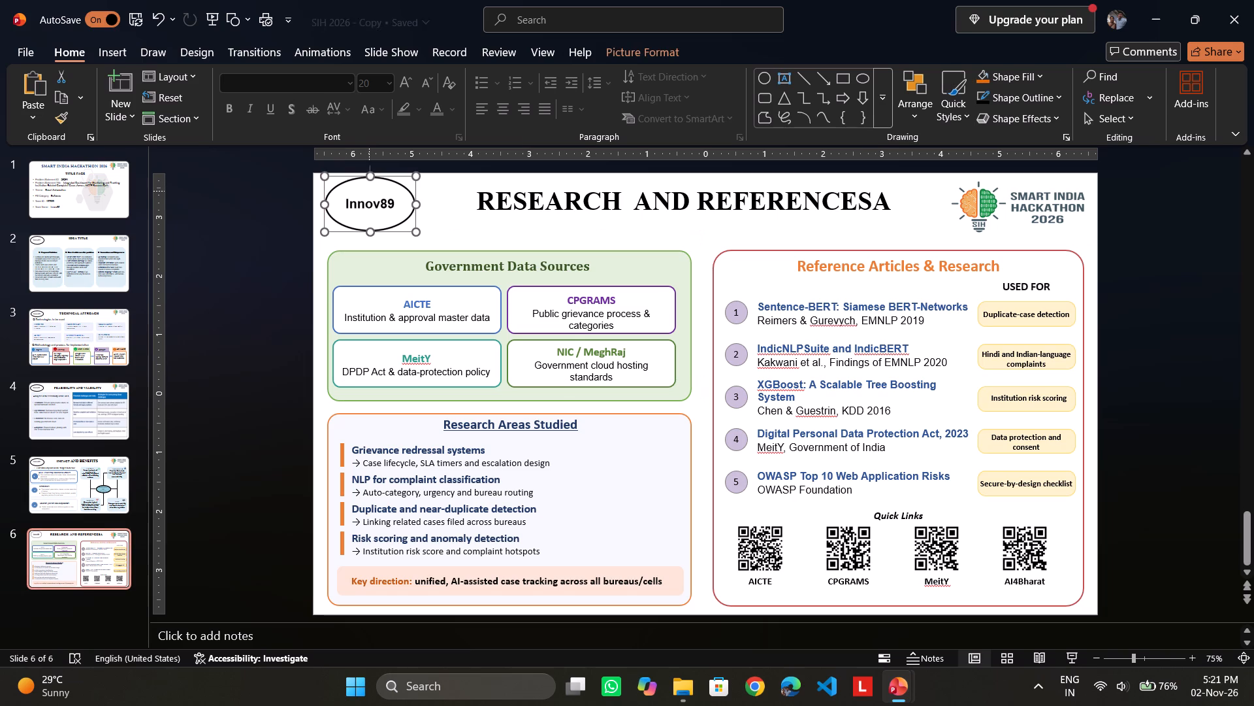
{"action": "left_click", "coordinate": [465, 226]}
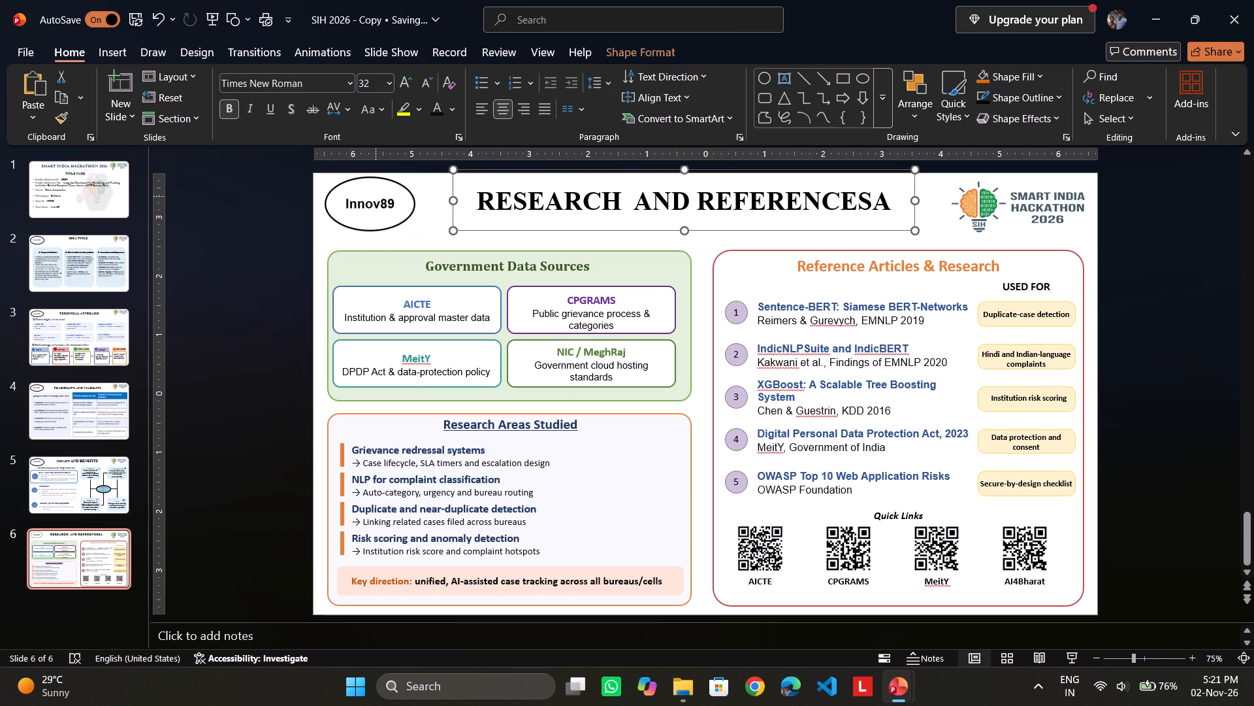
{"action": "left_click", "coordinate": [255, 203]}
Shift the blue number 1 circle in the Ingest header on slide 3 slightly right, closer to its label.
{"action": "left_click", "coordinate": [40, 328]}
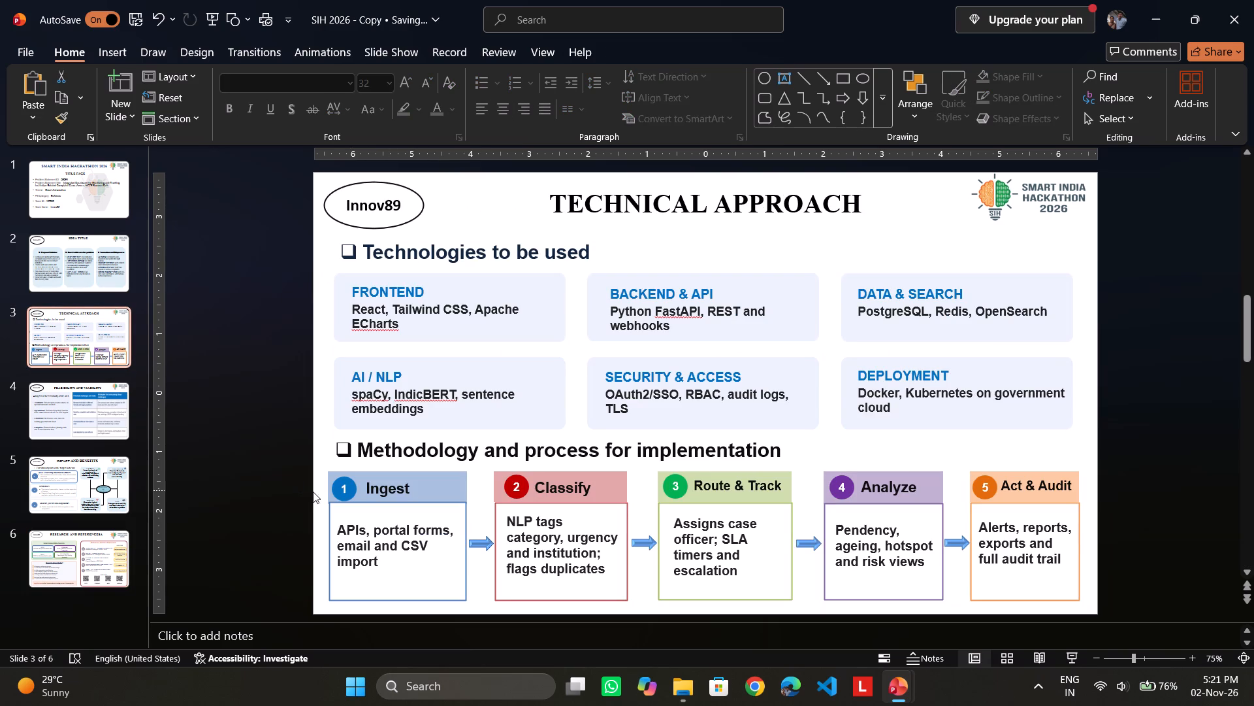
{"action": "left_click", "coordinate": [337, 491]}
{"action": "left_click", "coordinate": [343, 488]}
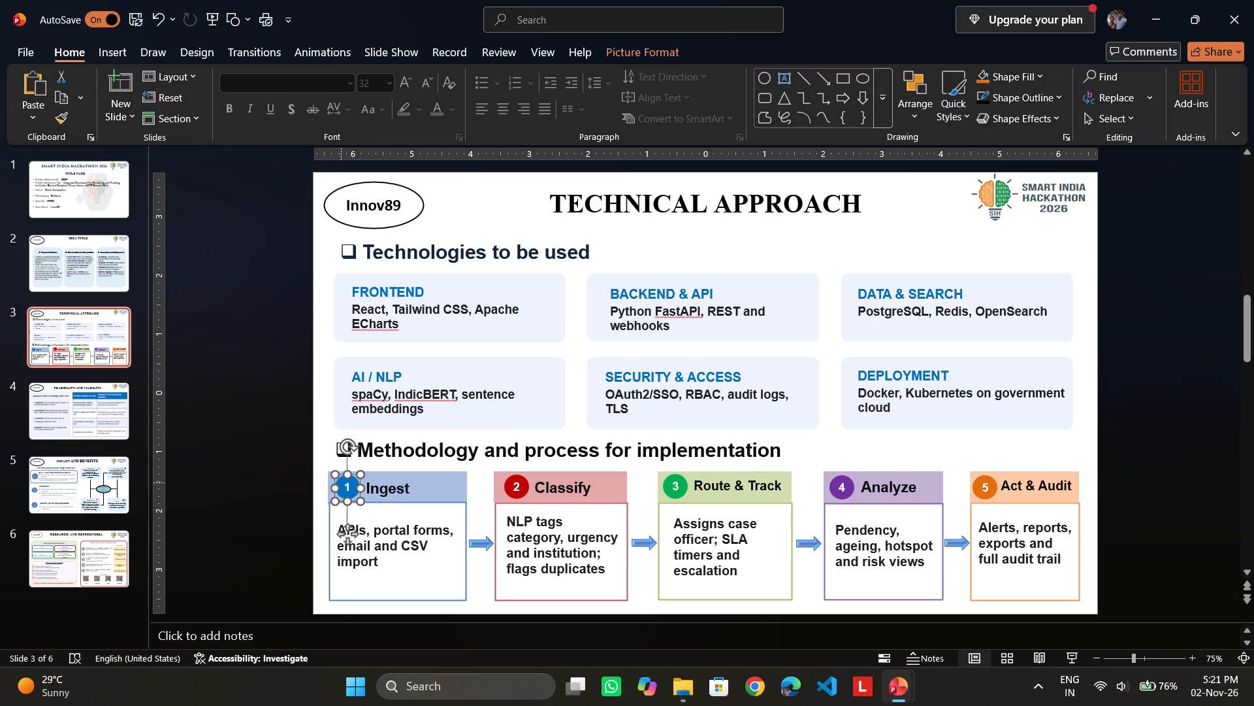
{"action": "left_click", "coordinate": [270, 433]}
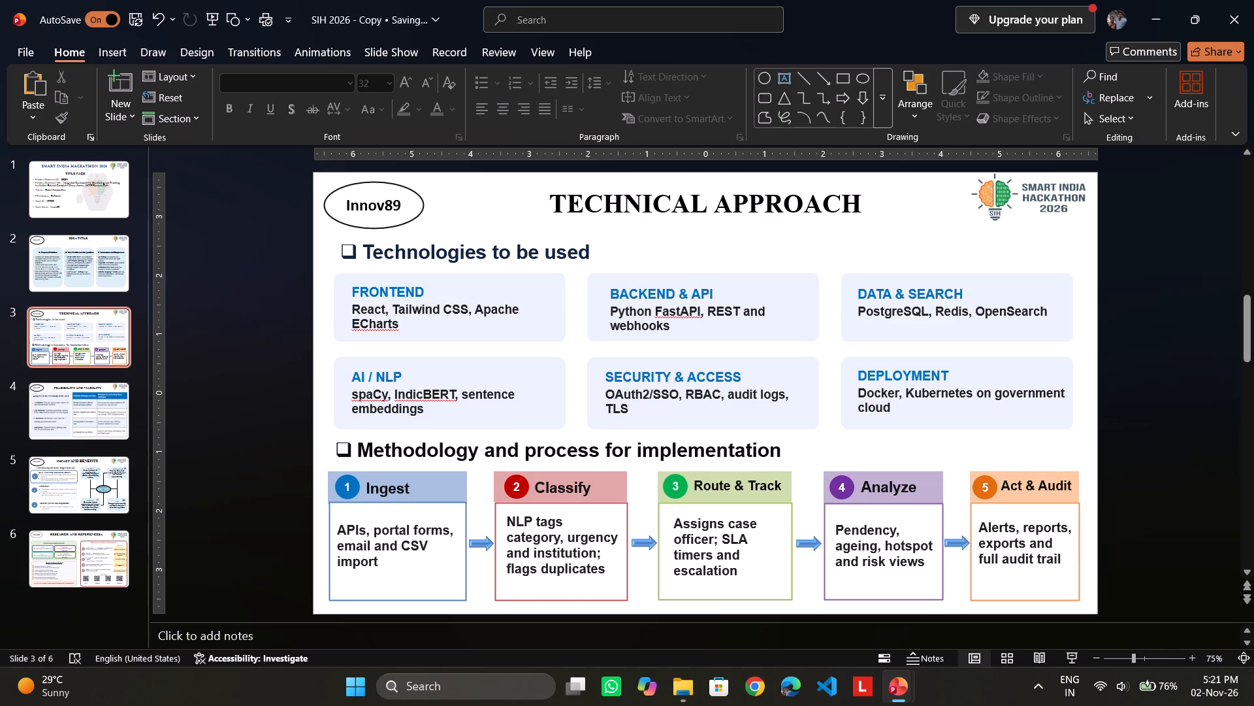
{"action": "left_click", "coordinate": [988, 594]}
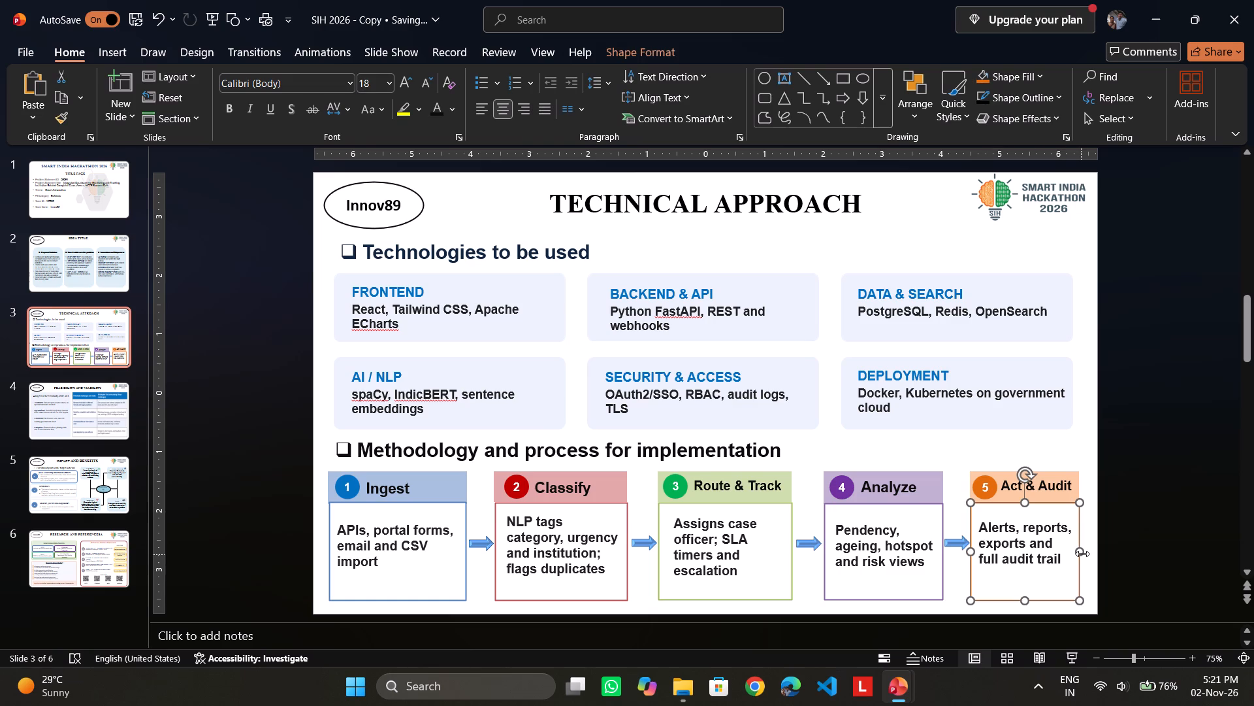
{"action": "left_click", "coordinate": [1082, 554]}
Clear all Windows notifications and return to the presentation.
{"action": "left_click", "coordinate": [1200, 691]}
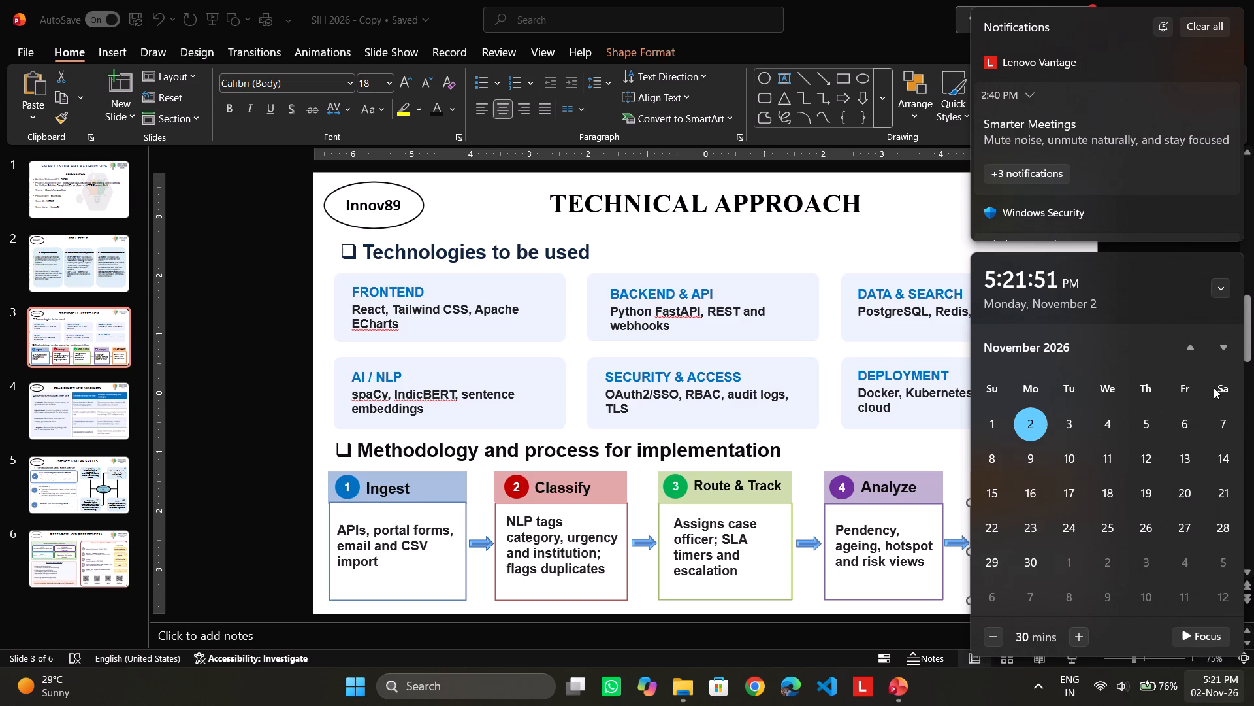
{"action": "left_click", "coordinate": [1119, 250]}
{"action": "left_click", "coordinate": [1222, 24]}
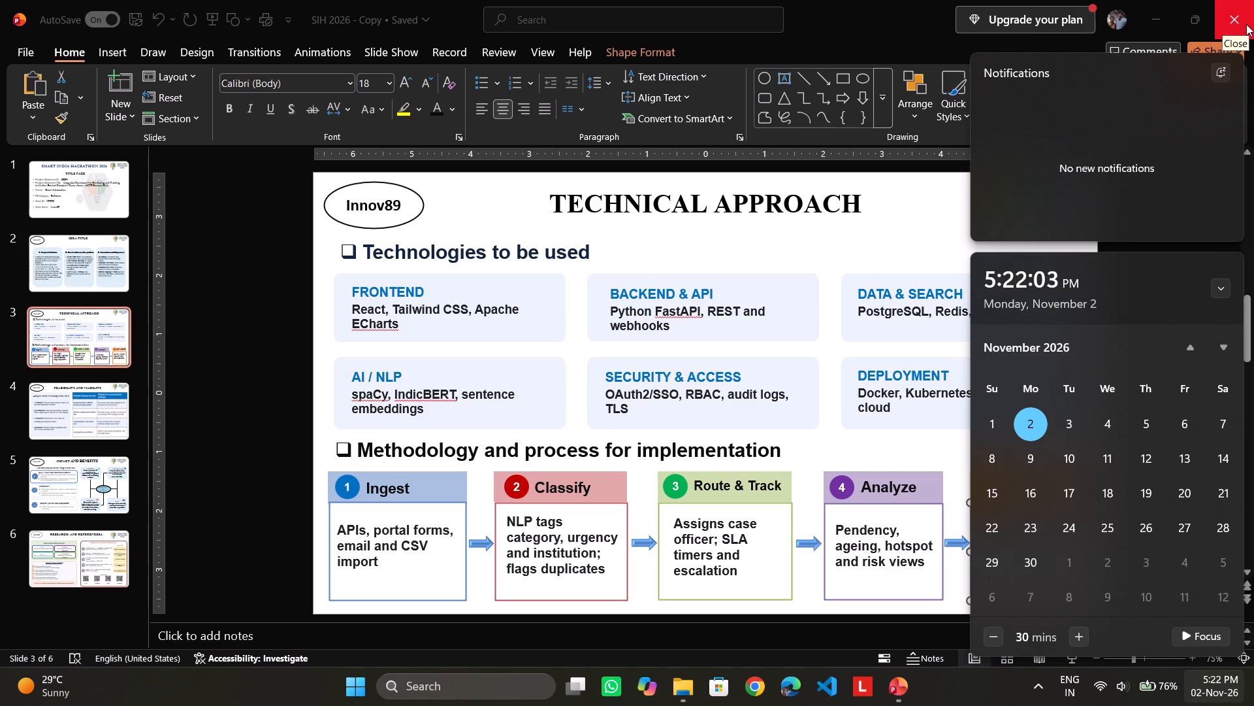
{"action": "left_click", "coordinate": [888, 32]}
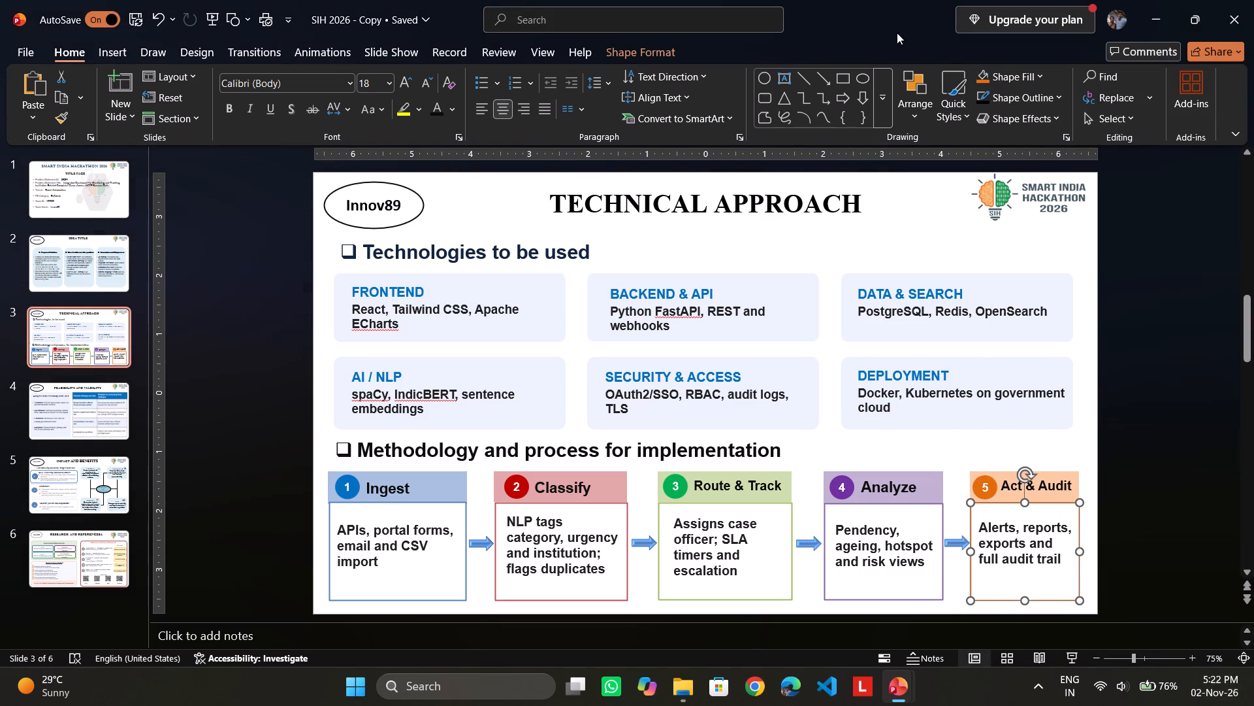
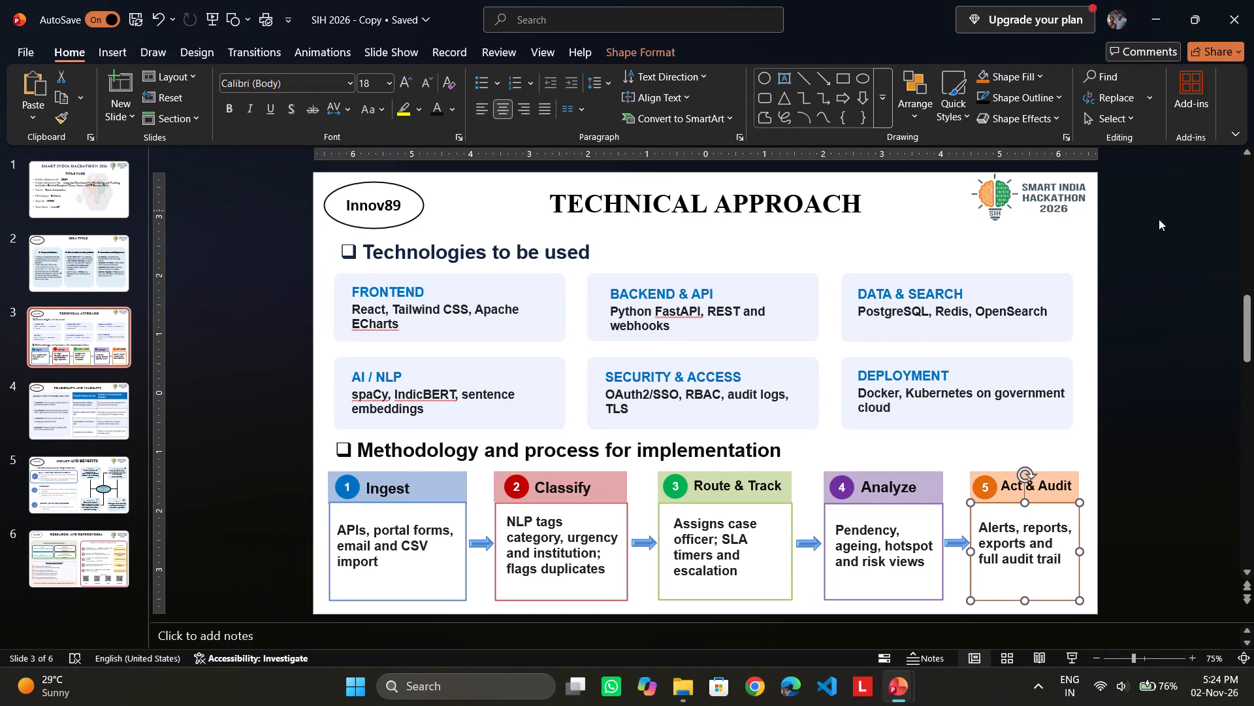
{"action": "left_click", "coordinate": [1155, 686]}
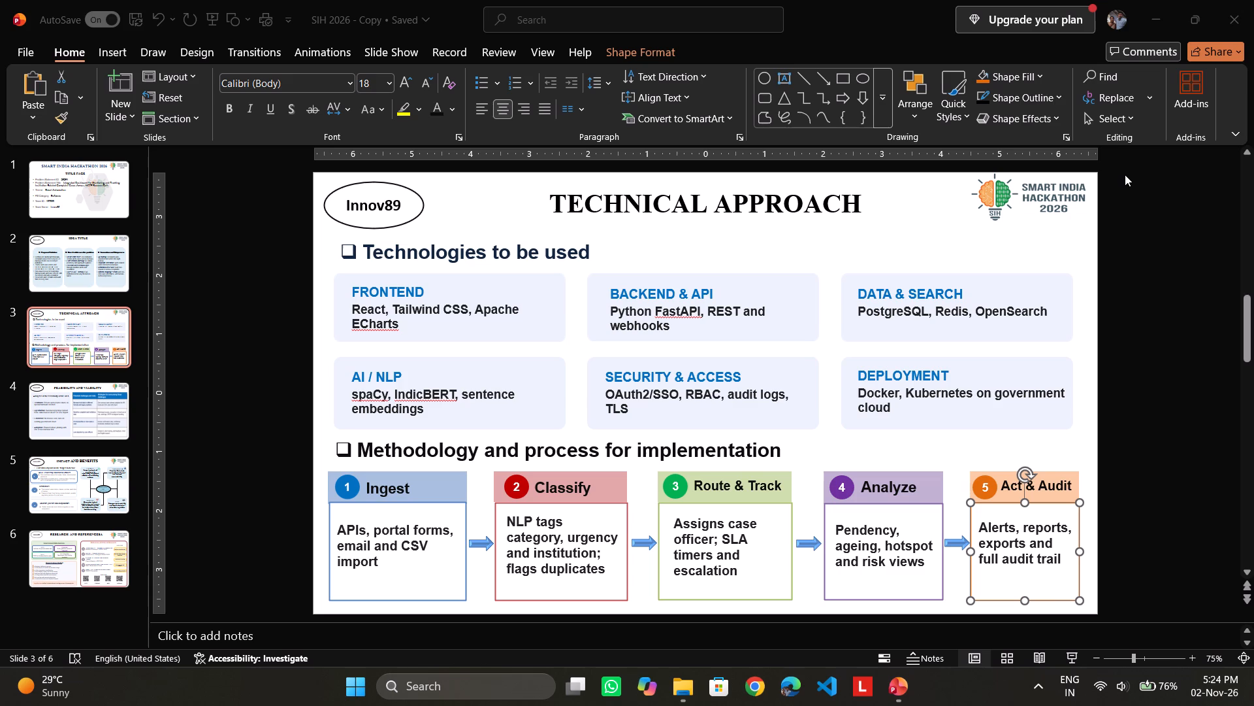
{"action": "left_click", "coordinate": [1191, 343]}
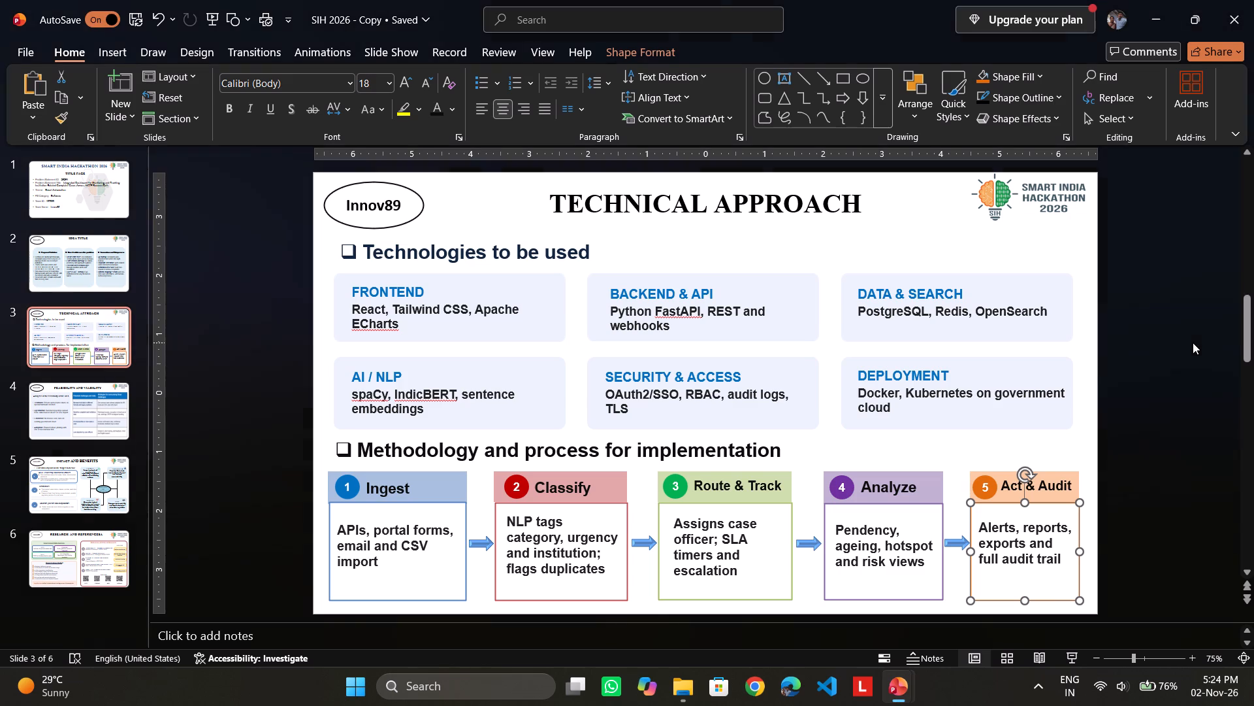
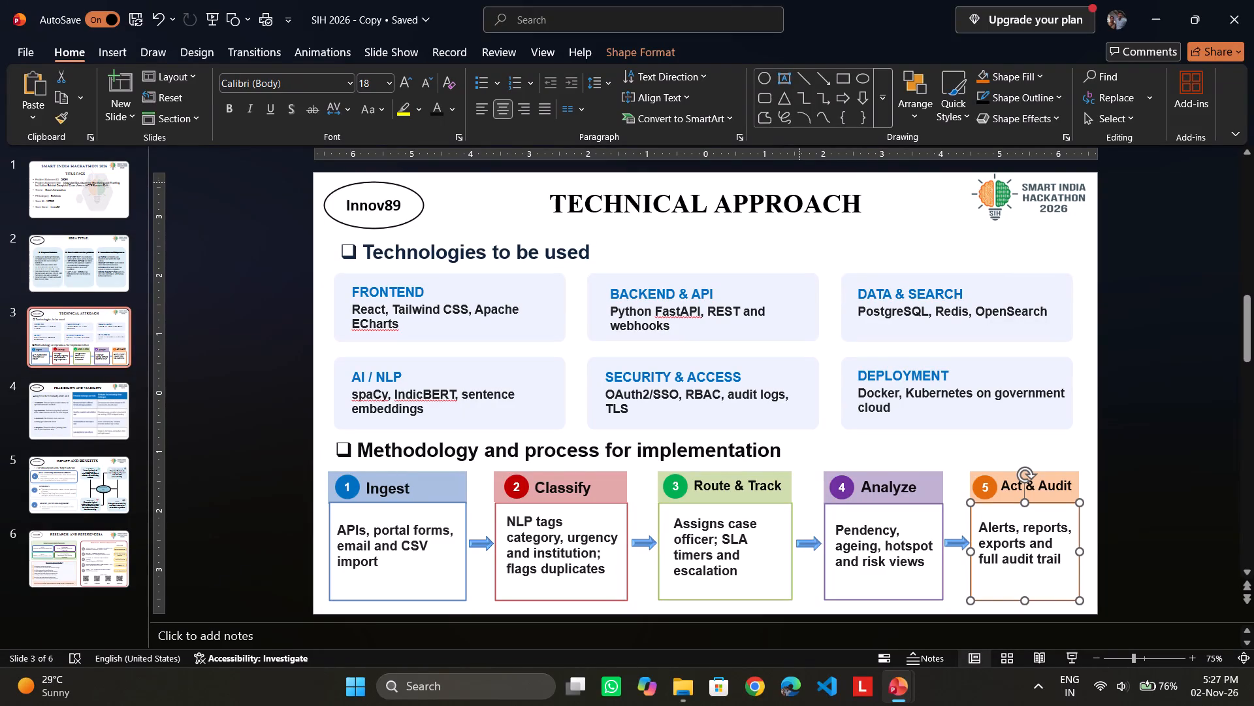
Look over the title page, idea and Technical Approach slides of the SIH 2026 - Copy presentation.
{"action": "left_click", "coordinate": [102, 260]}
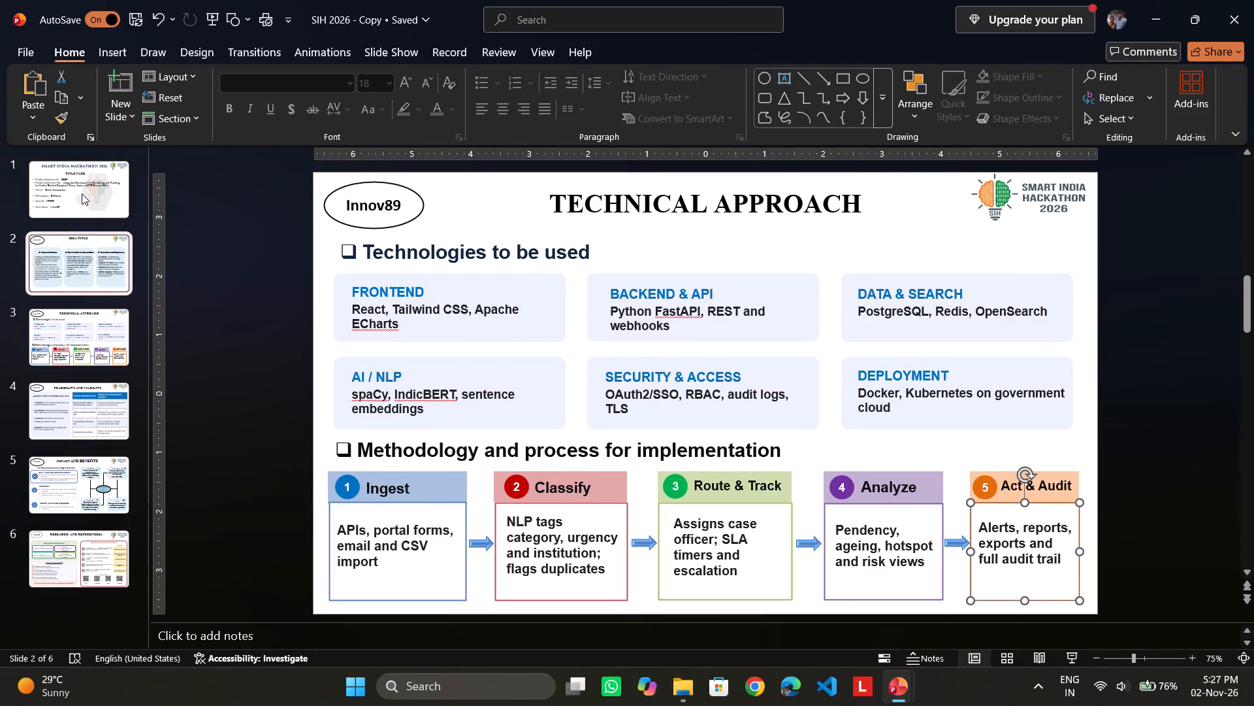
{"action": "left_click", "coordinate": [82, 192]}
{"action": "left_click", "coordinate": [124, 263]}
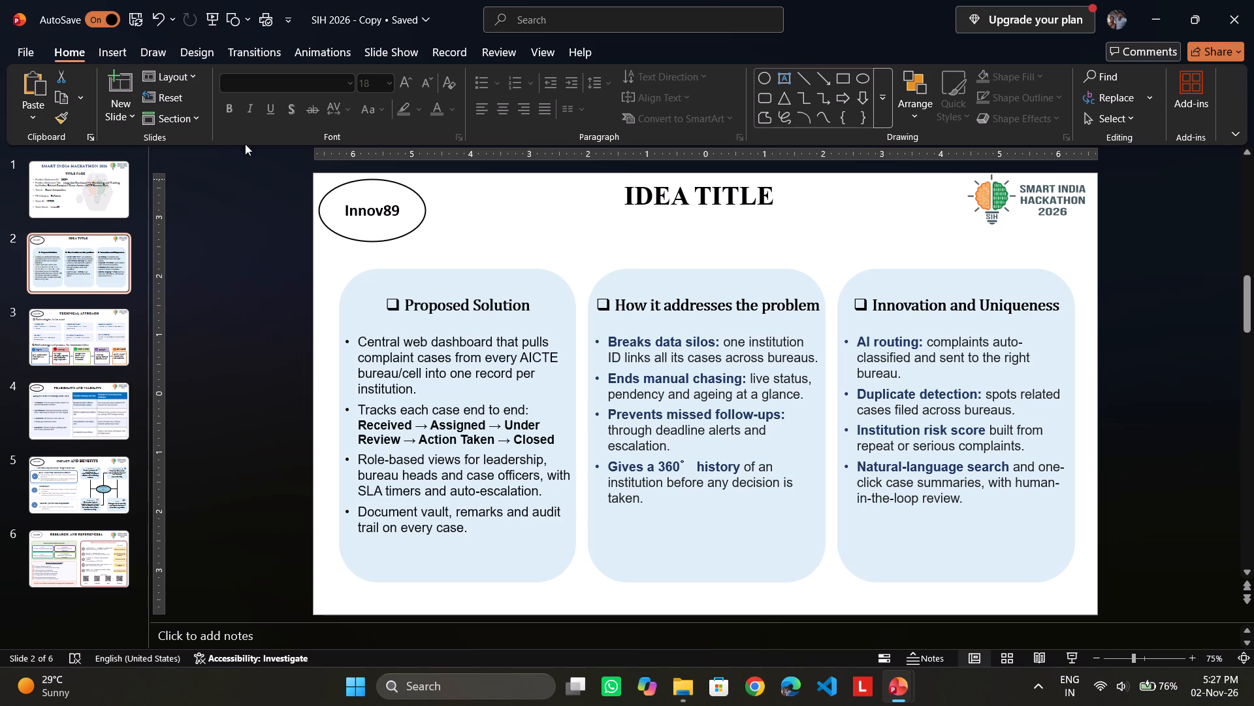
{"action": "left_click", "coordinate": [75, 197]}
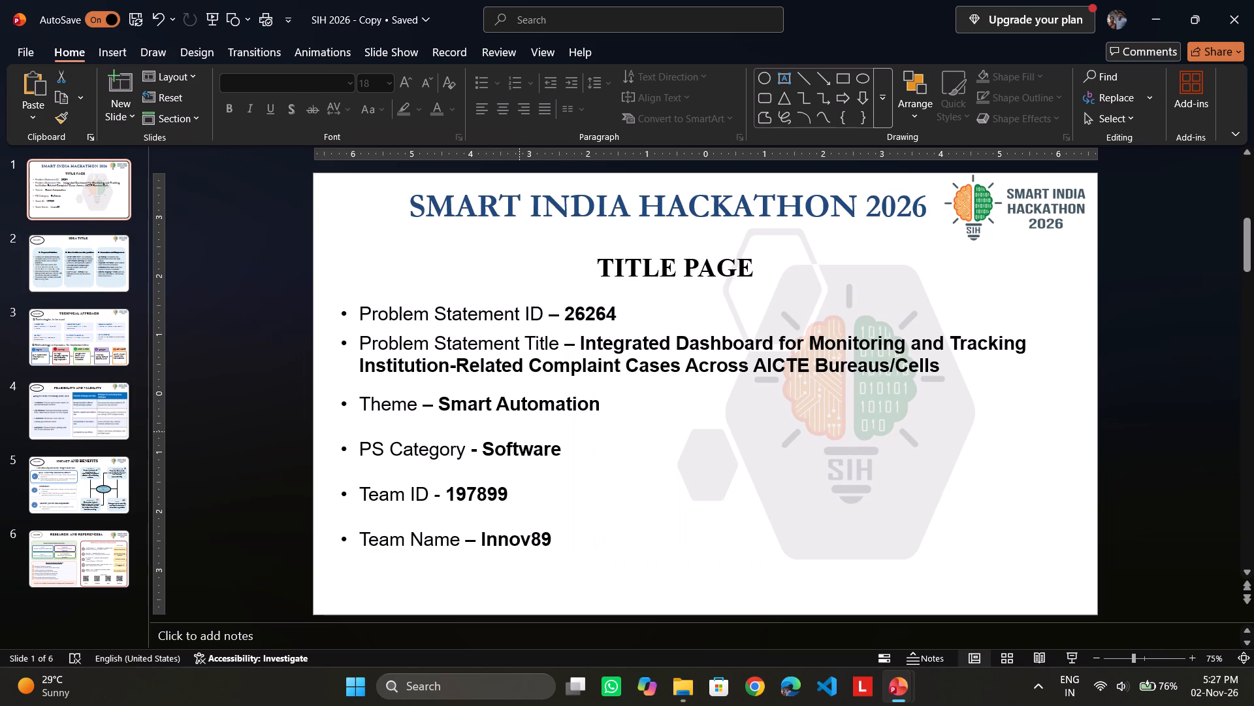
{"action": "left_click_drag", "start_coordinate": [31, 242], "coordinate": [33, 248]}
{"action": "left_click", "coordinate": [57, 358]}
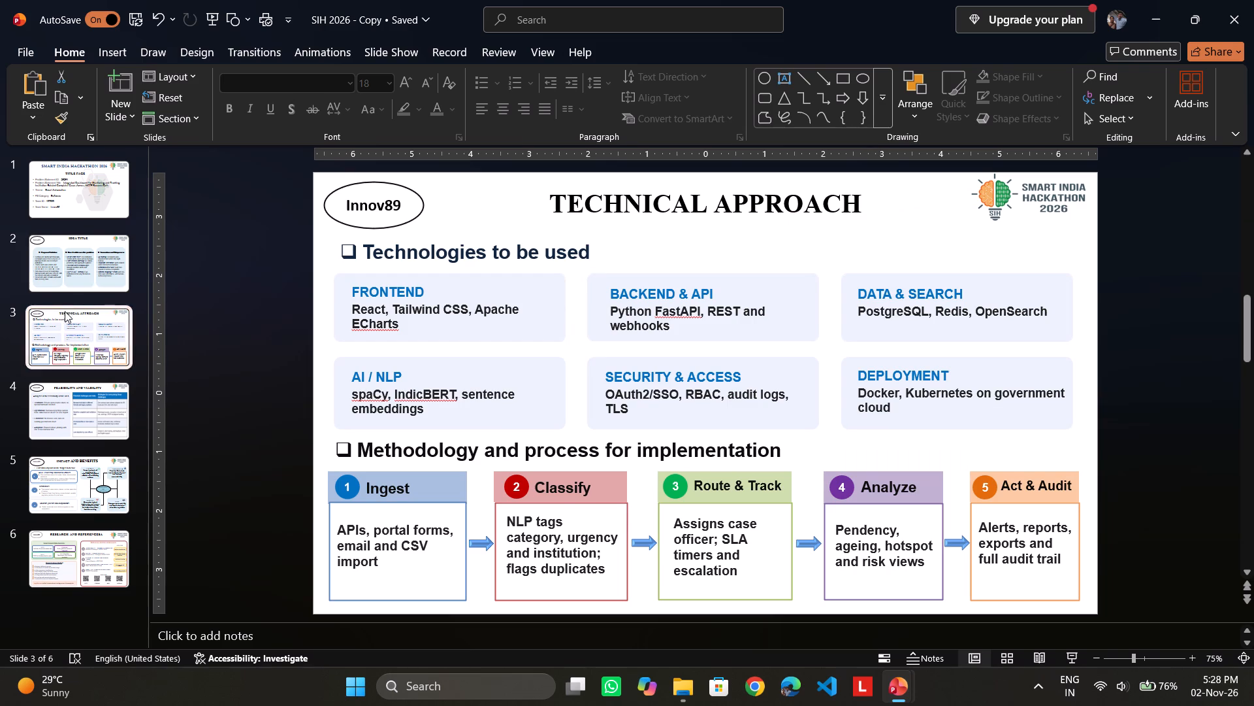
{"action": "left_click", "coordinate": [65, 260]}
Switch to the SIH2026-AICTE-Complaint-Dashboard presentation and copy slide 2's title, "CaseSync: Integrated Dashboard for AICTE Institution Complaint Cases".
{"action": "left_click_drag", "start_coordinate": [894, 680], "coordinate": [893, 688]}
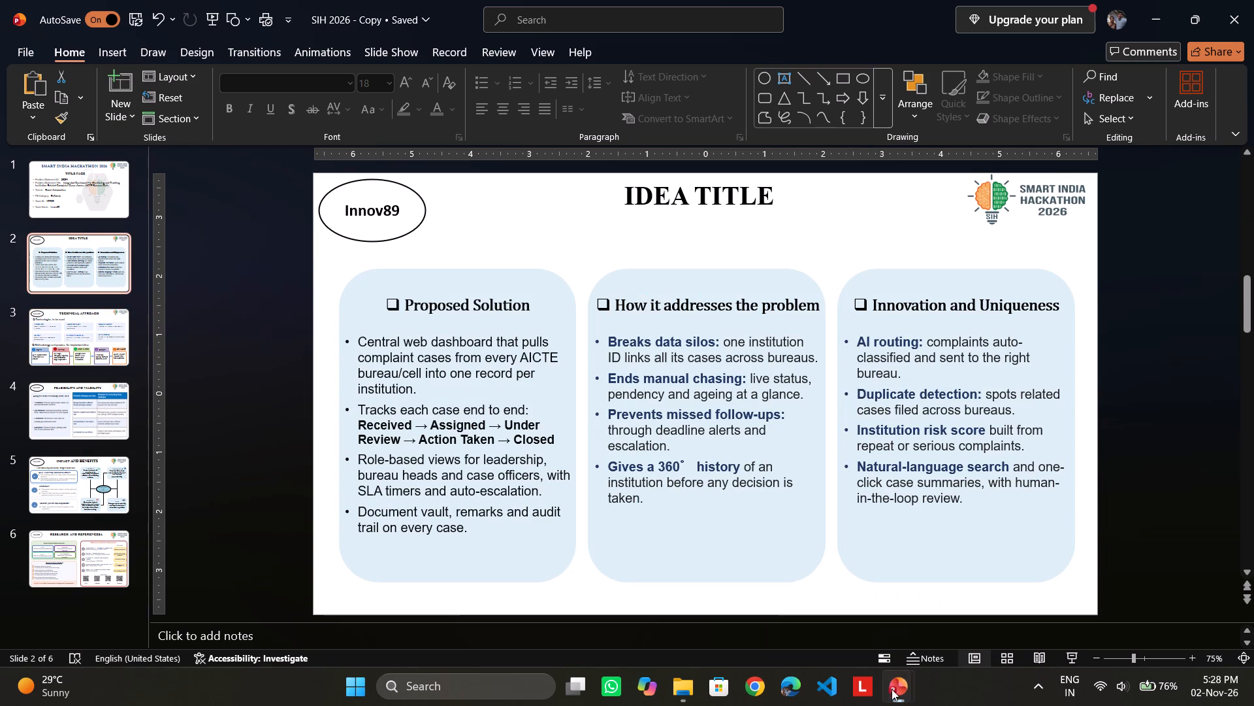
{"action": "left_click", "coordinate": [911, 688]}
{"action": "left_click", "coordinate": [882, 607]}
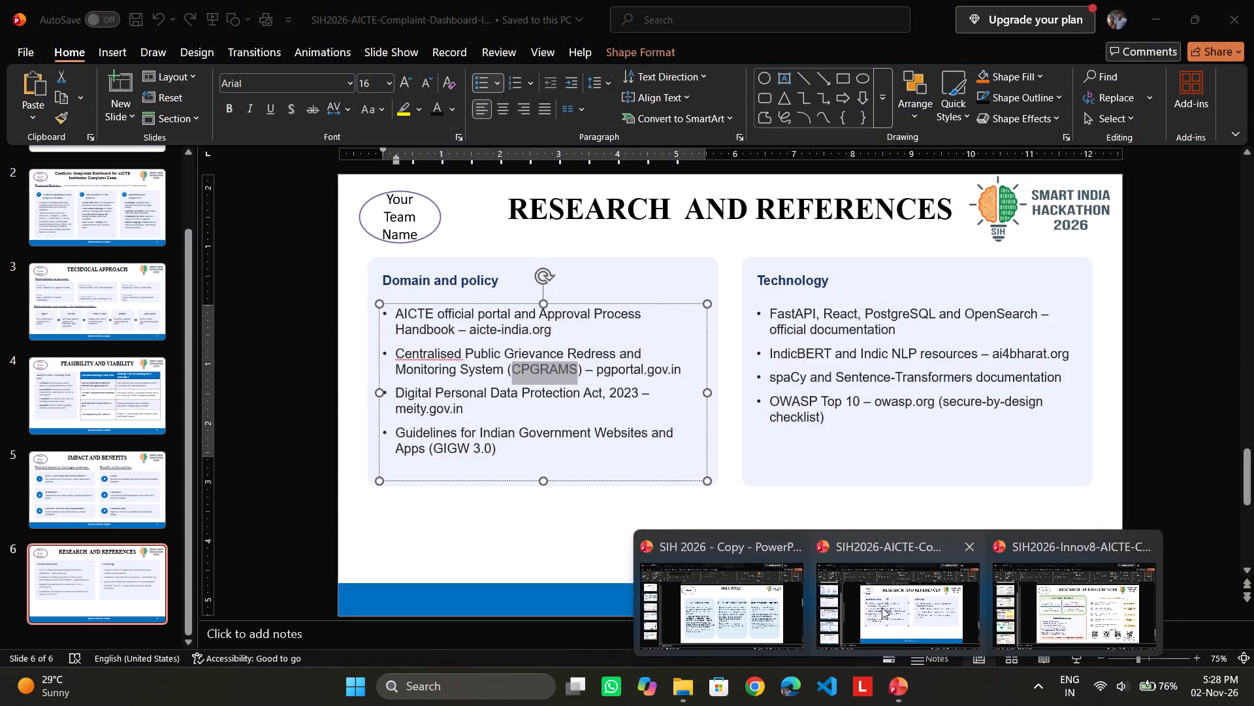
{"action": "scroll", "coordinate": [826, 452], "scroll_direction": "up", "scroll_amount": 5}
{"action": "scroll", "coordinate": [899, 463], "scroll_direction": "up", "scroll_amount": 3}
{"action": "scroll", "coordinate": [897, 464], "scroll_direction": "down", "scroll_amount": 1}
{"action": "scroll", "coordinate": [897, 465], "scroll_direction": "up", "scroll_amount": 1}
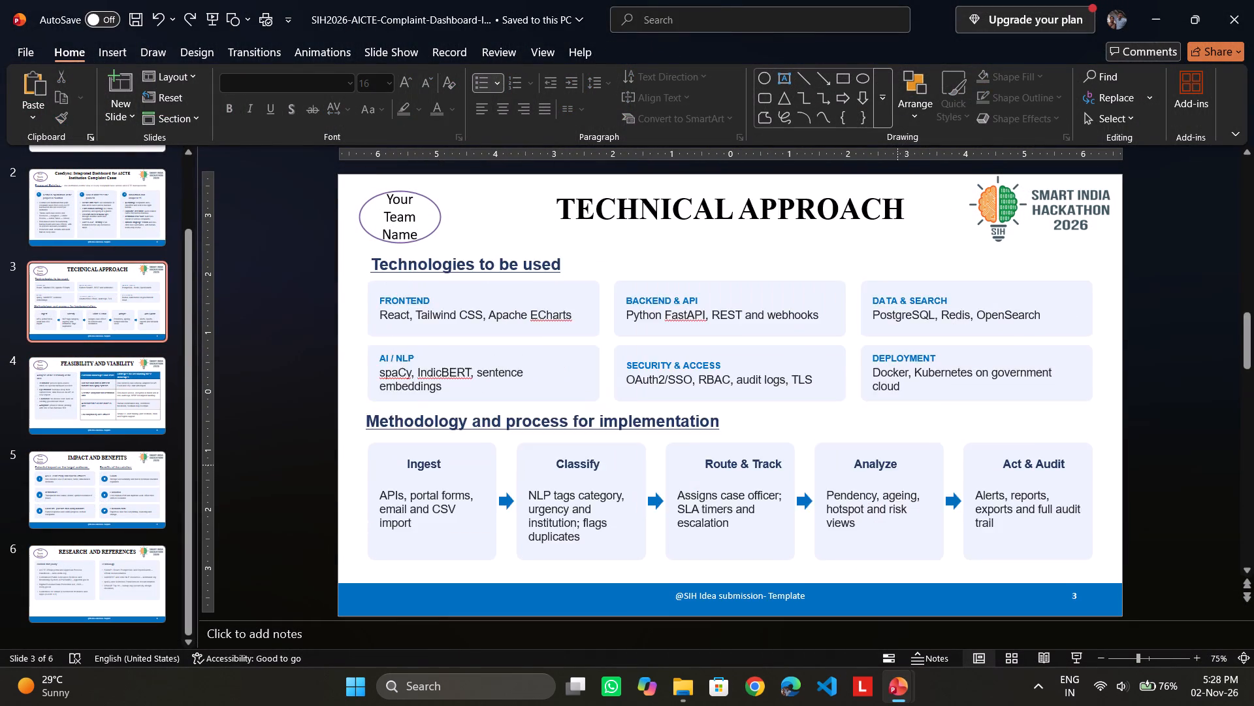
{"action": "scroll", "coordinate": [894, 467], "scroll_direction": "up", "scroll_amount": 1}
{"action": "scroll", "coordinate": [894, 467], "scroll_direction": "down", "scroll_amount": 2}
{"action": "scroll", "coordinate": [894, 467], "scroll_direction": "up", "scroll_amount": 2}
{"action": "scroll", "coordinate": [893, 467], "scroll_direction": "down", "scroll_amount": 1}
{"action": "scroll", "coordinate": [893, 467], "scroll_direction": "up", "scroll_amount": 1}
{"action": "scroll", "coordinate": [893, 467], "scroll_direction": "down", "scroll_amount": 1}
{"action": "scroll", "coordinate": [893, 467], "scroll_direction": "up", "scroll_amount": 1}
{"action": "scroll", "coordinate": [892, 467], "scroll_direction": "down", "scroll_amount": 1}
{"action": "scroll", "coordinate": [890, 467], "scroll_direction": "up", "scroll_amount": 1}
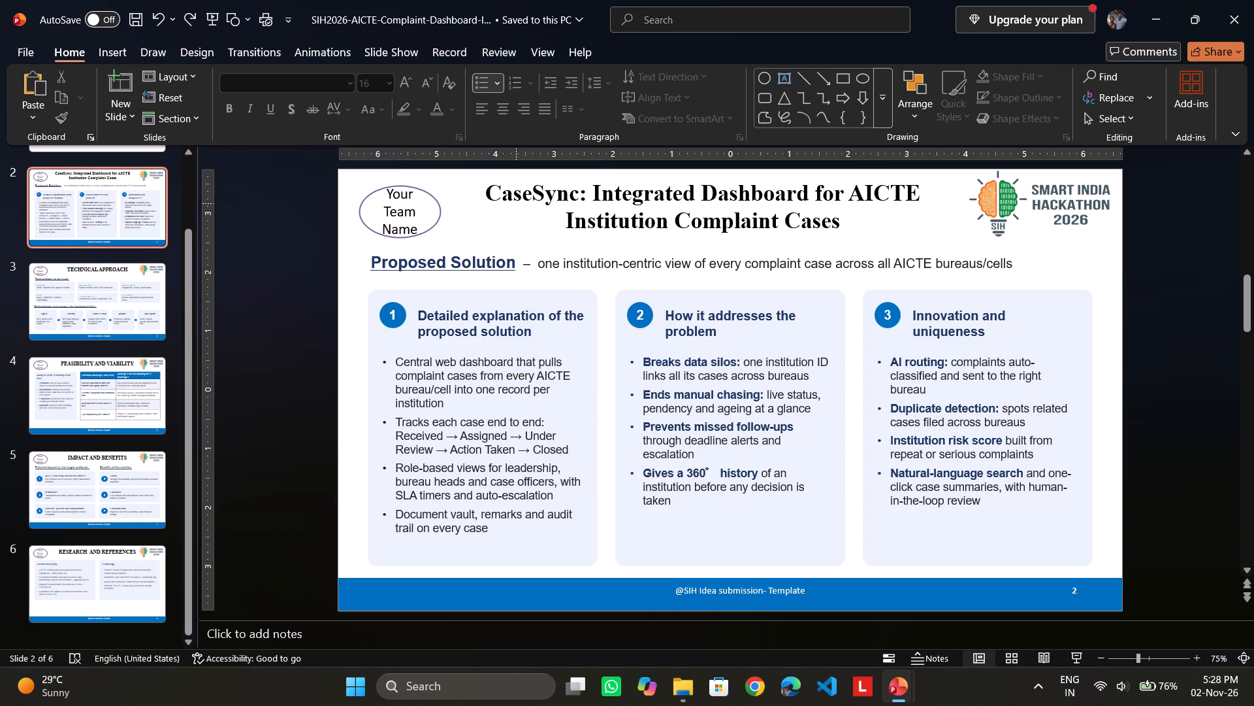
{"action": "left_click_drag", "start_coordinate": [487, 188], "coordinate": [846, 240]}
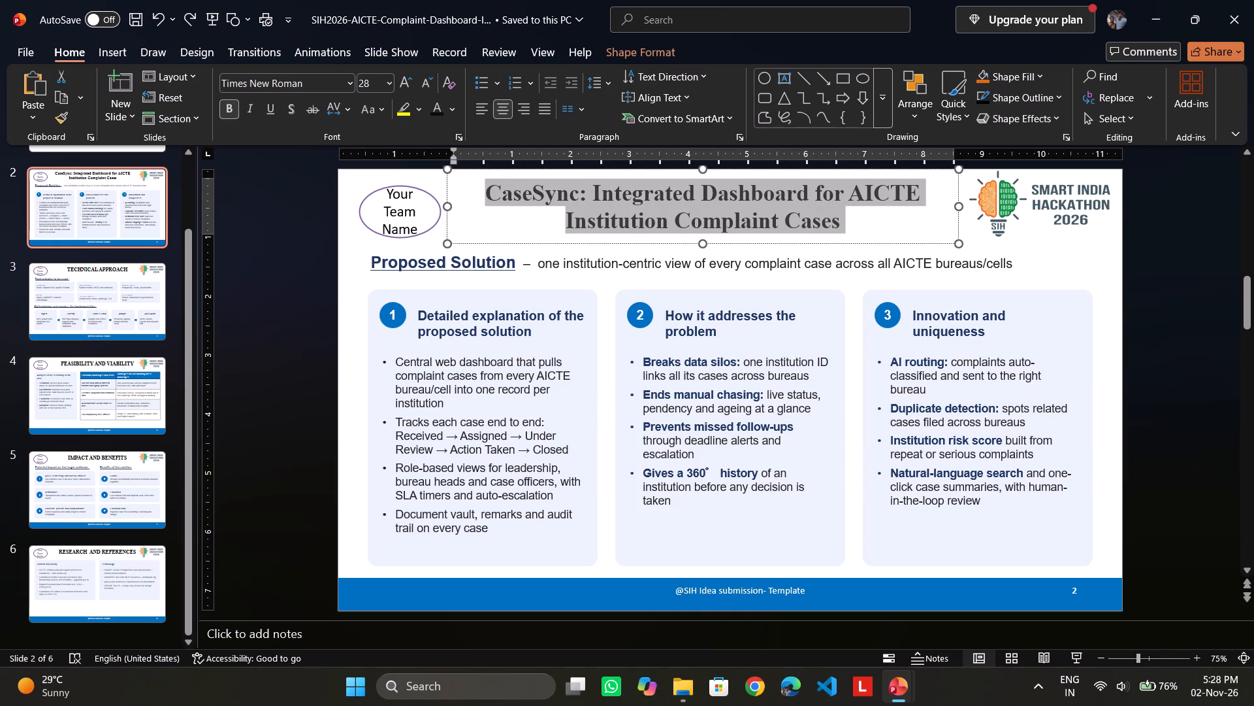
{"action": "left_click_drag", "start_coordinate": [846, 240], "coordinate": [863, 239]}
{"action": "right_click", "coordinate": [780, 226]}
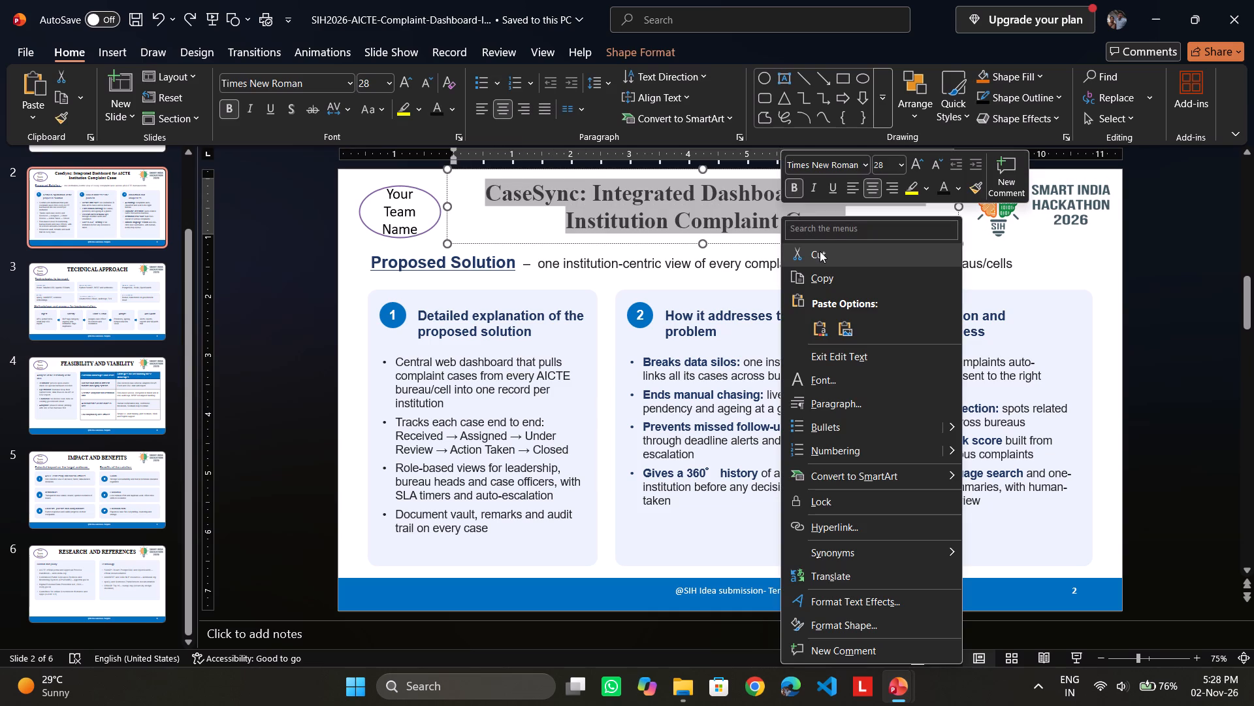
{"action": "left_click", "coordinate": [824, 278]}
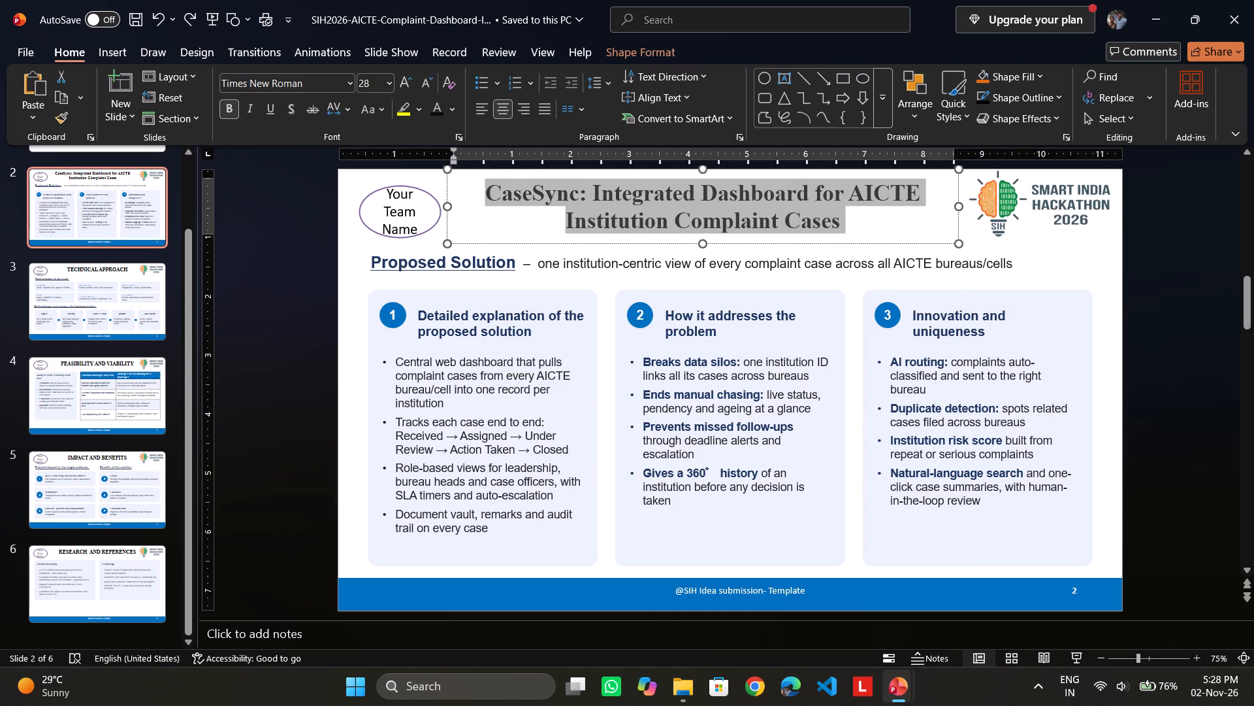
Switch to the SIH 2026 - Copy presentation and replace slide 2's "IDEA TITLE" heading with the copied CaseSync title.
{"action": "left_click", "coordinate": [908, 705]}
{"action": "left_click", "coordinate": [730, 619]}
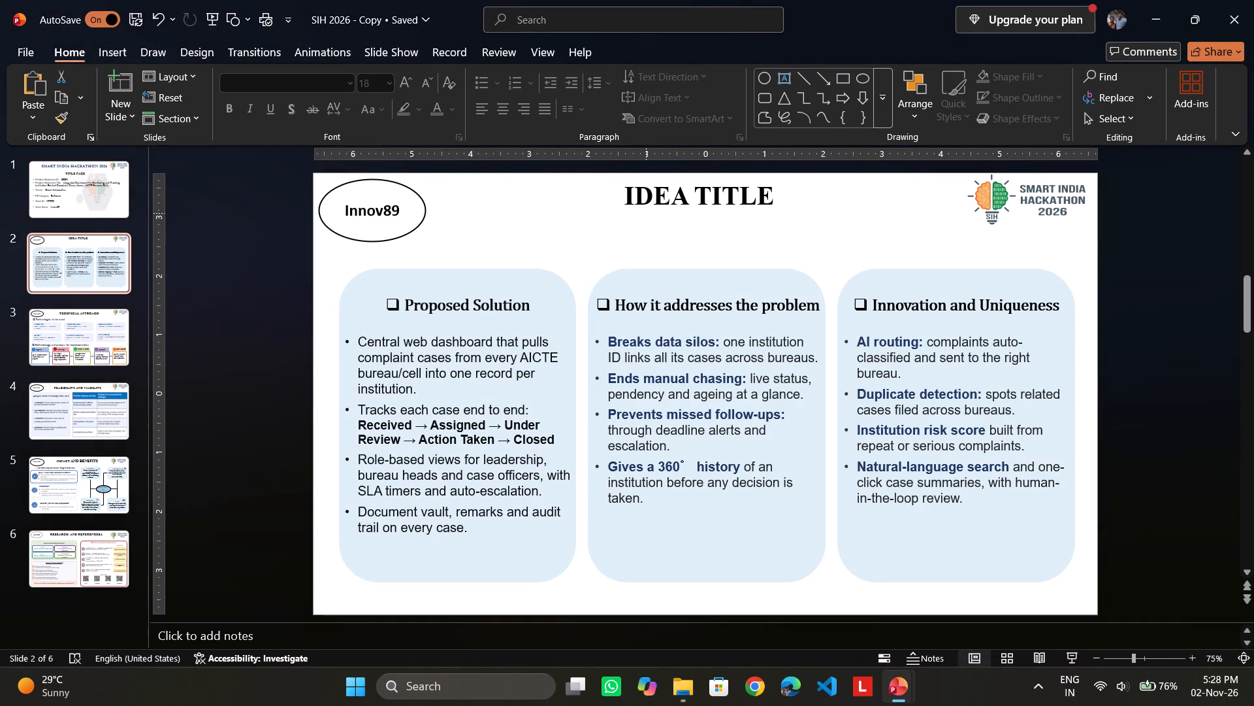
{"action": "left_click", "coordinate": [647, 210]}
{"action": "left_click_drag", "start_coordinate": [773, 196], "coordinate": [730, 196]}
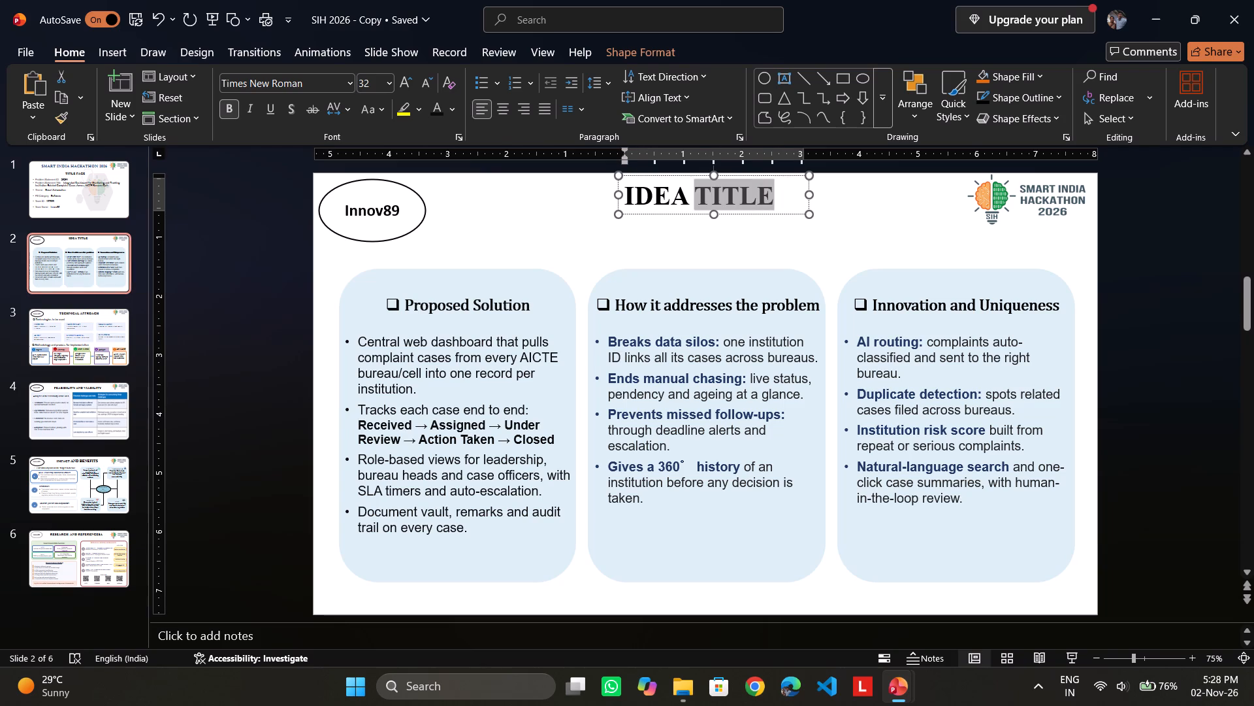
{"action": "left_click_drag", "start_coordinate": [730, 196], "coordinate": [649, 195]}
{"action": "right_click", "coordinate": [656, 196]}
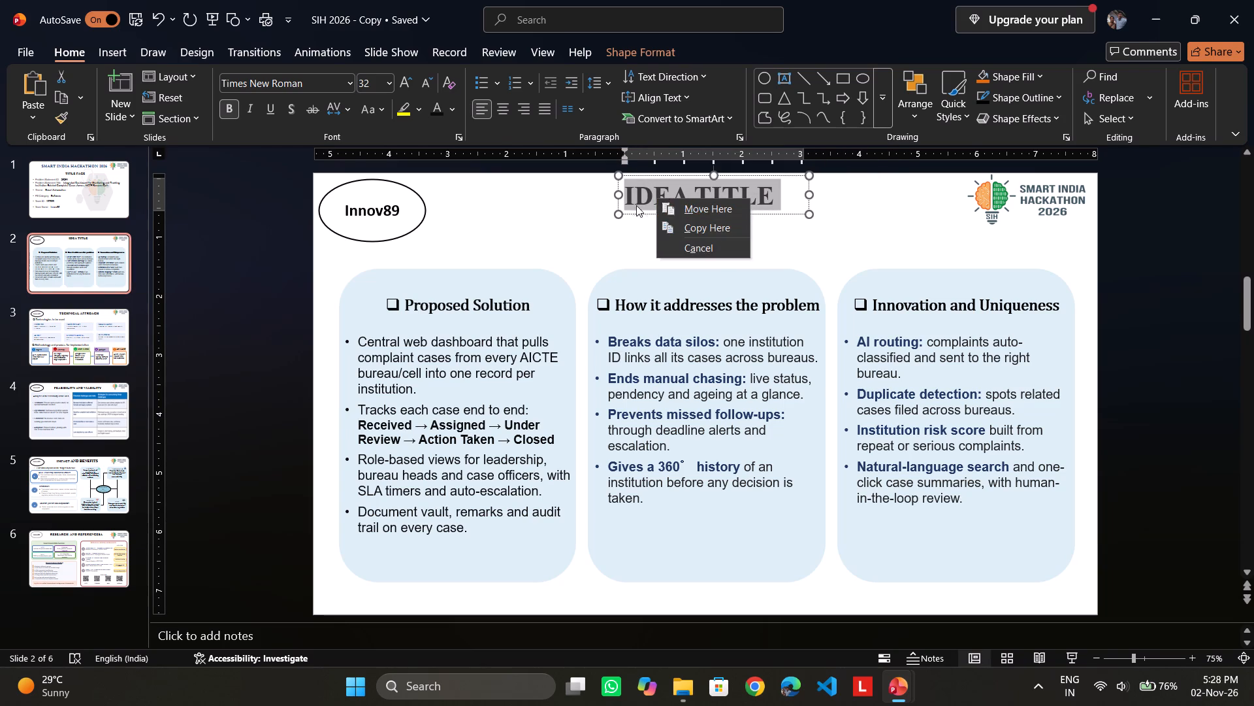
{"action": "left_click", "coordinate": [632, 204]}
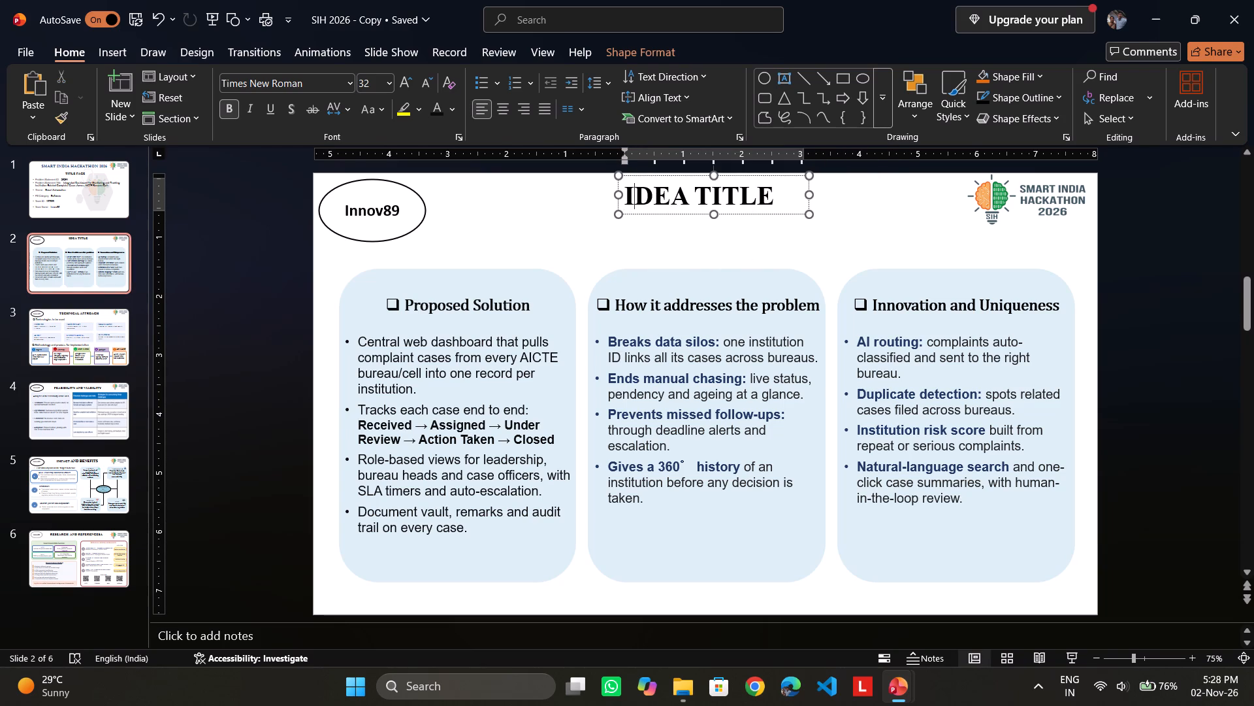
{"action": "left_click_drag", "start_coordinate": [626, 193], "coordinate": [770, 205]}
{"action": "right_click", "coordinate": [731, 197]}
{"action": "scroll", "coordinate": [731, 197], "scroll_direction": "up", "scroll_amount": 1}
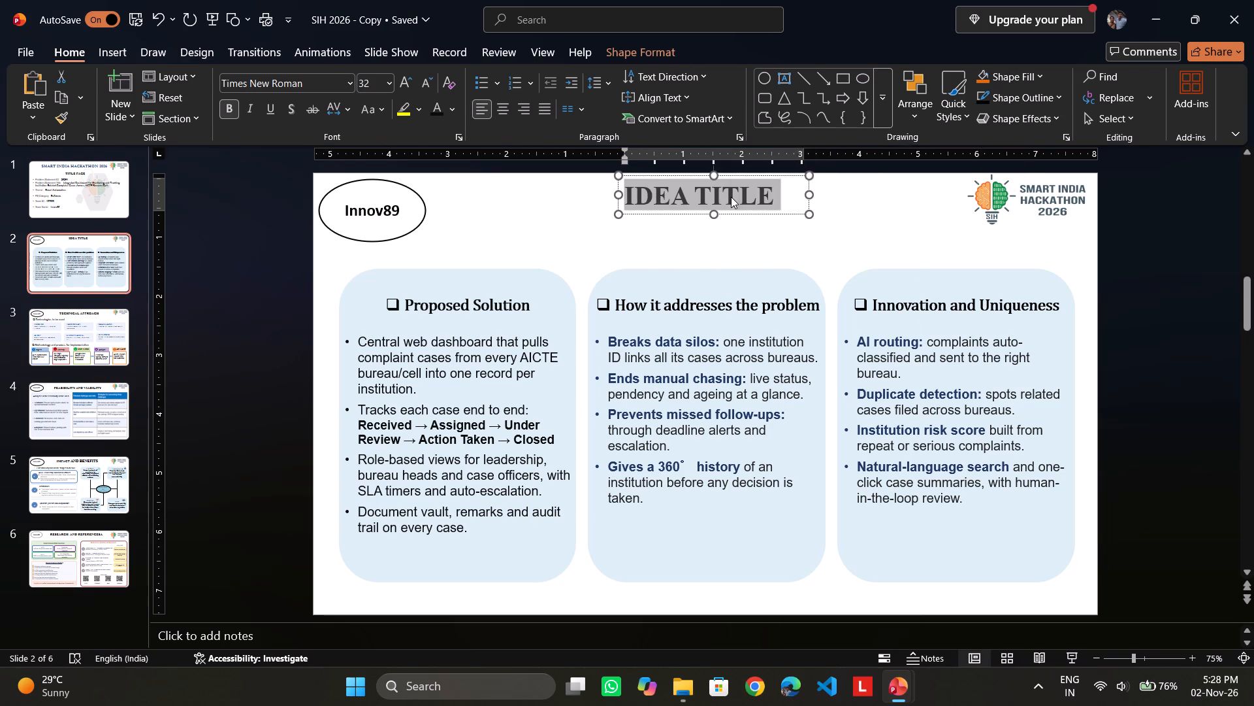
{"action": "left_click", "coordinate": [795, 305]}
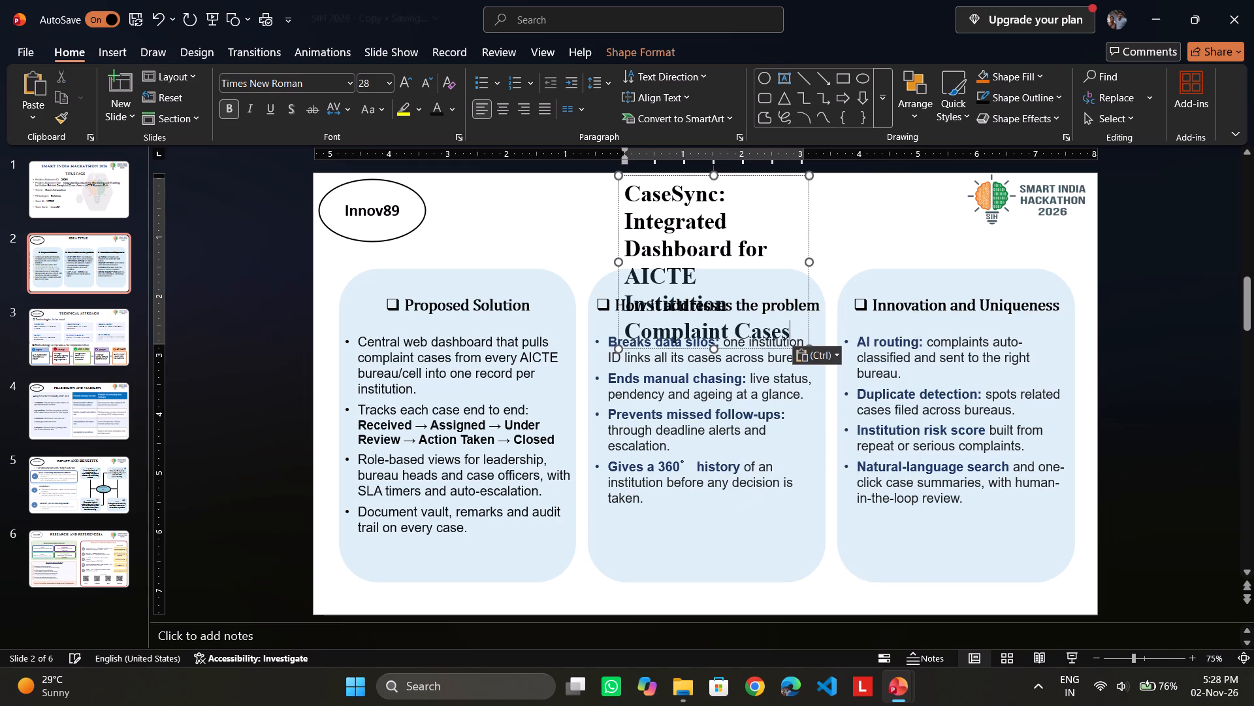
Widen slide 2's title box in both directions so it spans from the Innov89 oval to the hackathon logo.
{"action": "left_click_drag", "start_coordinate": [618, 264], "coordinate": [482, 234]}
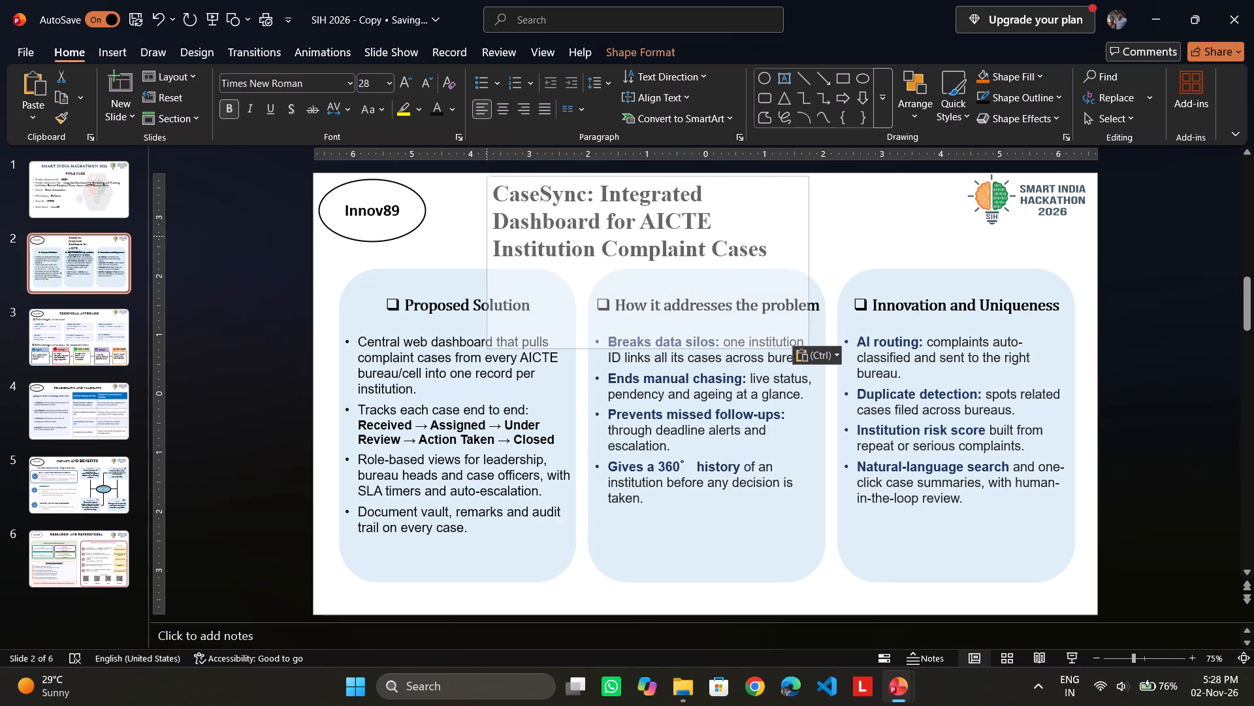
{"action": "left_click_drag", "start_coordinate": [482, 234], "coordinate": [438, 216]}
{"action": "left_click_drag", "start_coordinate": [812, 209], "coordinate": [967, 213]}
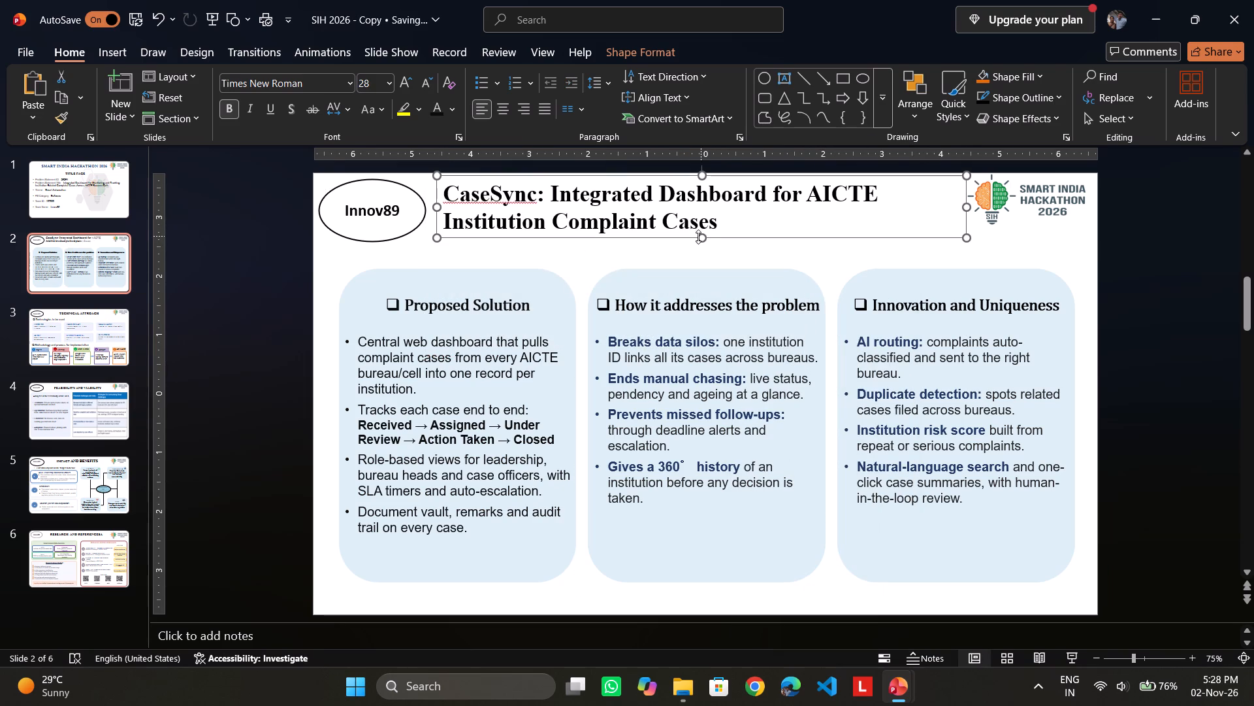
Centre the CaseSync title text within its box and move the box slightly down.
{"action": "left_click", "coordinate": [506, 109]}
{"action": "left_click", "coordinate": [843, 255]}
{"action": "left_click", "coordinate": [722, 211]}
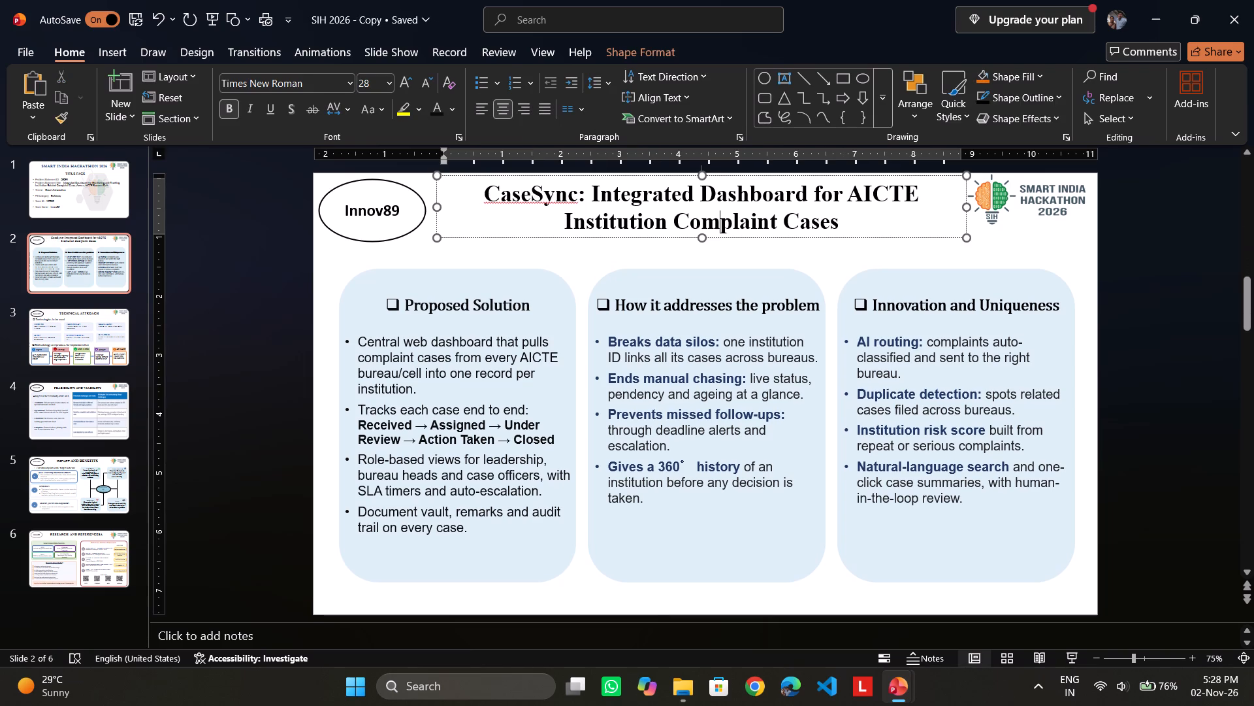
{"action": "left_click", "coordinate": [724, 236]}
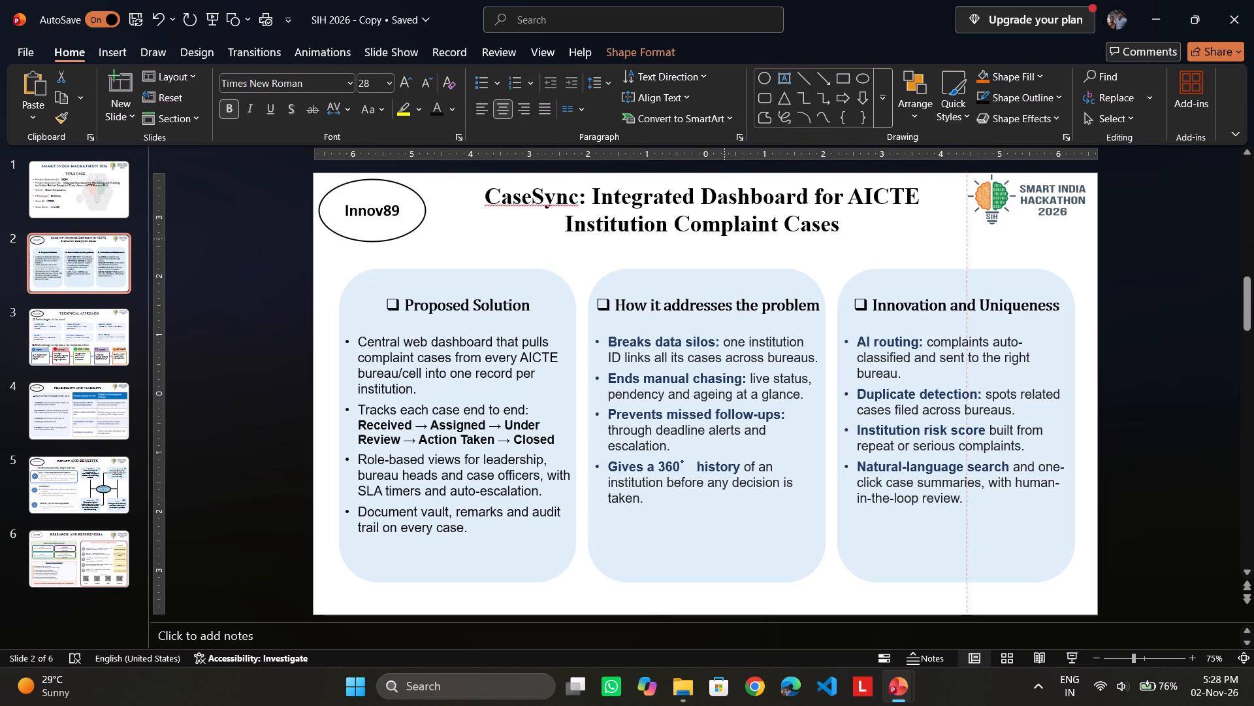
{"action": "left_click", "coordinate": [1164, 269]}
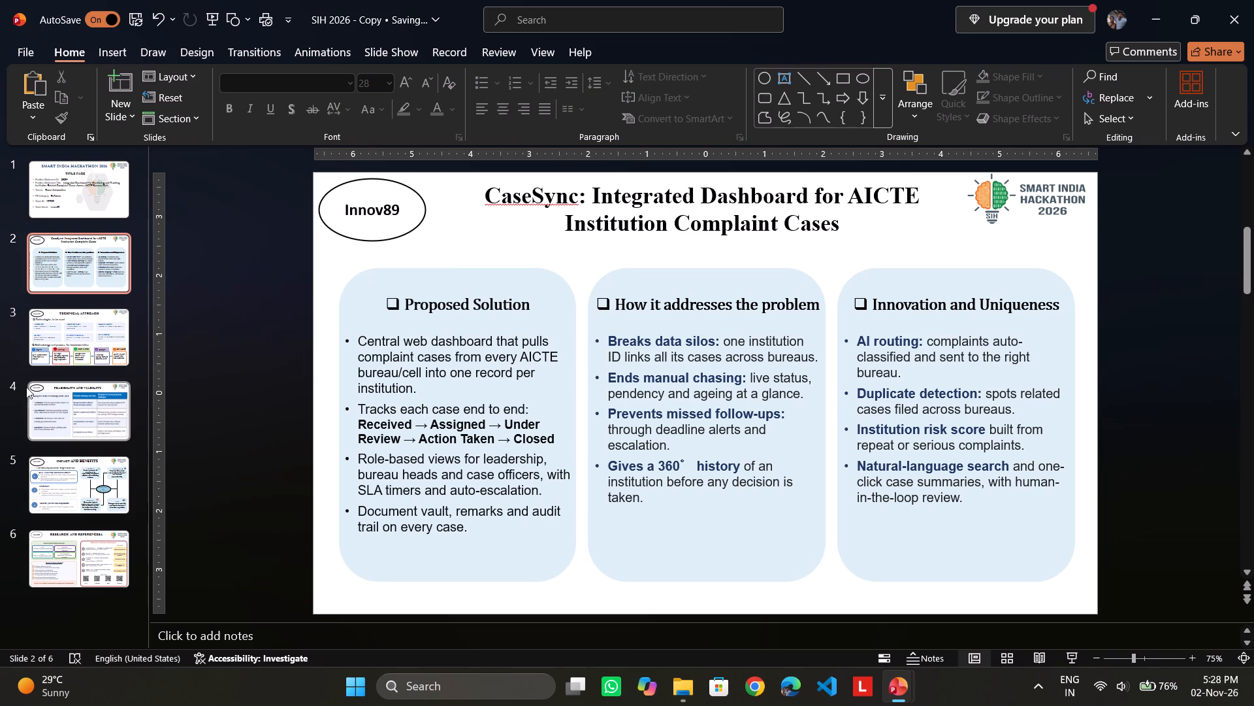
Review the presentation's slides from the title page through to Research and References.
{"action": "left_click", "coordinate": [71, 187]}
{"action": "left_click", "coordinate": [87, 267]}
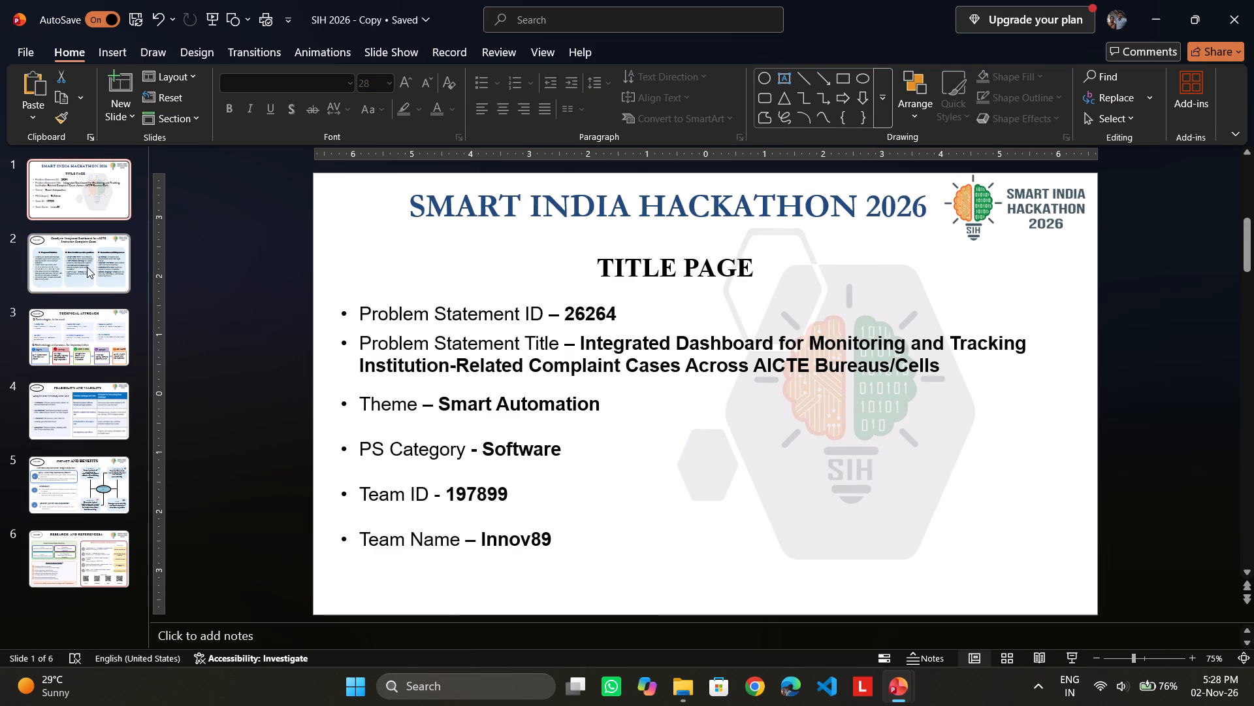
{"action": "left_click", "coordinate": [110, 339]}
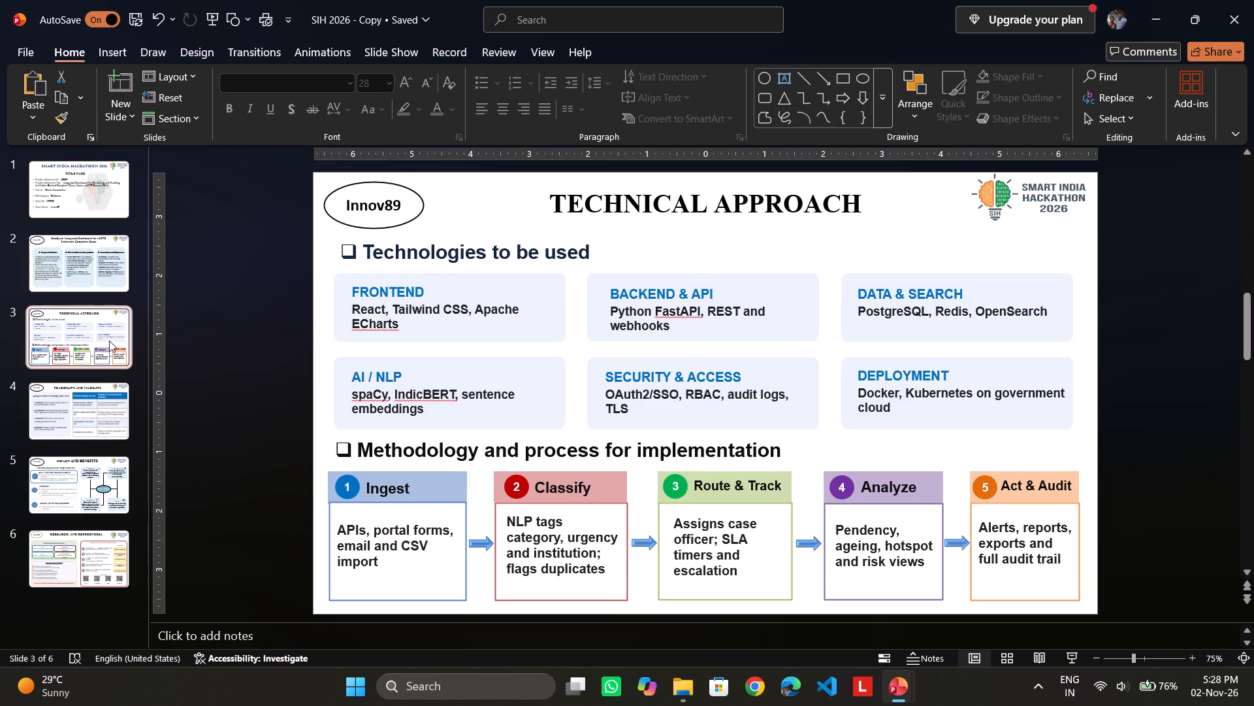
{"action": "left_click", "coordinate": [78, 419]}
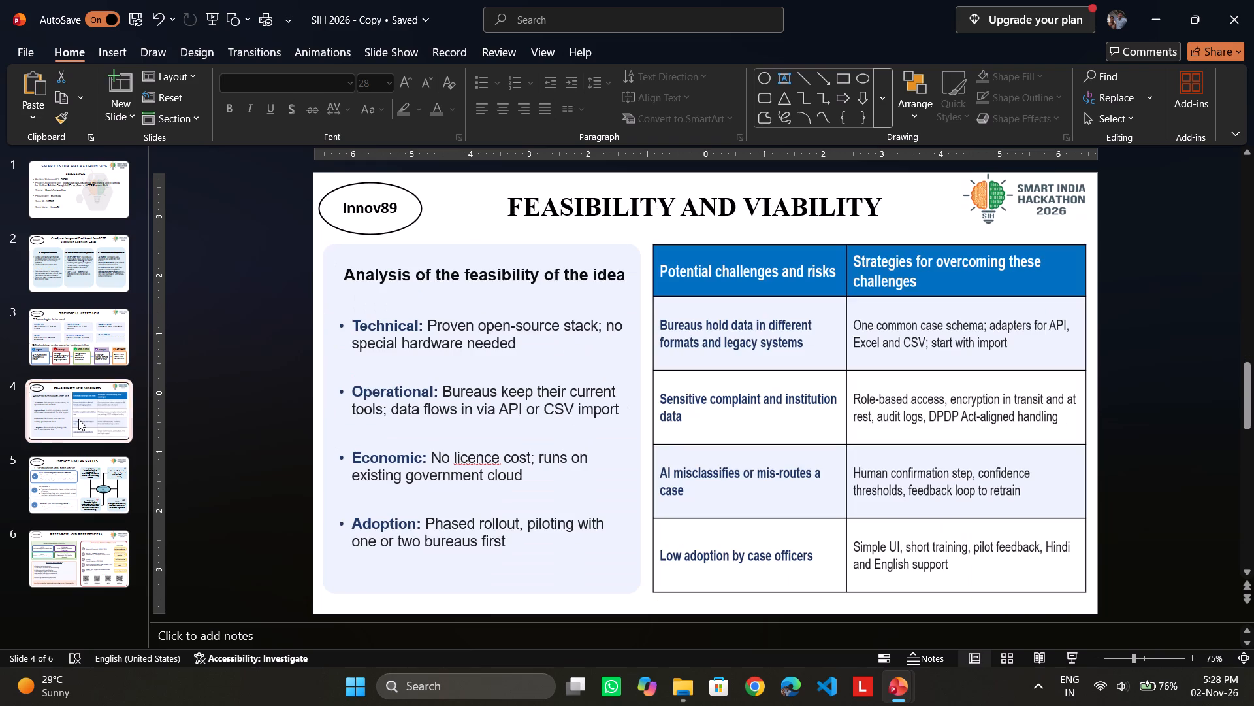
{"action": "left_click", "coordinate": [63, 337]}
{"action": "left_click", "coordinate": [60, 259]}
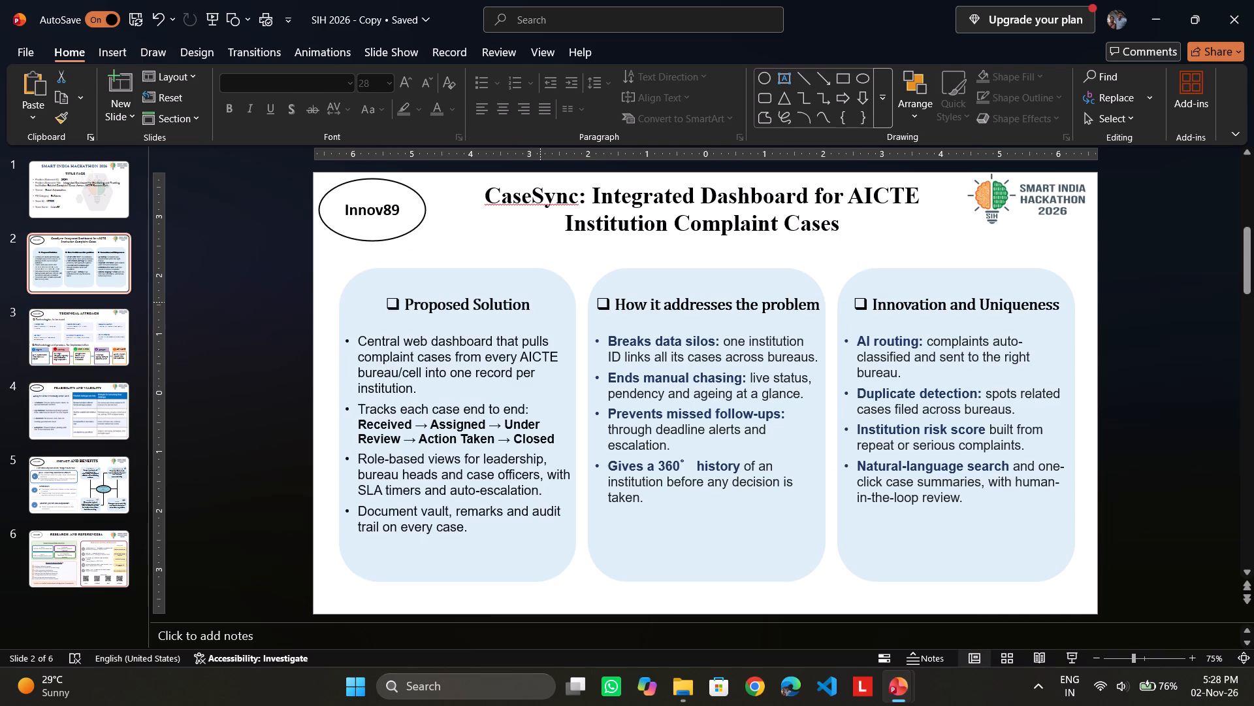
{"action": "left_click", "coordinate": [89, 471]}
{"action": "left_click", "coordinate": [63, 574]}
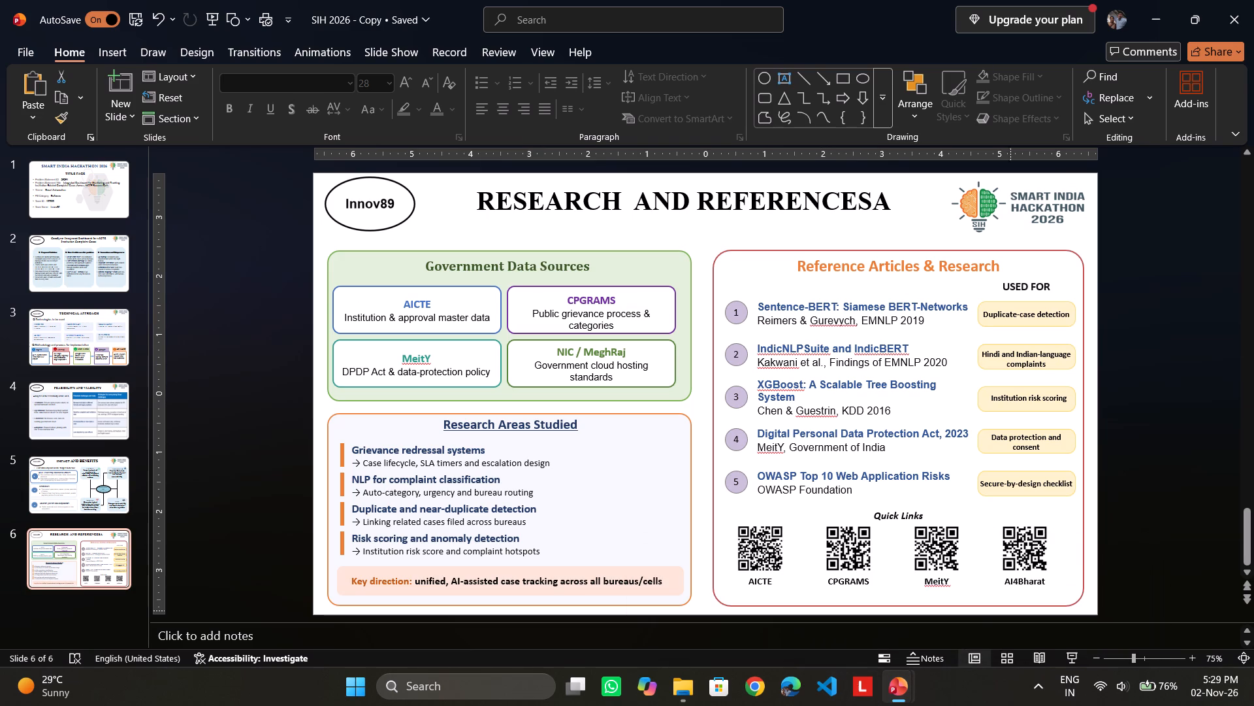
Switch to the SIH2026-Innov8-AICTE-Complaint-Dashboard presentation and examine the content and layout of its slides.
{"action": "left_click", "coordinate": [903, 685]}
{"action": "left_click", "coordinate": [1102, 631]}
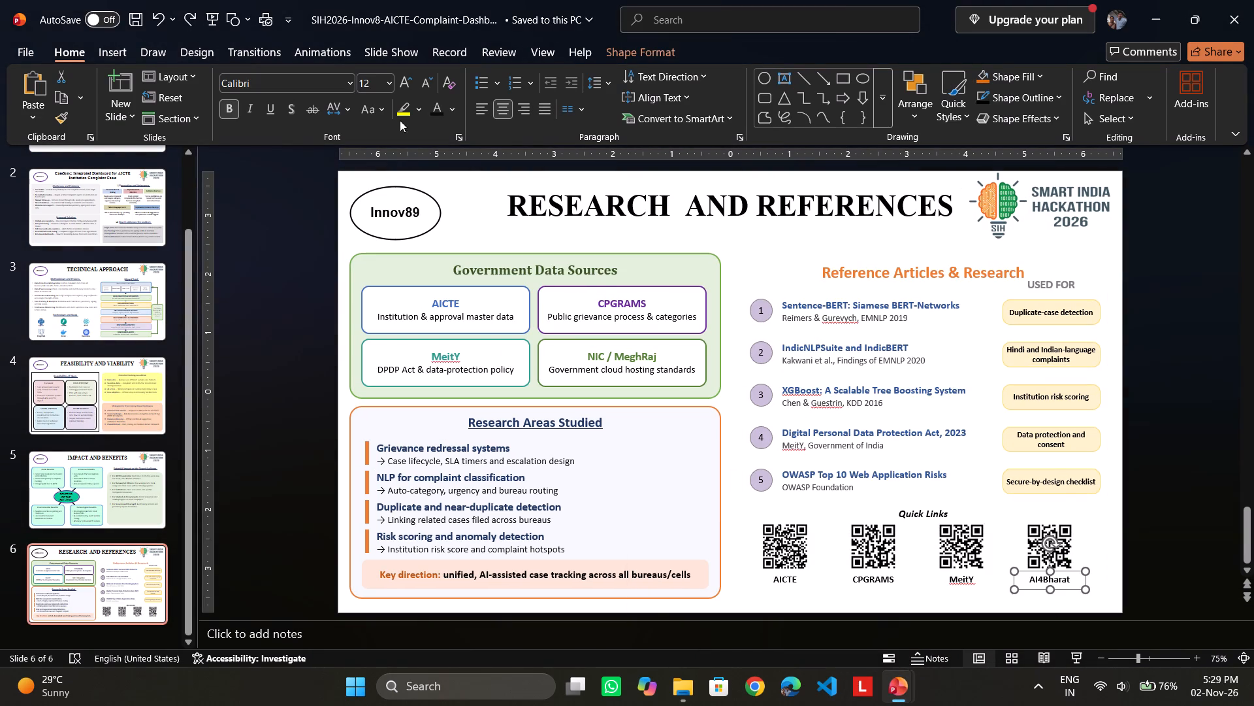
{"action": "left_click", "coordinate": [228, 266]}
{"action": "scroll", "coordinate": [498, 438], "scroll_direction": "up", "scroll_amount": 1}
{"action": "scroll", "coordinate": [498, 438], "scroll_direction": "down", "scroll_amount": 1}
{"action": "scroll", "coordinate": [512, 432], "scroll_direction": "up", "scroll_amount": 4}
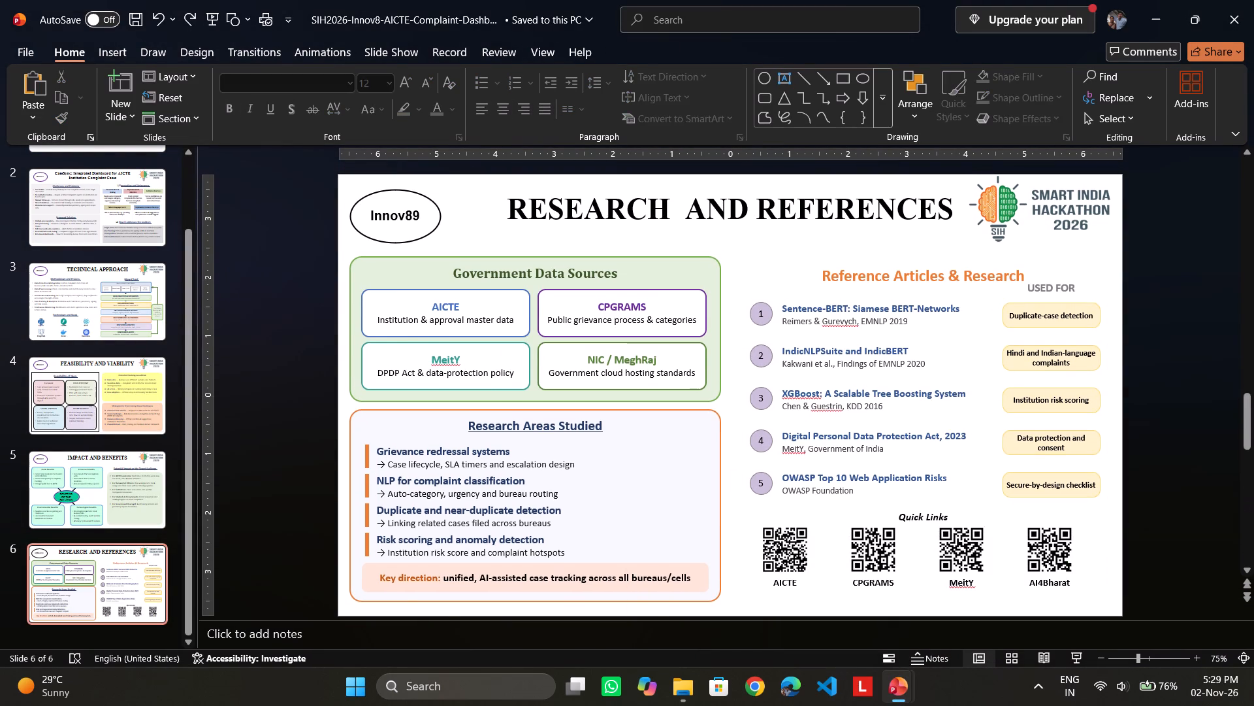
{"action": "scroll", "coordinate": [522, 424], "scroll_direction": "up", "scroll_amount": 3}
{"action": "scroll", "coordinate": [525, 421], "scroll_direction": "down", "scroll_amount": 2}
{"action": "scroll", "coordinate": [531, 416], "scroll_direction": "up", "scroll_amount": 1}
{"action": "scroll", "coordinate": [534, 415], "scroll_direction": "down", "scroll_amount": 3}
{"action": "scroll", "coordinate": [535, 414], "scroll_direction": "up", "scroll_amount": 11}
{"action": "scroll", "coordinate": [541, 405], "scroll_direction": "down", "scroll_amount": 2}
{"action": "scroll", "coordinate": [541, 405], "scroll_direction": "up", "scroll_amount": 2}
{"action": "scroll", "coordinate": [541, 405], "scroll_direction": "down", "scroll_amount": 1}
{"action": "scroll", "coordinate": [541, 405], "scroll_direction": "up", "scroll_amount": 5}
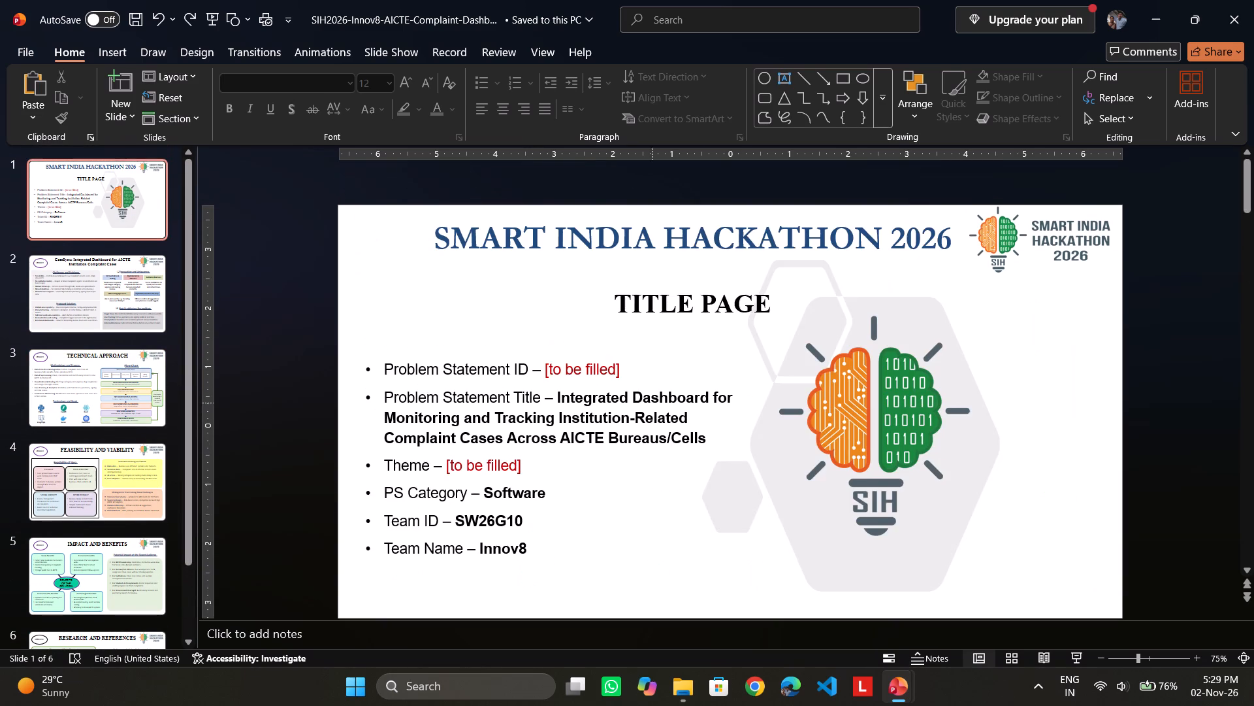
{"action": "scroll", "coordinate": [743, 403], "scroll_direction": "down", "scroll_amount": 6}
{"action": "scroll", "coordinate": [733, 431], "scroll_direction": "up", "scroll_amount": 2}
{"action": "scroll", "coordinate": [733, 431], "scroll_direction": "down", "scroll_amount": 2}
{"action": "scroll", "coordinate": [737, 430], "scroll_direction": "up", "scroll_amount": 1}
{"action": "scroll", "coordinate": [737, 430], "scroll_direction": "down", "scroll_amount": 1}
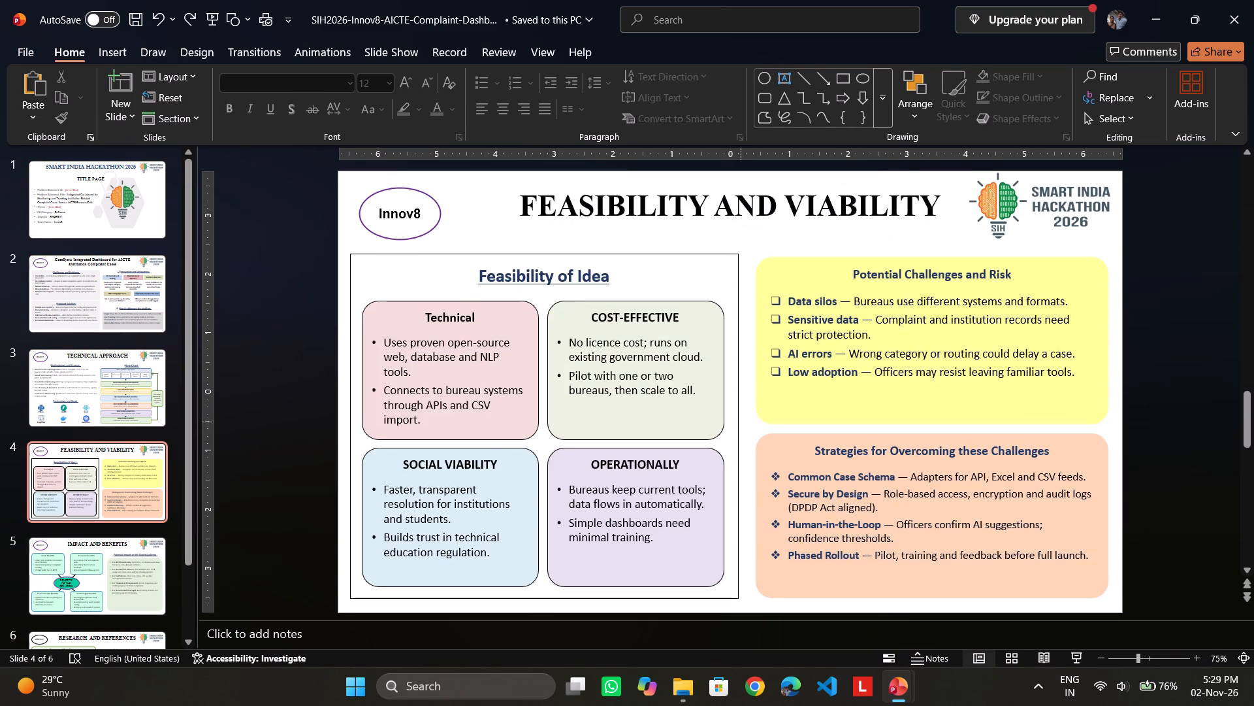
{"action": "scroll", "coordinate": [741, 421], "scroll_direction": "down", "scroll_amount": 3}
{"action": "scroll", "coordinate": [741, 421], "scroll_direction": "up", "scroll_amount": 1}
{"action": "scroll", "coordinate": [741, 421], "scroll_direction": "down", "scroll_amount": 8}
{"action": "scroll", "coordinate": [355, 94], "scroll_direction": "down", "scroll_amount": 1}
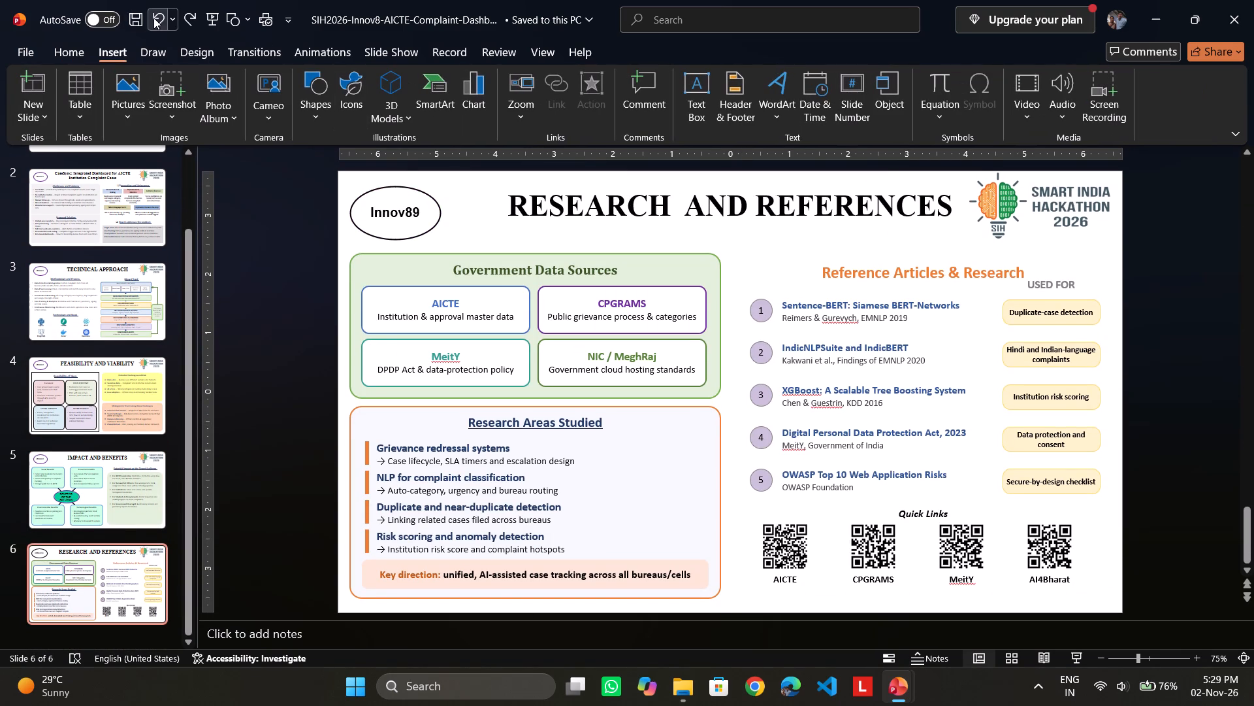
Undo the recent edits on the Research and References slide, including the changes to the reference frame and team-name oval.
{"action": "triple_click", "coordinate": [158, 18]}
{"action": "triple_click", "coordinate": [158, 18]}
{"action": "triple_click", "coordinate": [159, 19]}
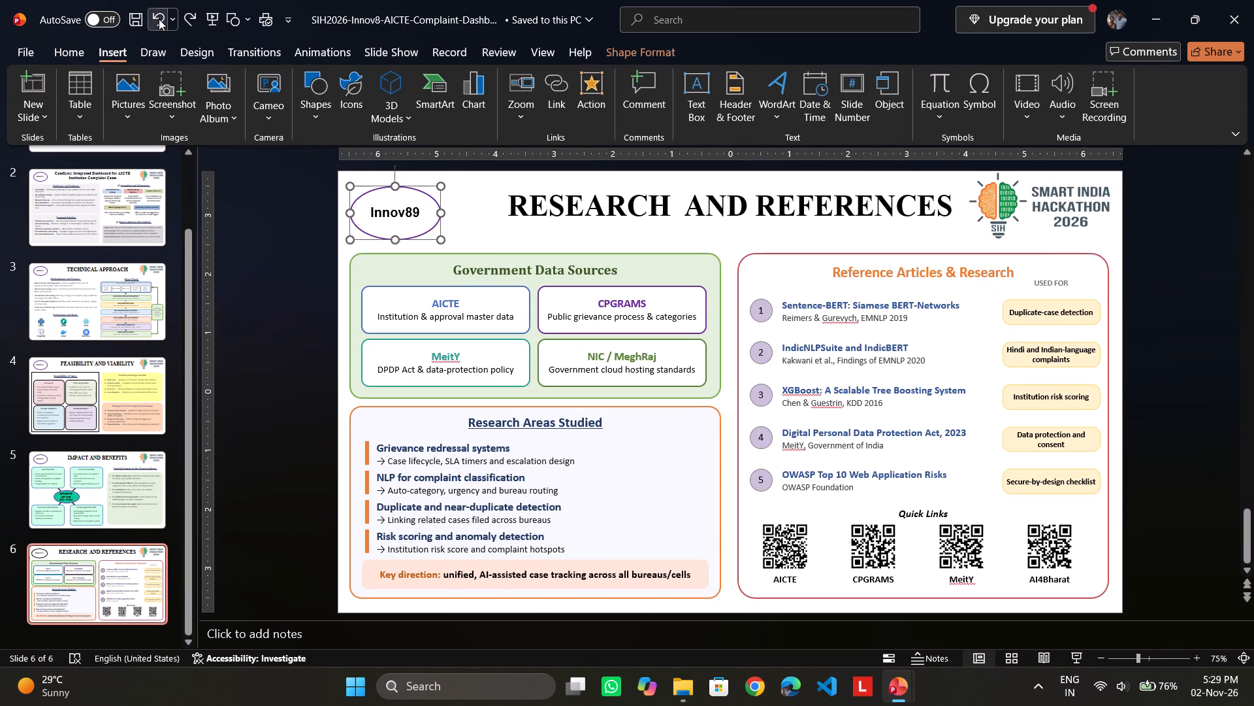
{"action": "double_click", "coordinate": [160, 20]}
{"action": "double_click", "coordinate": [165, 18]}
{"action": "triple_click", "coordinate": [169, 17]}
{"action": "triple_click", "coordinate": [169, 17]}
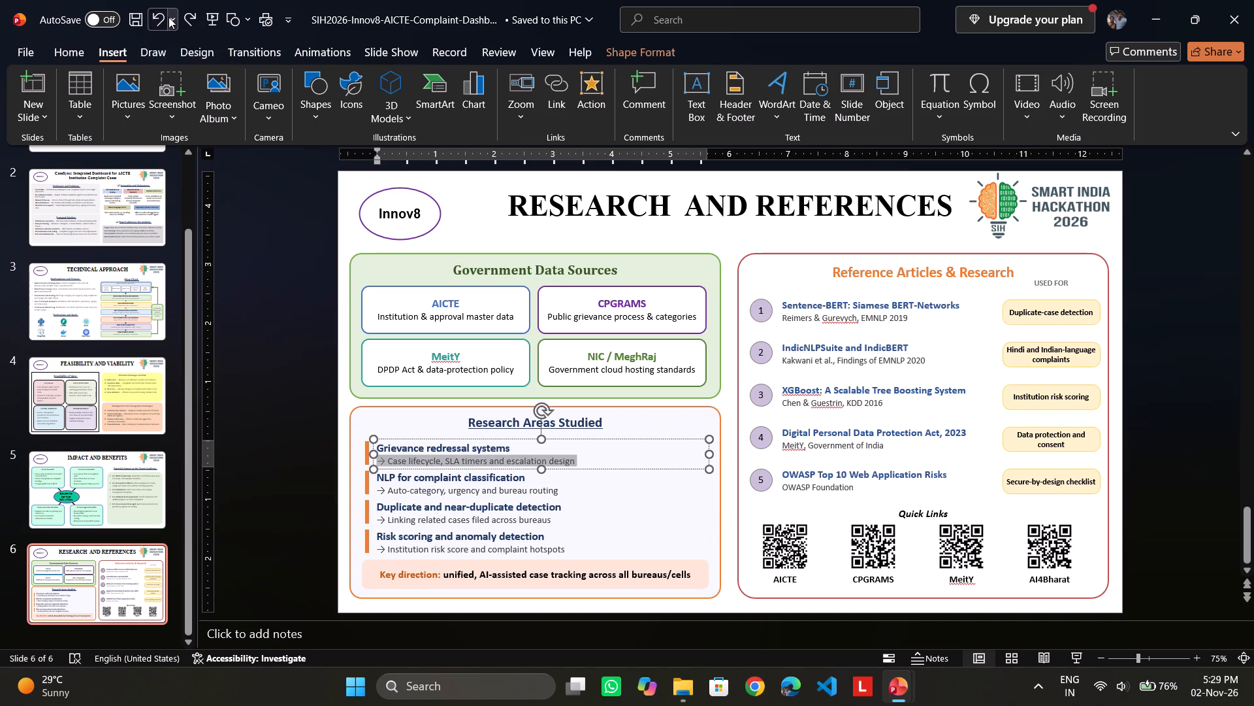
Try to undo further edits and close the SIH2026-Innov8-AICTE-Complaint-Dashboard presentation without saving its changes.
{"action": "left_click", "coordinate": [157, 22]}
{"action": "triple_click", "coordinate": [163, 19]}
{"action": "left_click", "coordinate": [163, 19]}
{"action": "left_click", "coordinate": [1252, 0]}
{"action": "left_click", "coordinate": [677, 460]}
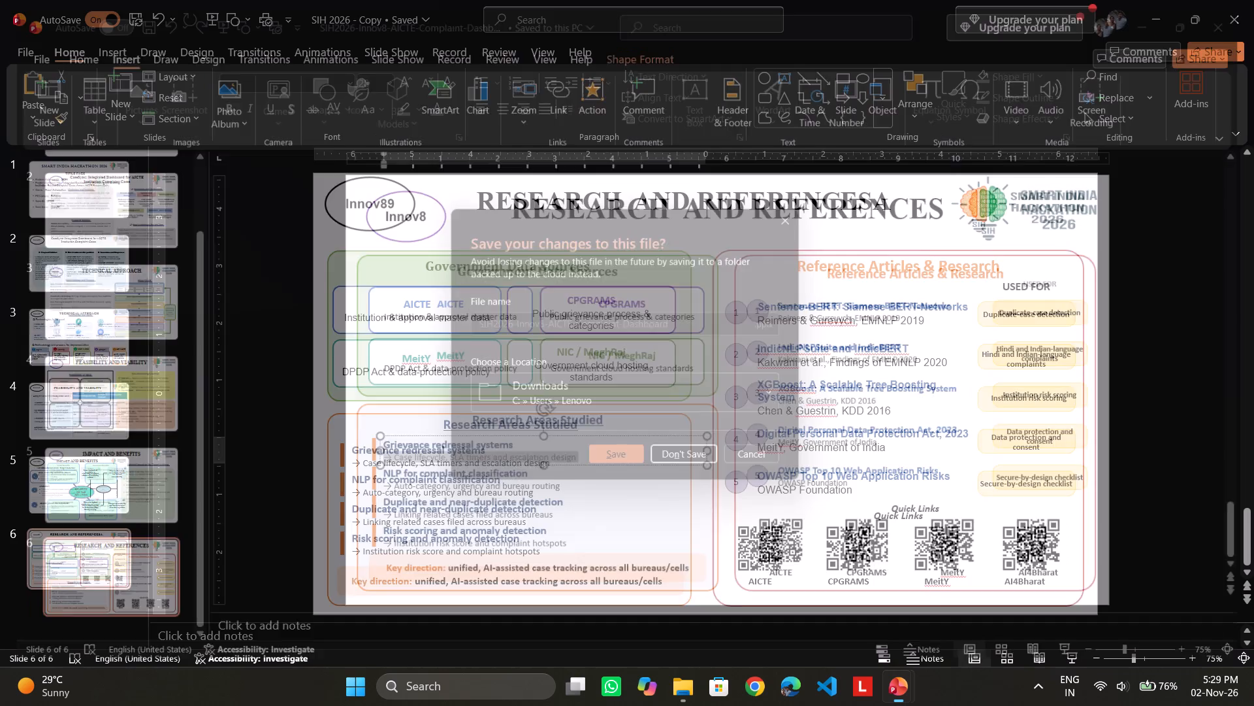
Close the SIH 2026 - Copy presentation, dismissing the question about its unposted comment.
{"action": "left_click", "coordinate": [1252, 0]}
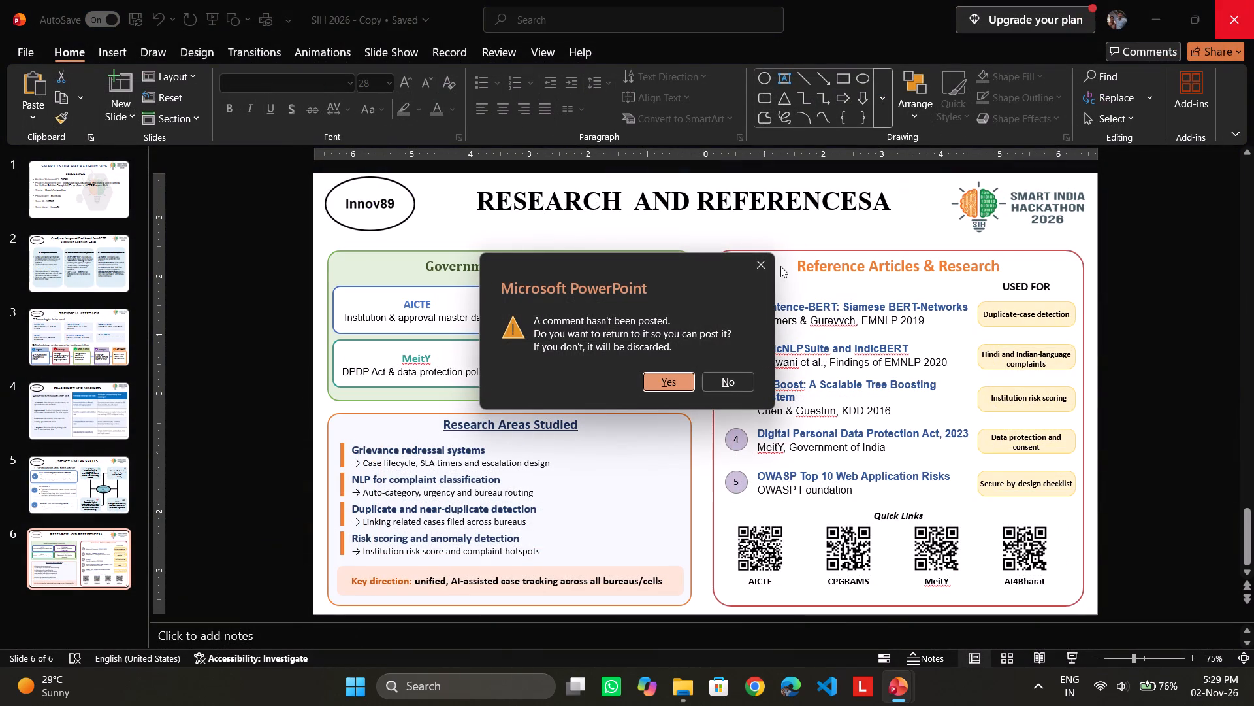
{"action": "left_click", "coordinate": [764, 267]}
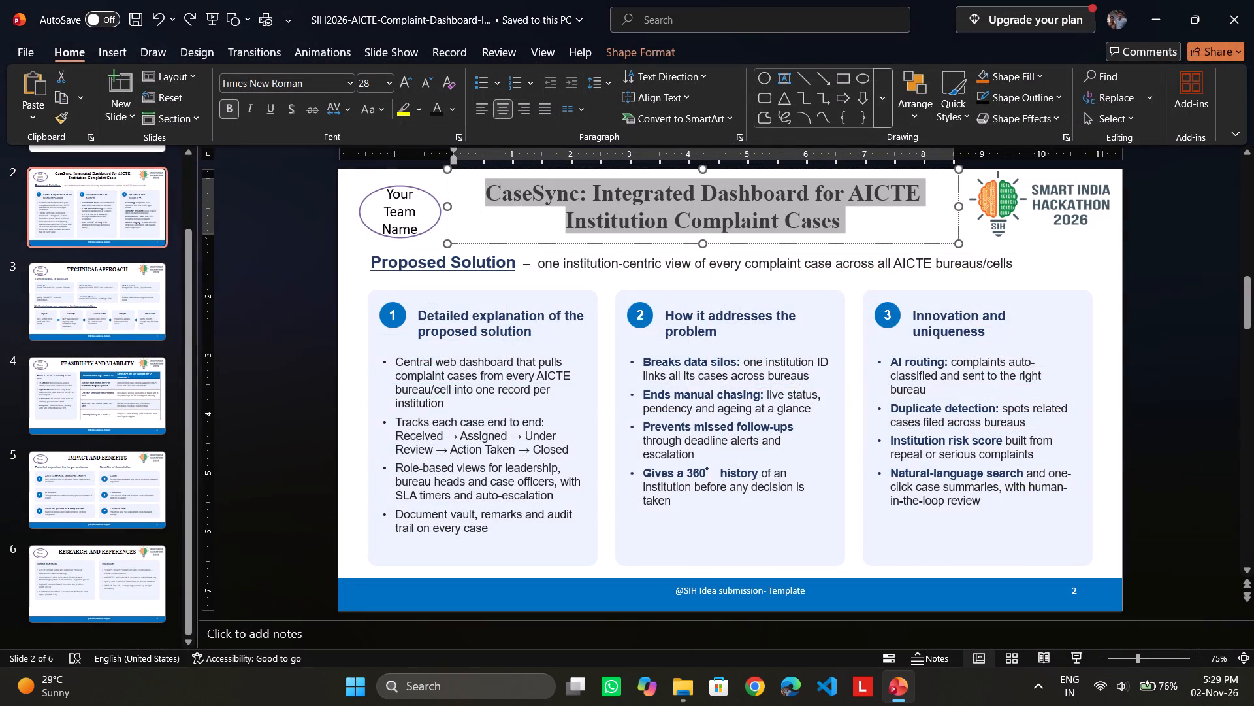
Examine the slides of the SIH2026-AICTE-Complaint-Dashboard-Idea presentation from the CaseSync proposed solution through to Research and References.
{"action": "scroll", "coordinate": [857, 489], "scroll_direction": "down", "scroll_amount": 5}
{"action": "scroll", "coordinate": [857, 489], "scroll_direction": "up", "scroll_amount": 2}
{"action": "scroll", "coordinate": [856, 487], "scroll_direction": "down", "scroll_amount": 5}
{"action": "scroll", "coordinate": [861, 469], "scroll_direction": "up", "scroll_amount": 1}
{"action": "scroll", "coordinate": [866, 465], "scroll_direction": "down", "scroll_amount": 2}
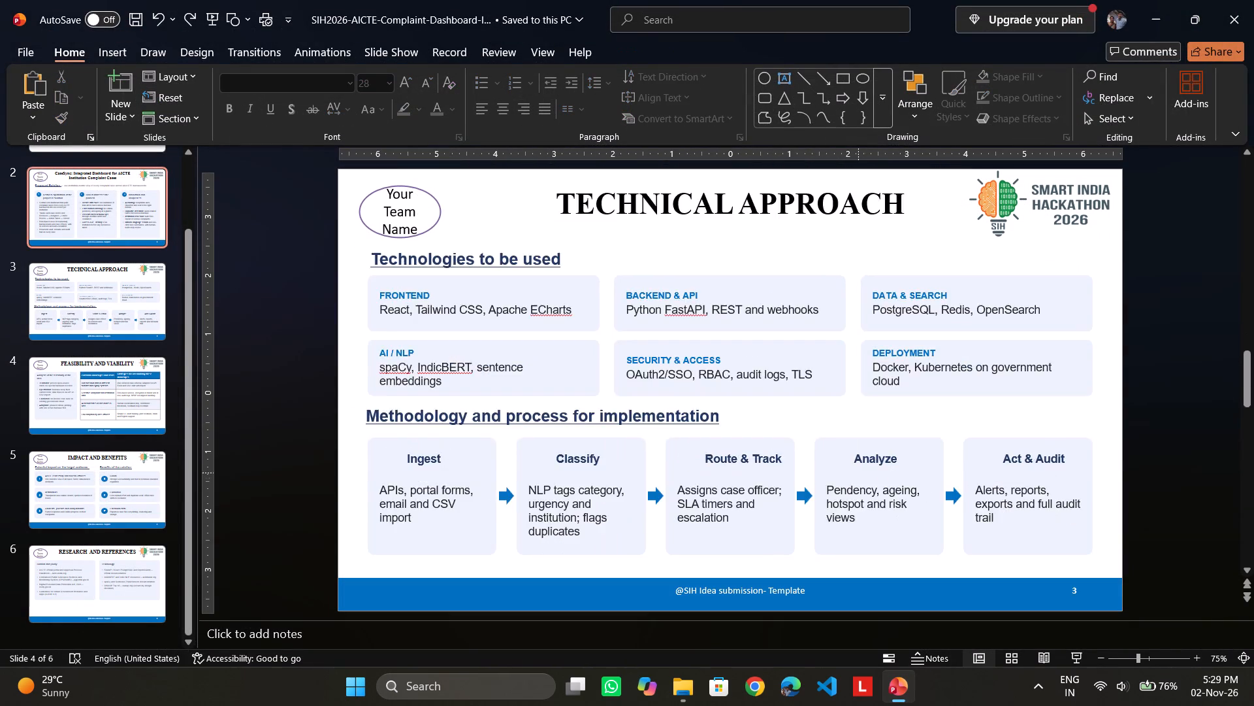
{"action": "scroll", "coordinate": [866, 465], "scroll_direction": "down", "scroll_amount": 8}
{"action": "scroll", "coordinate": [866, 463], "scroll_direction": "up", "scroll_amount": 1}
{"action": "scroll", "coordinate": [866, 463], "scroll_direction": "down", "scroll_amount": 7}
{"action": "scroll", "coordinate": [866, 463], "scroll_direction": "up", "scroll_amount": 1}
{"action": "scroll", "coordinate": [866, 463], "scroll_direction": "down", "scroll_amount": 2}
{"action": "scroll", "coordinate": [866, 463], "scroll_direction": "up", "scroll_amount": 1}
{"action": "scroll", "coordinate": [866, 463], "scroll_direction": "down", "scroll_amount": 2}
{"action": "scroll", "coordinate": [866, 463], "scroll_direction": "up", "scroll_amount": 2}
{"action": "scroll", "coordinate": [866, 463], "scroll_direction": "down", "scroll_amount": 6}
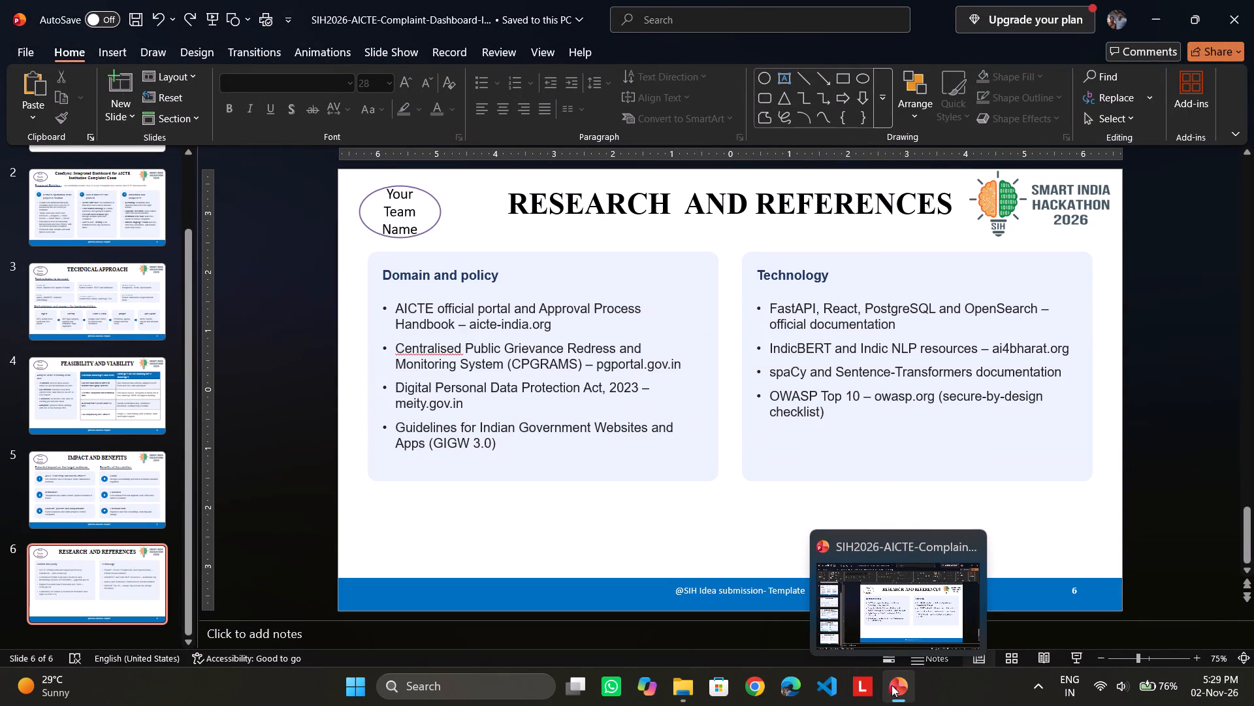
Open the SIH 2026 - Copy presentation from the desktop.
{"action": "left_click", "coordinate": [1145, 16]}
{"action": "left_click", "coordinate": [1149, 7]}
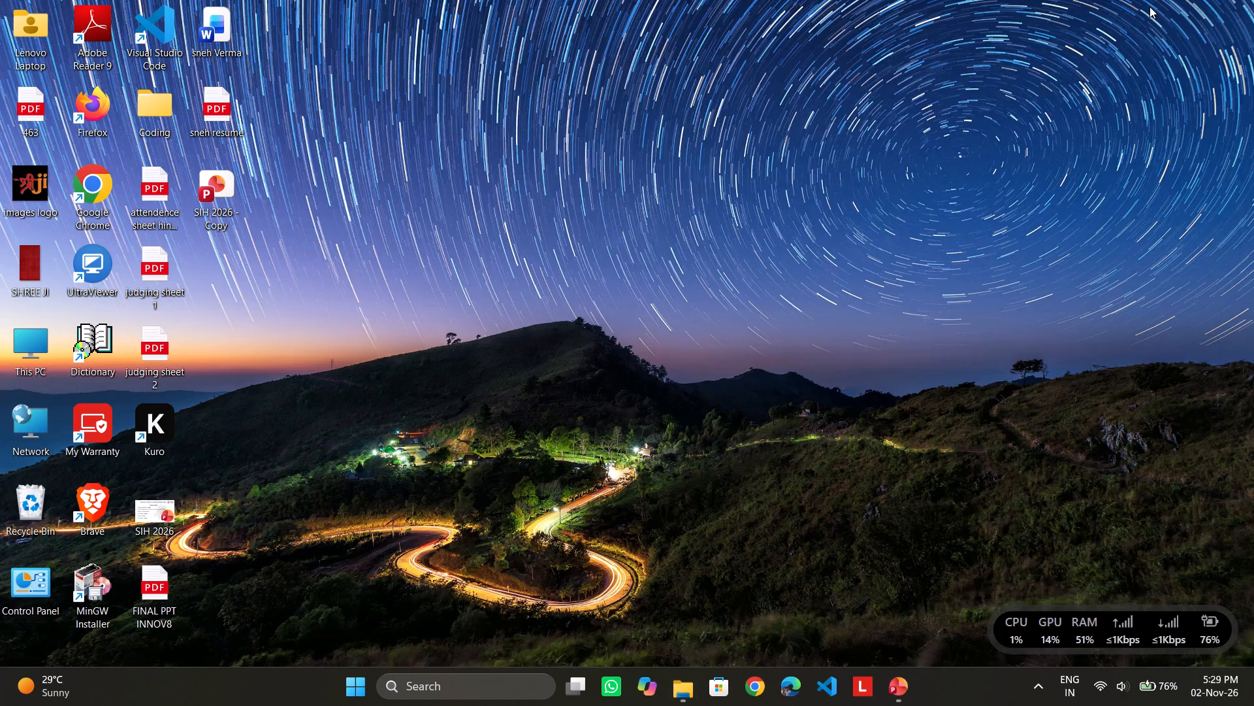
{"action": "double_click", "coordinate": [215, 194]}
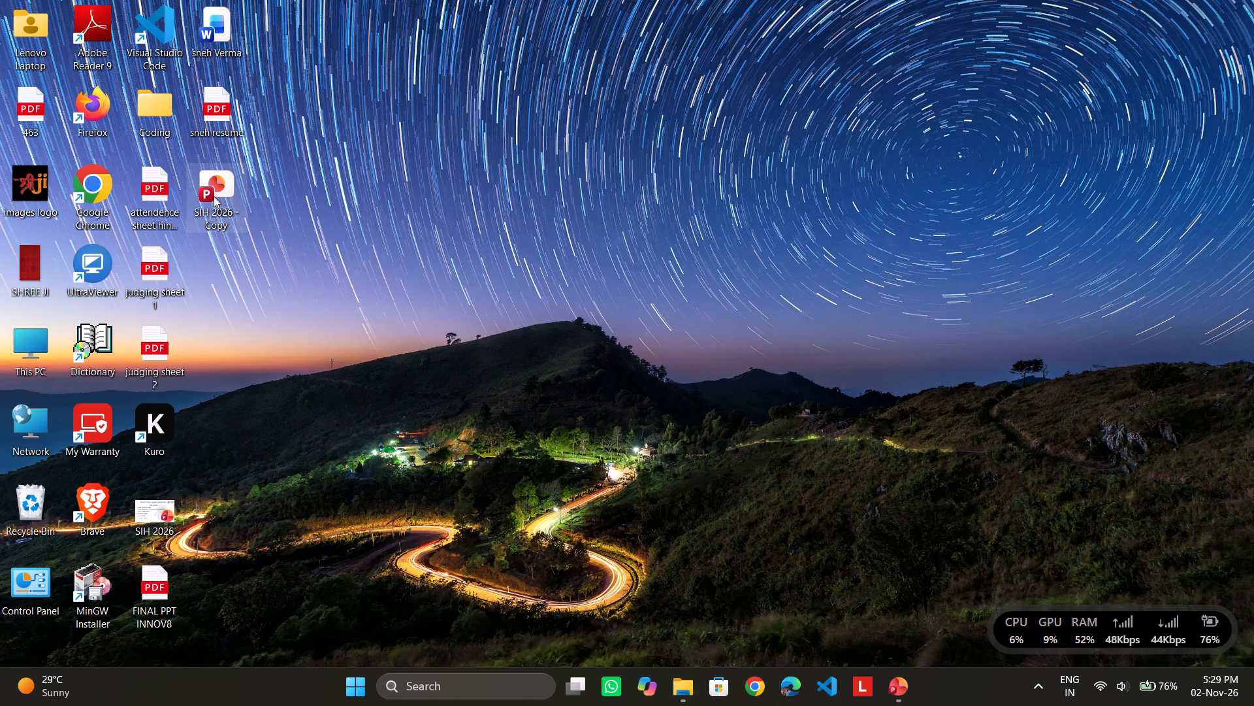
{"action": "double_click", "coordinate": [217, 192]}
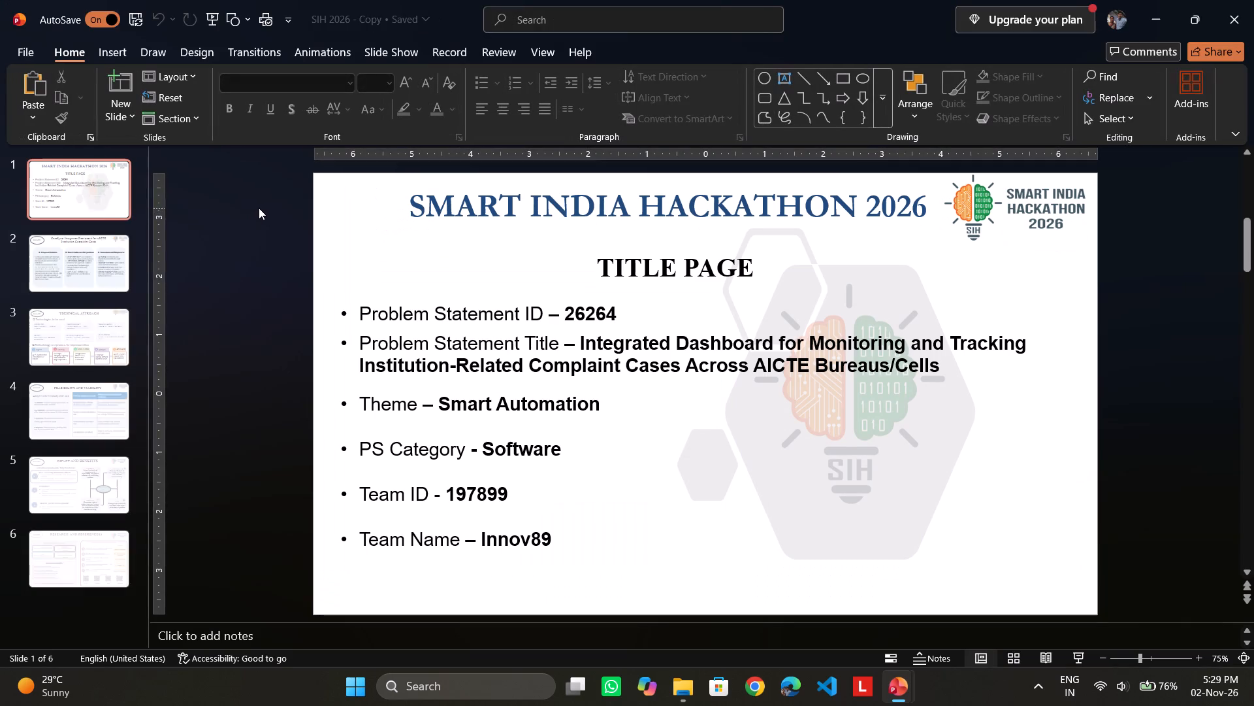
Examine the Research and References, title page and CaseSync slides of the SIH 2026 - Copy presentation.
{"action": "left_click", "coordinate": [40, 565]}
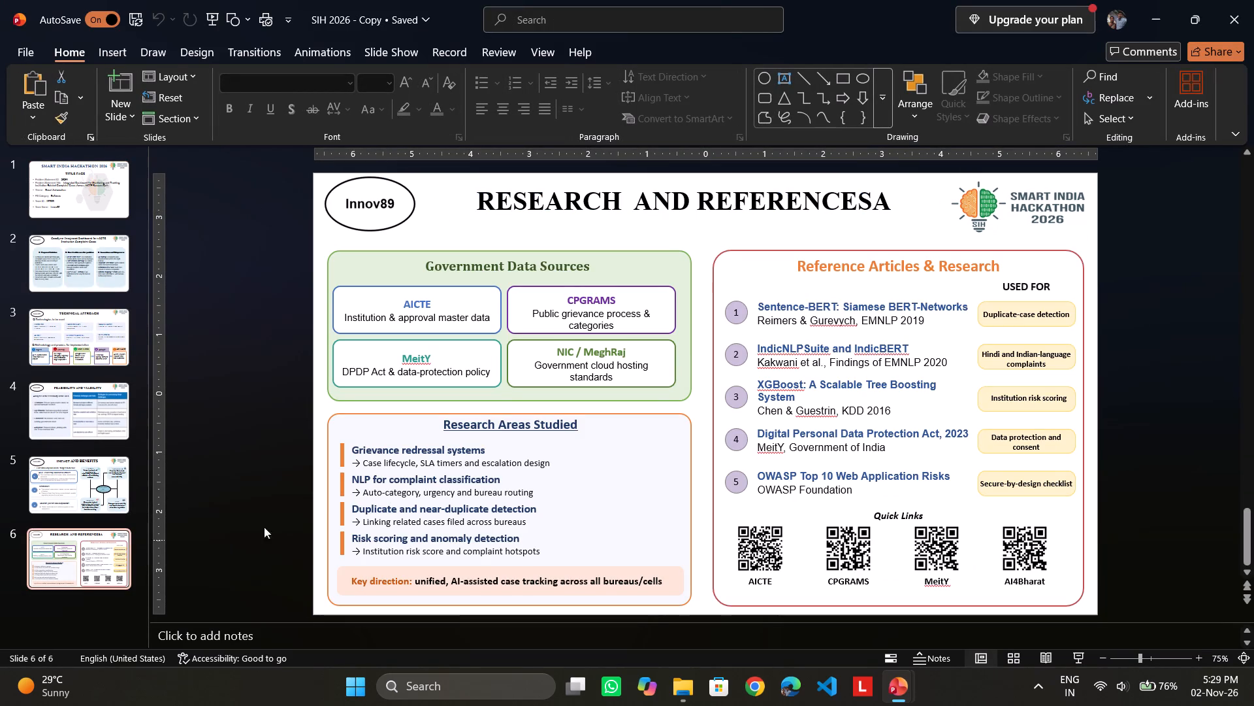
{"action": "scroll", "coordinate": [298, 495], "scroll_direction": "up", "scroll_amount": 17}
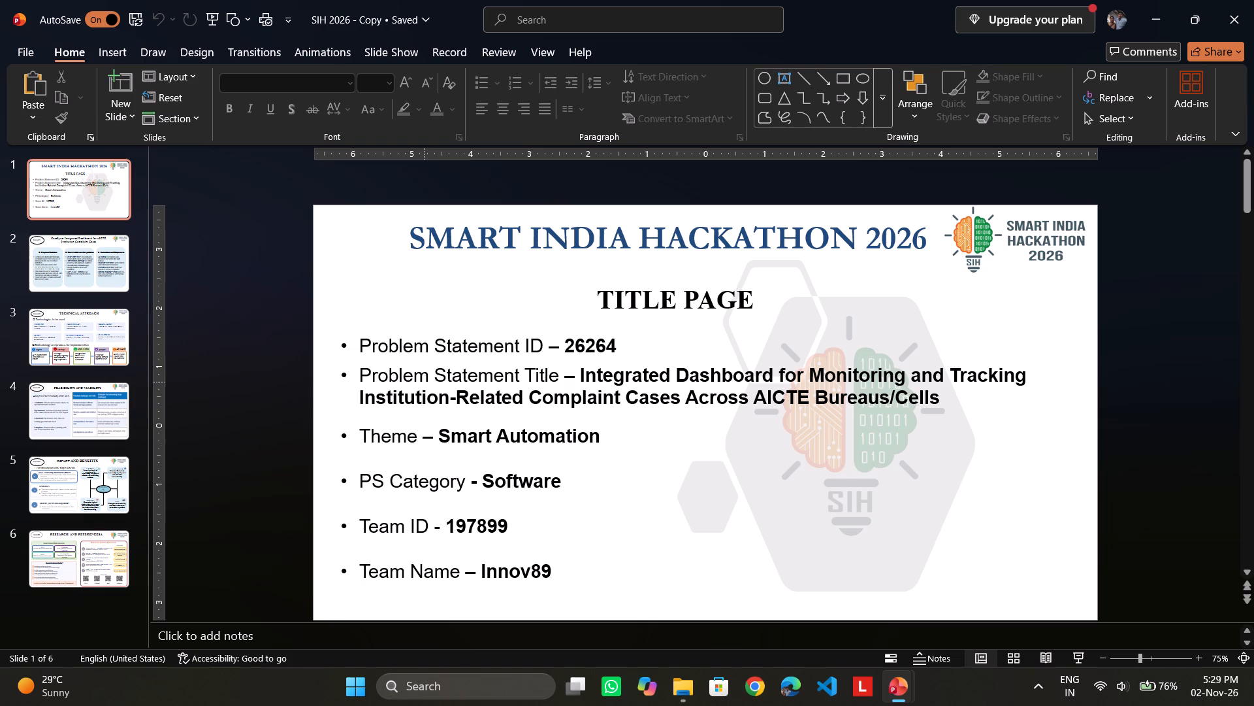
{"action": "left_click", "coordinate": [886, 685]}
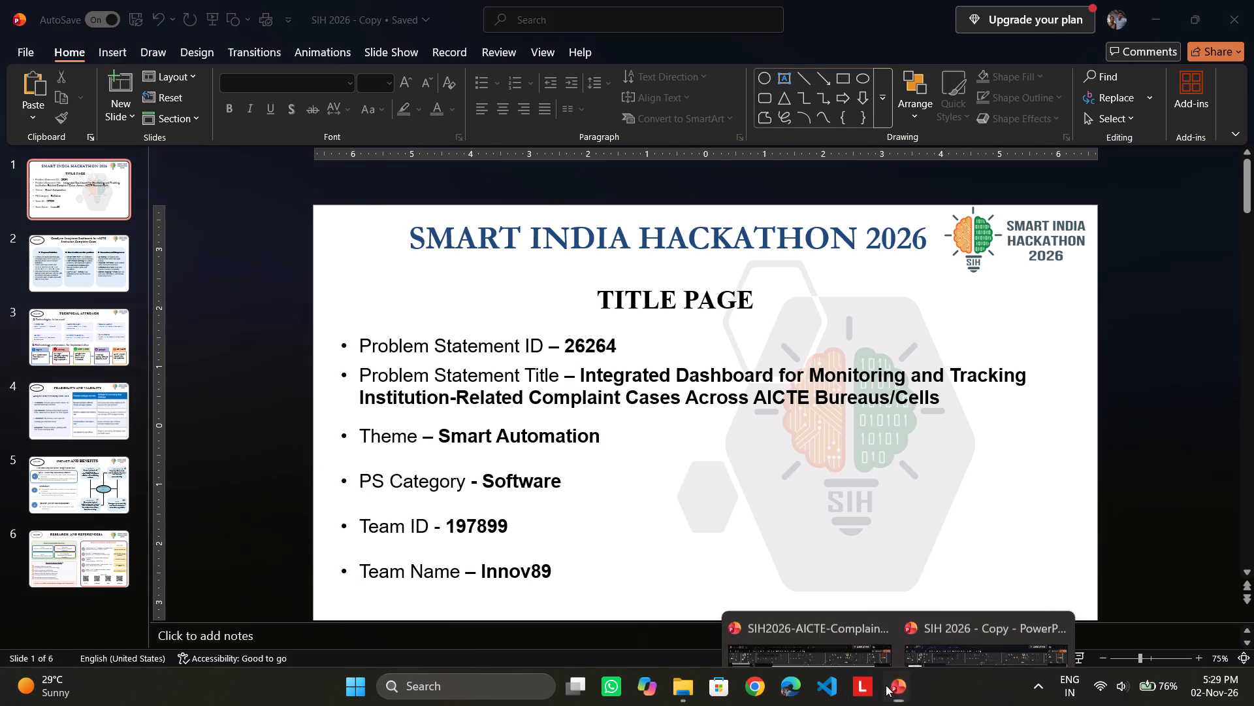
{"action": "left_click", "coordinate": [977, 633]}
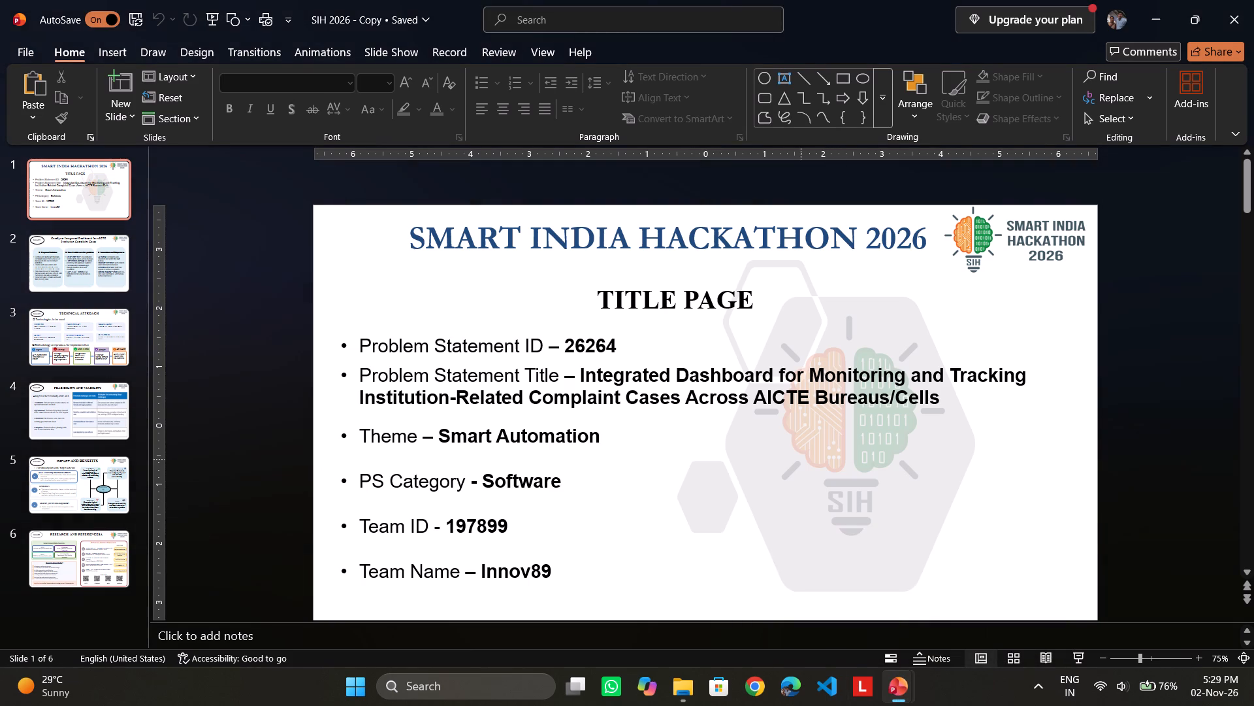
{"action": "scroll", "coordinate": [796, 459], "scroll_direction": "down", "scroll_amount": 1}
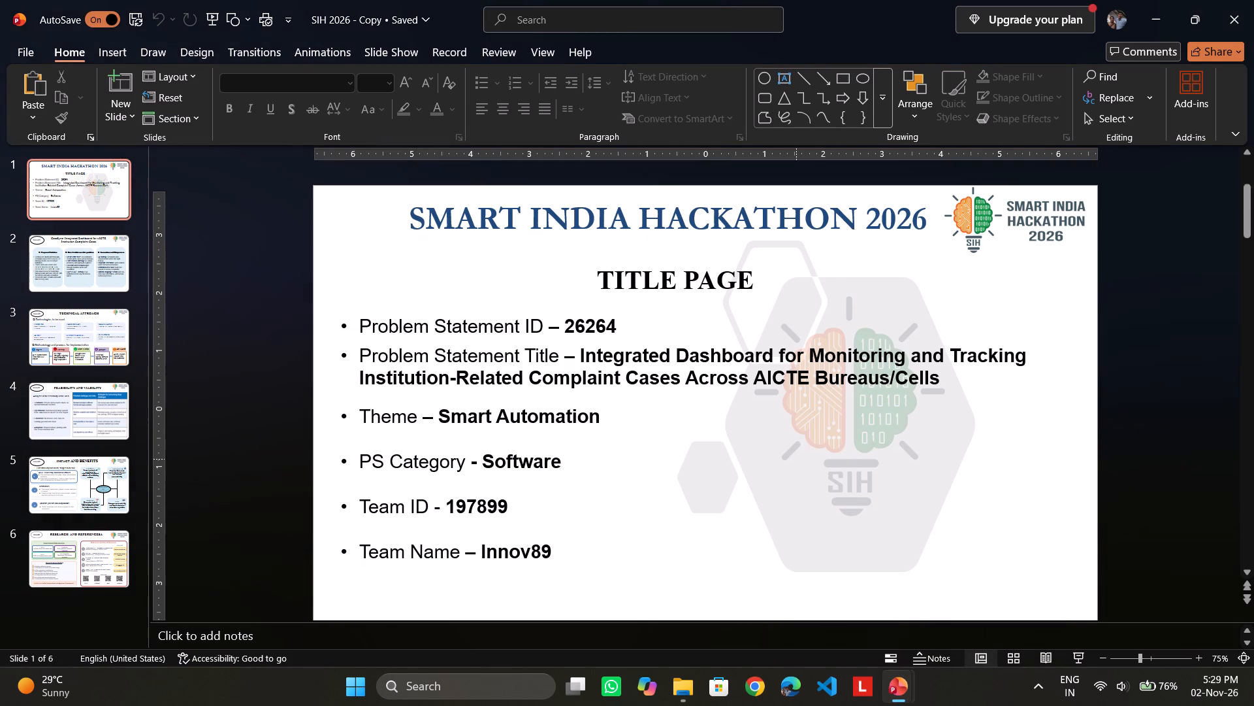
{"action": "scroll", "coordinate": [796, 459], "scroll_direction": "down", "scroll_amount": 2}
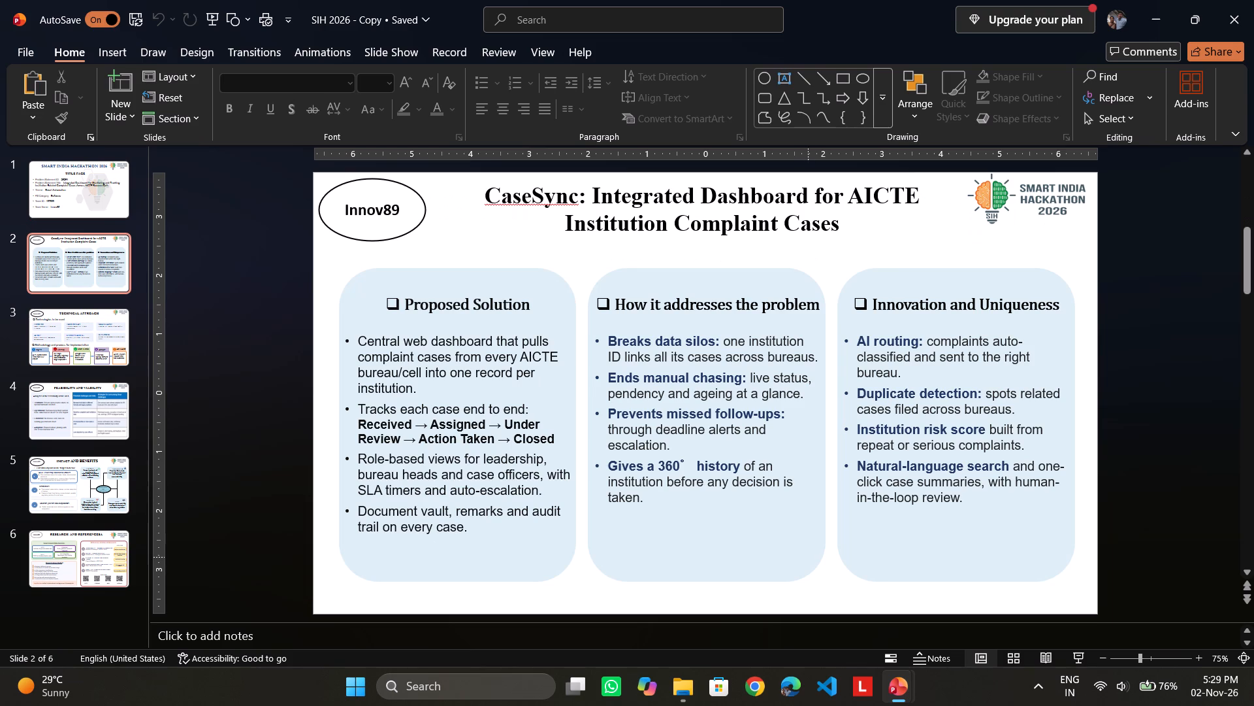
{"action": "left_click", "coordinate": [963, 633]}
Switch to the SIH2026-AICTE-Complaint-Dashboard-Idea presentation and examine its title page, Proposed Solution and Technical Approach slides for comparison.
{"action": "left_click", "coordinate": [892, 694]}
{"action": "left_click", "coordinate": [781, 622]}
{"action": "scroll", "coordinate": [772, 596], "scroll_direction": "up", "scroll_amount": 3}
{"action": "scroll", "coordinate": [772, 596], "scroll_direction": "down", "scroll_amount": 1}
{"action": "scroll", "coordinate": [772, 596], "scroll_direction": "up", "scroll_amount": 1}
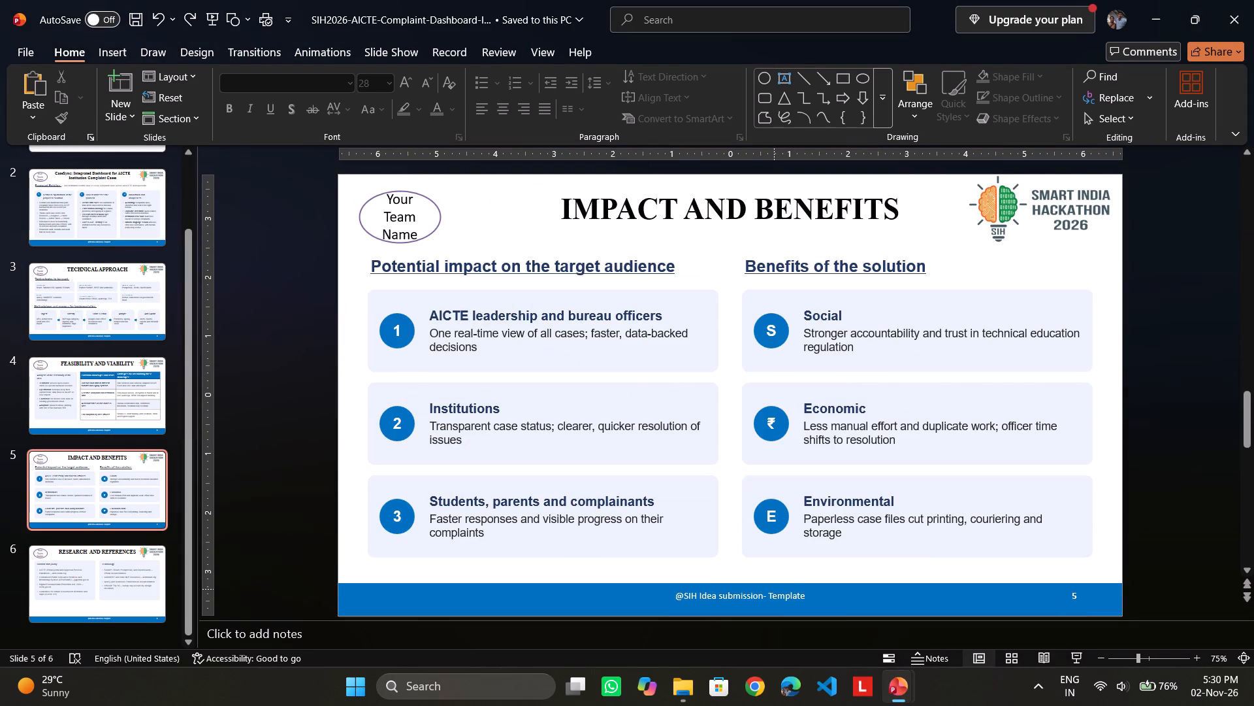
{"action": "scroll", "coordinate": [777, 588], "scroll_direction": "up", "scroll_amount": 1}
{"action": "scroll", "coordinate": [777, 588], "scroll_direction": "down", "scroll_amount": 2}
{"action": "scroll", "coordinate": [777, 587], "scroll_direction": "up", "scroll_amount": 2}
{"action": "scroll", "coordinate": [784, 583], "scroll_direction": "down", "scroll_amount": 3}
{"action": "scroll", "coordinate": [786, 582], "scroll_direction": "up", "scroll_amount": 3}
{"action": "scroll", "coordinate": [786, 571], "scroll_direction": "down", "scroll_amount": 1}
{"action": "scroll", "coordinate": [786, 571], "scroll_direction": "up", "scroll_amount": 8}
{"action": "scroll", "coordinate": [756, 542], "scroll_direction": "down", "scroll_amount": 1}
{"action": "scroll", "coordinate": [756, 541], "scroll_direction": "up", "scroll_amount": 1}
{"action": "scroll", "coordinate": [759, 540], "scroll_direction": "down", "scroll_amount": 1}
{"action": "scroll", "coordinate": [760, 540], "scroll_direction": "up", "scroll_amount": 1}
{"action": "scroll", "coordinate": [760, 540], "scroll_direction": "down", "scroll_amount": 1}
{"action": "scroll", "coordinate": [760, 540], "scroll_direction": "up", "scroll_amount": 8}
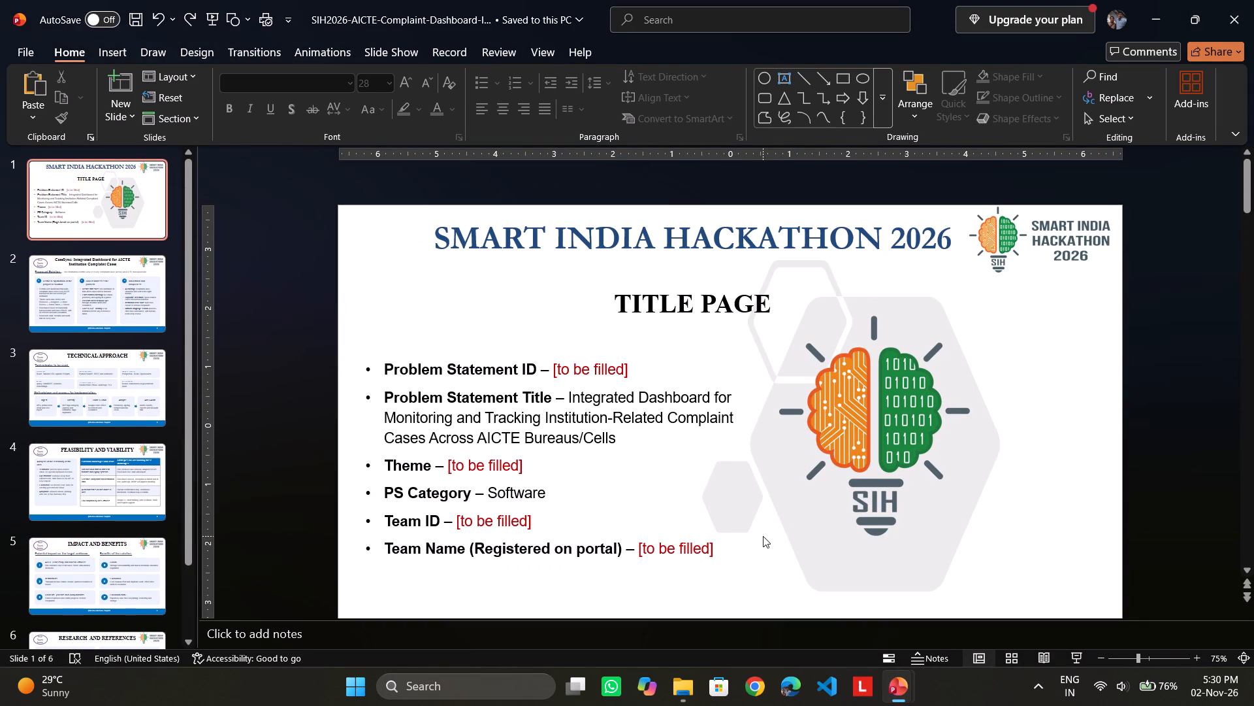
{"action": "scroll", "coordinate": [763, 536], "scroll_direction": "down", "scroll_amount": 3}
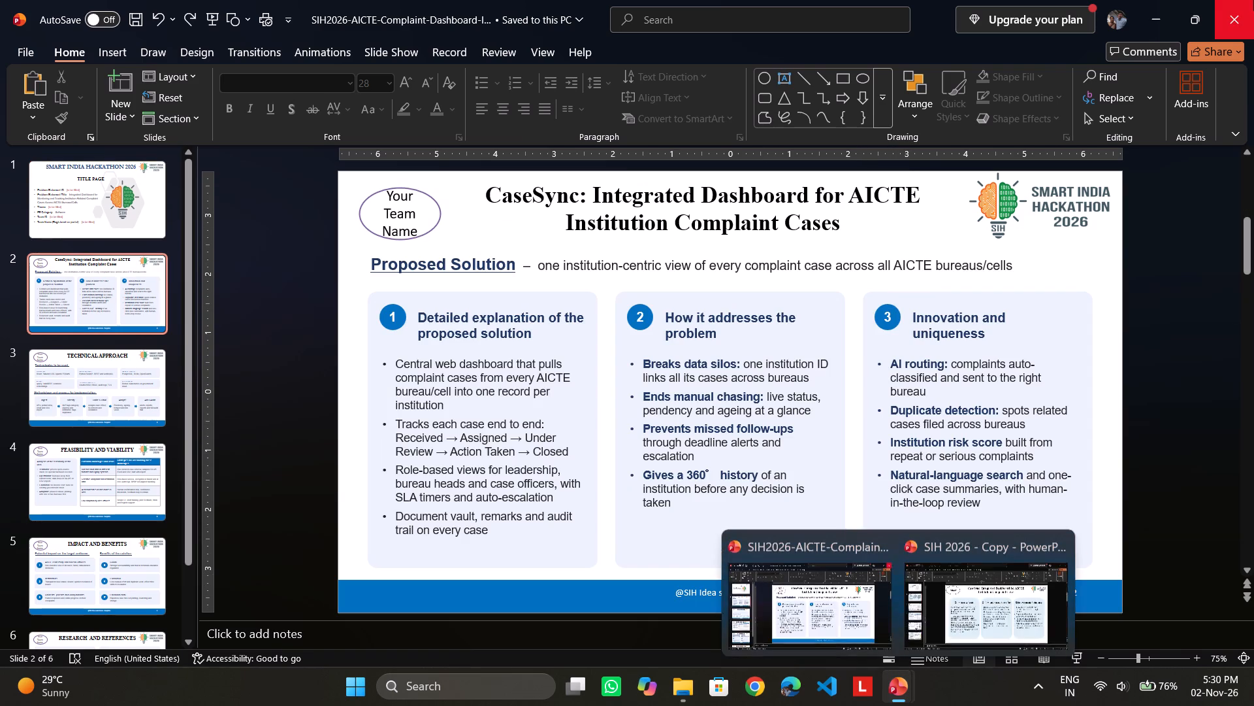
{"action": "scroll", "coordinate": [1044, 319], "scroll_direction": "down", "scroll_amount": 1}
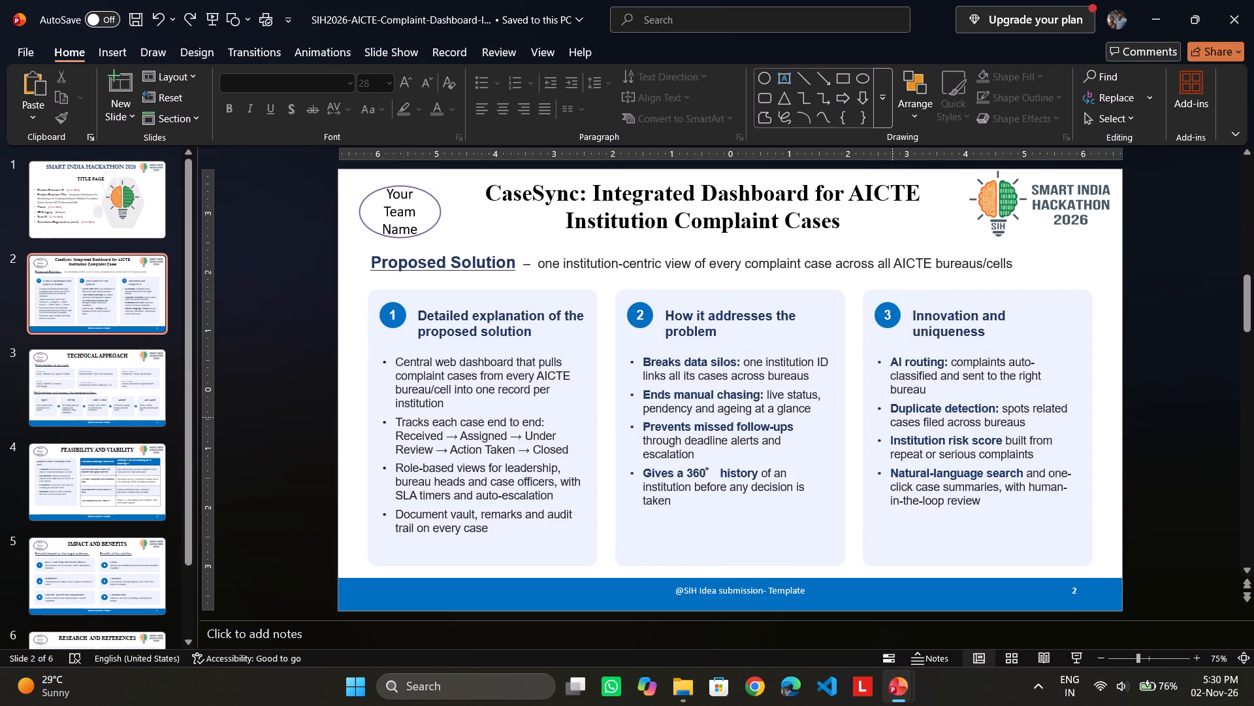
{"action": "scroll", "coordinate": [955, 329], "scroll_direction": "down", "scroll_amount": 1}
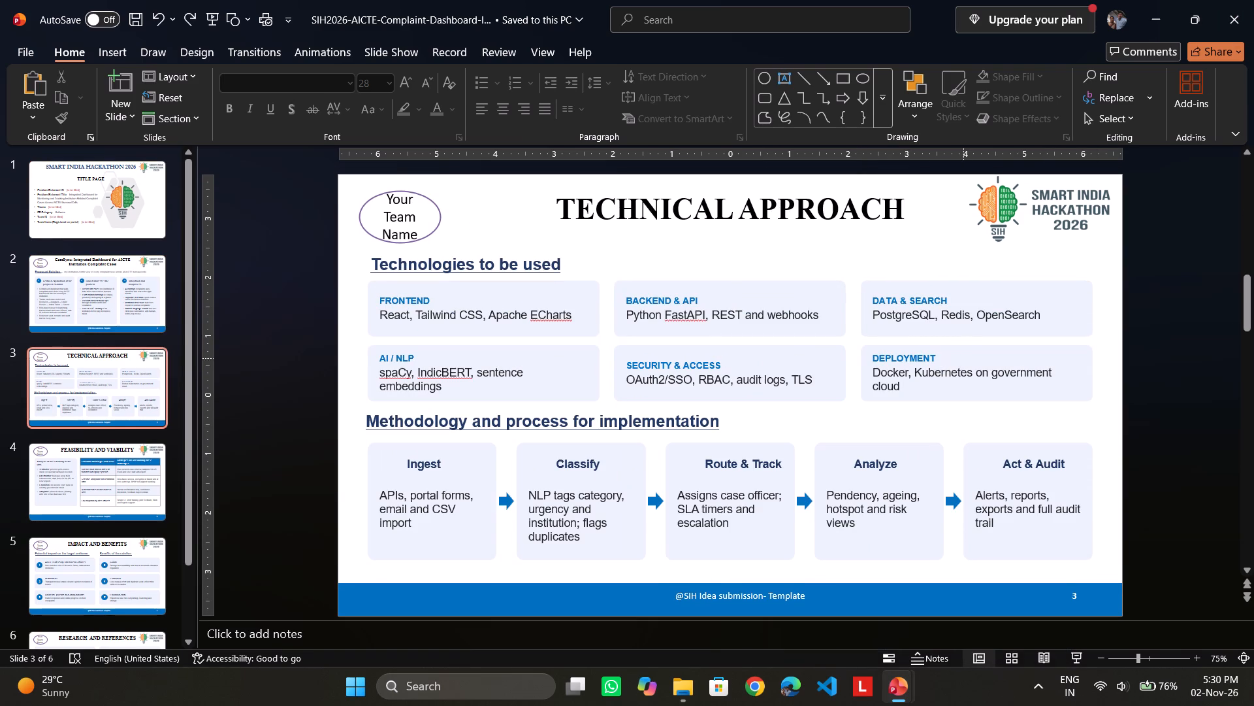
{"action": "scroll", "coordinate": [969, 346], "scroll_direction": "down", "scroll_amount": 1}
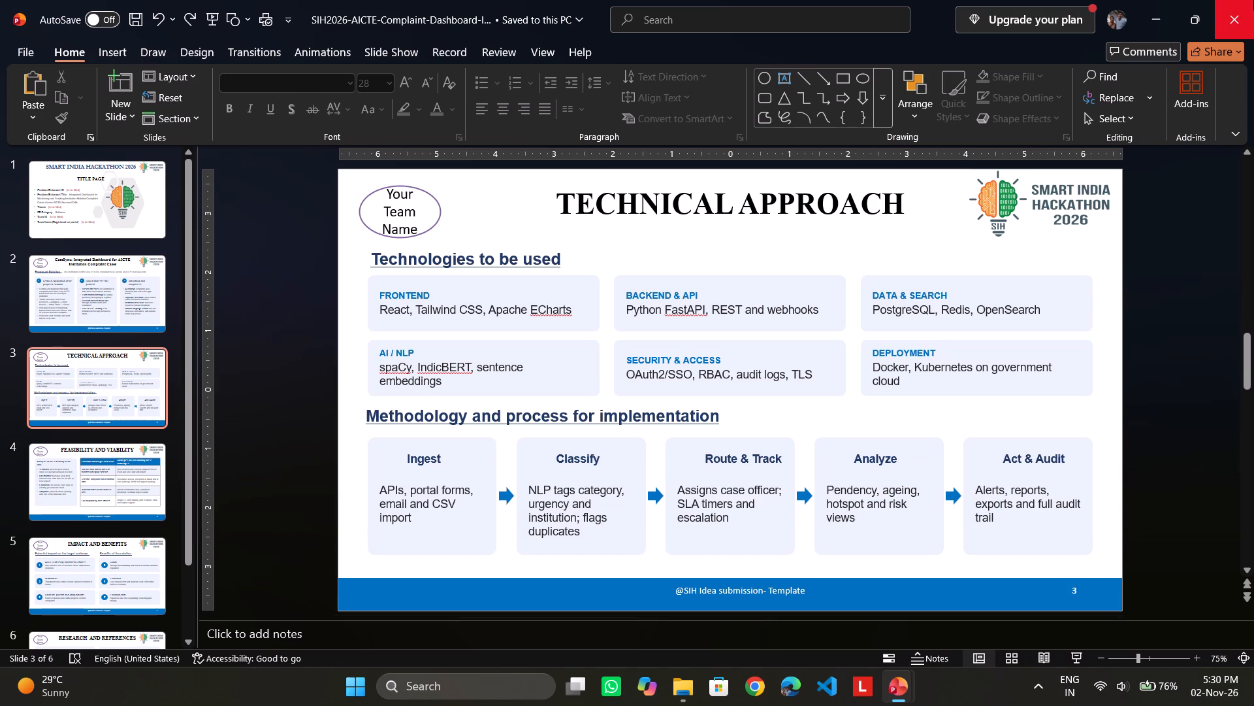
Close the SIH2026-AICTE-Complaint-Dashboard-Idea presentation without saving its changes.
{"action": "left_click", "coordinate": [1253, 0]}
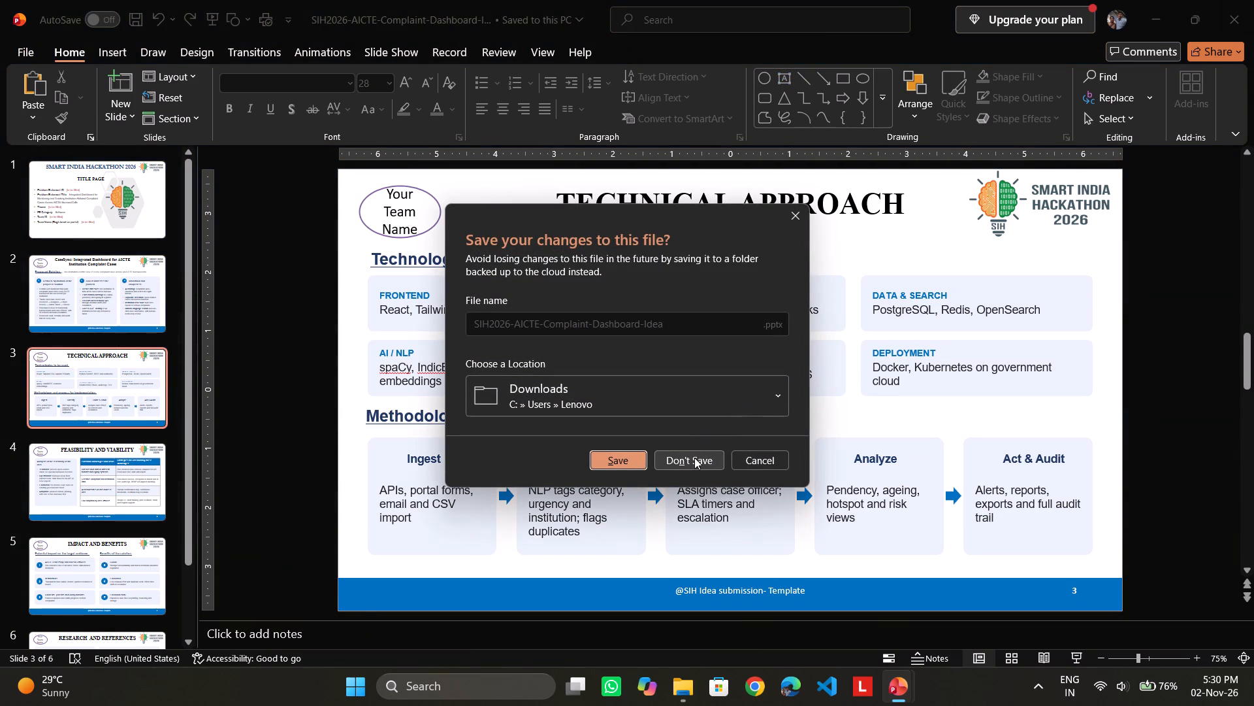
{"action": "left_click", "coordinate": [696, 461]}
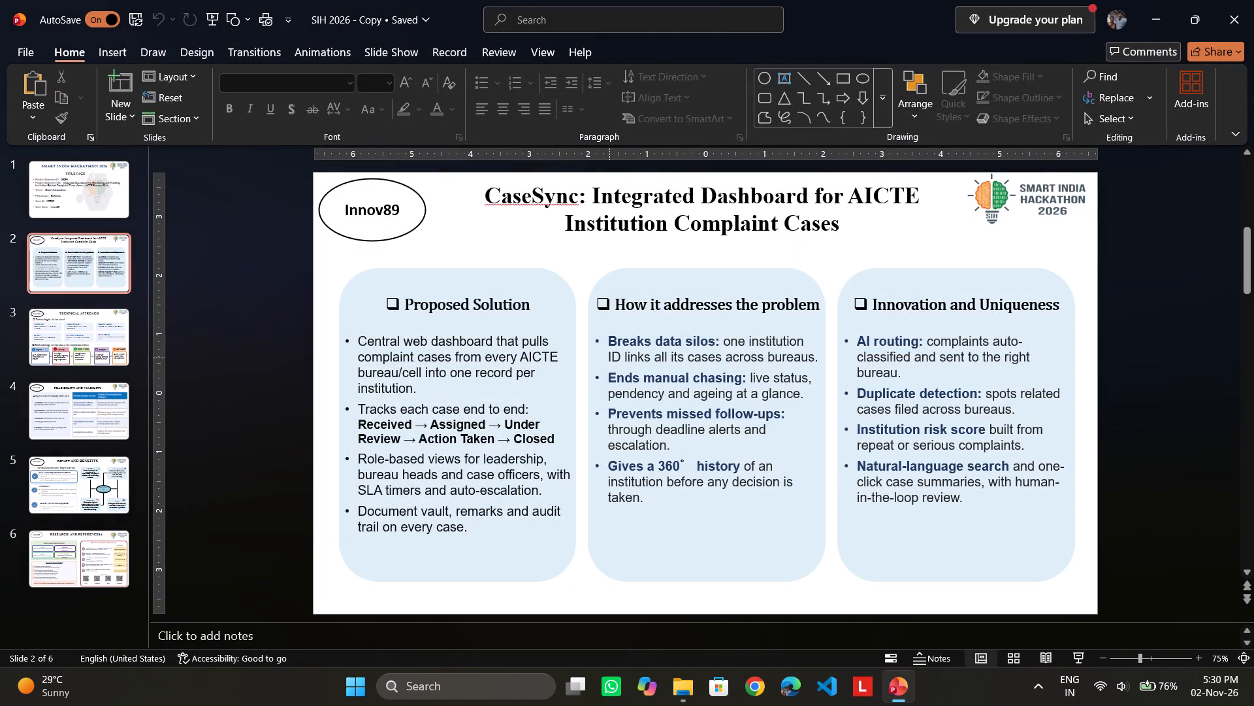
Review all six slides of the SIH 2026 - Copy presentation in order, from the title page to Research and References.
{"action": "scroll", "coordinate": [939, 352], "scroll_direction": "up", "scroll_amount": 5}
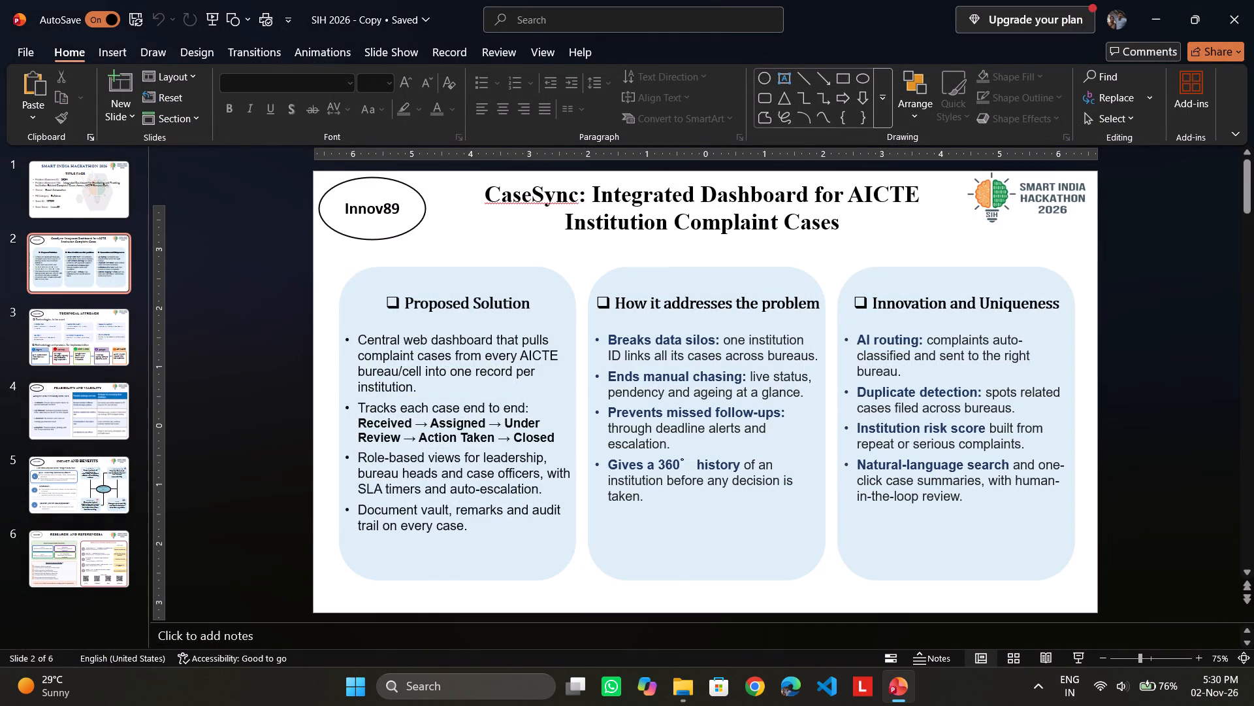
{"action": "scroll", "coordinate": [903, 348], "scroll_direction": "up", "scroll_amount": 4}
{"action": "left_click", "coordinate": [538, 56]}
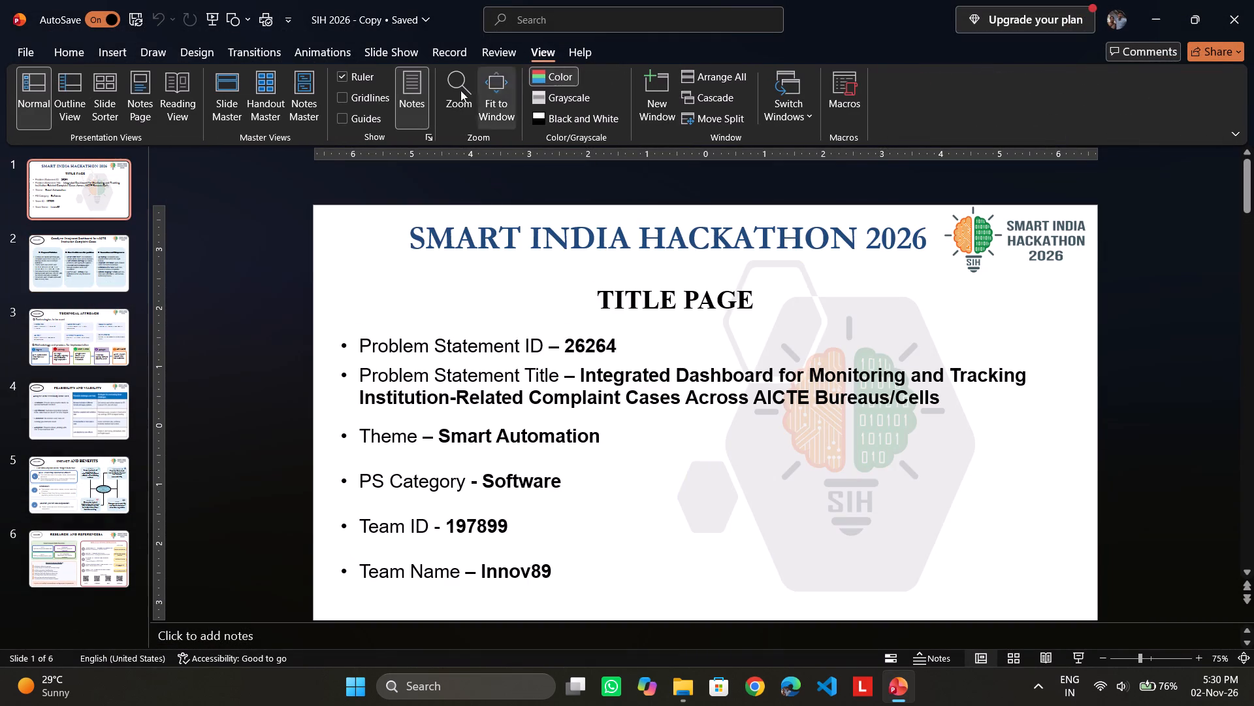
{"action": "left_click", "coordinate": [500, 109]}
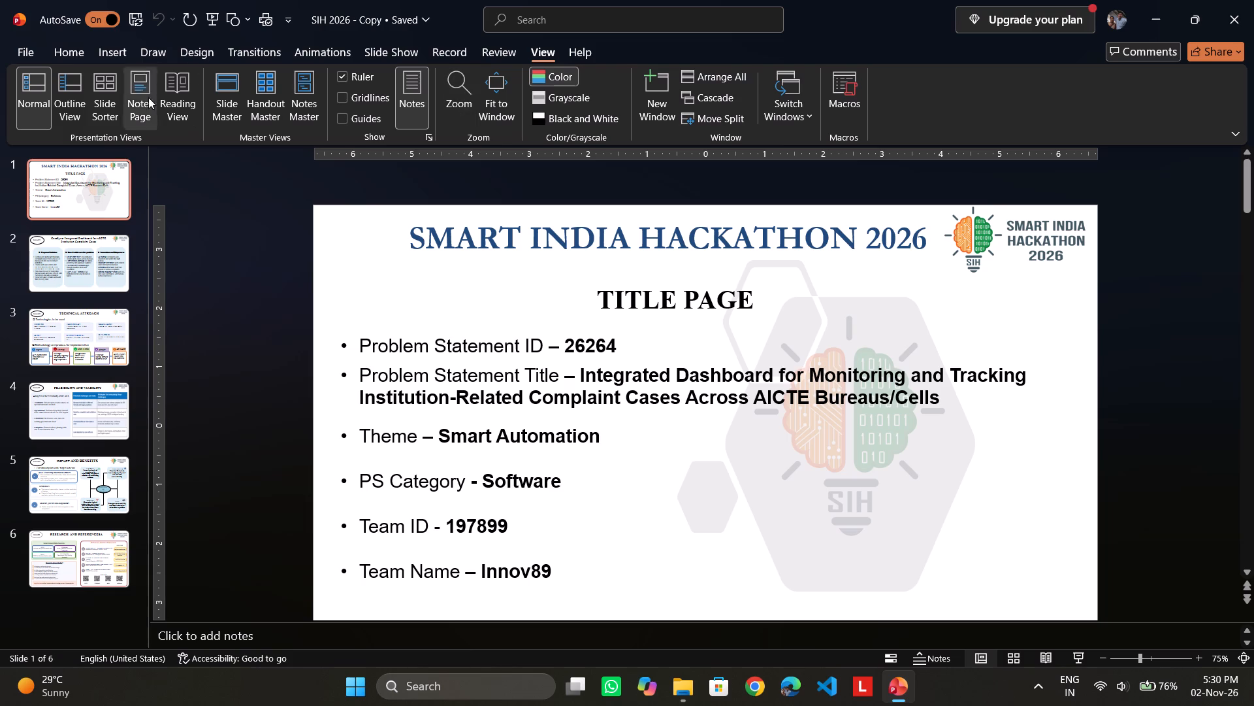
{"action": "left_click", "coordinate": [536, 52]}
{"action": "key", "text": "Right"}
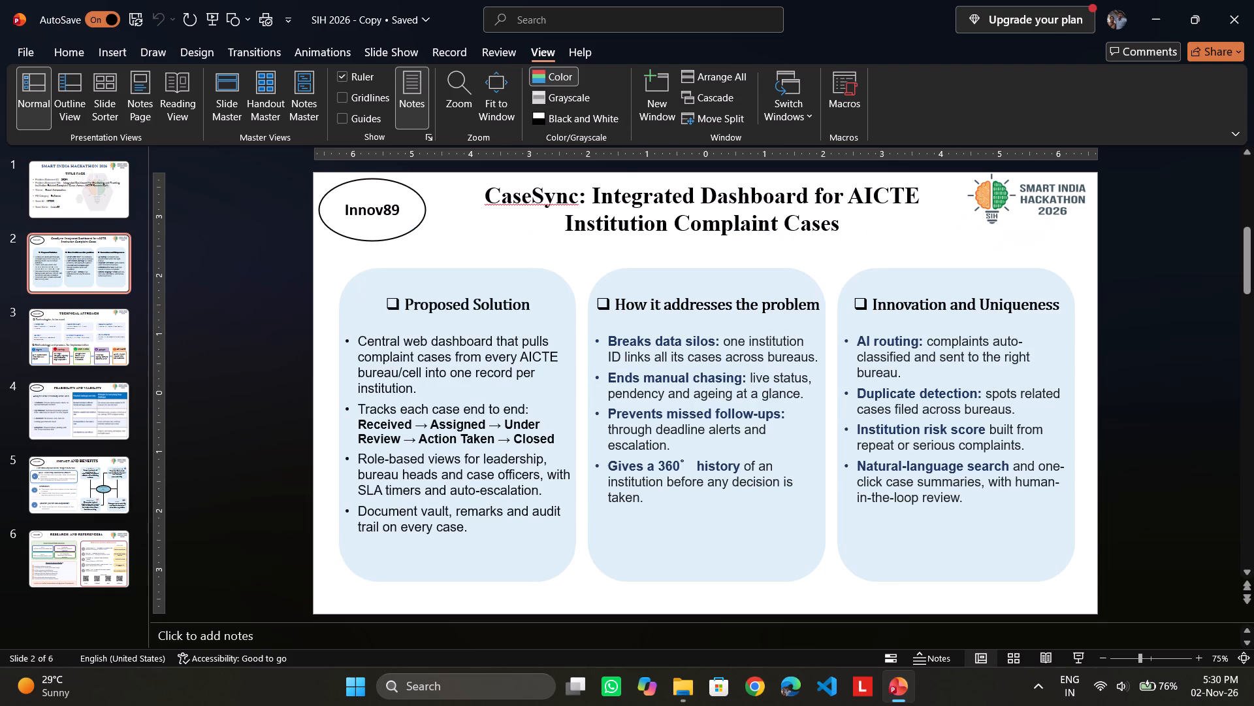
{"action": "key", "text": "Right"}
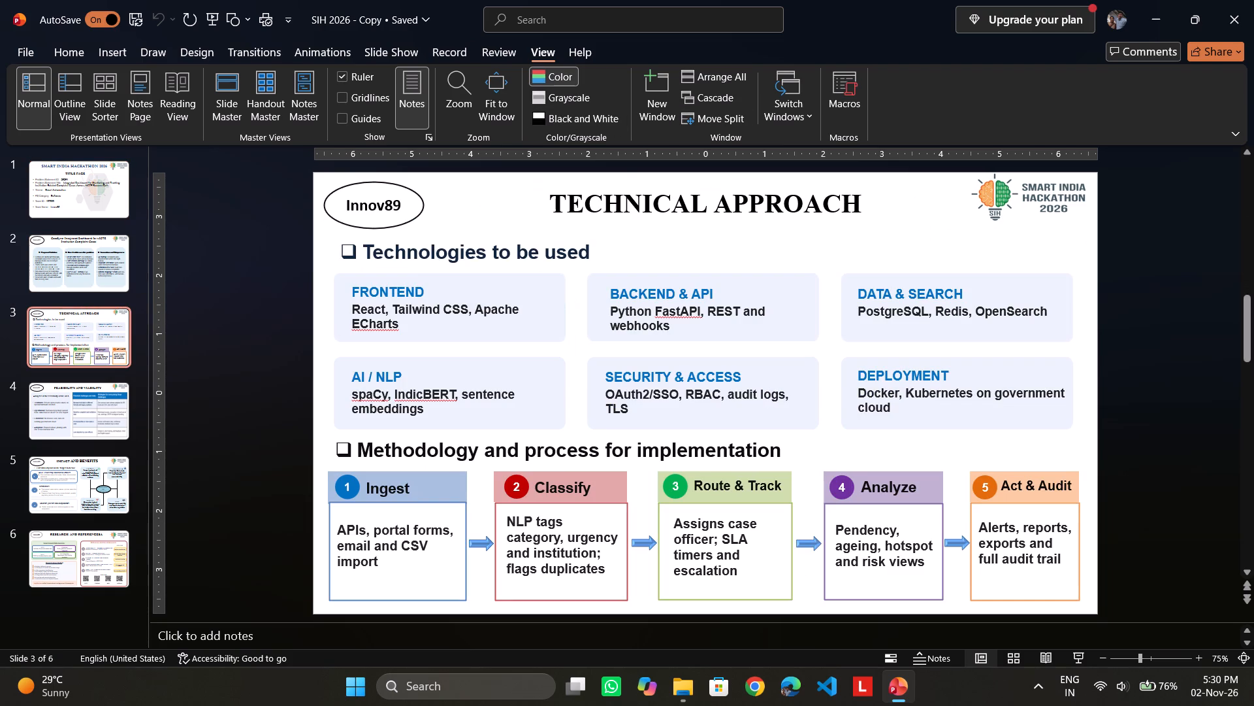
{"action": "key", "text": "Right"}
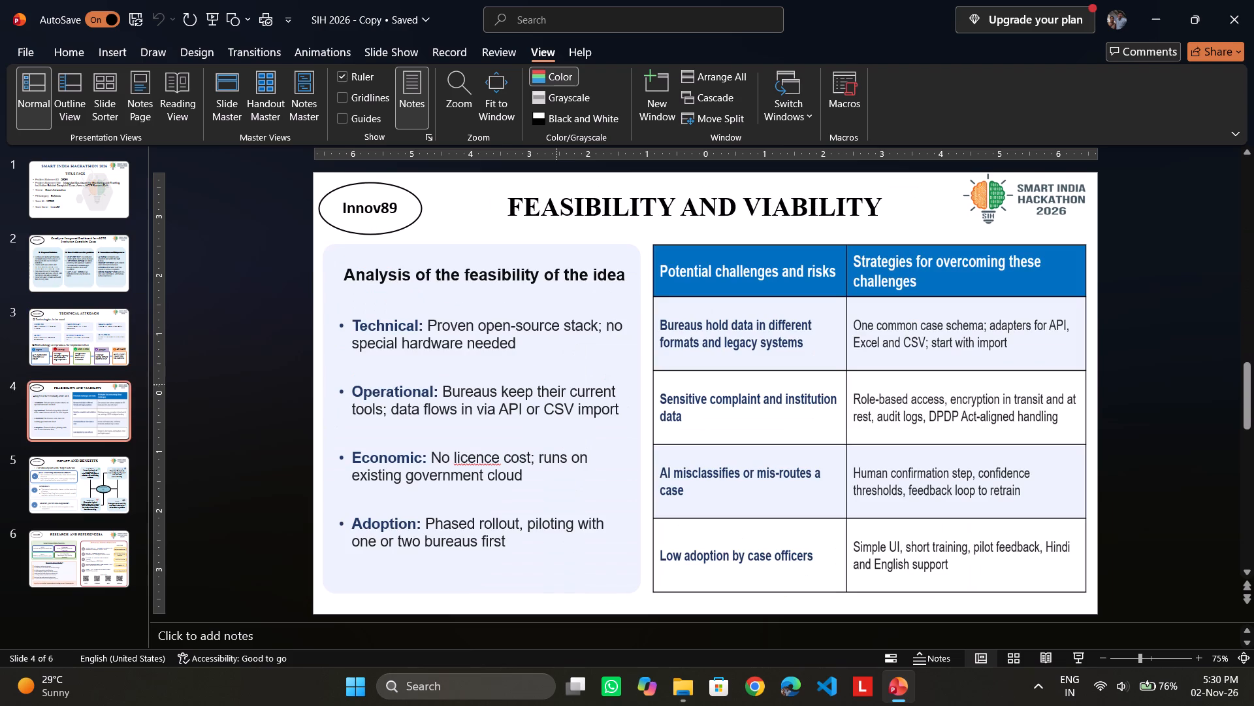
{"action": "left_click", "coordinate": [1167, 660]}
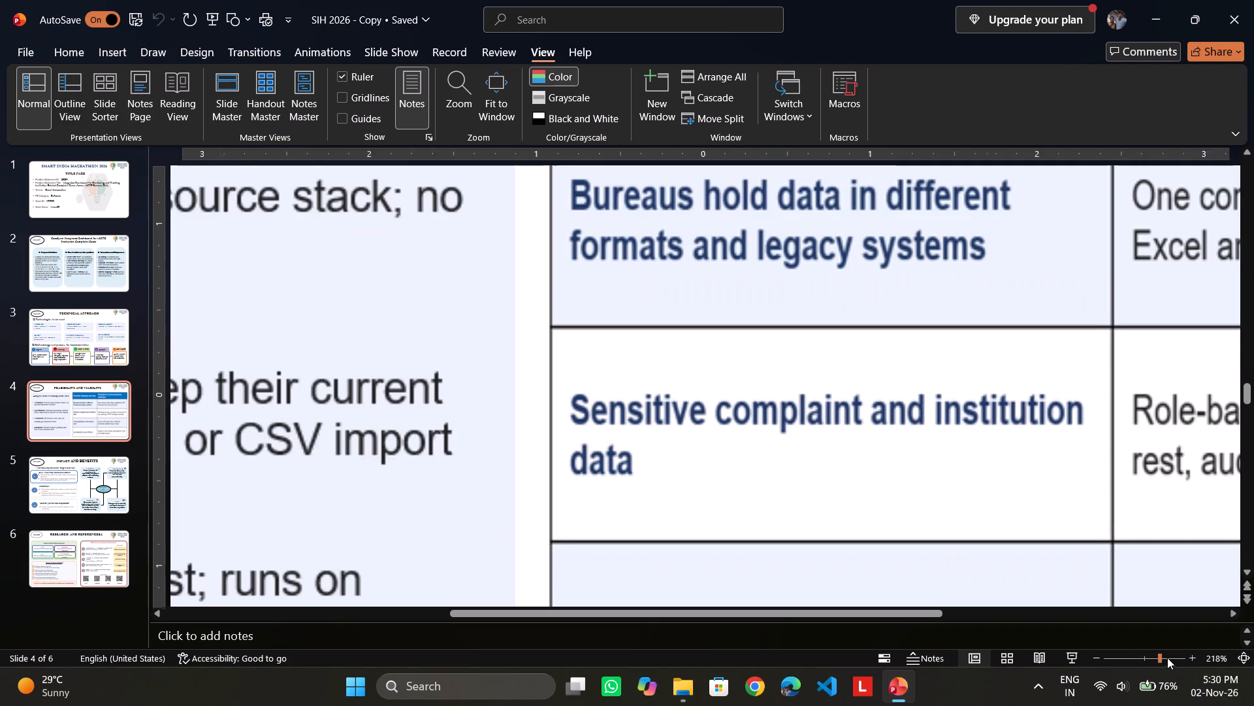
{"action": "left_click", "coordinate": [1123, 658]}
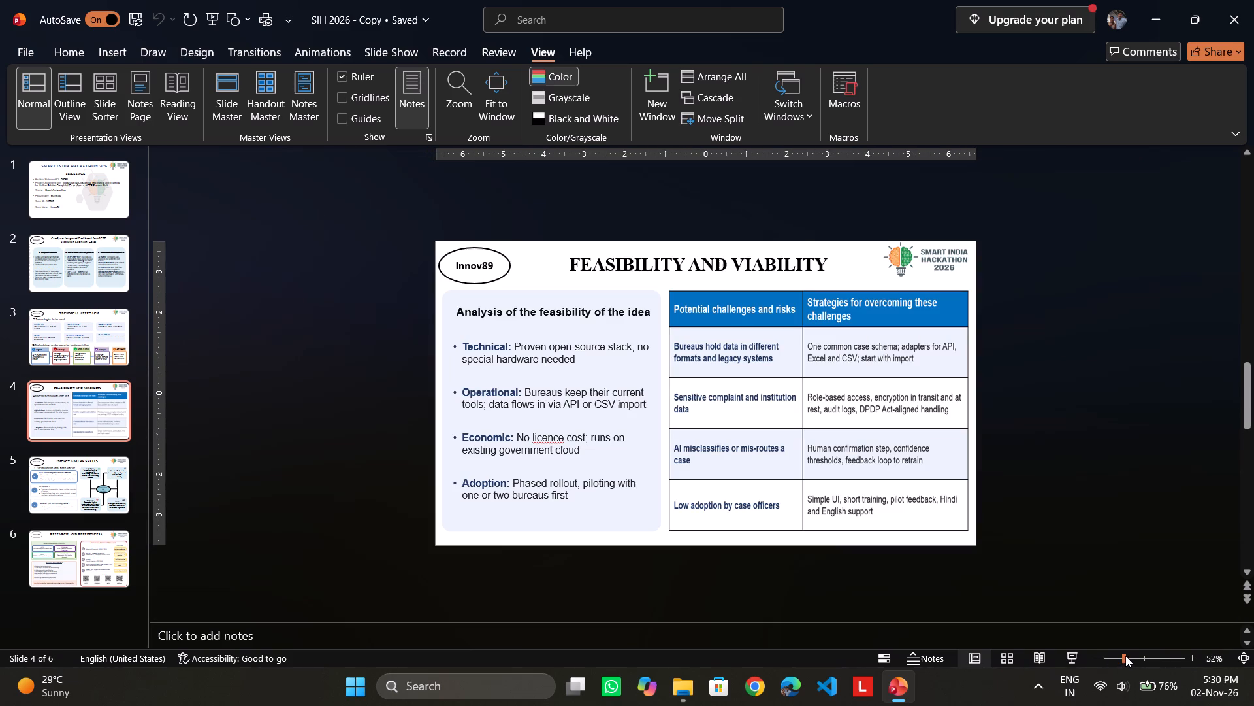
{"action": "key", "text": "Right"}
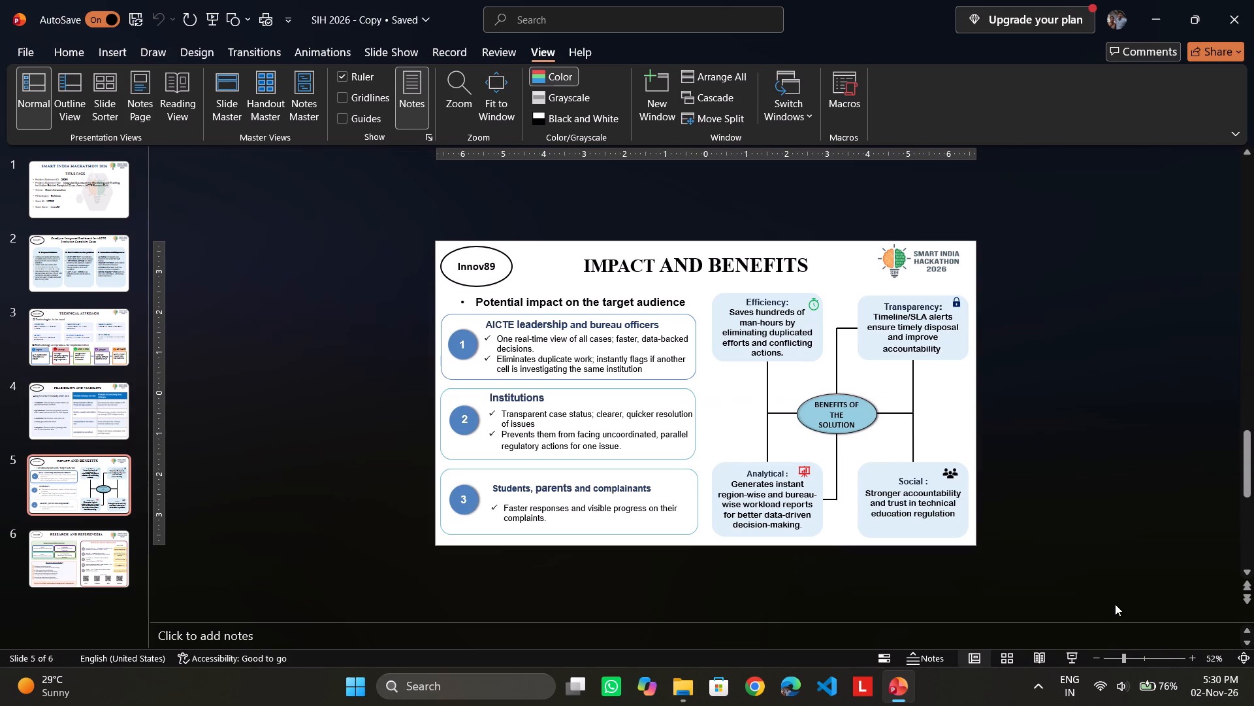
{"action": "key", "text": "Right"}
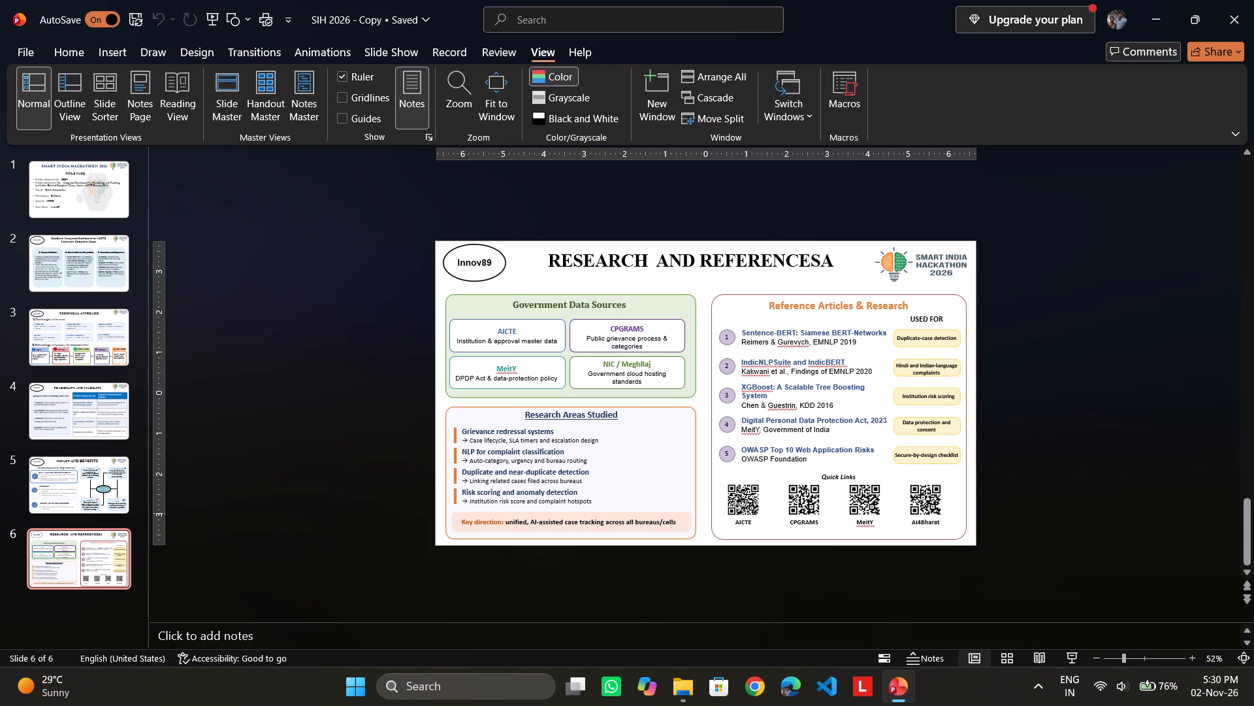
Save the SIH 2026 - Copy presentation.
{"action": "left_click", "coordinate": [137, 18]}
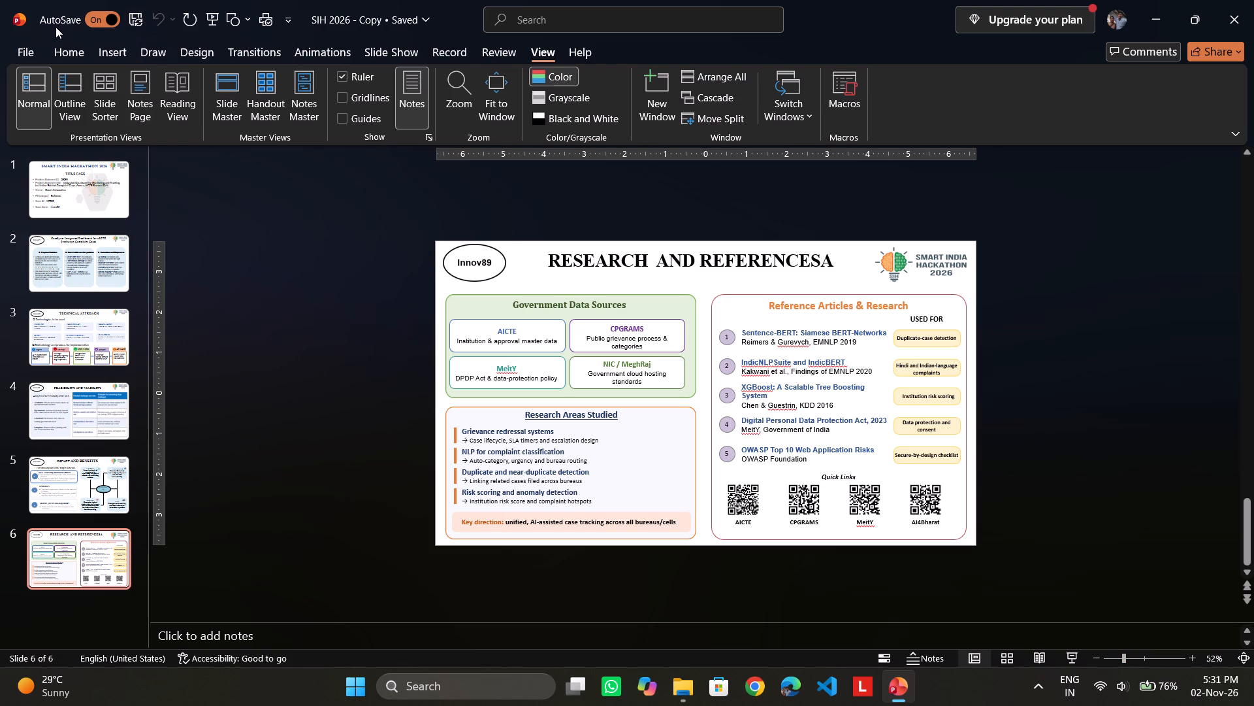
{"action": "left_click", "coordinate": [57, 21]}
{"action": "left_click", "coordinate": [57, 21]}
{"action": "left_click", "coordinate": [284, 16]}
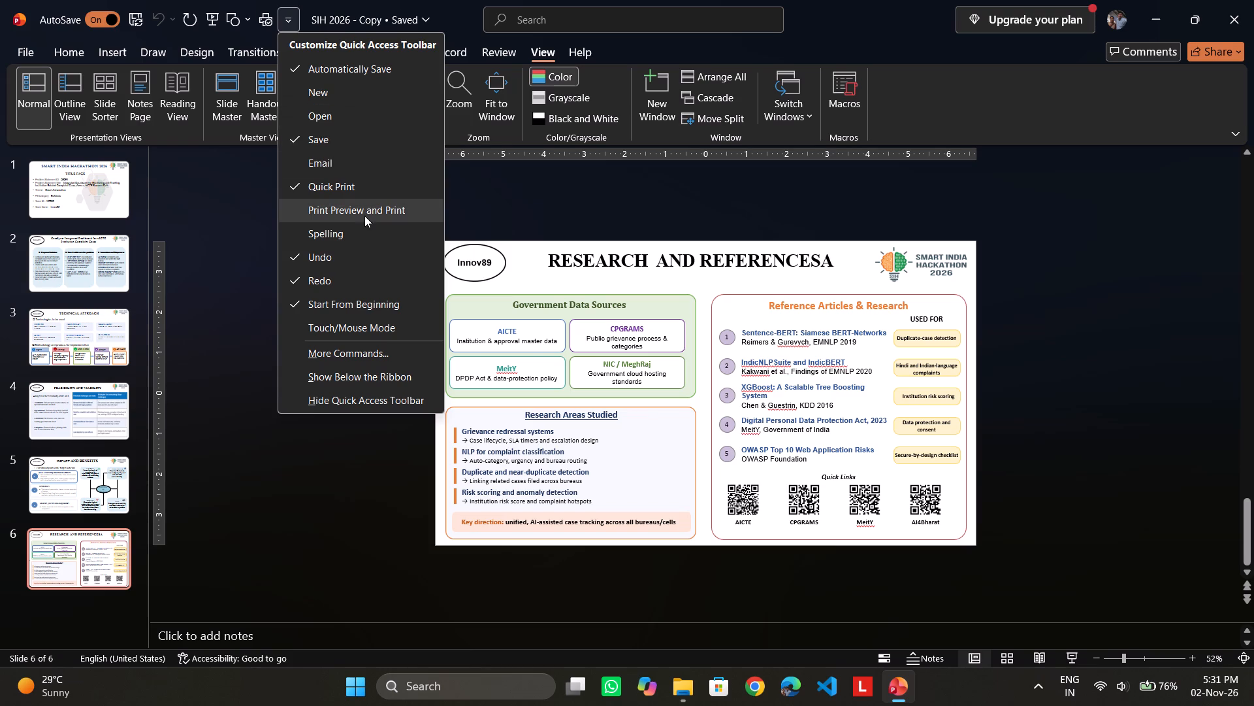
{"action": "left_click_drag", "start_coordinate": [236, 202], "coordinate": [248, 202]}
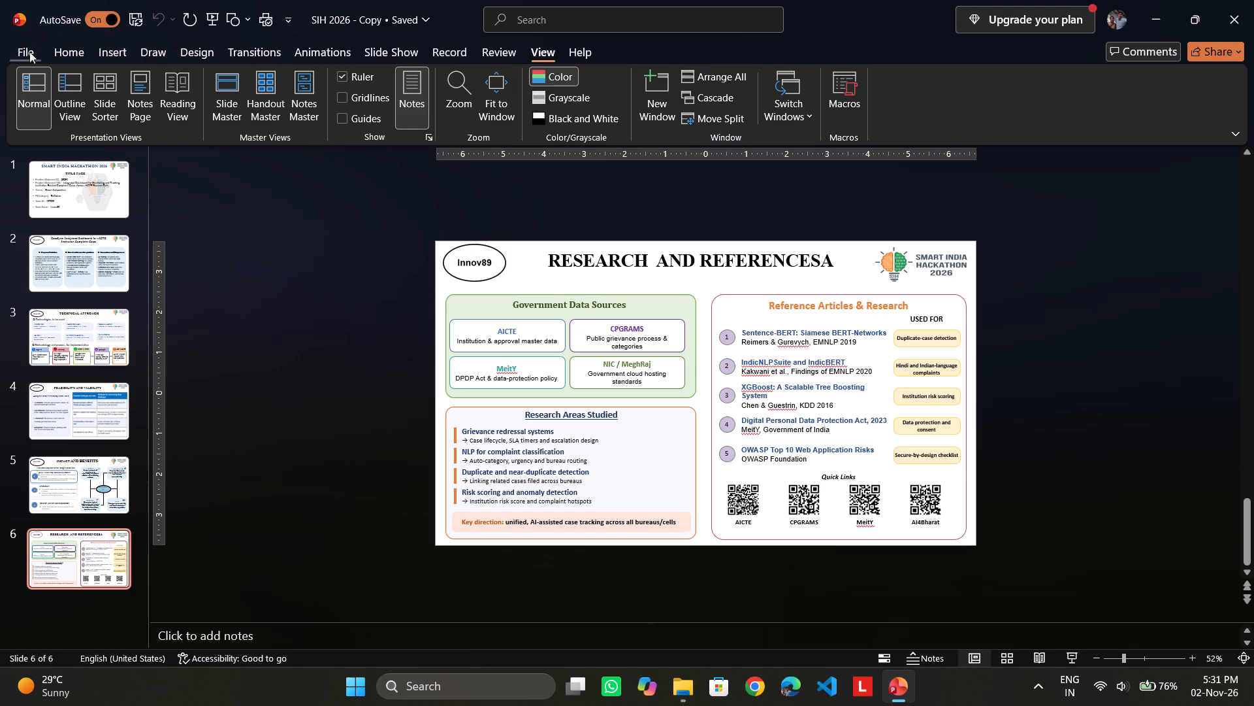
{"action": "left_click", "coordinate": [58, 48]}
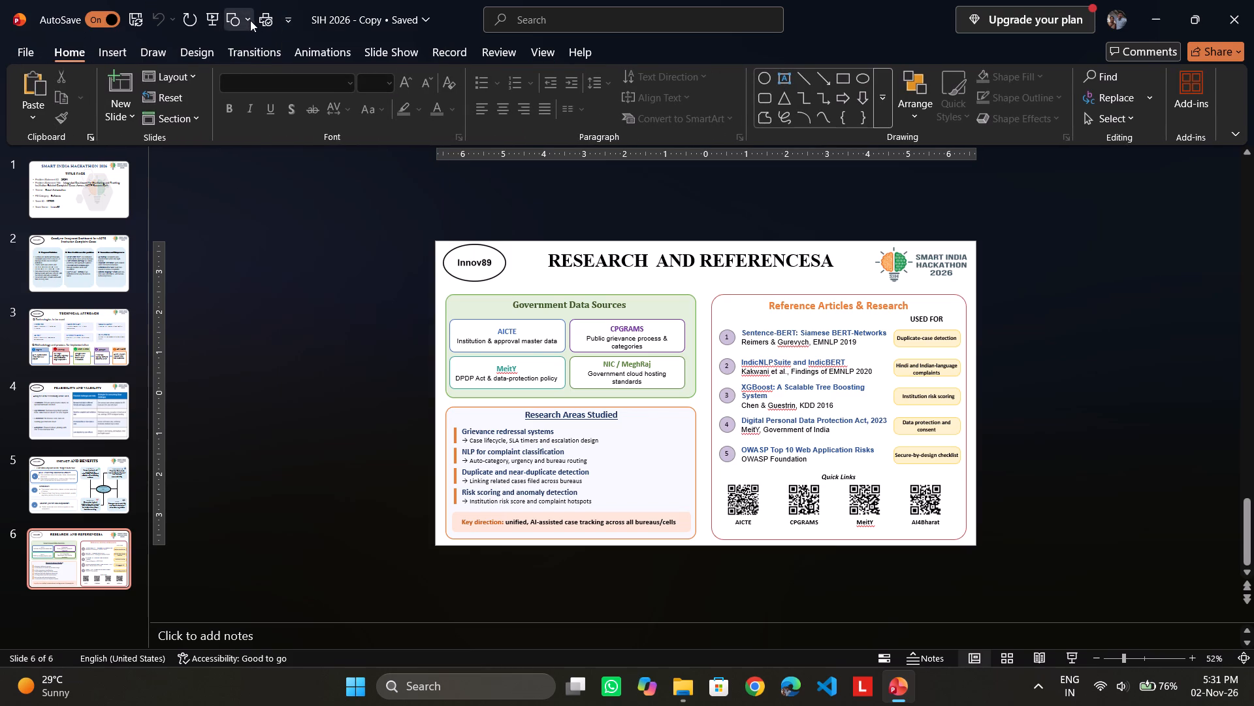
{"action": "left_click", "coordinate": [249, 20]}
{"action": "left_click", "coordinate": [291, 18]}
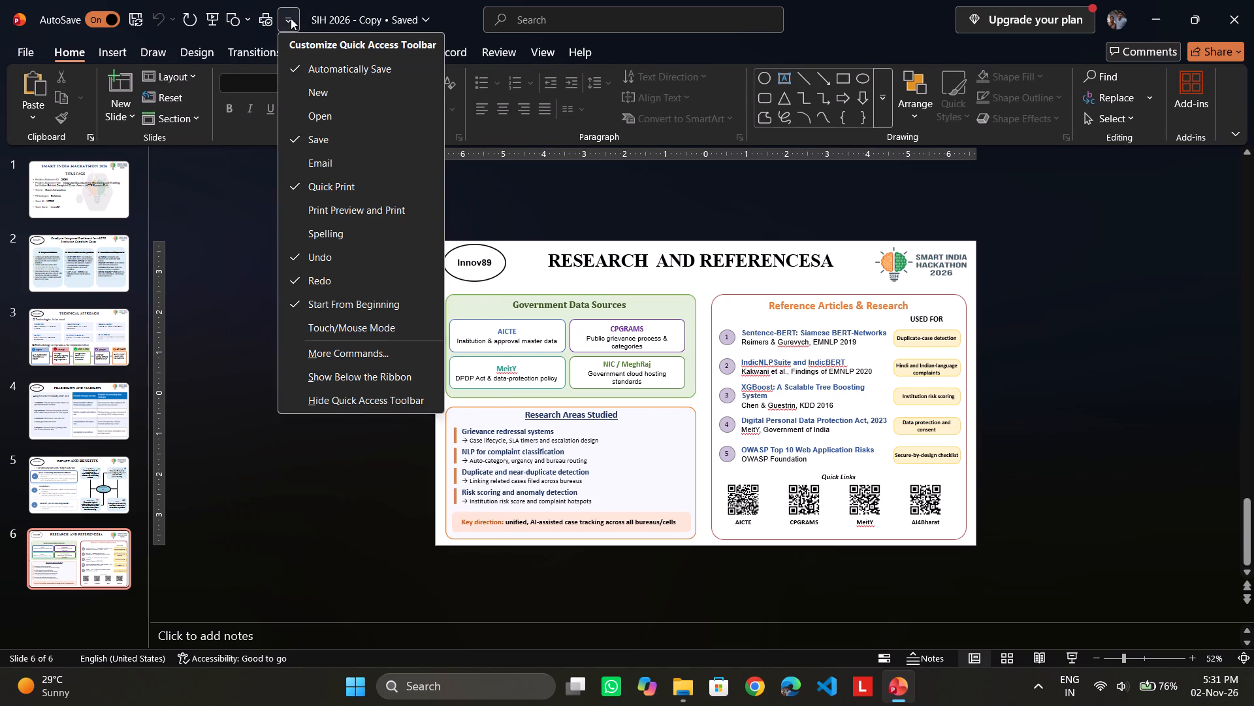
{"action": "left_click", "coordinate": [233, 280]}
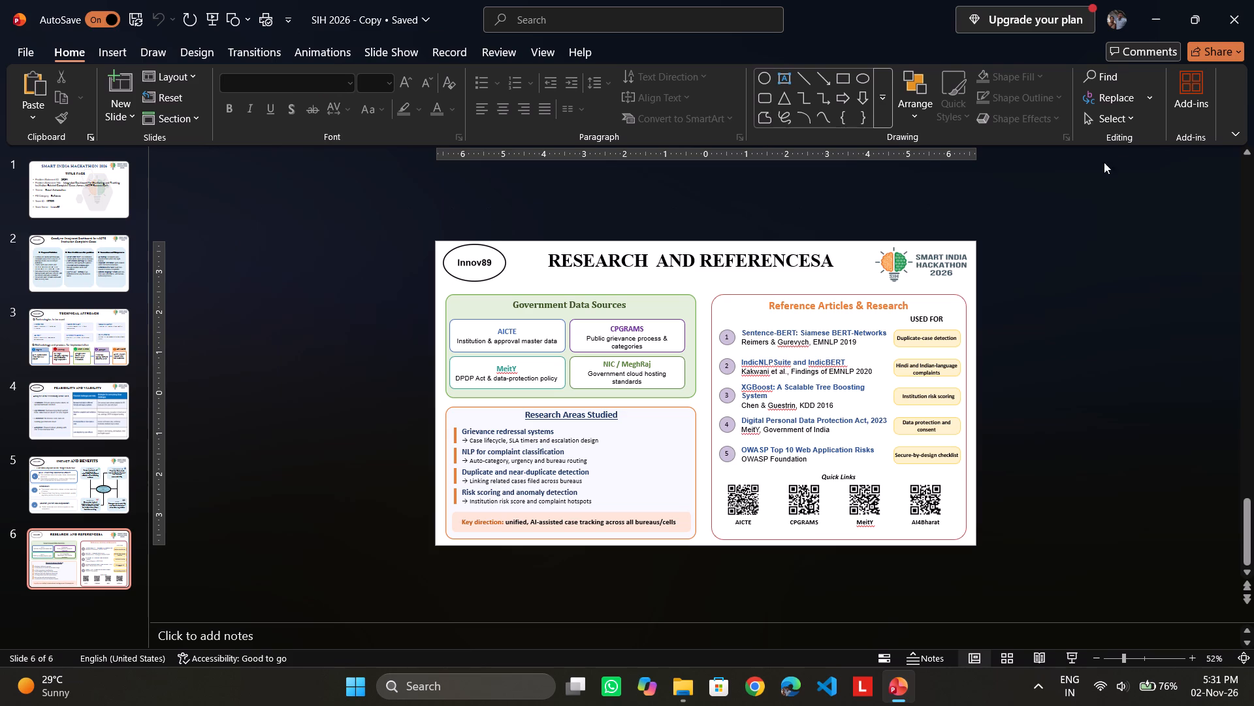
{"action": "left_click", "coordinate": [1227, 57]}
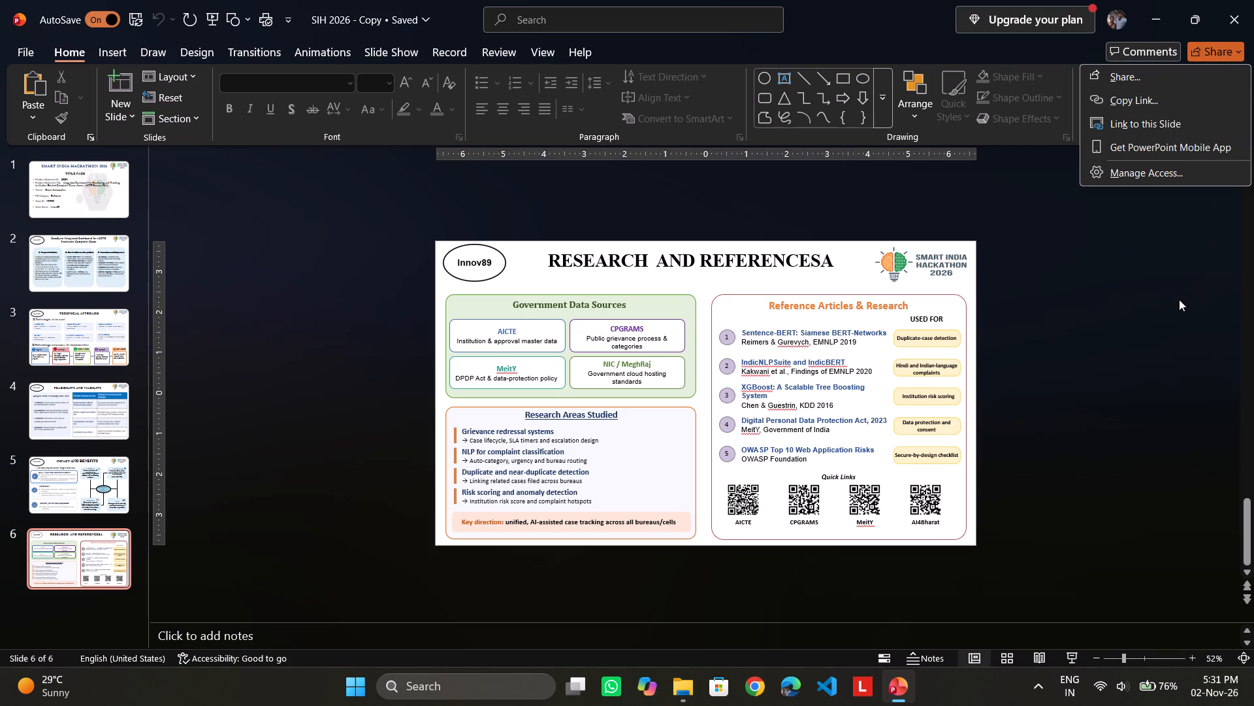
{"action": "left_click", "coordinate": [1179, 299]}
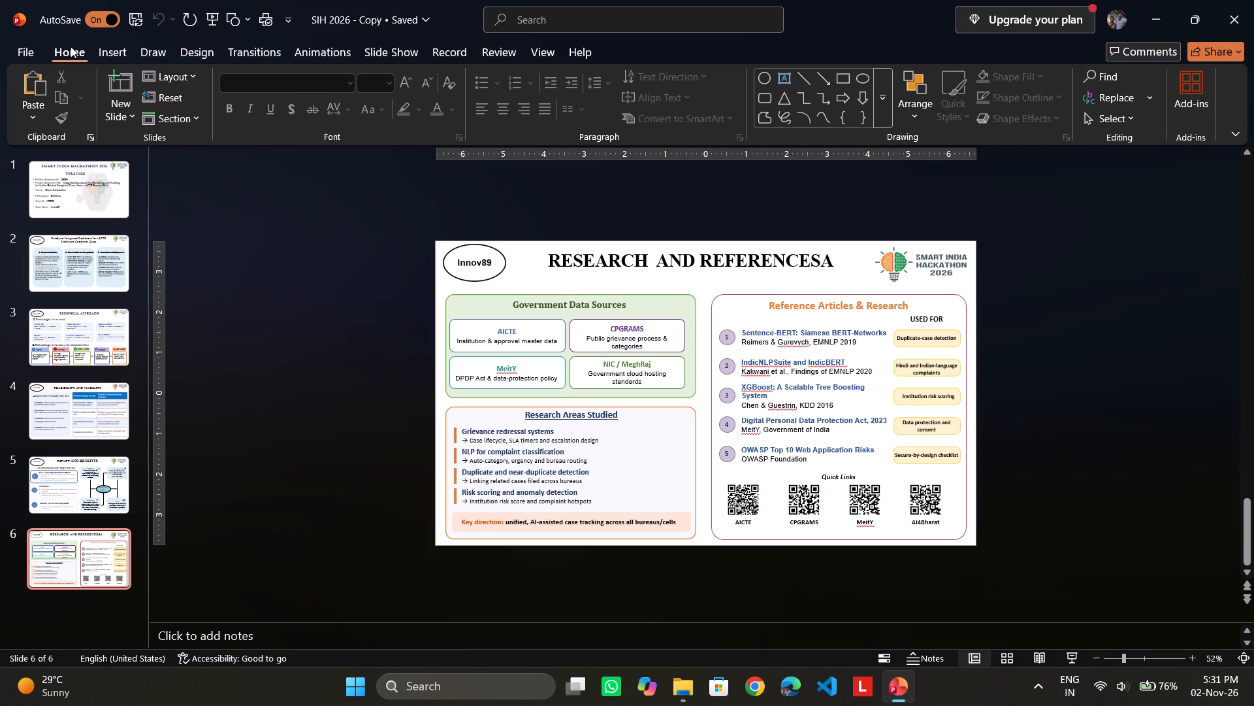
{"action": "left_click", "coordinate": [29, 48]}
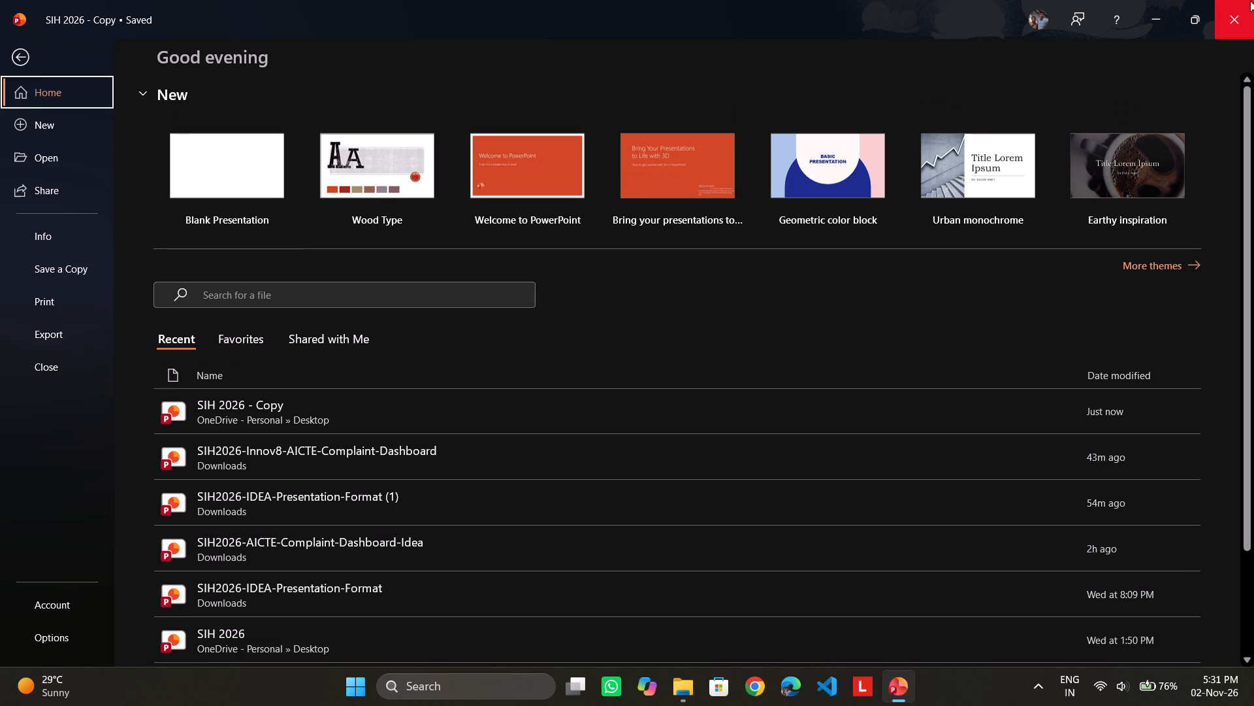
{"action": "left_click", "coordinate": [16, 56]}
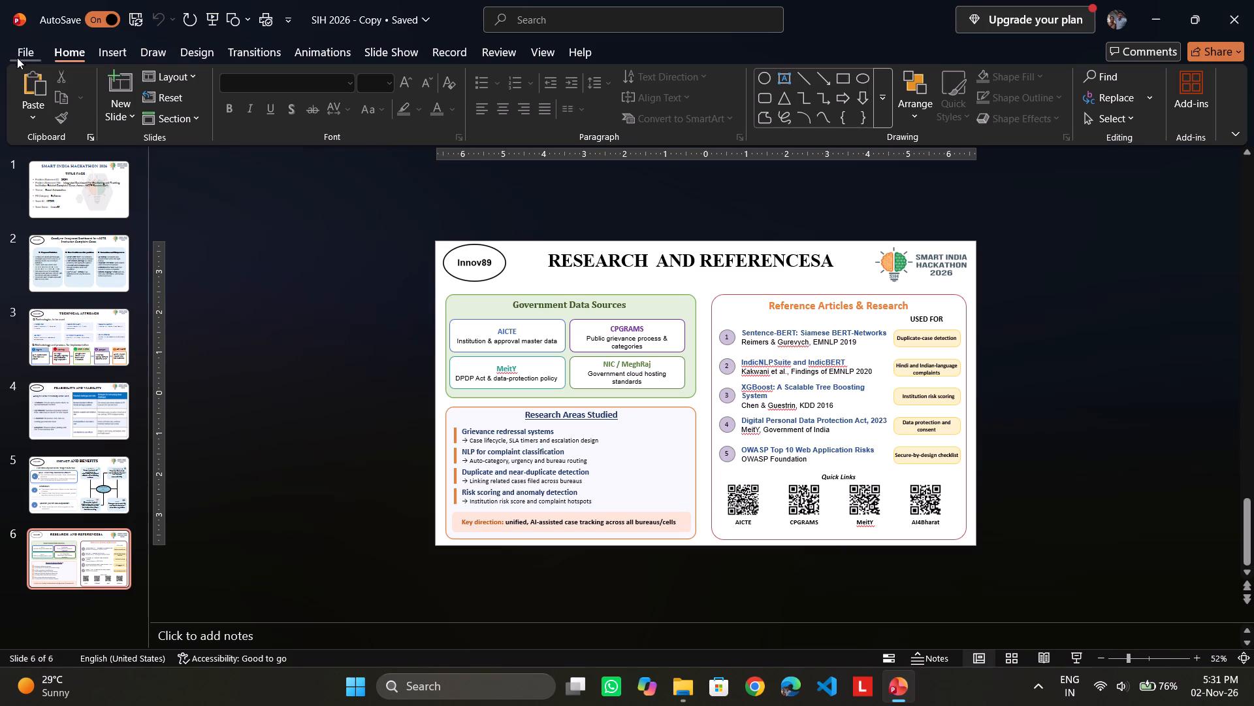
Print the presentation to a PDF document named Innov89 on the Desktop, and close the presentation.
{"action": "left_click", "coordinate": [267, 16]}
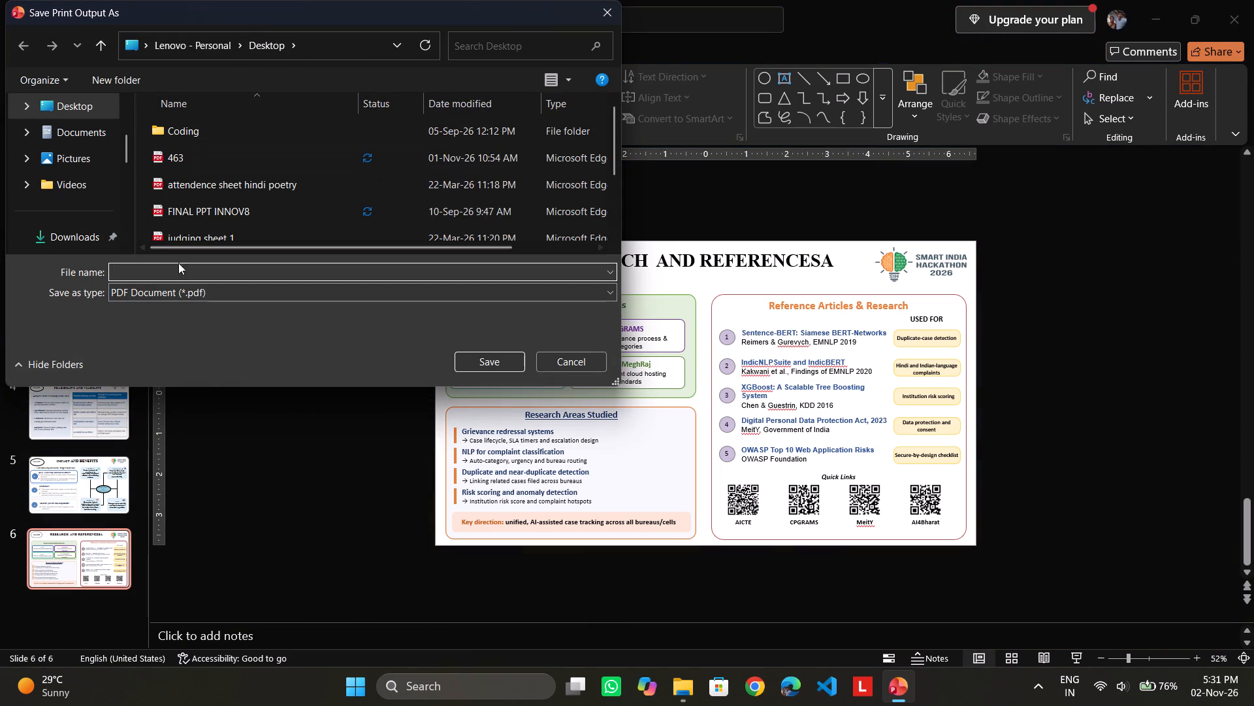
{"action": "left_click", "coordinate": [169, 276]}
{"action": "key", "text": "i"}
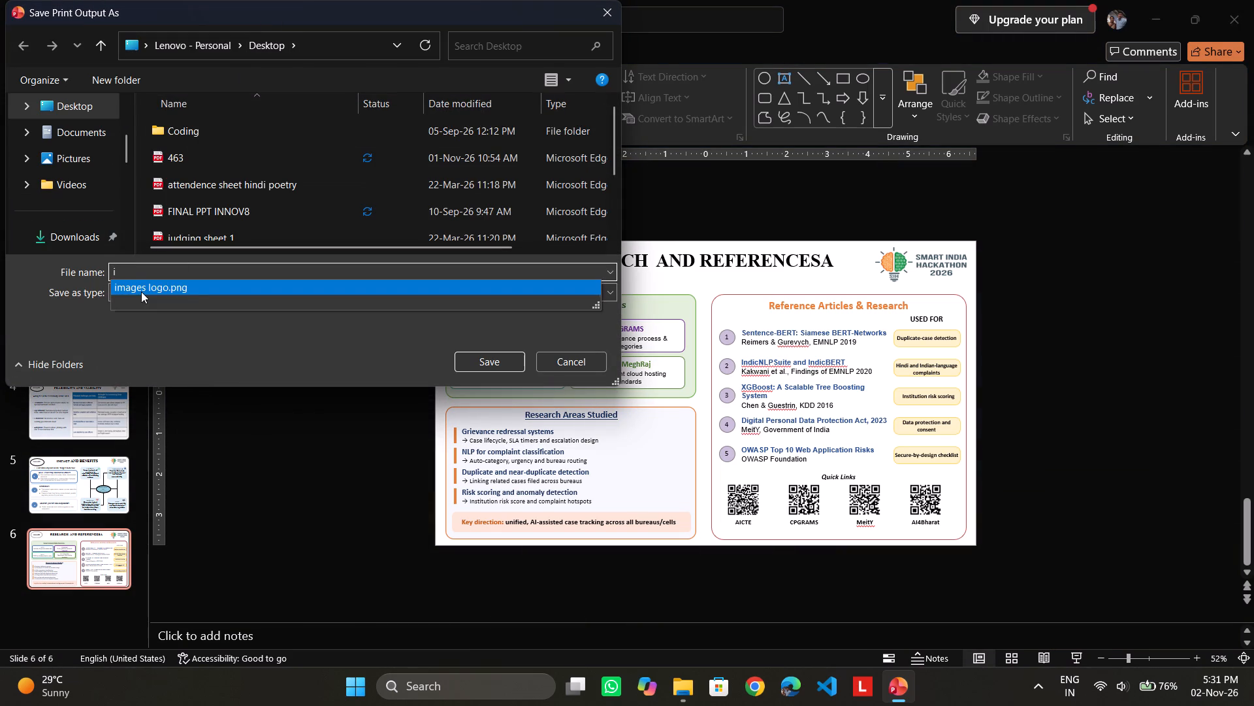
{"action": "key", "text": "BackSpace"}
{"action": "type", "text": "Inn"}
{"action": "type", "text": "ov89"}
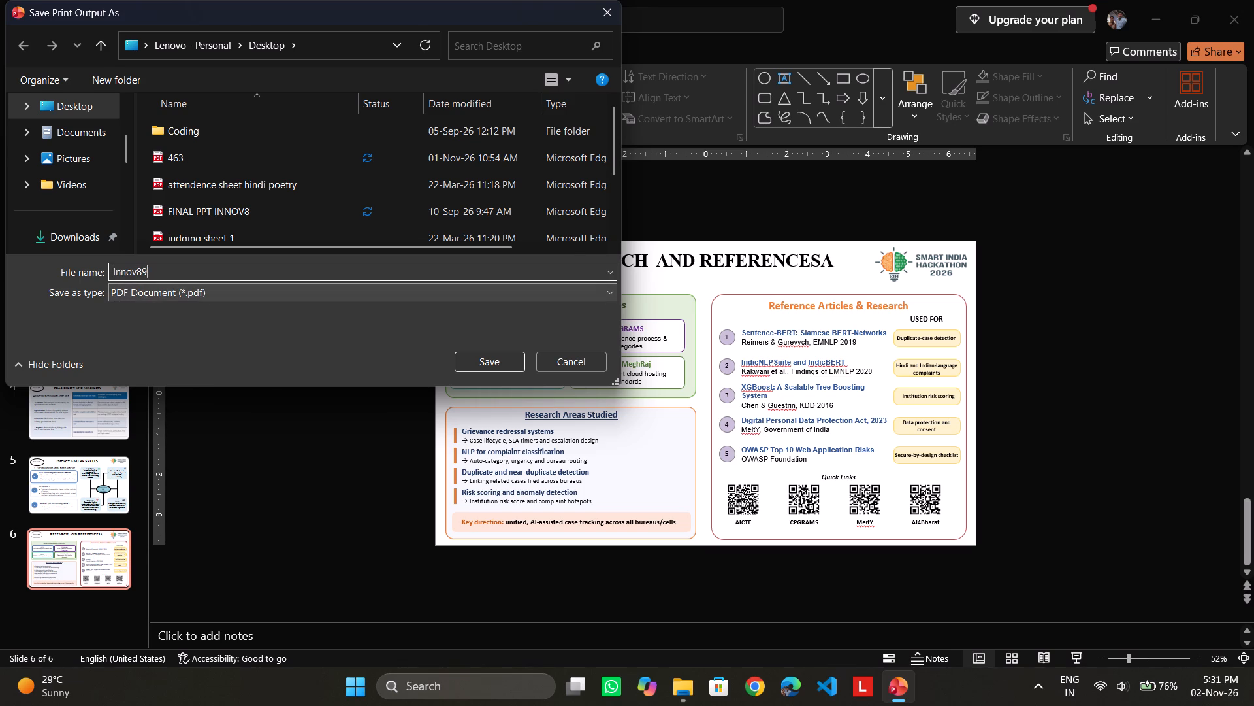
{"action": "key", "text": "Return"}
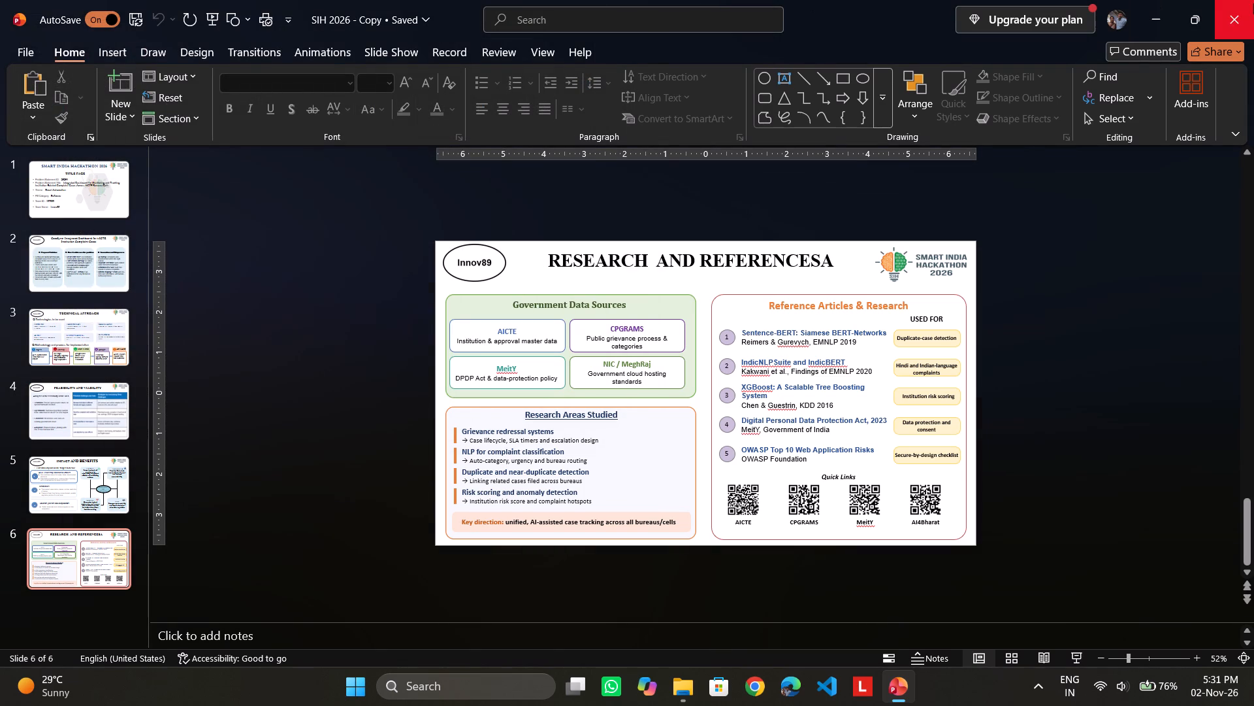
{"action": "left_click", "coordinate": [1246, 3]}
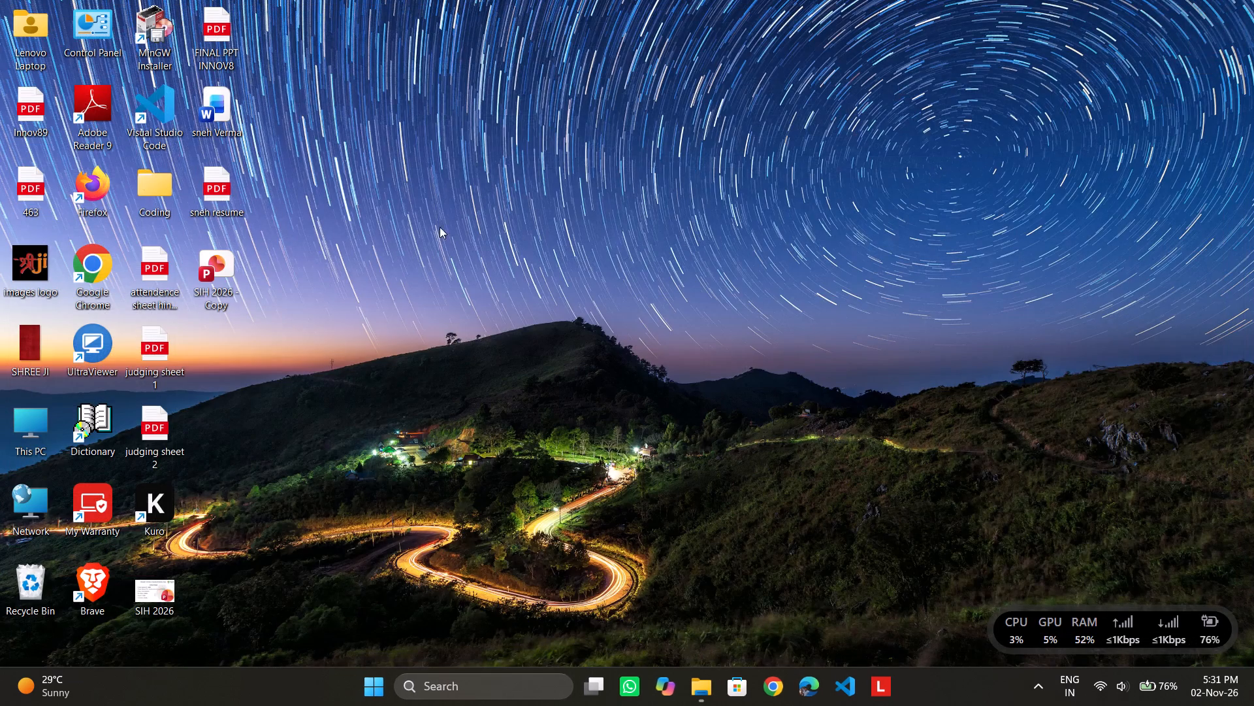
Open Innov89.pdf from the desktop, review its pages in full screen from the title page onward, and close it.
{"action": "double_click", "coordinate": [14, 94]}
{"action": "double_click", "coordinate": [29, 111]}
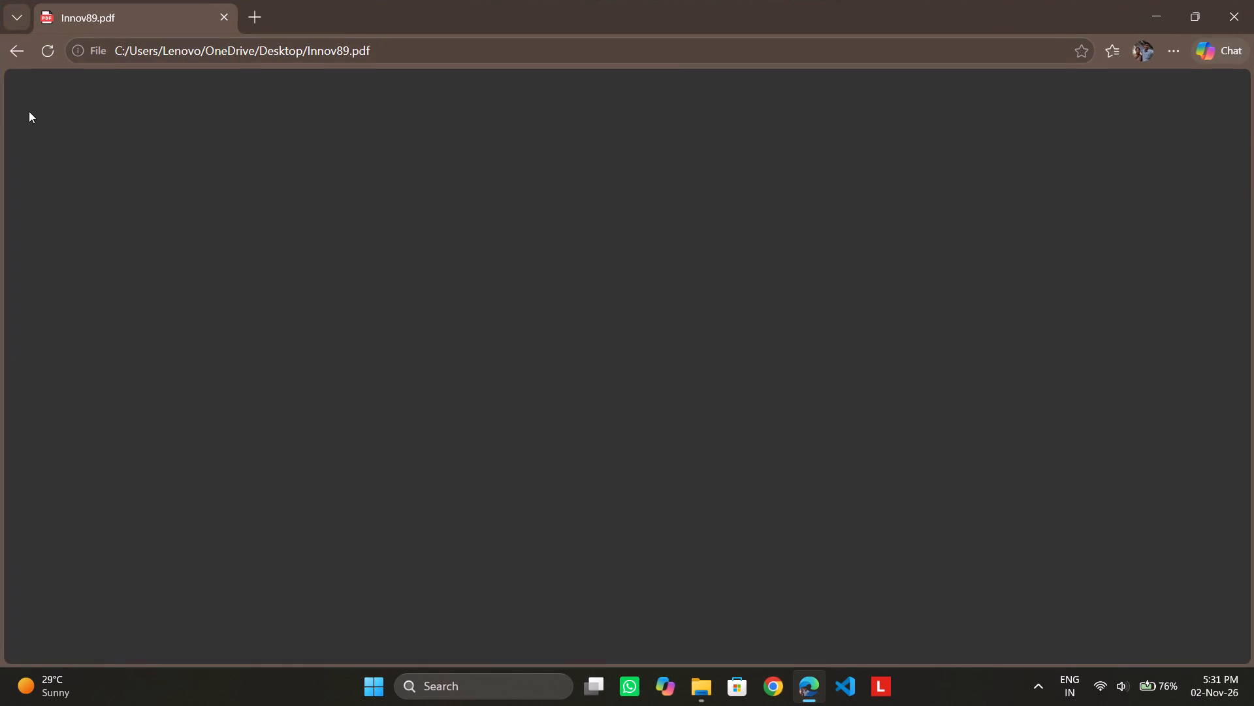
{"action": "scroll", "coordinate": [541, 289], "scroll_direction": "up", "scroll_amount": 2}
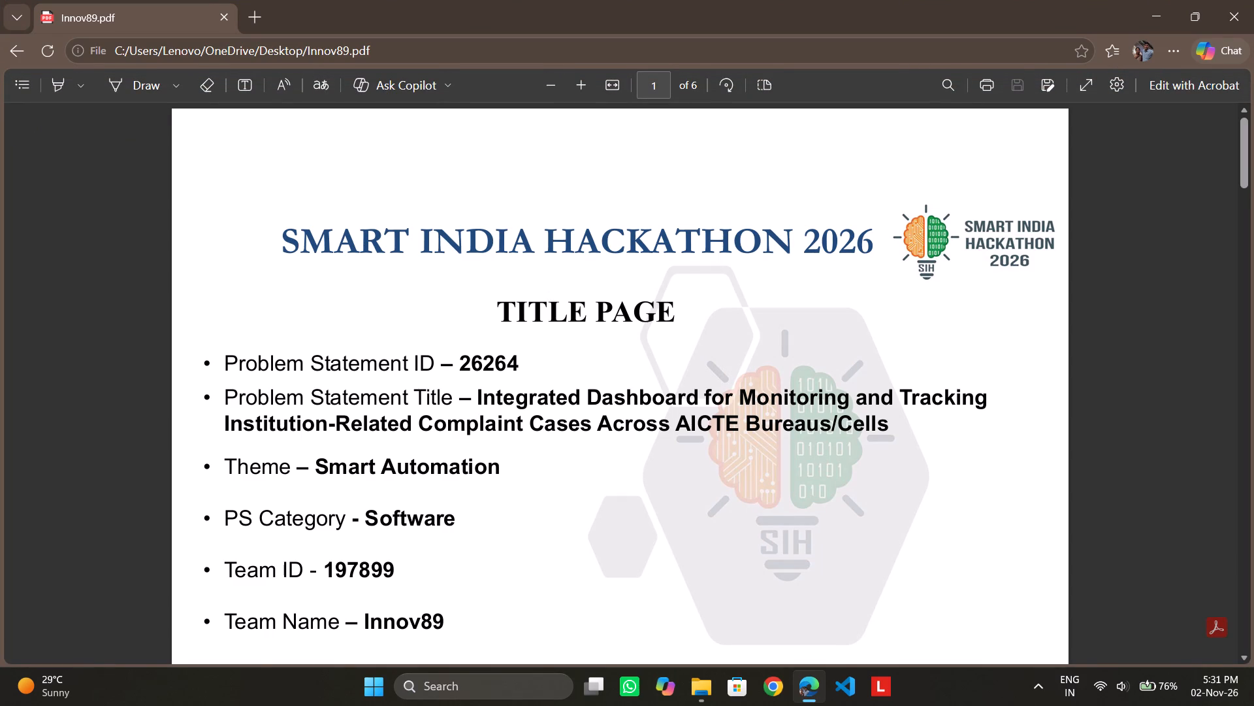
{"action": "scroll", "coordinate": [643, 270], "scroll_direction": "down", "scroll_amount": 1}
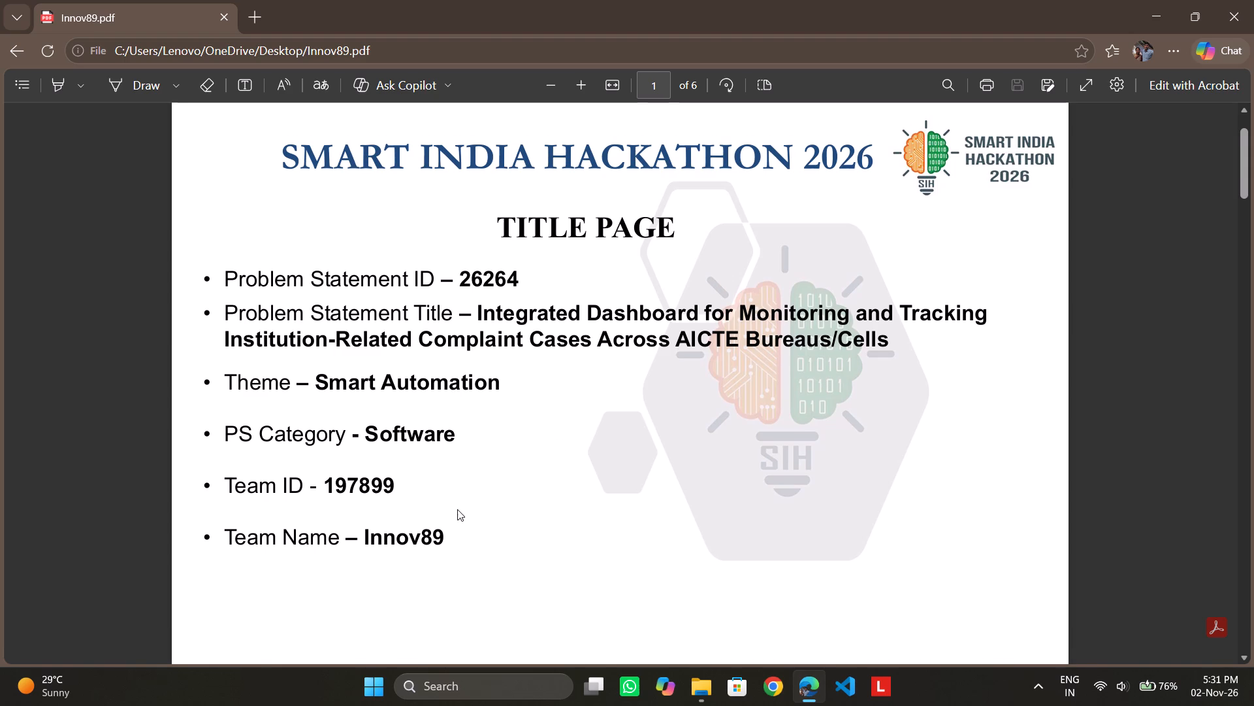
{"action": "scroll", "coordinate": [457, 509], "scroll_direction": "down", "scroll_amount": 1}
{"action": "scroll", "coordinate": [457, 509], "scroll_direction": "up", "scroll_amount": 1}
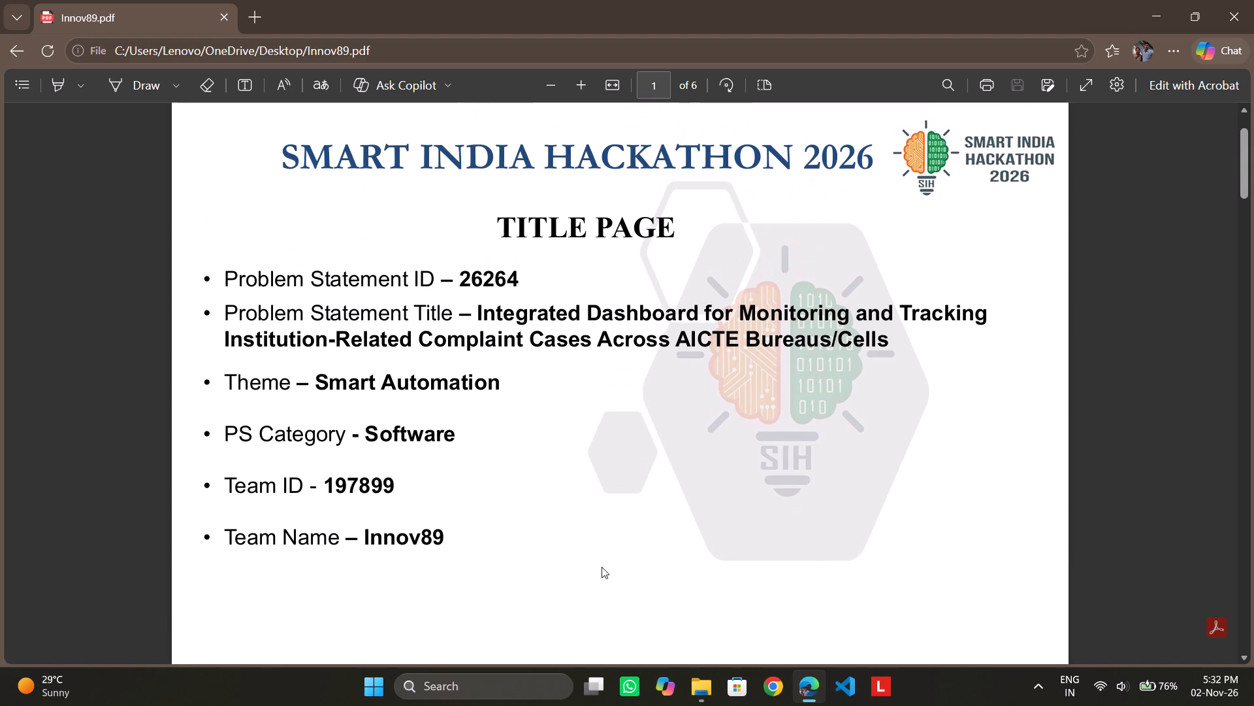
{"action": "left_click", "coordinate": [1078, 84]}
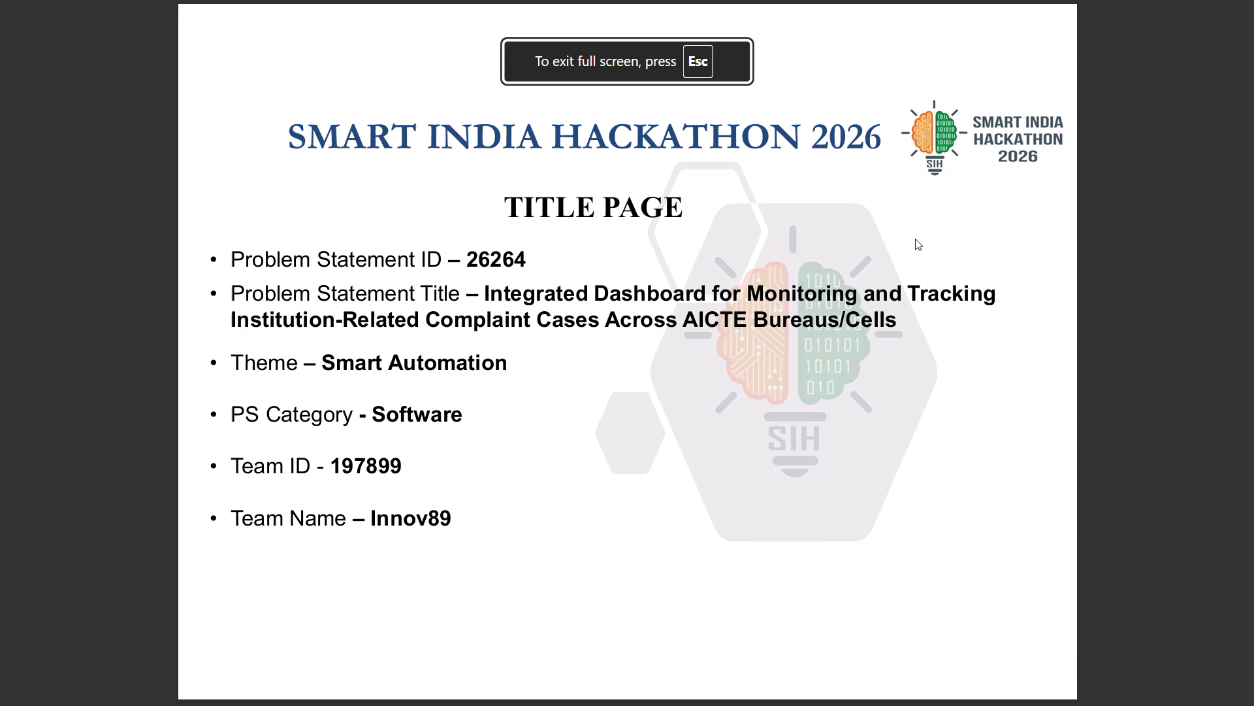
{"action": "key", "text": "Right"}
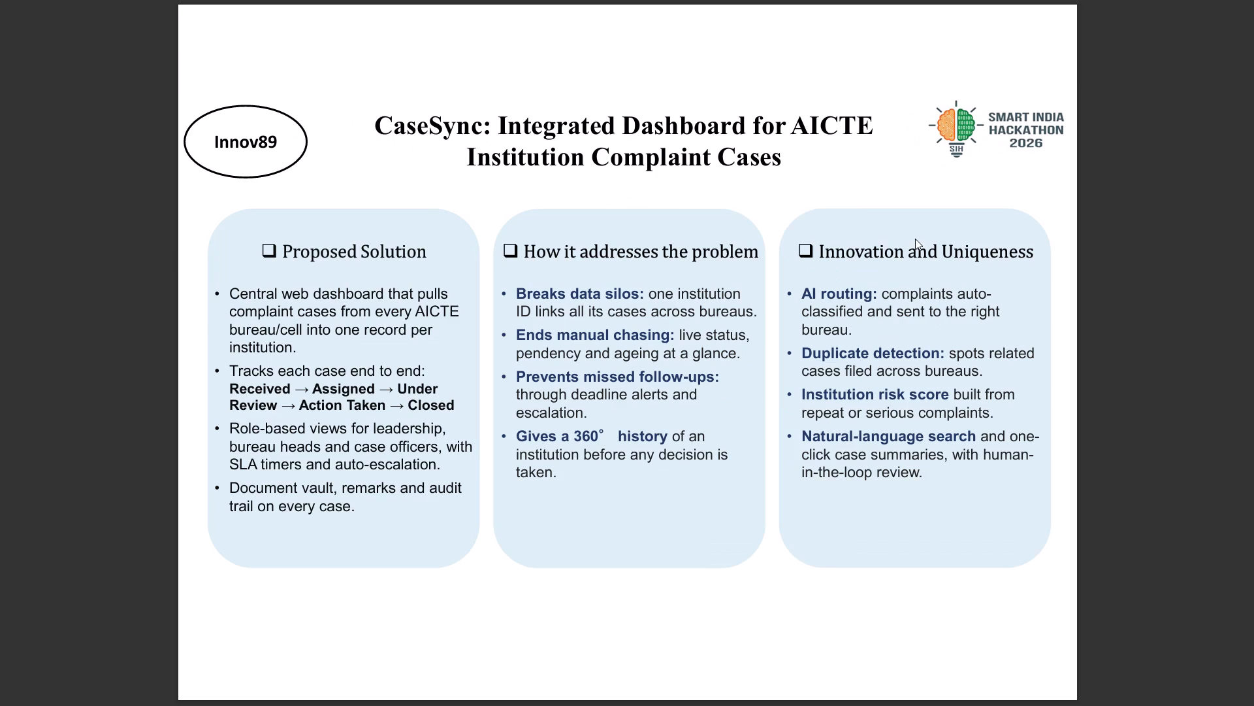
{"action": "key", "text": "Right"}
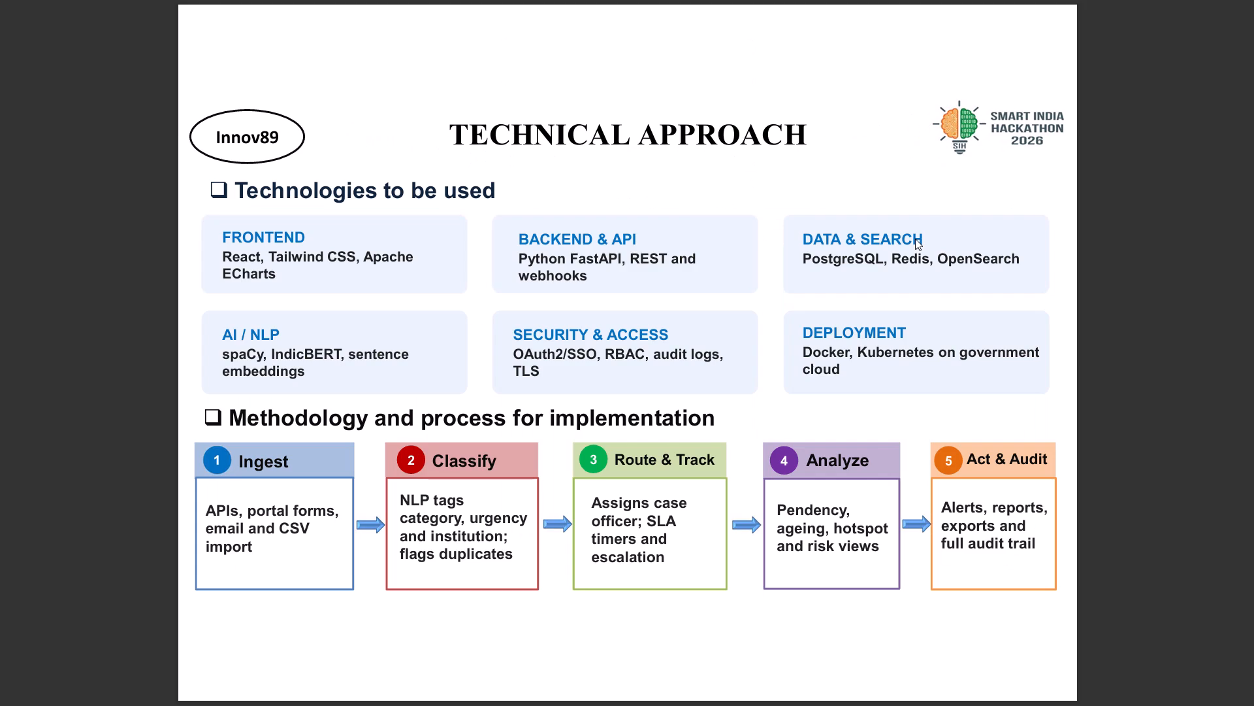
{"action": "key", "text": "Right"}
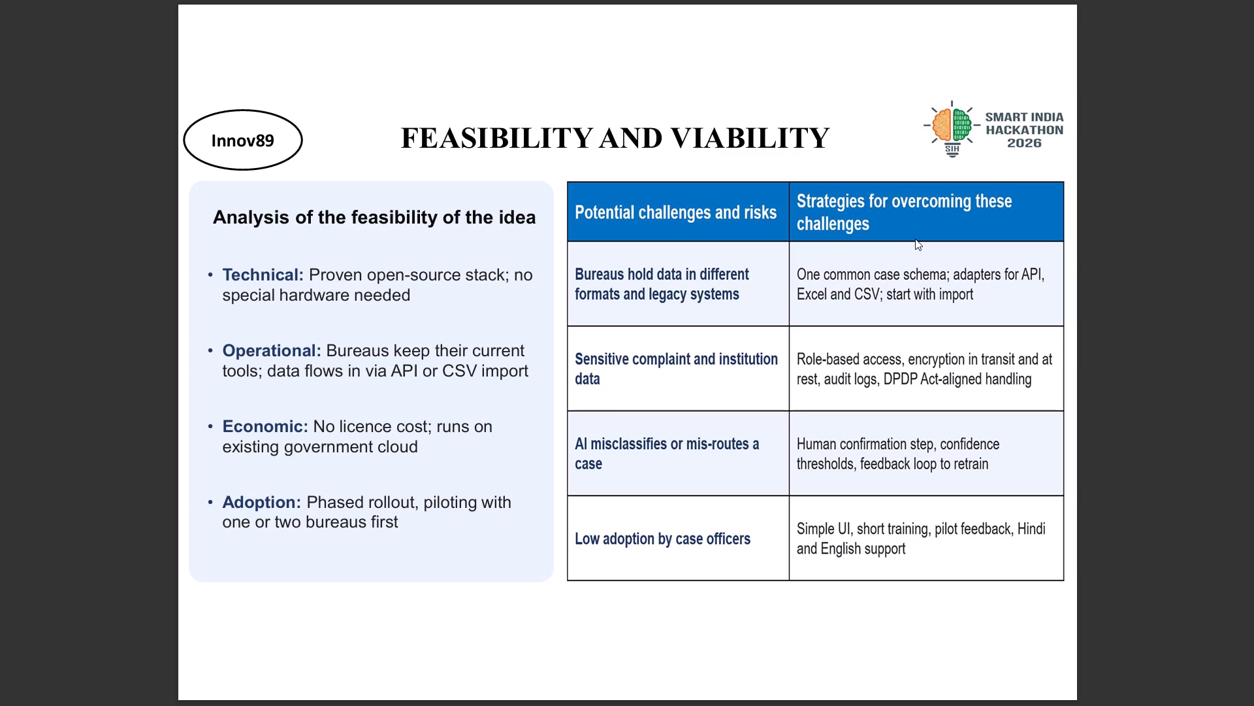
{"action": "key", "text": "Right"}
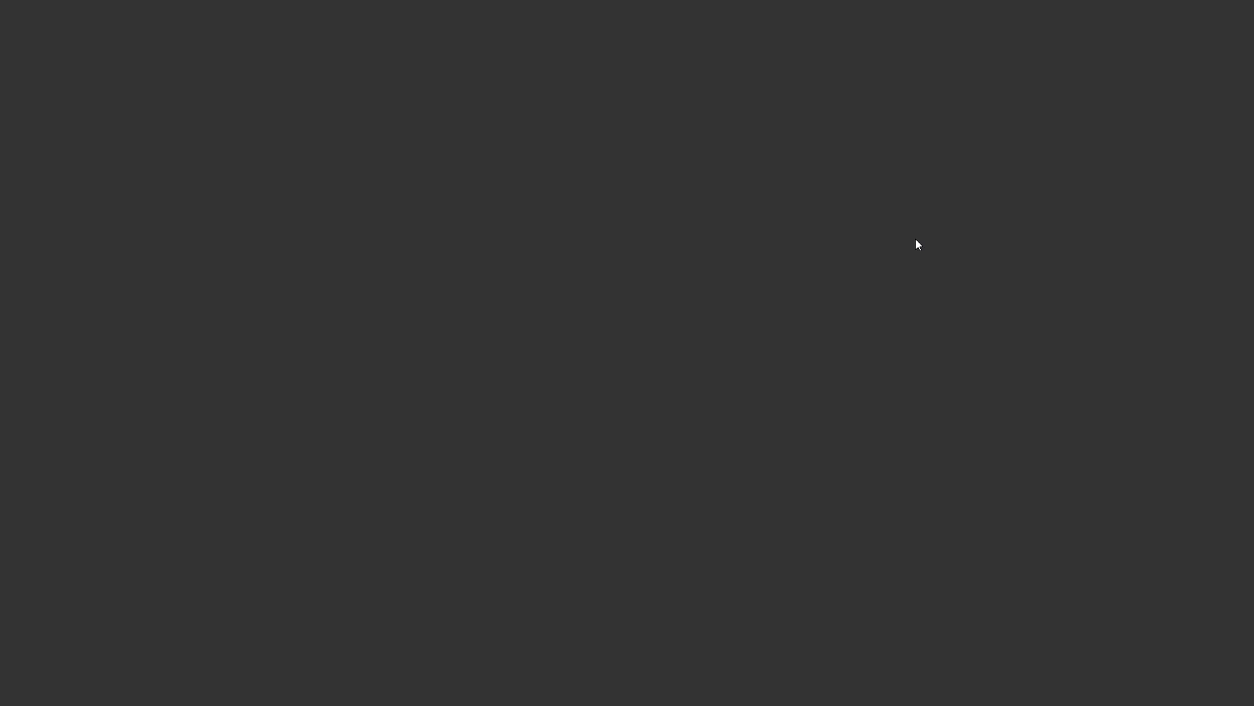
{"action": "key", "text": "Right"}
{"action": "key", "text": "Right"}
{"action": "key", "text": "Escape"}
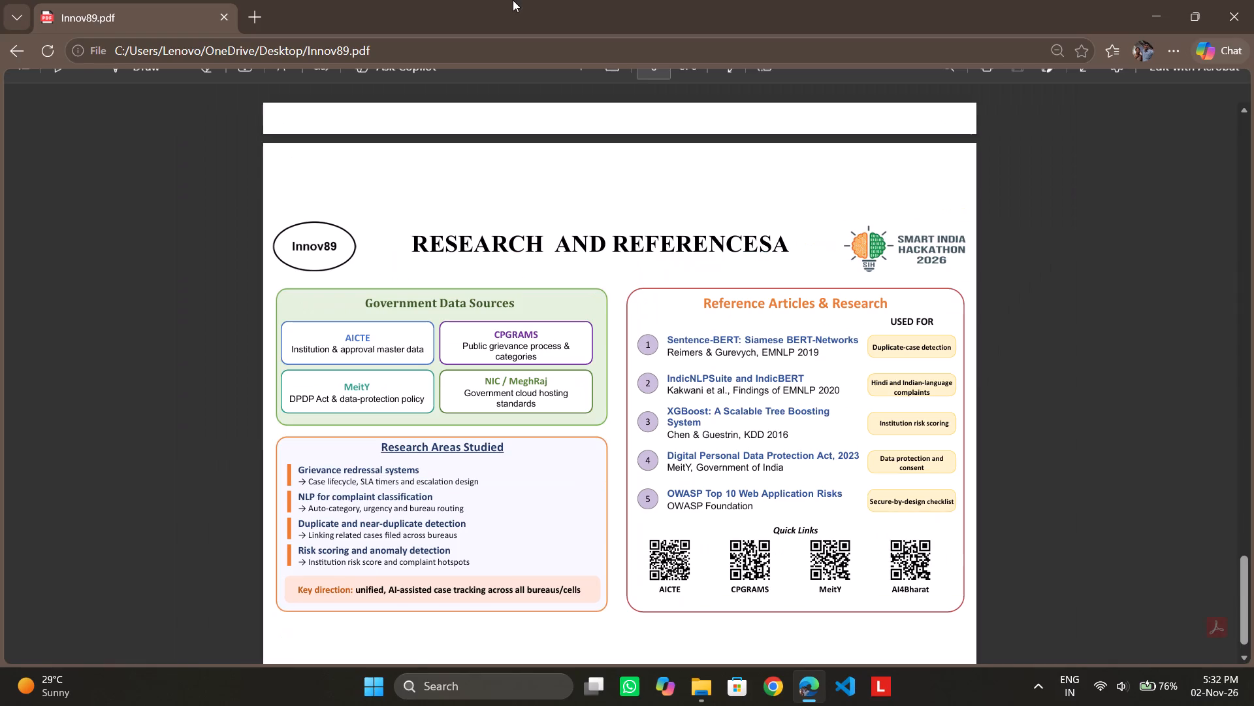
{"action": "left_click", "coordinate": [1253, 1]}
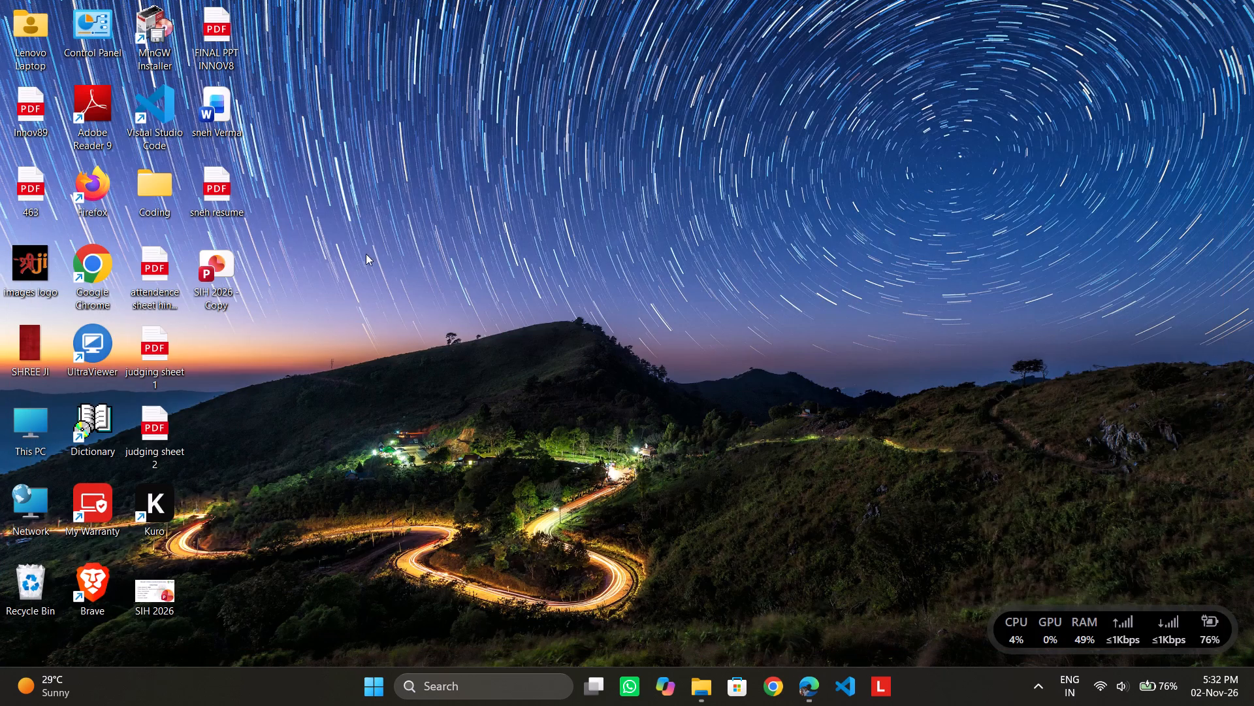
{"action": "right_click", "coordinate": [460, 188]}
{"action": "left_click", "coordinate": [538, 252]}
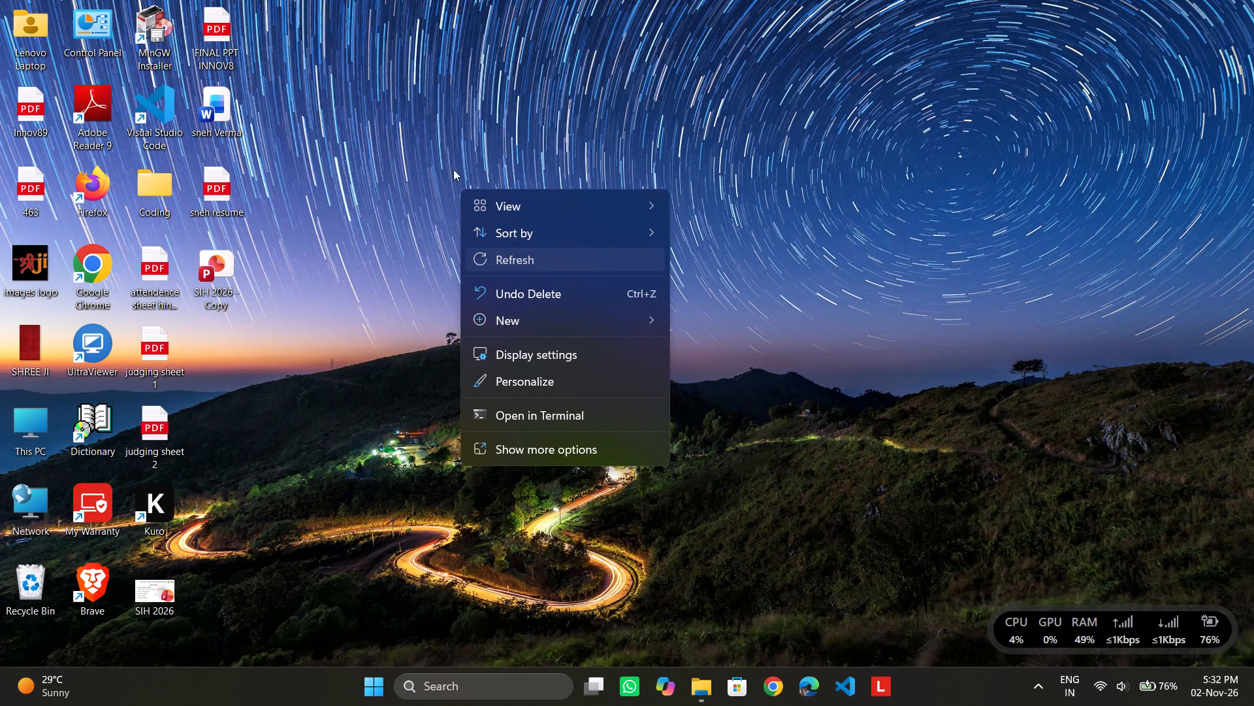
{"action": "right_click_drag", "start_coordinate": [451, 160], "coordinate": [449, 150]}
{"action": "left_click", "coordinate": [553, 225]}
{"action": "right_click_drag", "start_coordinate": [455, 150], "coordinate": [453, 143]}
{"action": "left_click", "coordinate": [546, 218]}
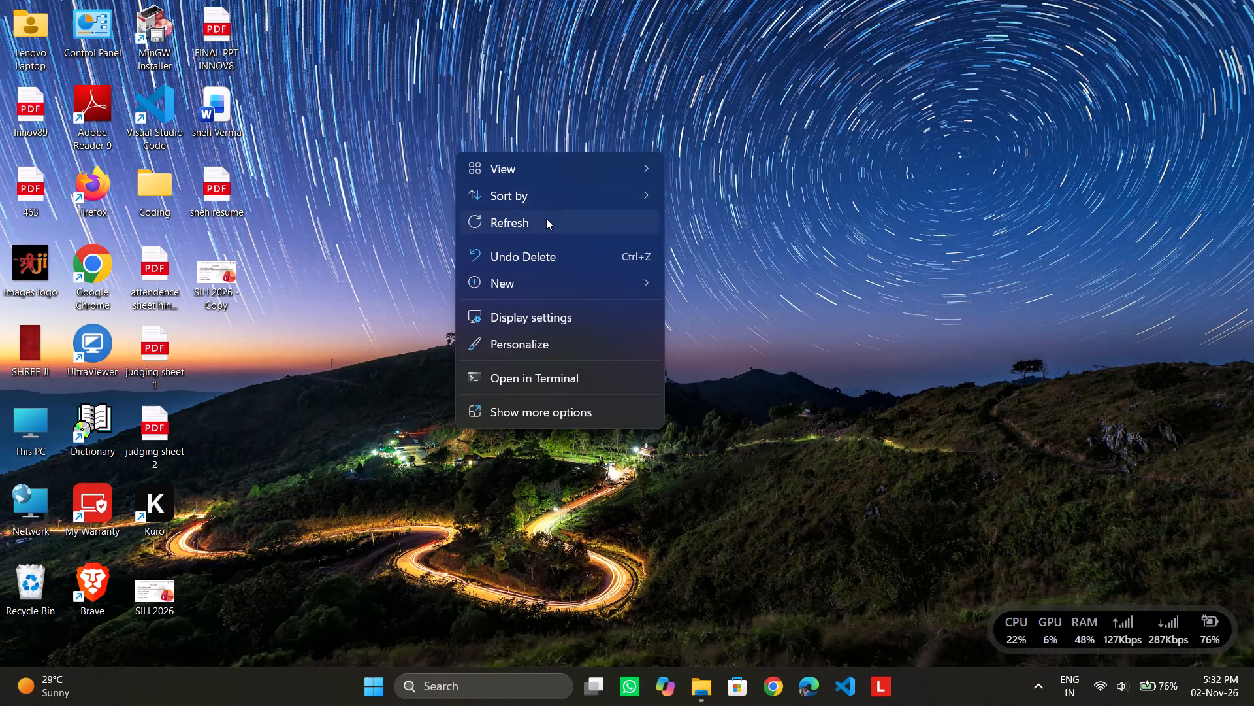
Bring up the open Downloads folder window and close it.
{"action": "left_click", "coordinate": [695, 696]}
{"action": "left_click", "coordinate": [1253, 0]}
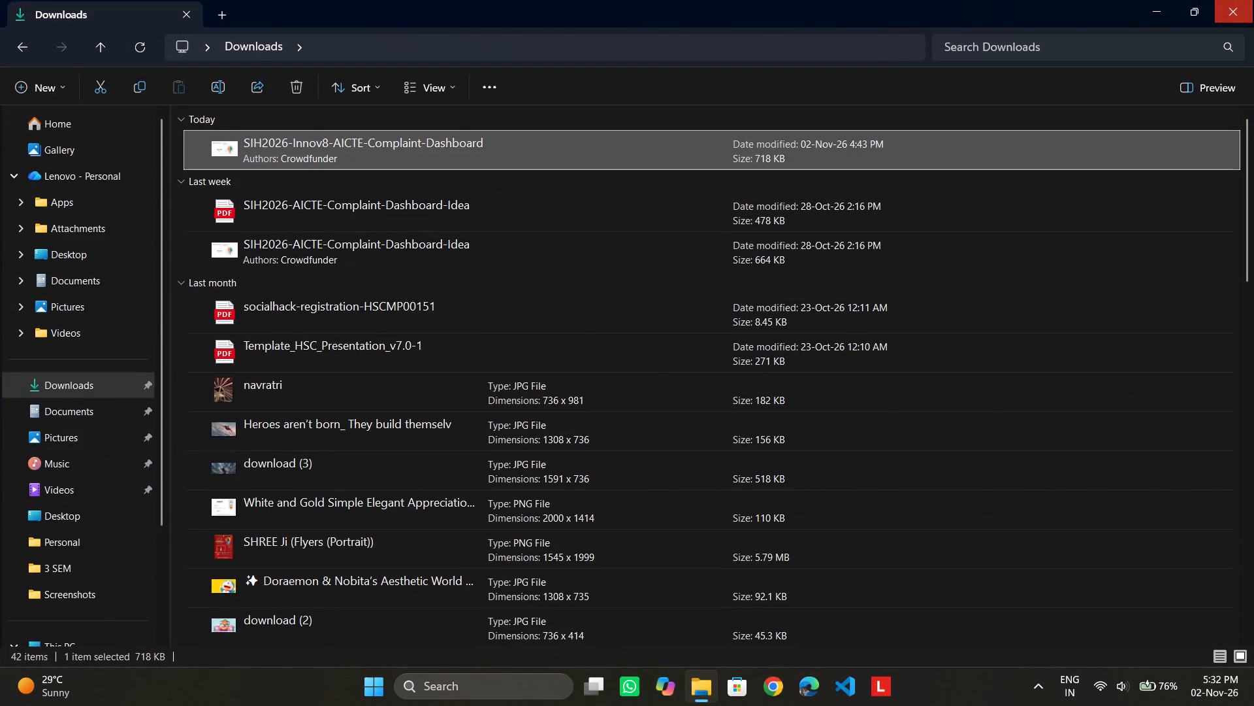
Switch to WhatsApp.
{"action": "left_click", "coordinate": [633, 694]}
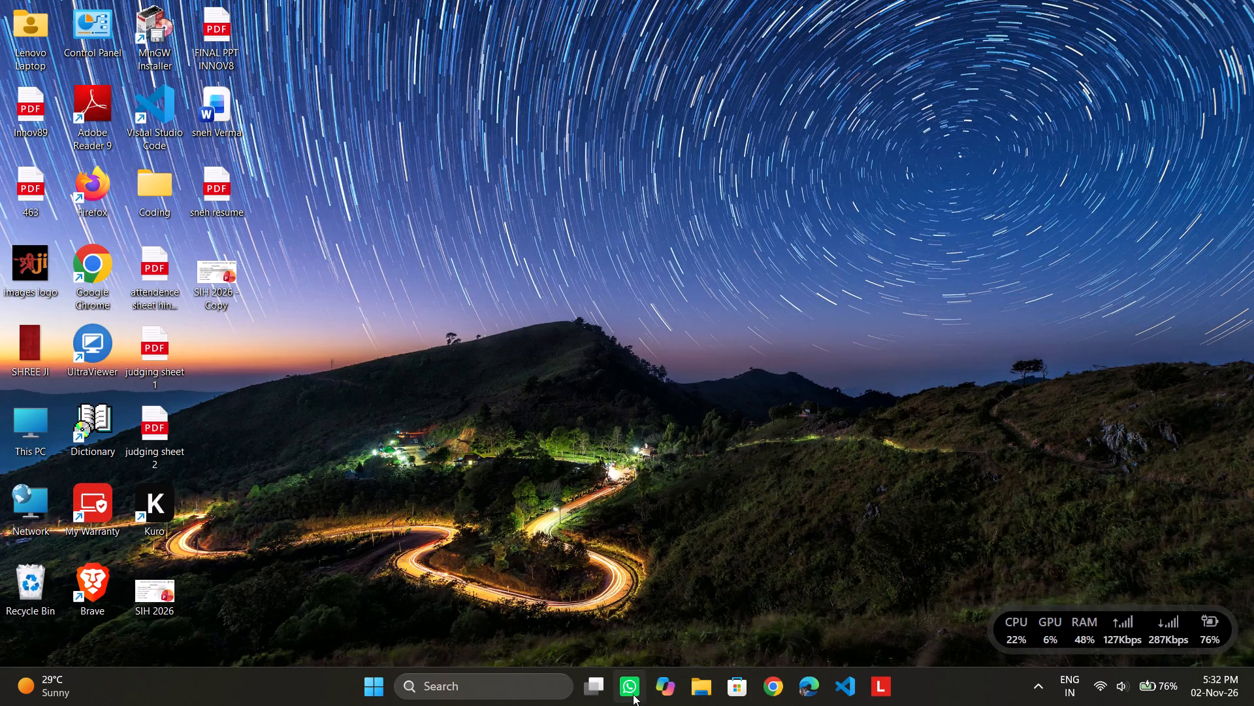
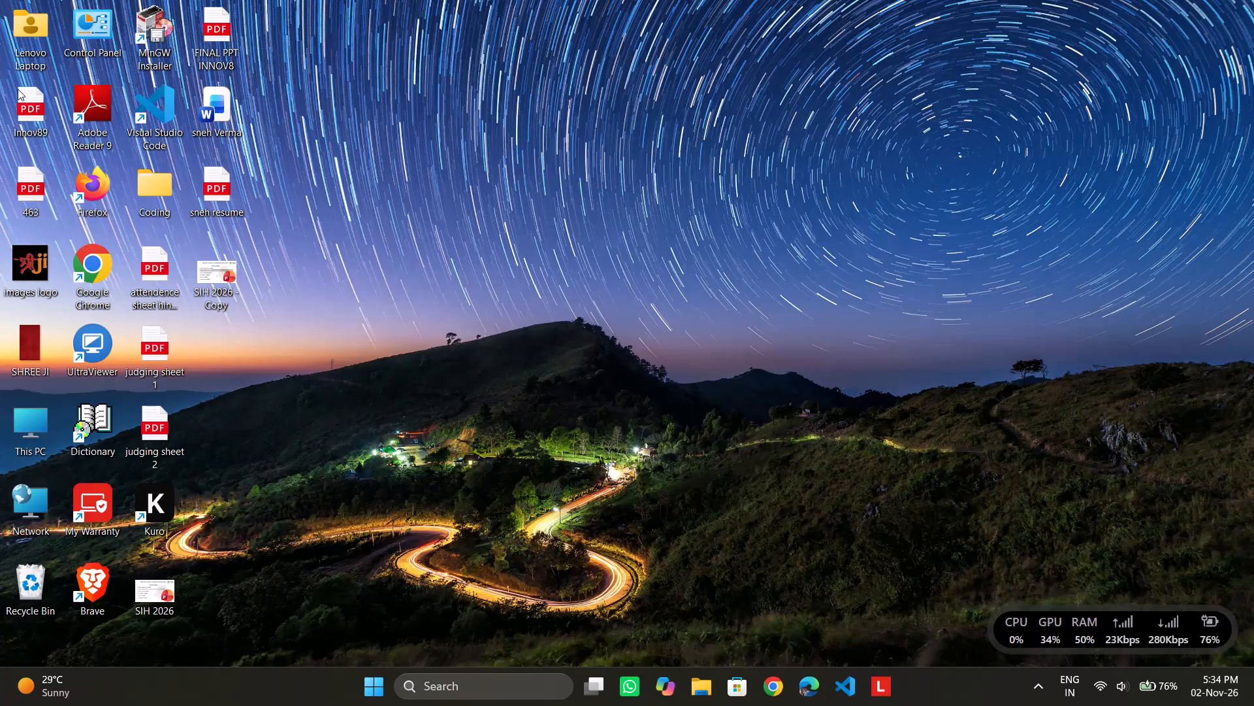
Reopen Innov89.pdf from the desktop and go back to its title page.
{"action": "double_click", "coordinate": [27, 108]}
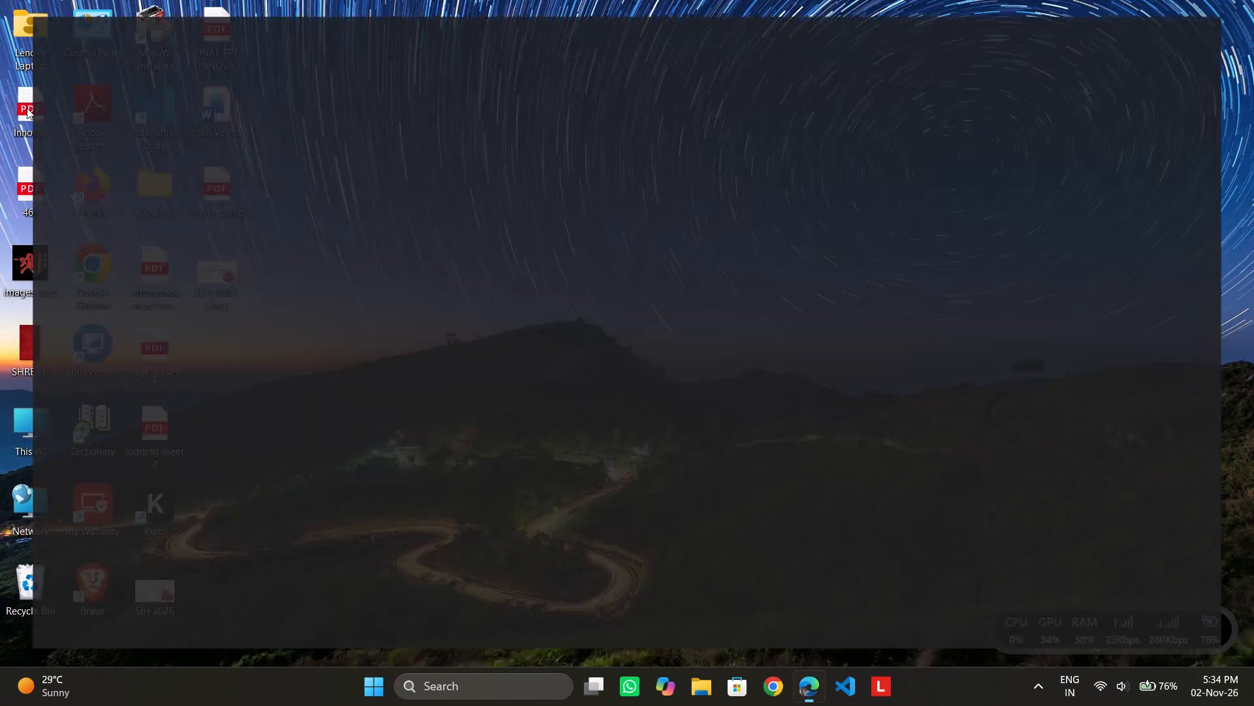
{"action": "scroll", "coordinate": [1253, 312], "scroll_direction": "up", "scroll_amount": 1}
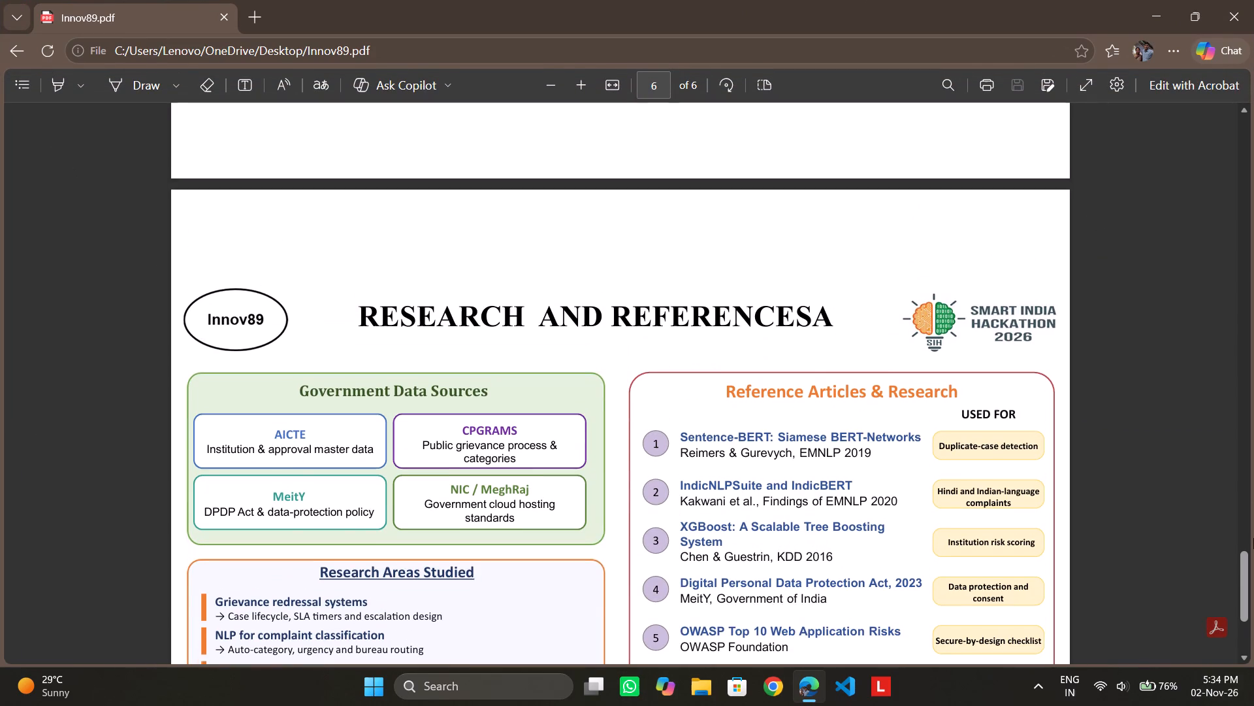
{"action": "left_click_drag", "start_coordinate": [1241, 606], "coordinate": [1253, 35]}
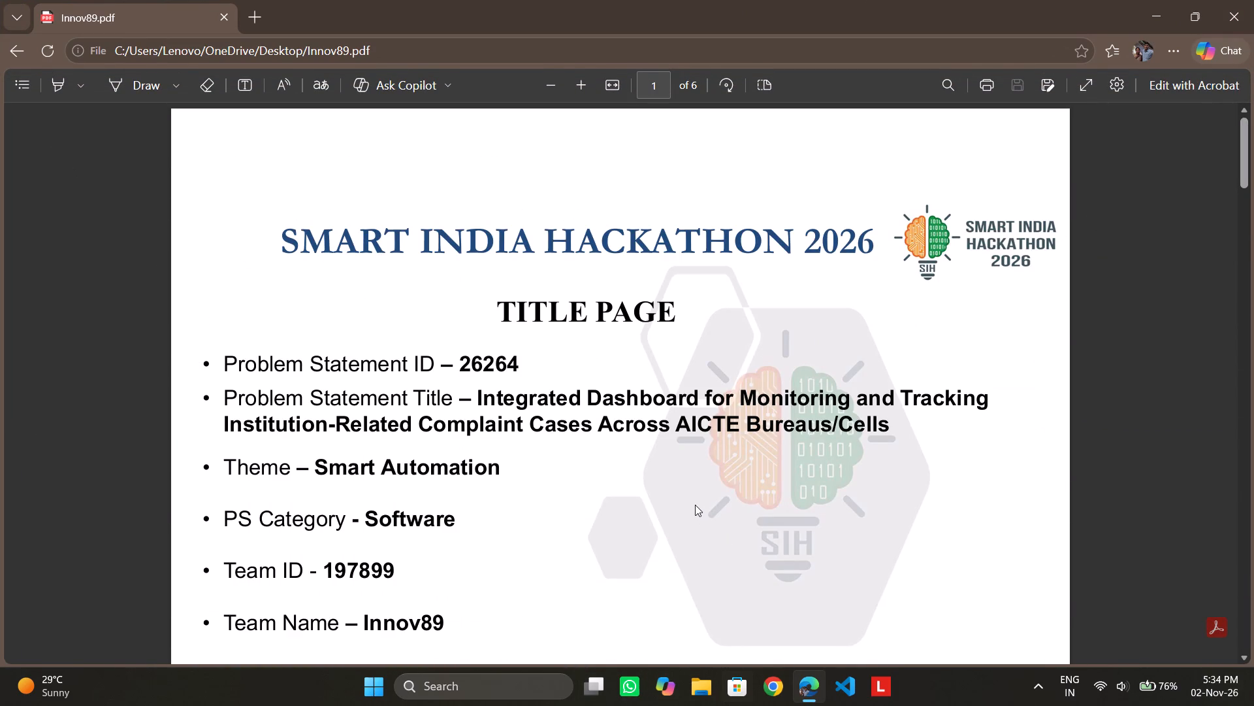
Open a new browser tab alongside the Innov89 PDF.
{"action": "left_click", "coordinate": [253, 15]}
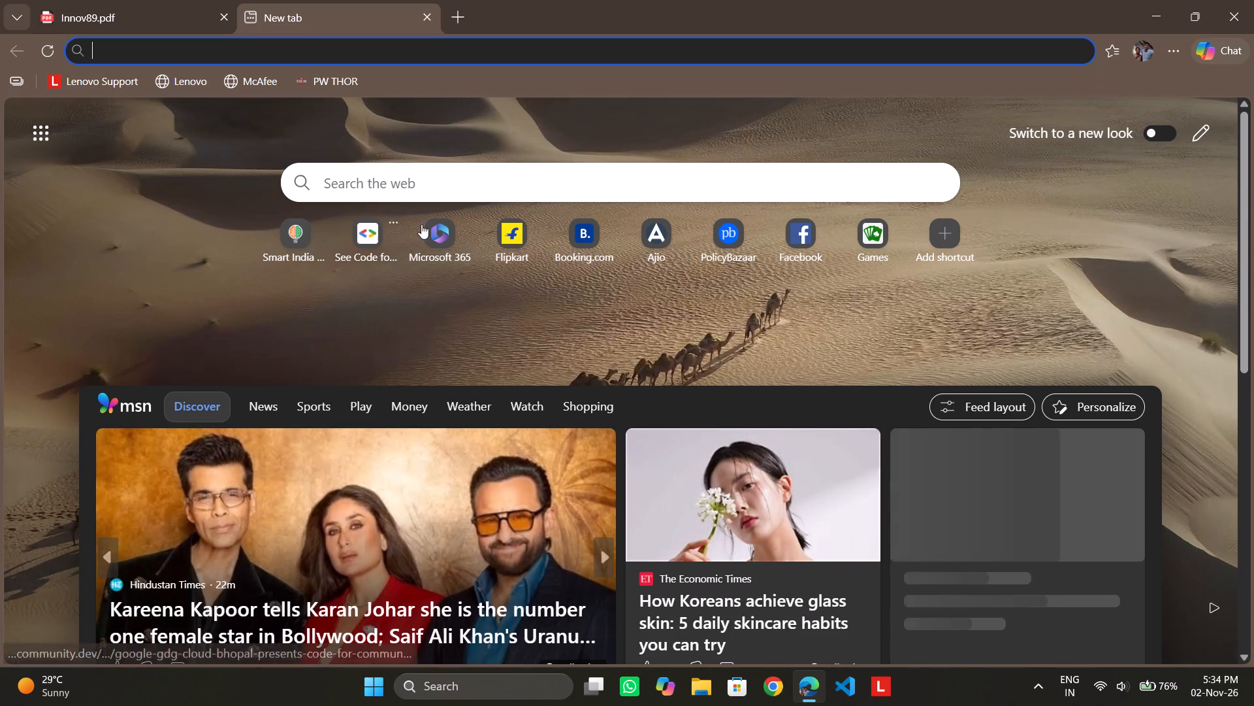
{"action": "left_click", "coordinate": [459, 177]}
{"action": "left_click", "coordinate": [293, 235]}
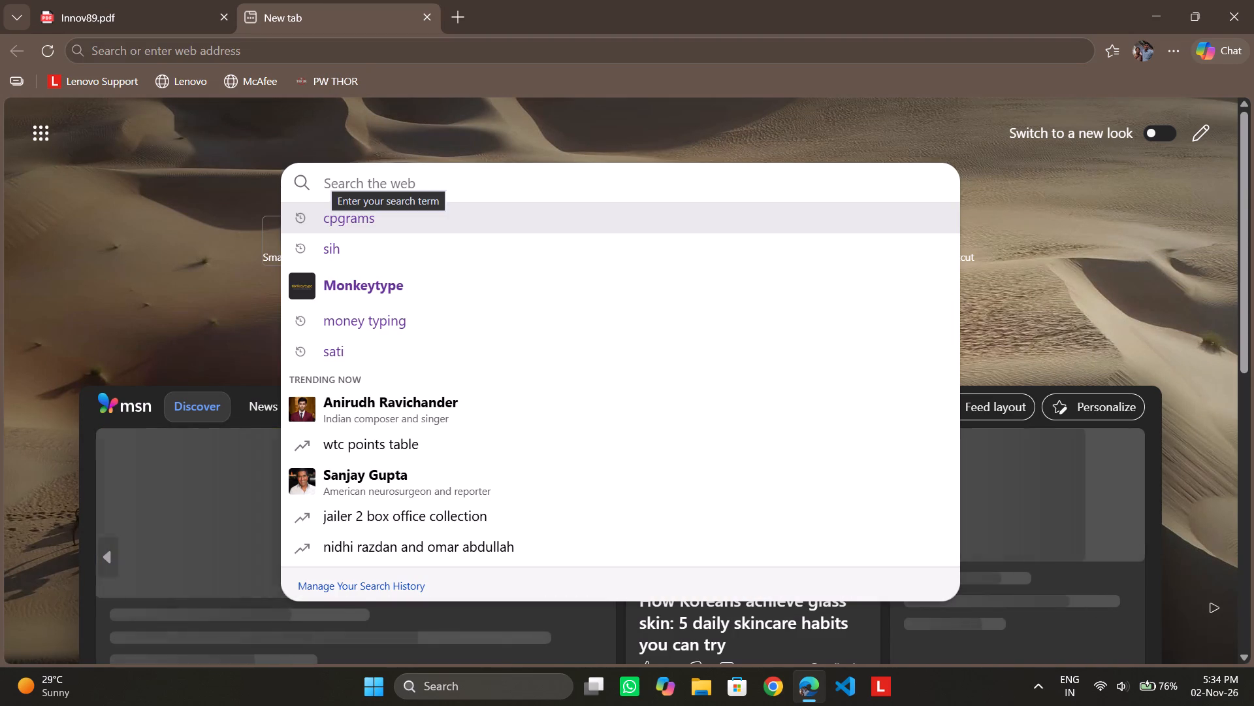
{"action": "left_click", "coordinate": [611, 240]}
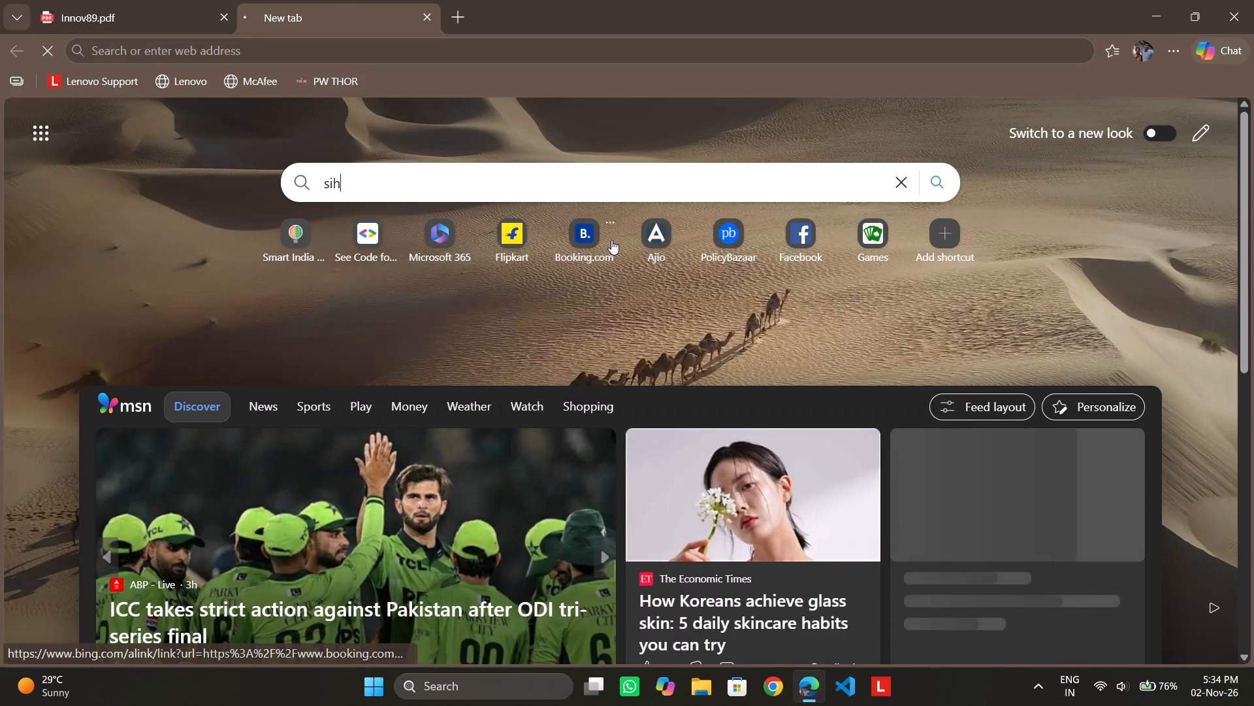
{"action": "left_click", "coordinate": [219, 282]}
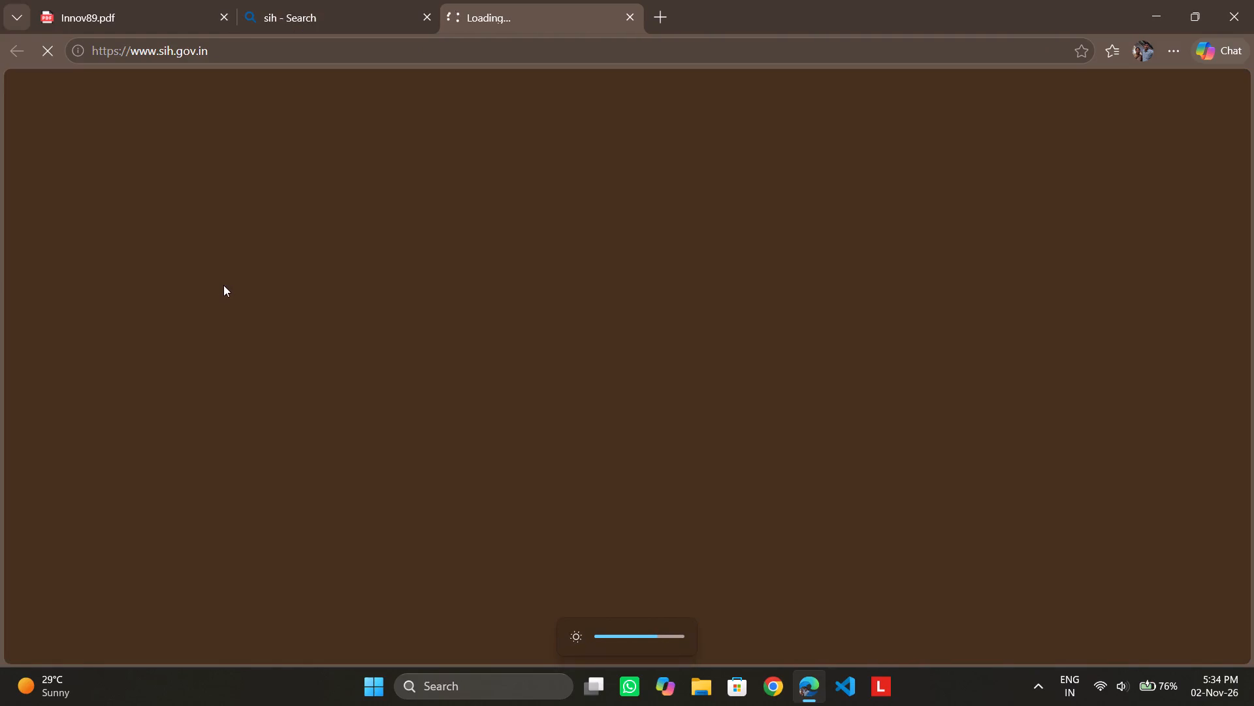
Switch to Google Chrome and open a window with the satiengg.in school profile.
{"action": "left_click", "coordinate": [762, 695]}
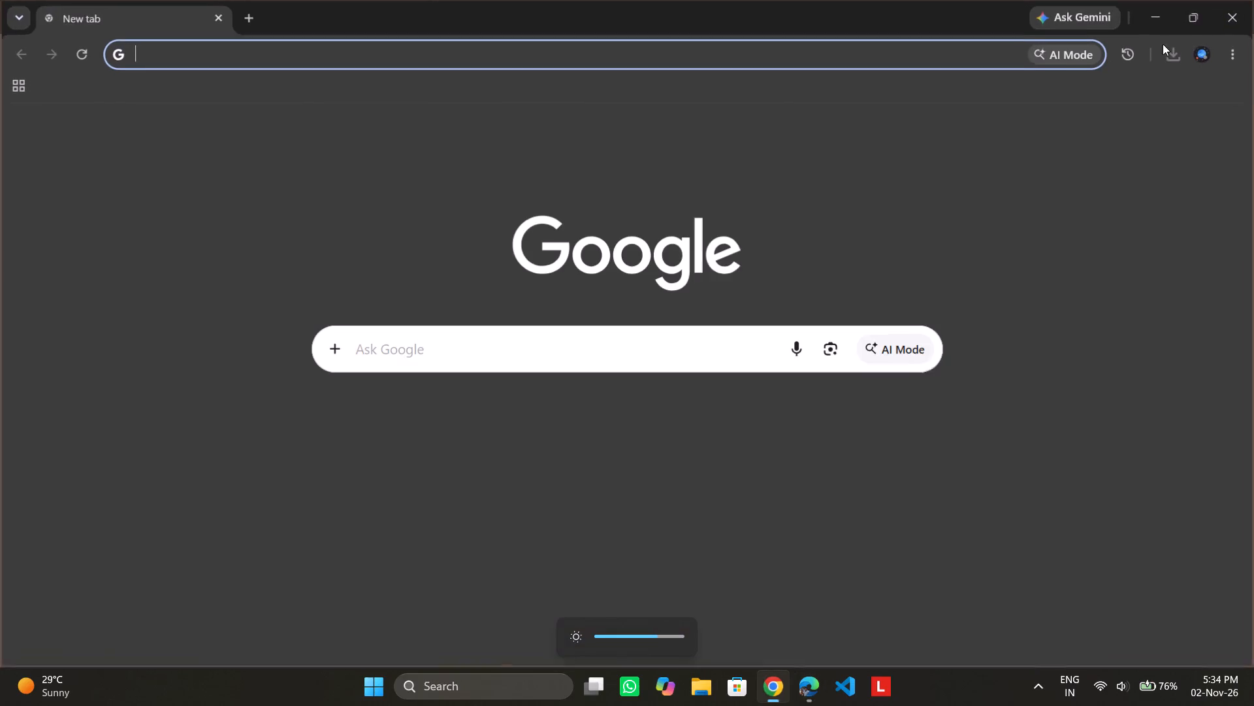
{"action": "left_click", "coordinate": [1200, 56]}
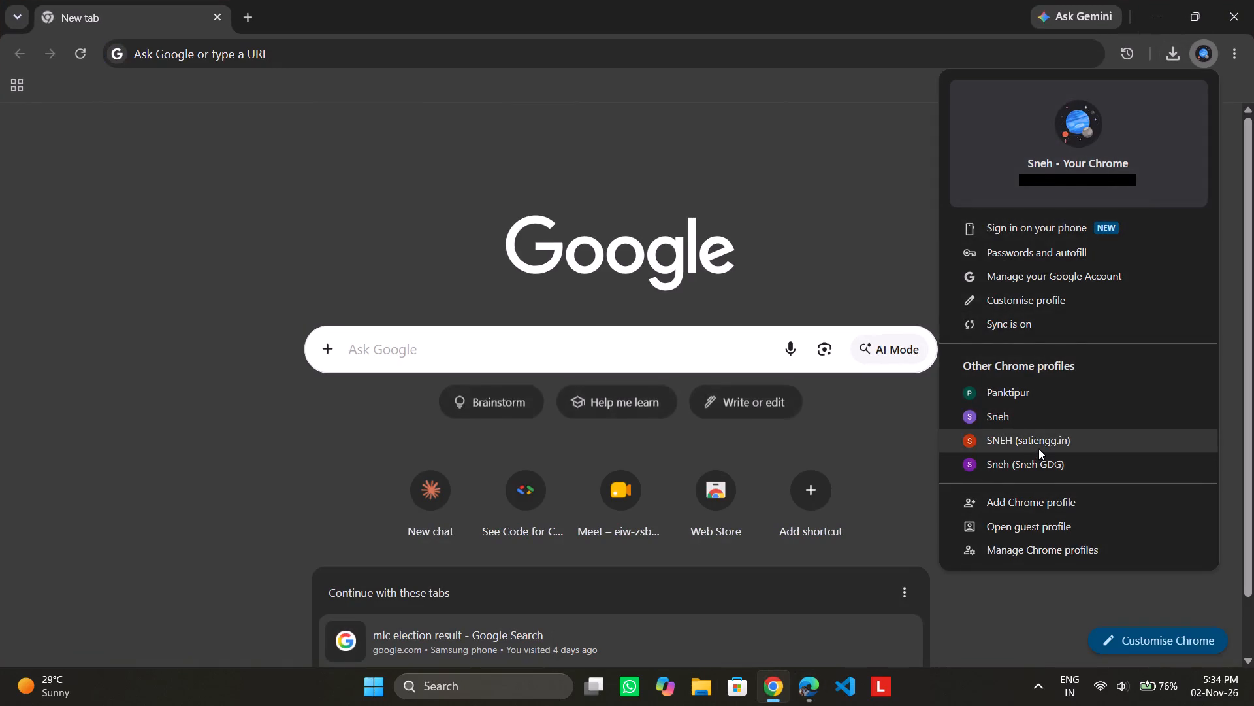
{"action": "left_click", "coordinate": [1038, 448]}
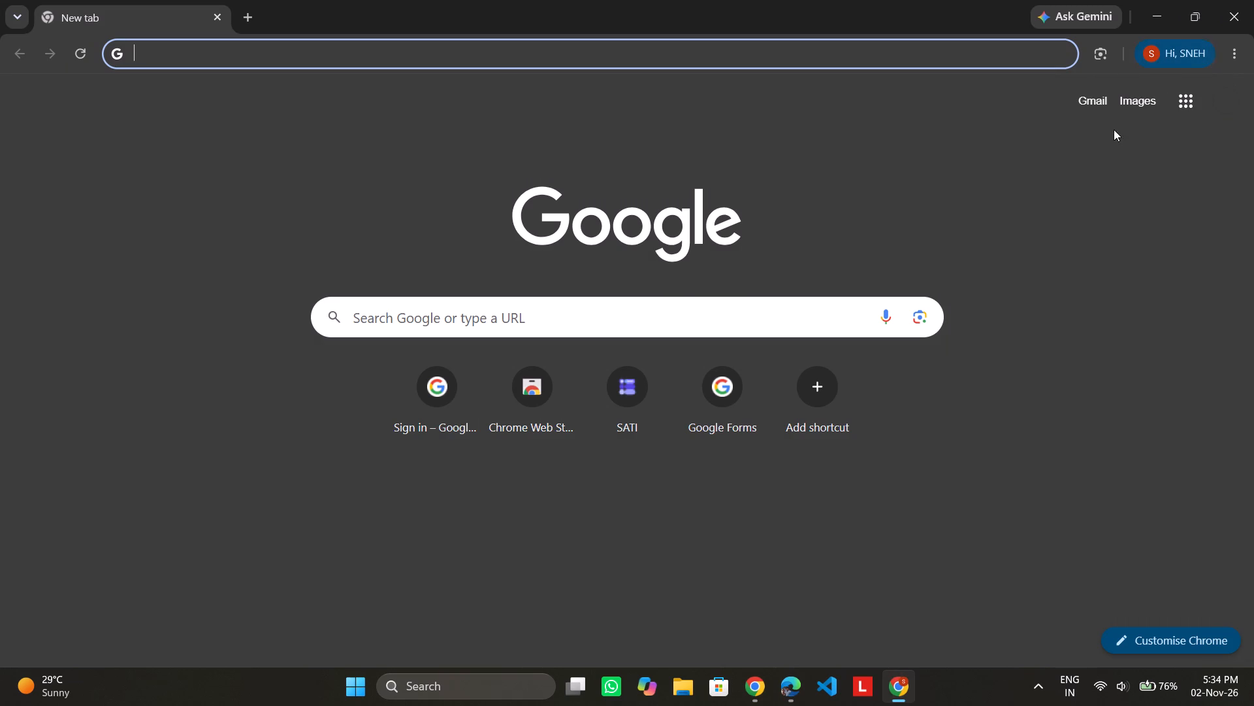
Bring up the Google apps launcher for the school account.
{"action": "left_click", "coordinate": [1180, 96]}
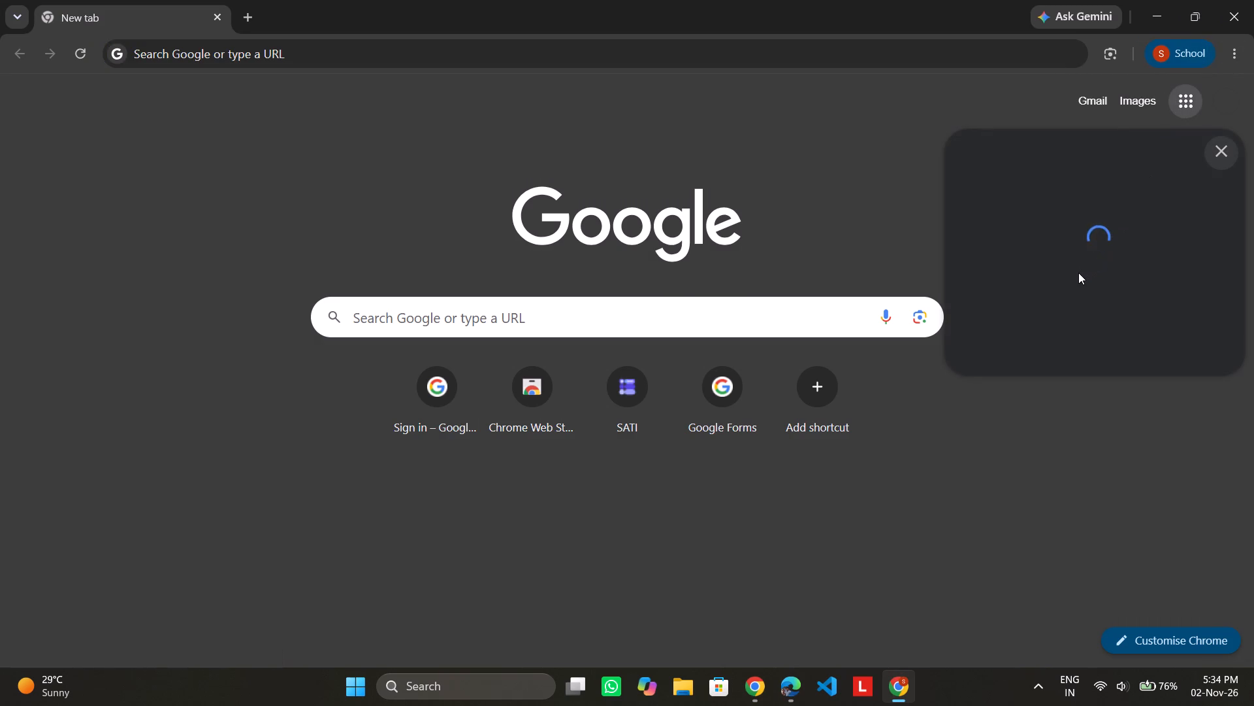
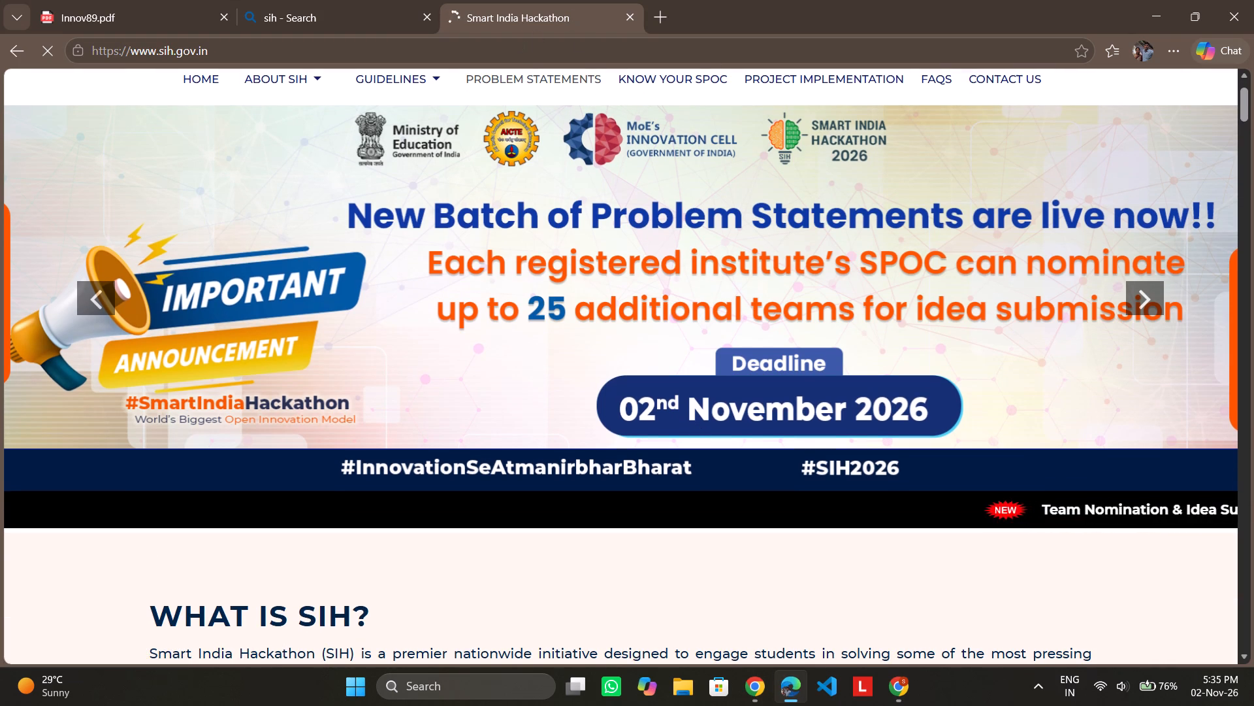
Open the SIH 2026 problem statements page and bring its problem statement table into view.
{"action": "left_click", "coordinate": [526, 86]}
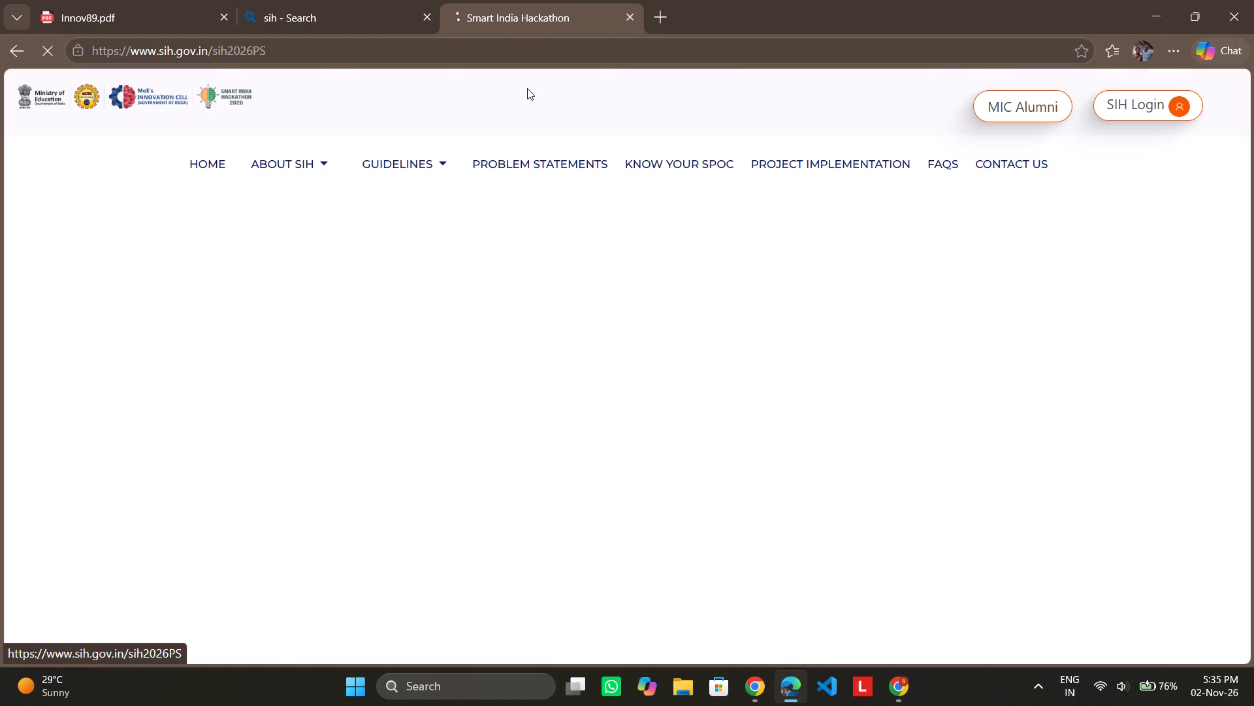
{"action": "scroll", "coordinate": [577, 188], "scroll_direction": "down", "scroll_amount": 2}
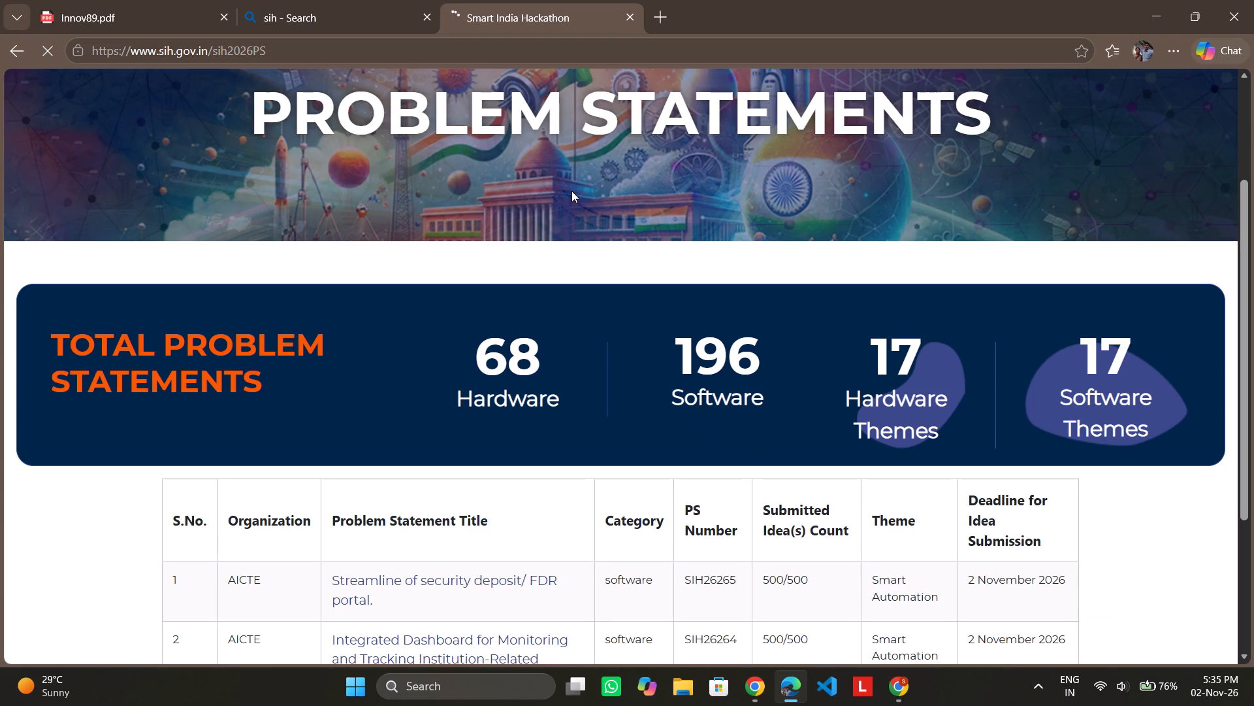
Open the details of AICTE problem statement SIH26264, the integrated dashboard for institution-related complaint cases, from the SIH 2026 problem statements list.
{"action": "scroll", "coordinate": [571, 191], "scroll_direction": "down", "scroll_amount": 5}
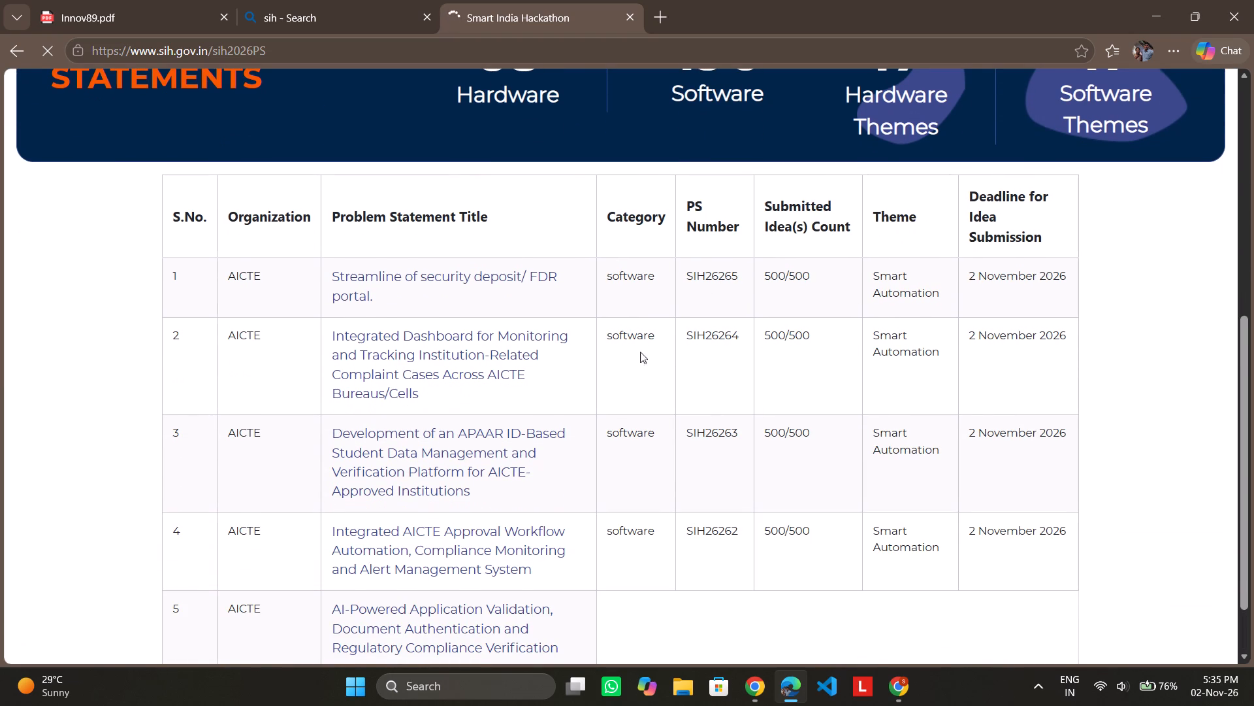
{"action": "left_click", "coordinate": [419, 374]}
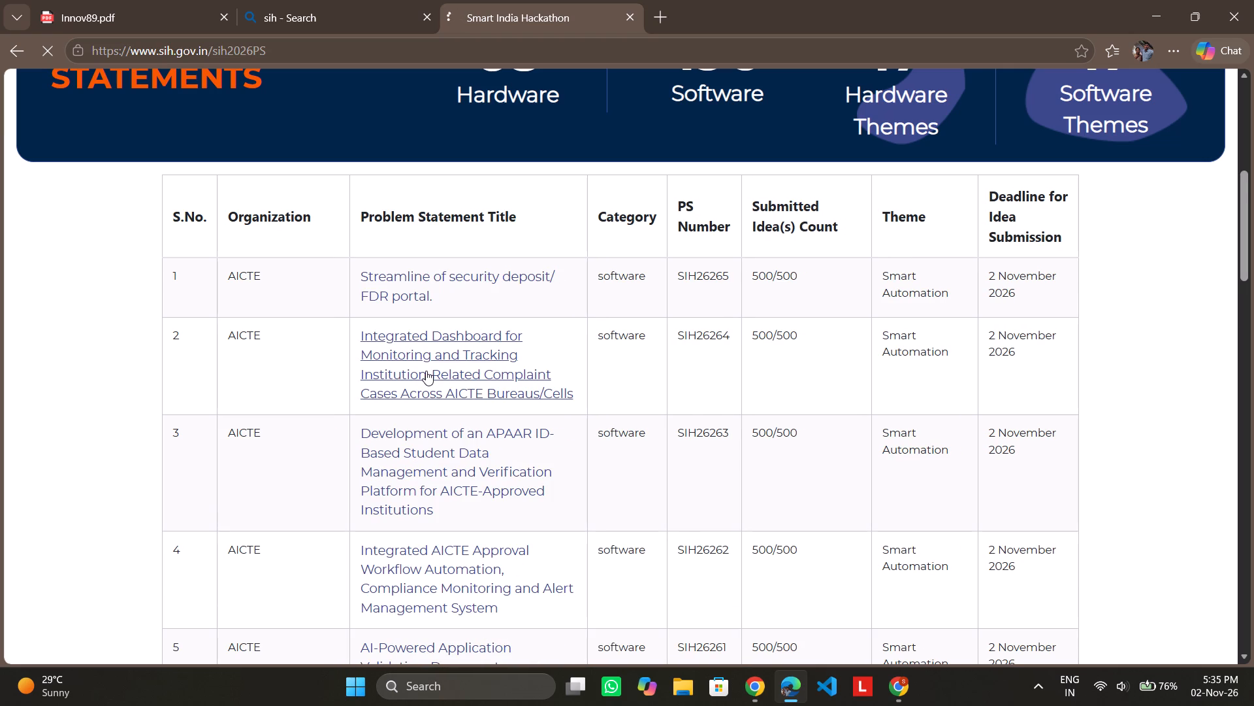
Try again to open the details of AICTE problem statement SIH26264, the integrated dashboard for institution-related complaint cases.
{"action": "left_click", "coordinate": [426, 371]}
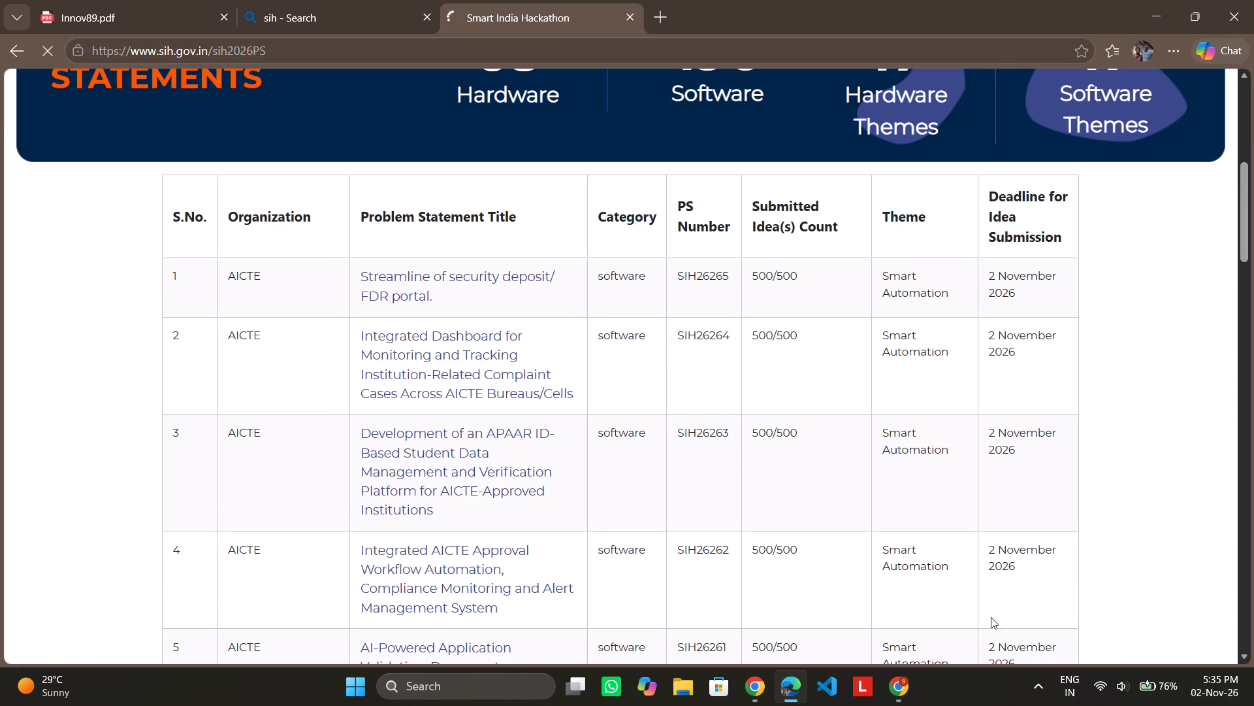
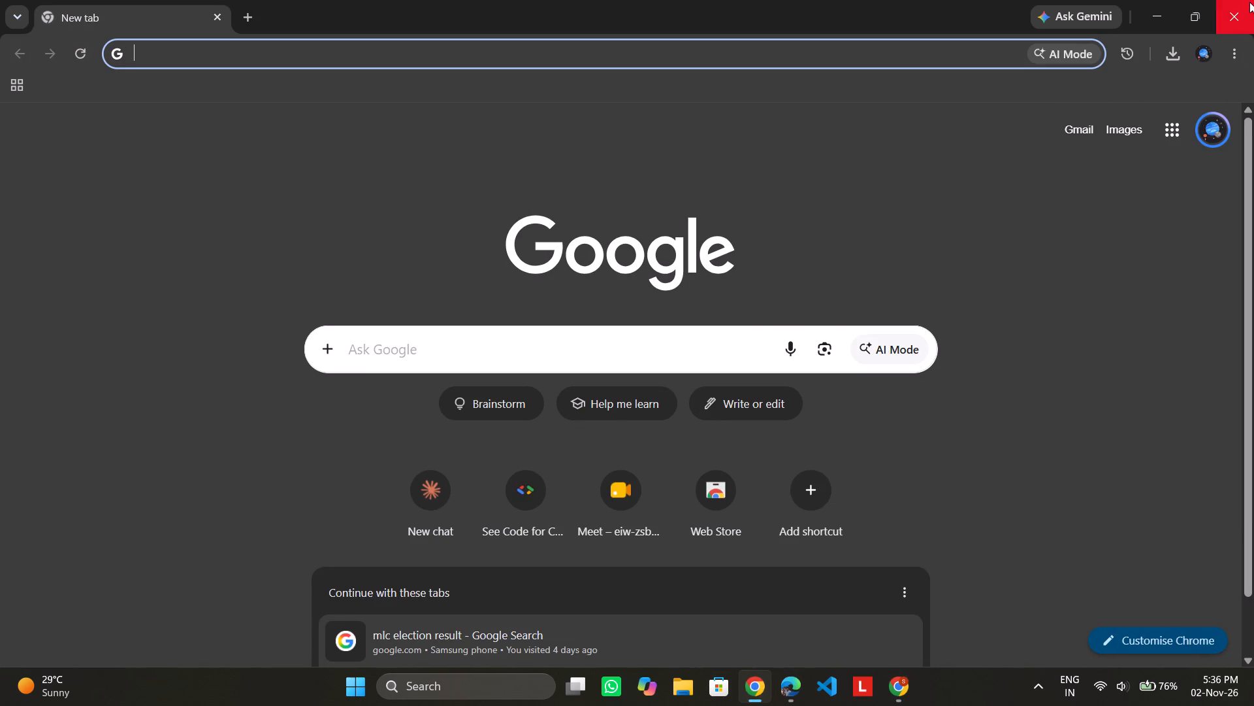
Close the blank Chrome window and go back to the SIH26264 entry in the SIH problem statements list in Edge.
{"action": "left_click", "coordinate": [1249, 2]}
{"action": "left_click", "coordinate": [780, 683]}
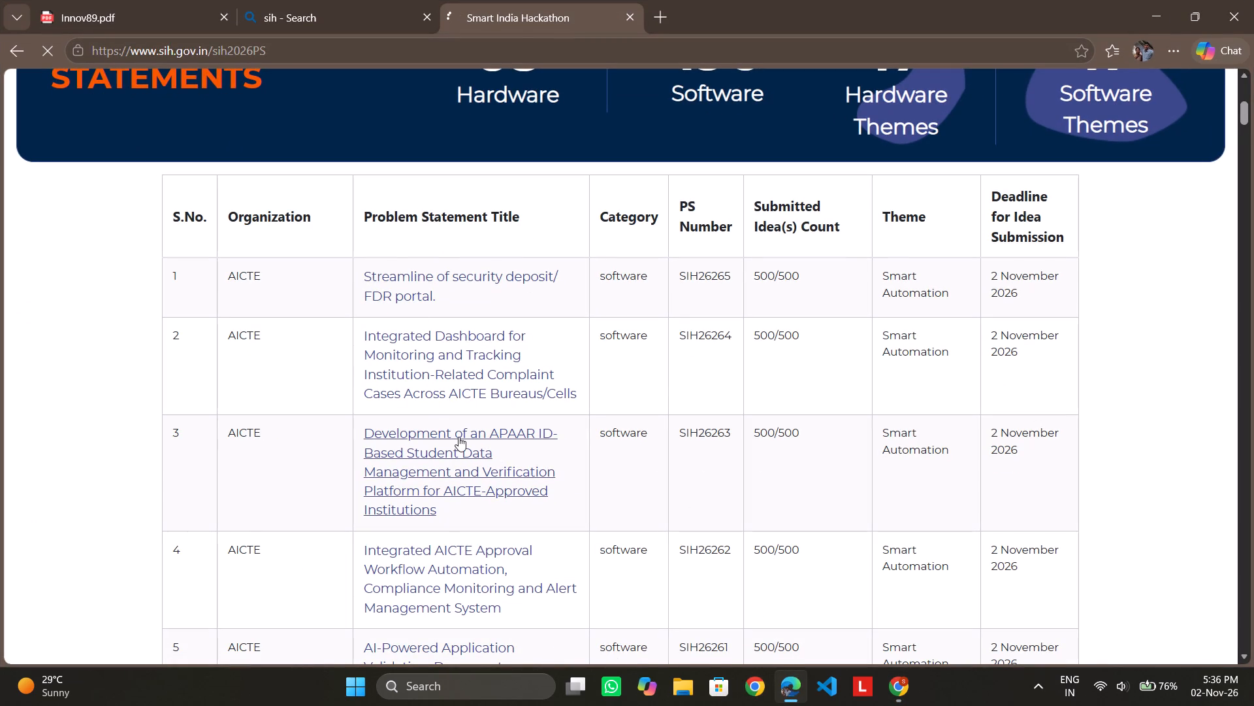
{"action": "left_click", "coordinate": [439, 361]}
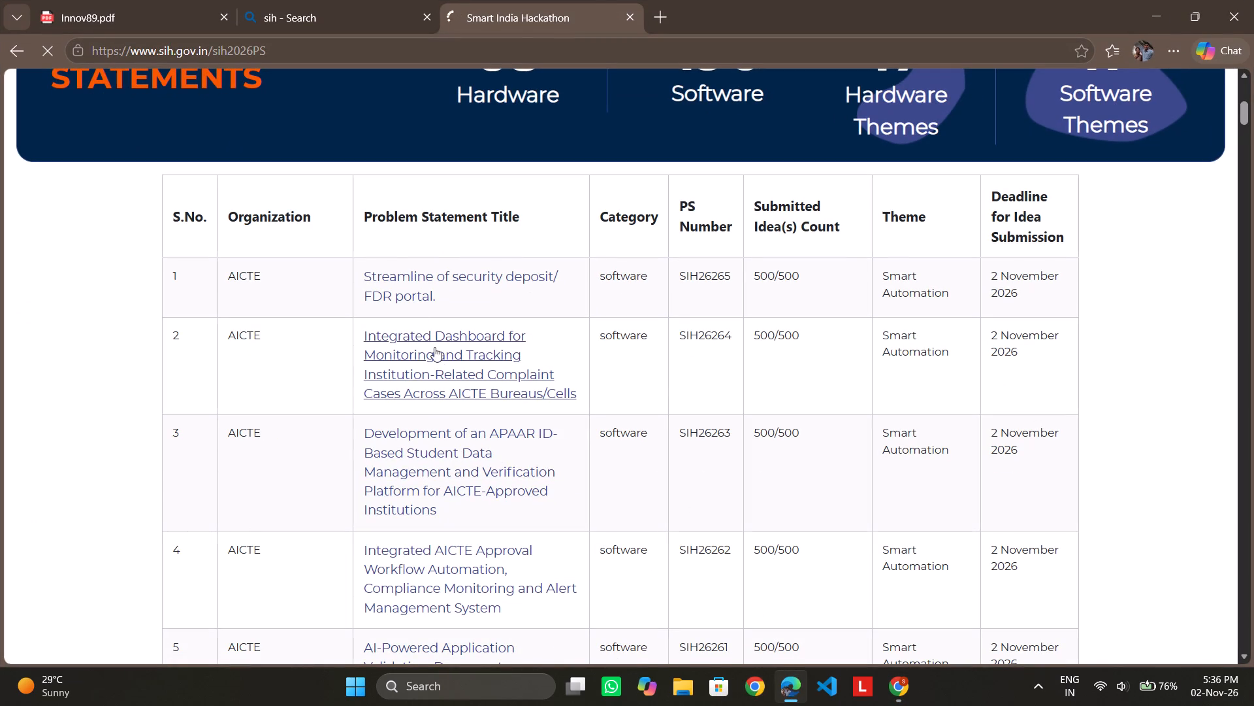
Close the Smart India Hackathon and sih search tabs, keeping only Innov89.pdf open.
{"action": "left_click", "coordinate": [631, 17]}
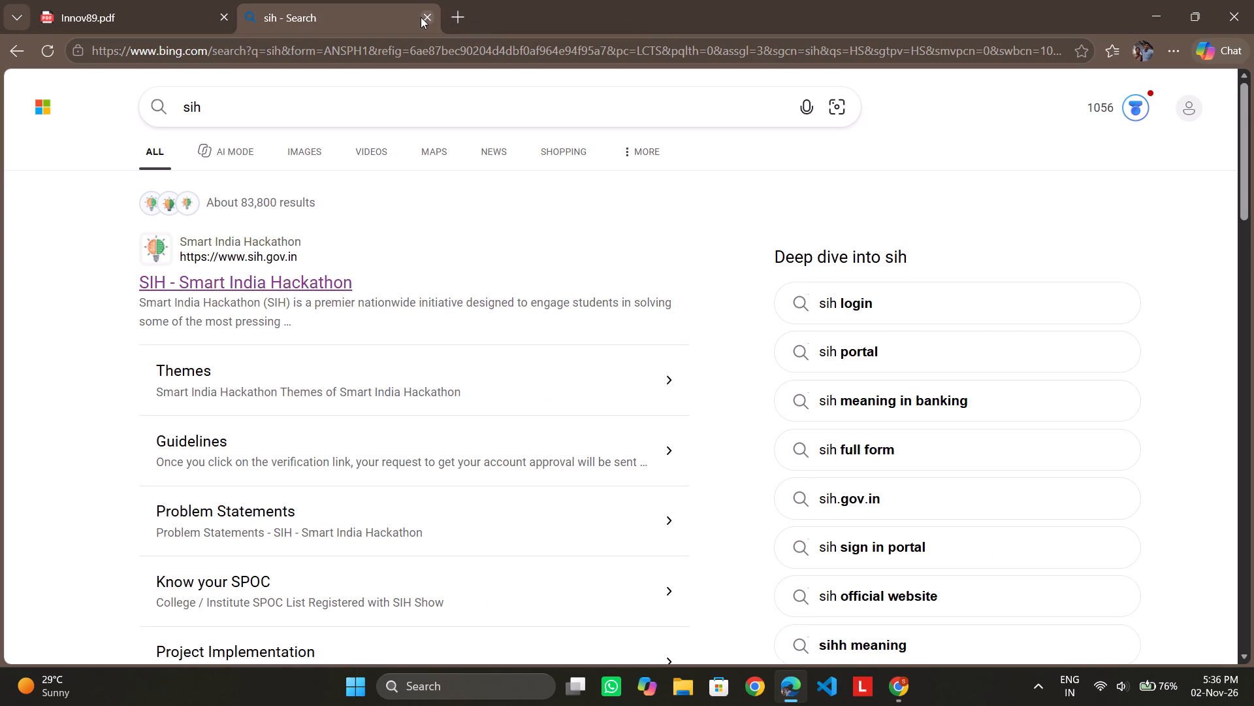
{"action": "left_click", "coordinate": [421, 17]}
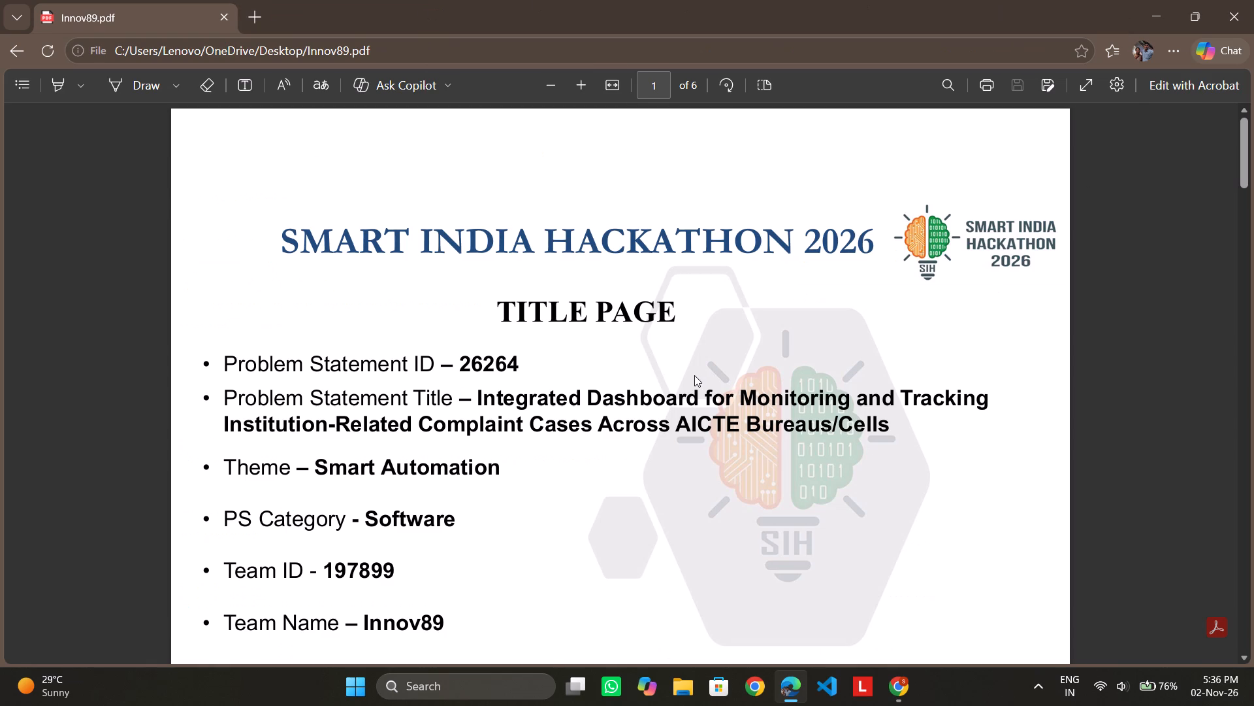
Switch to the Chrome window with the School profile and open the list of Google apps.
{"action": "left_click", "coordinate": [911, 700]}
{"action": "left_click", "coordinate": [1175, 98]}
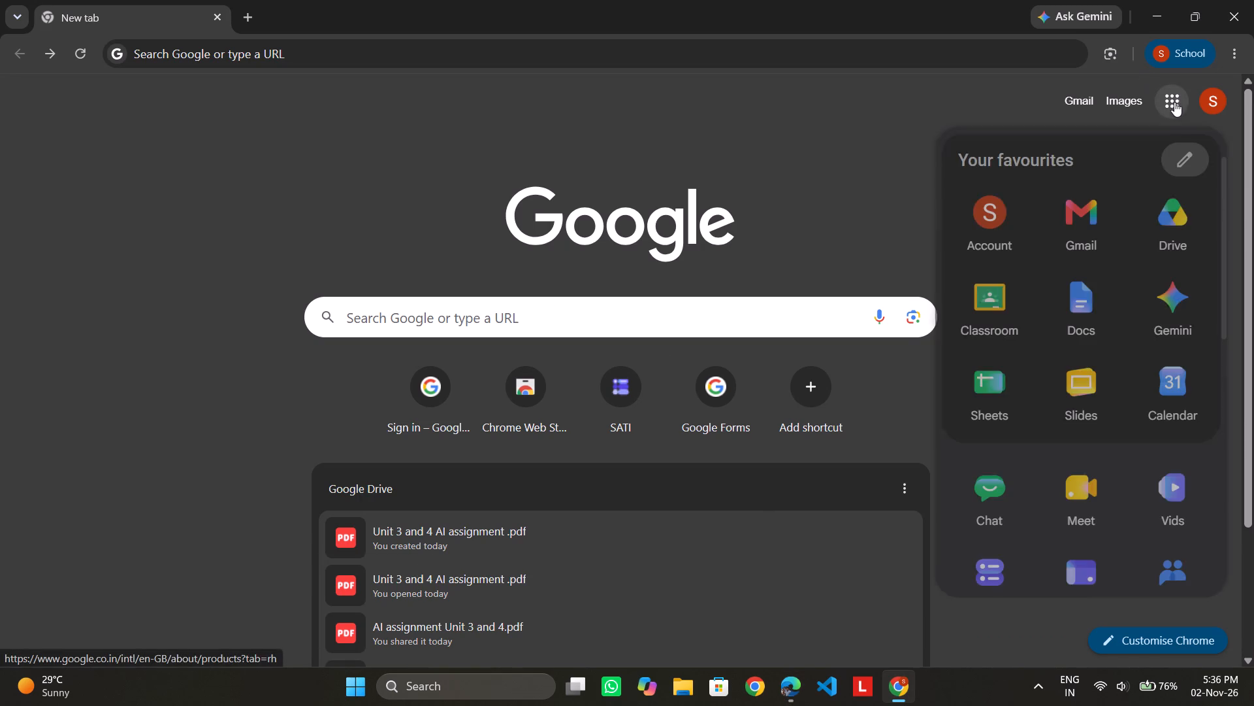